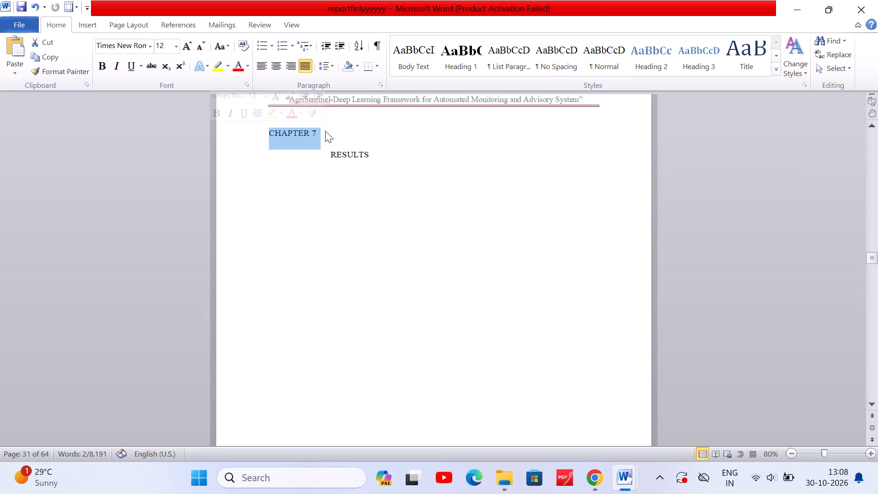
click(266, 64)
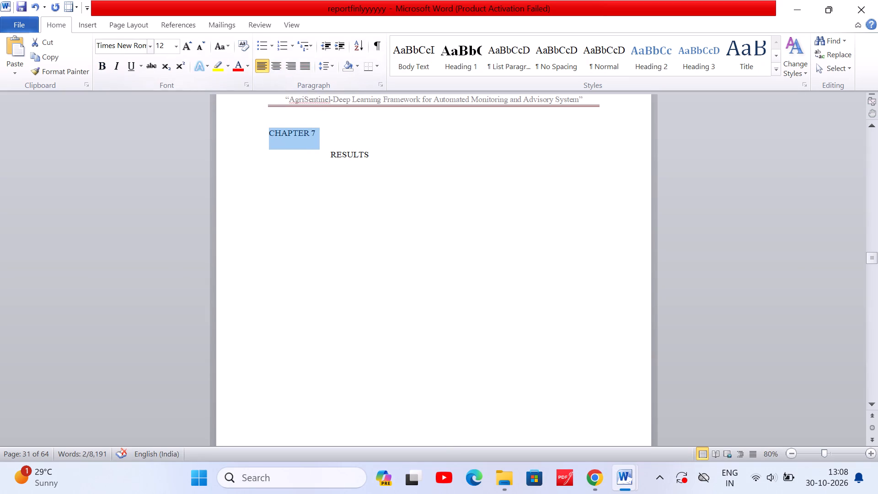
click(173, 49)
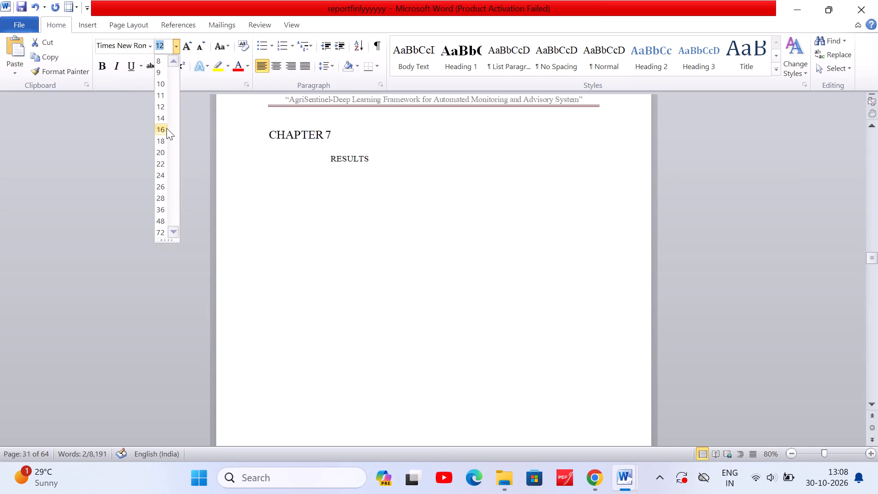
click(166, 128)
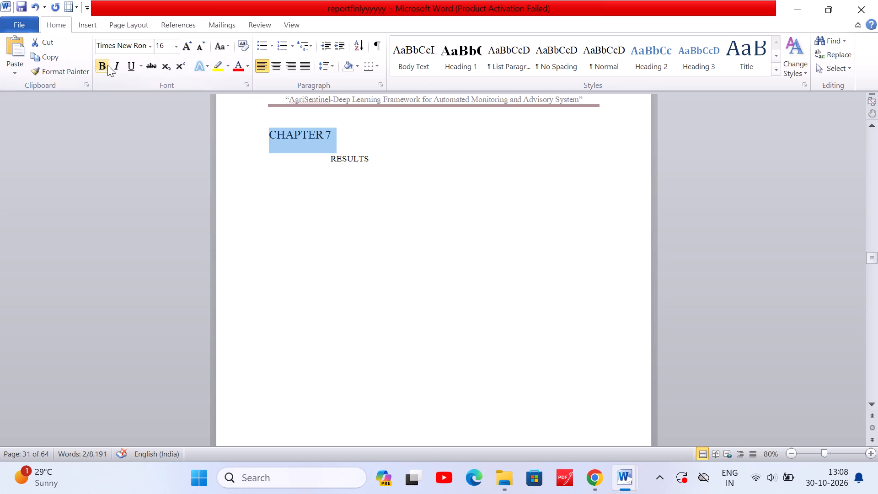
click(107, 65)
Format the RESULTS heading under CHAPTER 7 as 14 pt, bold and centred.
click(332, 160)
drag(332, 160, 358, 160)
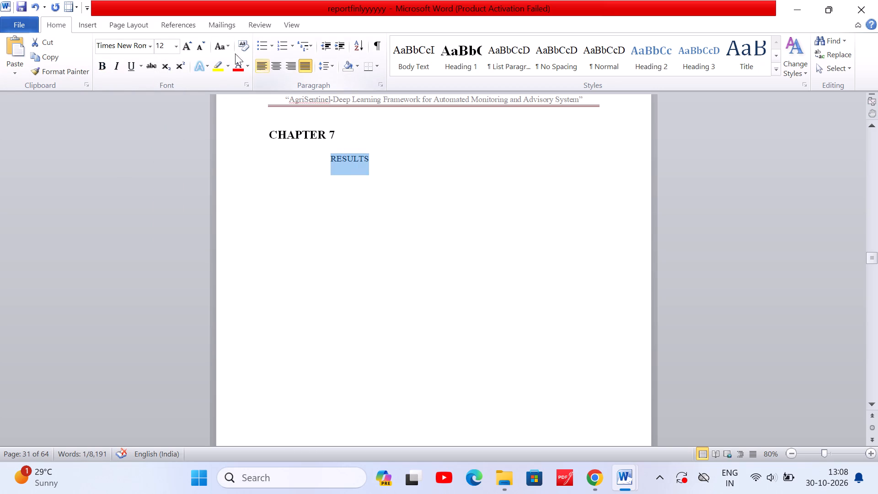
click(166, 42)
key(1)
key(4)
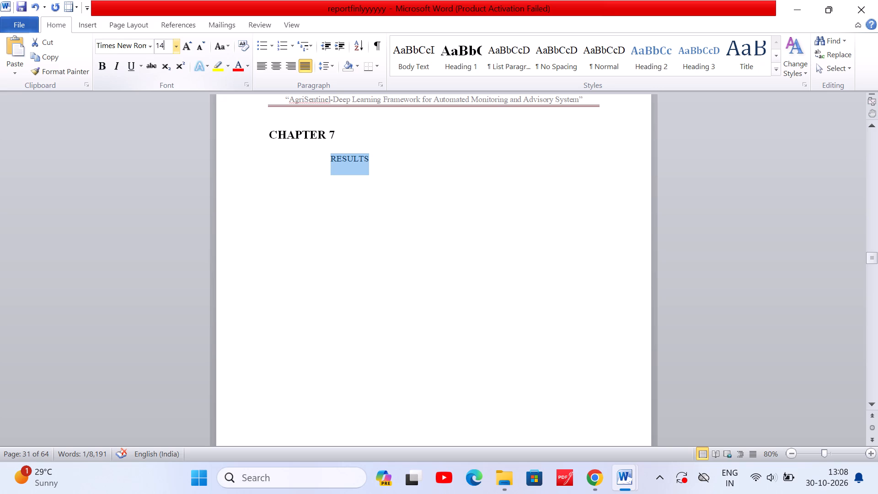
key(Return)
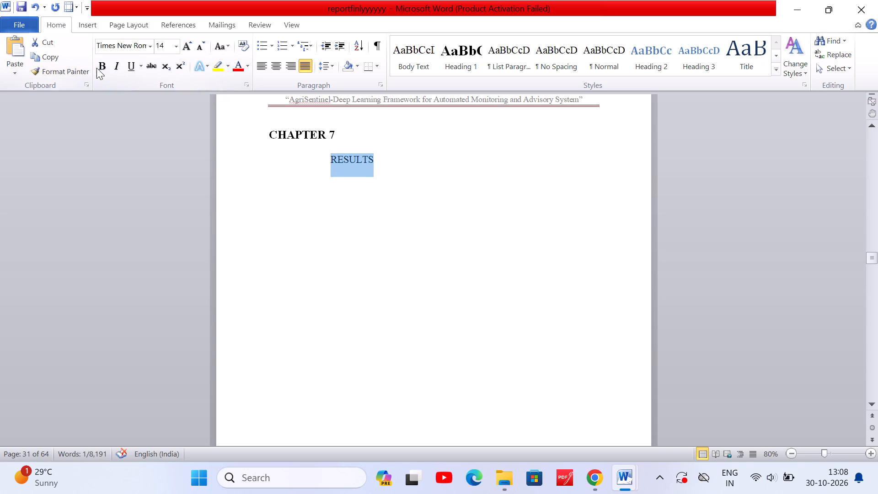
click(97, 68)
click(278, 68)
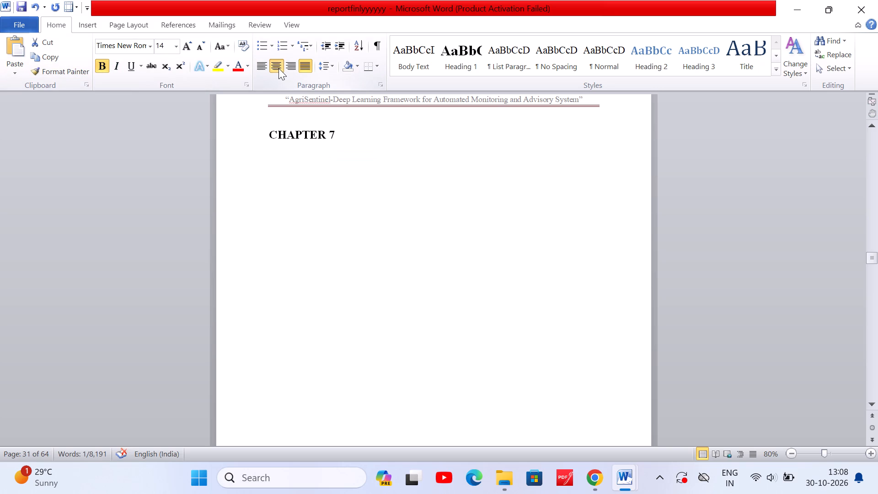
double_click(345, 222)
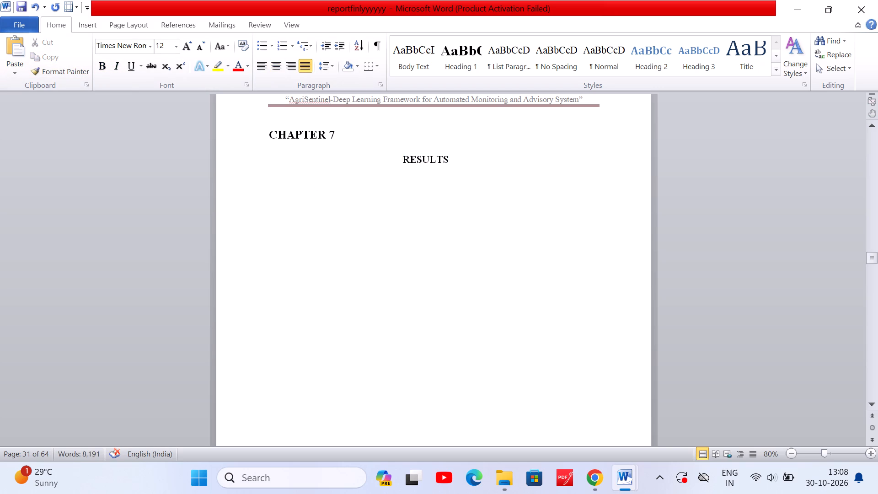
Copy the opening Results and Discussion paragraph from ChatGPT in Chrome into a new justified line below Word's RESULTS heading.
click(453, 157)
key(Return)
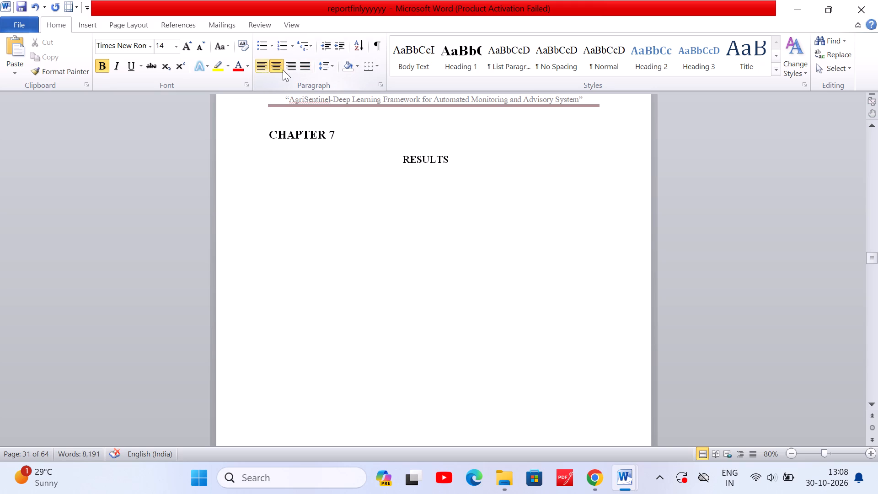
click(303, 67)
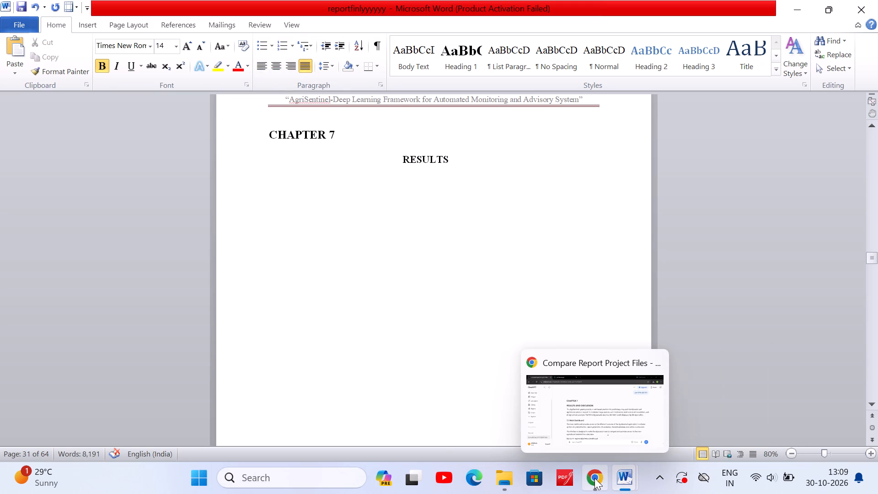
click(564, 392)
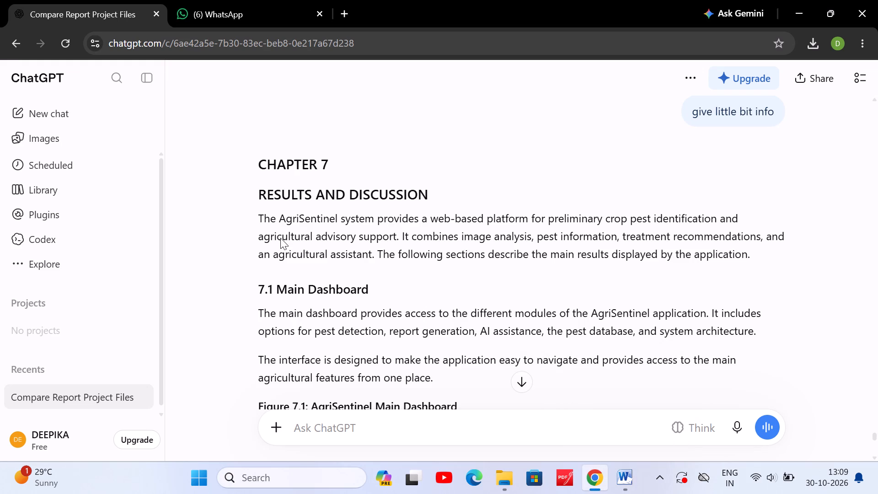
click(259, 213)
drag(259, 213, 738, 252)
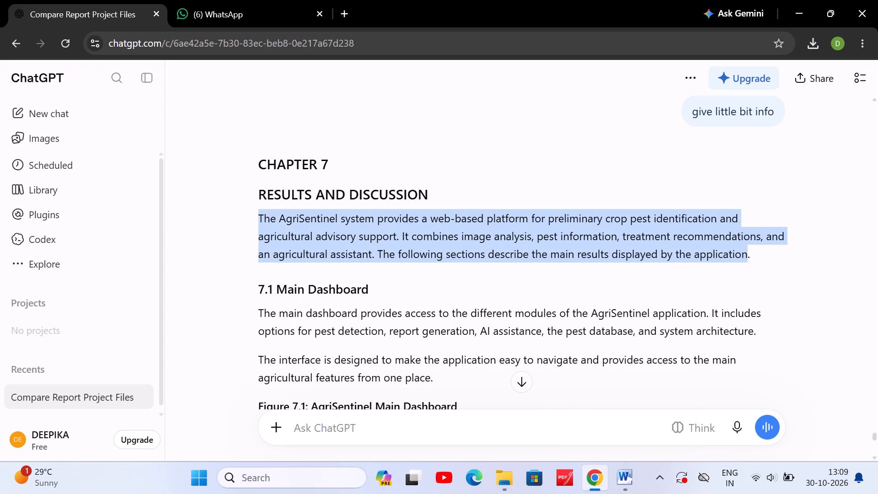
drag(738, 252, 753, 262)
key(ctrl+c)
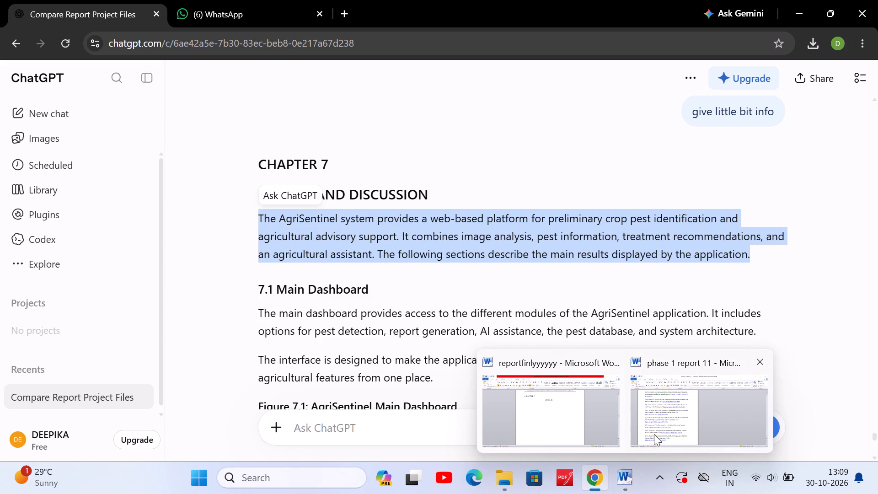
click(541, 412)
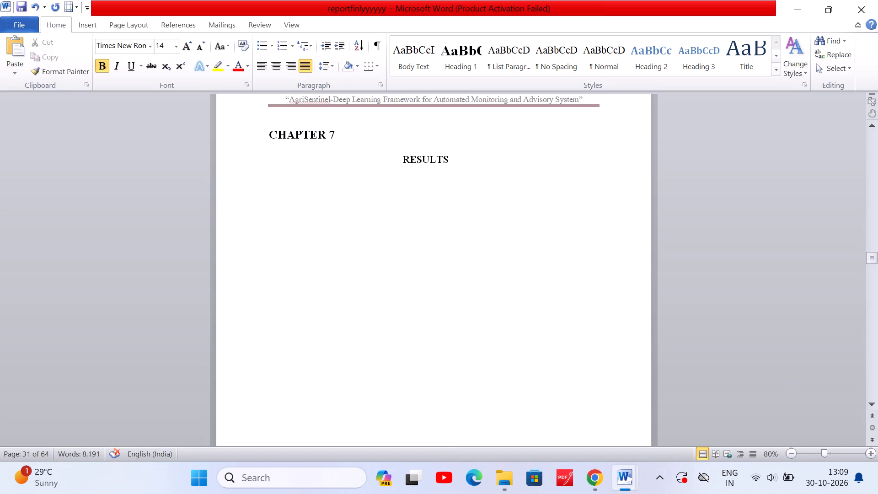
key(ctrl+v)
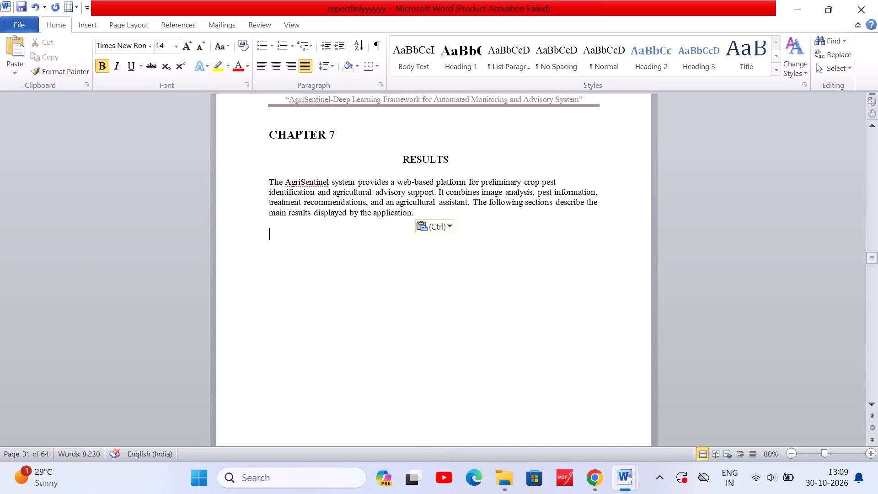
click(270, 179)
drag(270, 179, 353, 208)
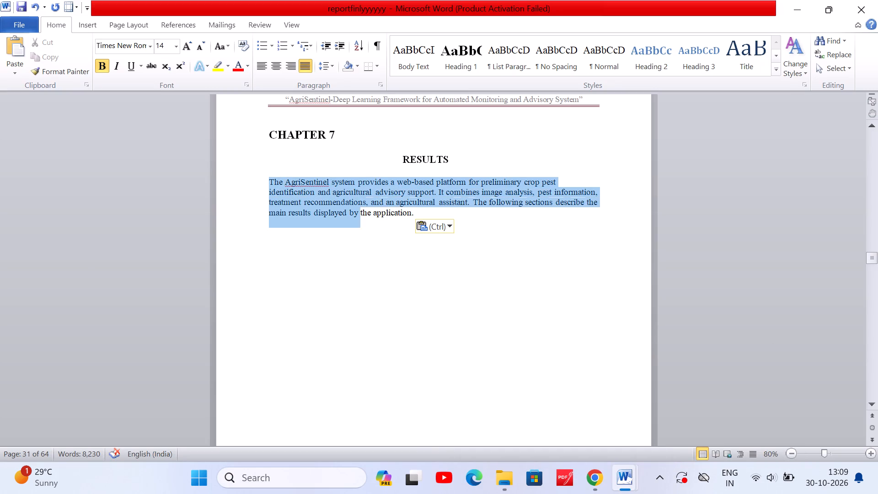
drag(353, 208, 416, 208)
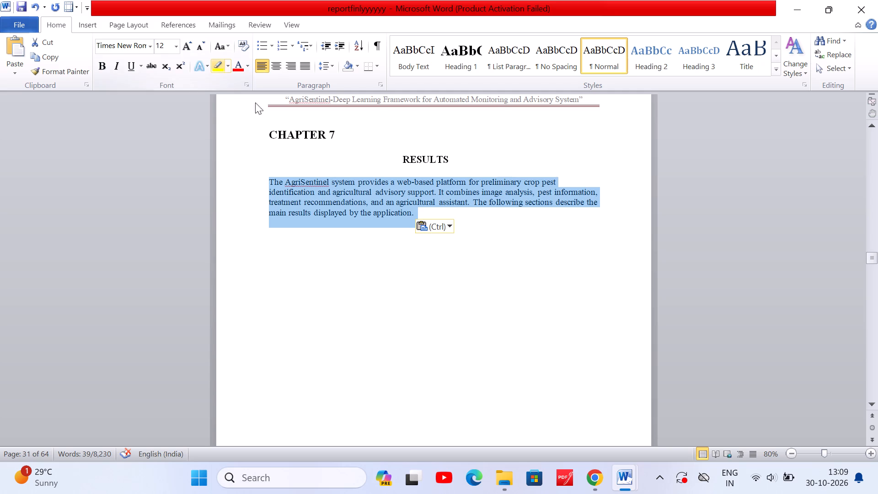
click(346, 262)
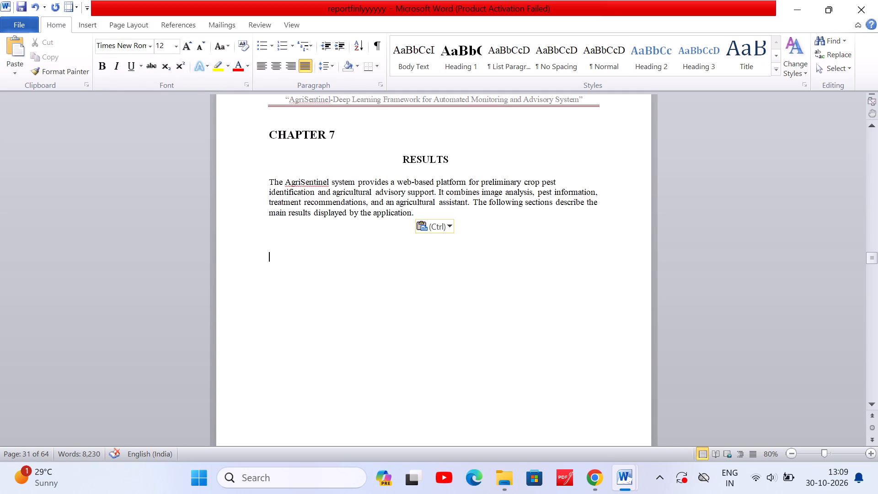
Start a new line after the pasted introductory paragraph.
click(415, 212)
key(Return)
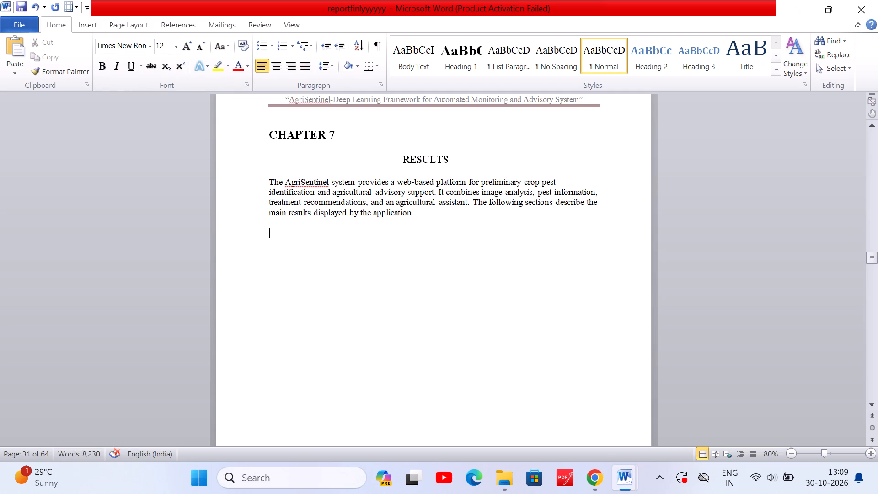
Arrange the Word report and the ChatGPT window in Chrome side by side, each filling half of the screen.
click(827, 12)
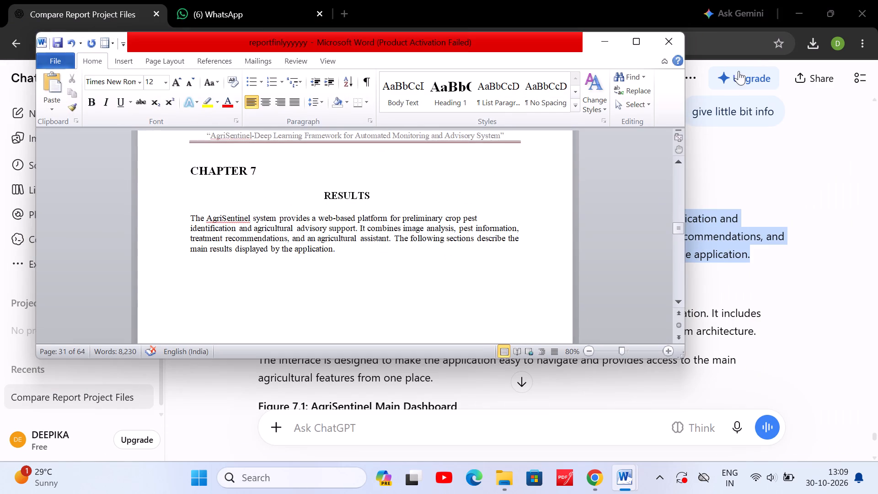
click(642, 47)
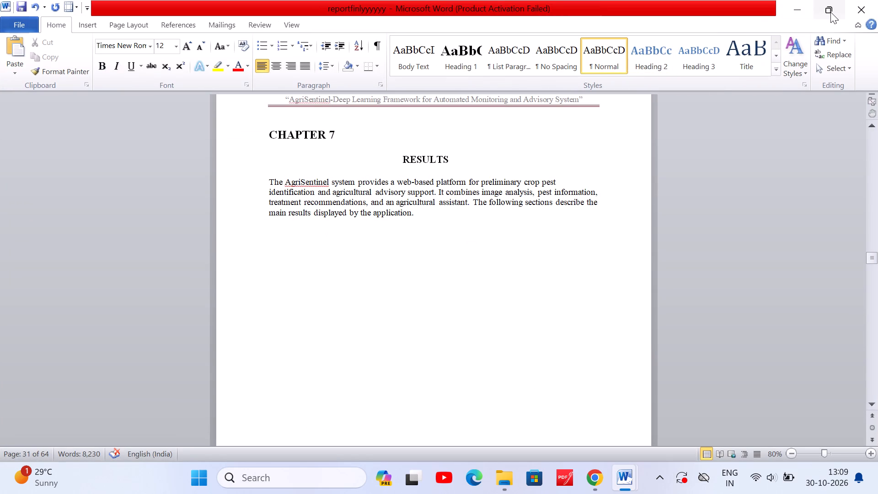
click(760, 58)
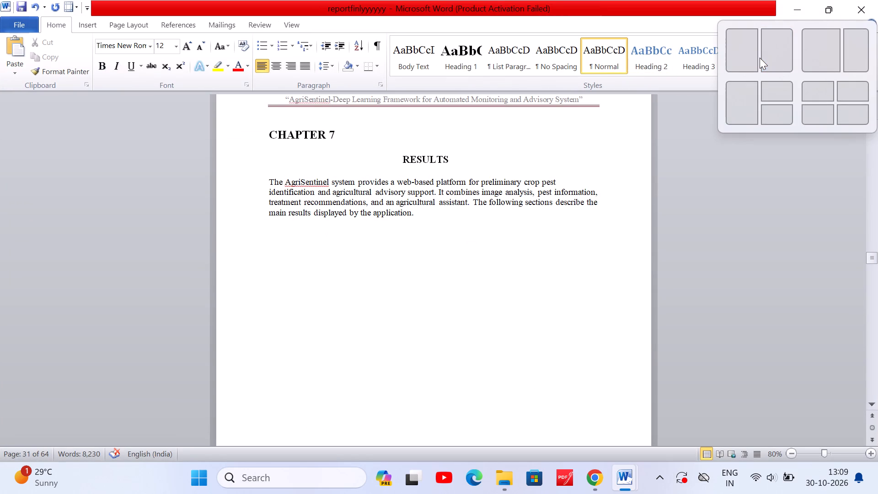
click(752, 54)
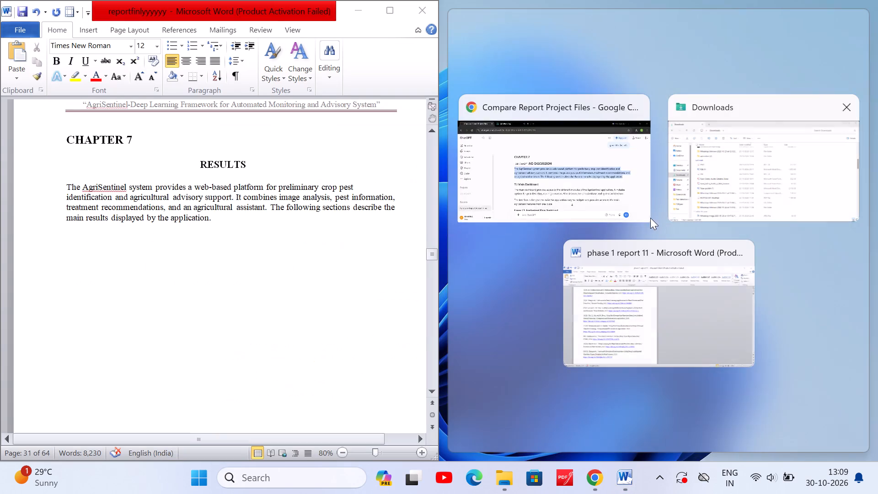
click(599, 155)
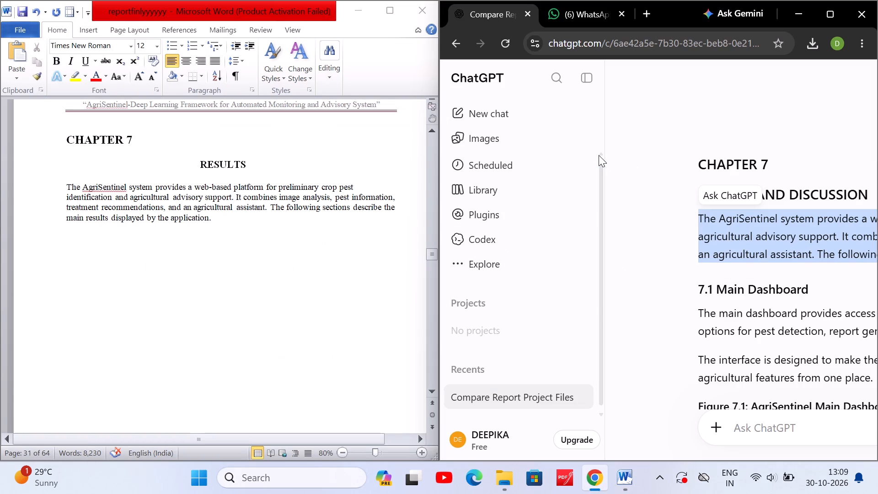
scroll(757, 204, left, 5)
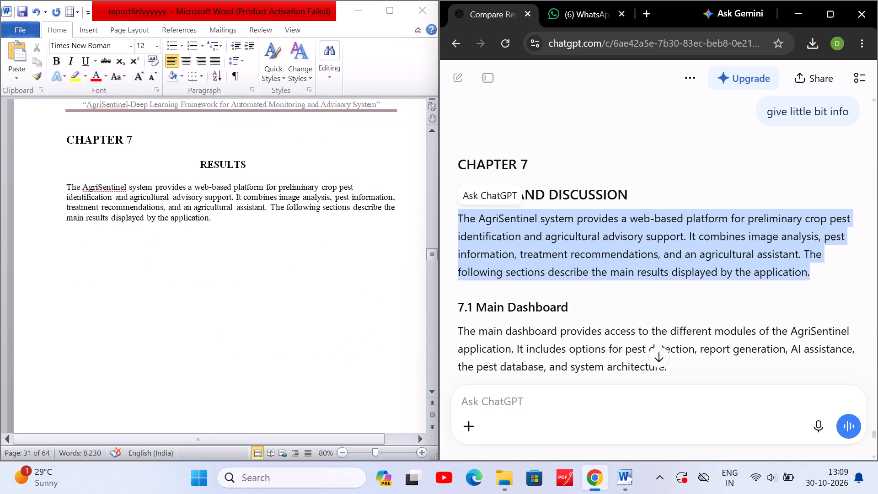
Copy section 7.1 Main Dashboard, heading and both paragraphs, from ChatGPT to below the introductory paragraph in Word.
click(674, 294)
click(674, 294)
scroll(674, 294, down, 1)
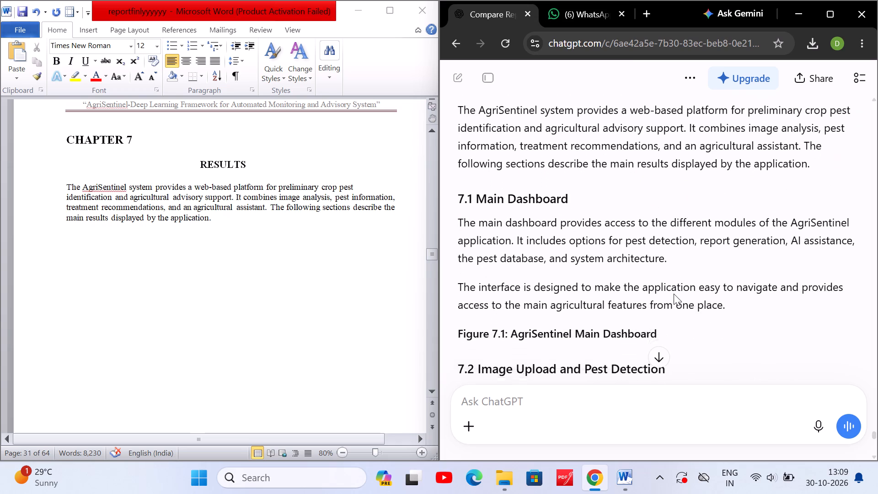
scroll(674, 294, down, 1)
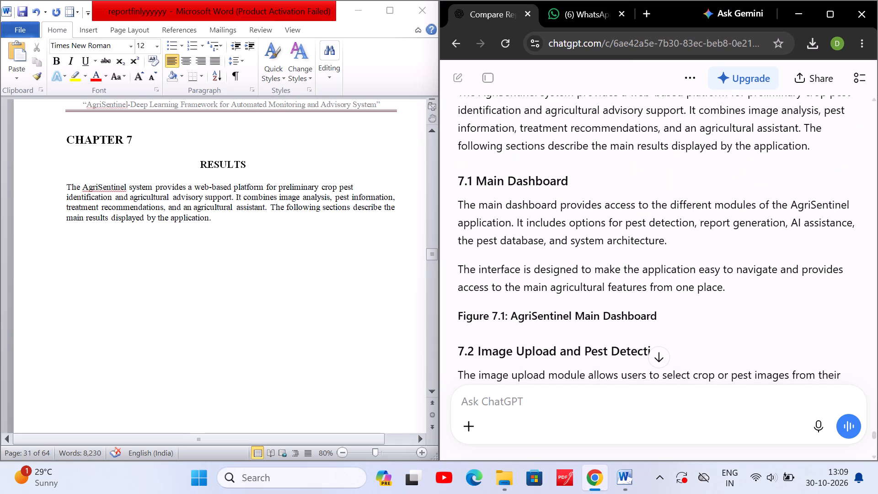
click(459, 179)
drag(459, 179, 714, 291)
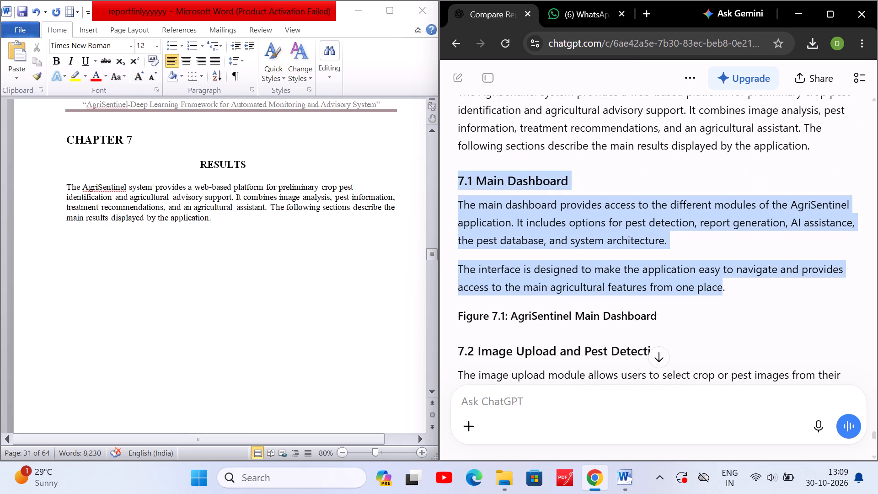
drag(714, 291, 723, 292)
key(ctrl+c)
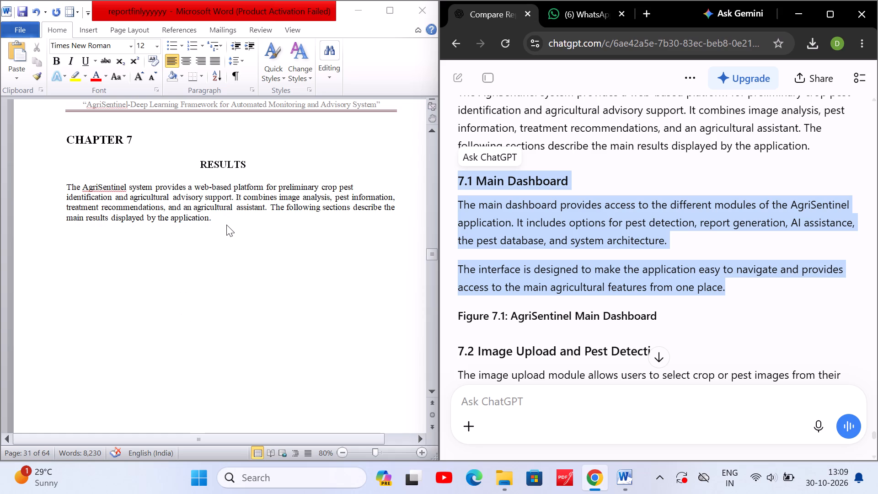
click(226, 225)
key(ctrl+v)
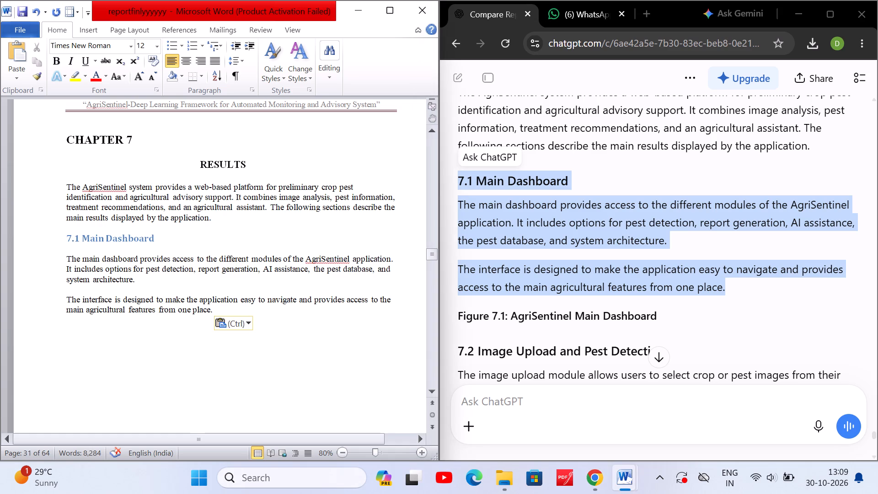
Insert the green-banner dashboard screenshot, the last of today's WhatsApp images in Downloads, below the 7.1 Main Dashboard paragraphs in Word.
click(91, 26)
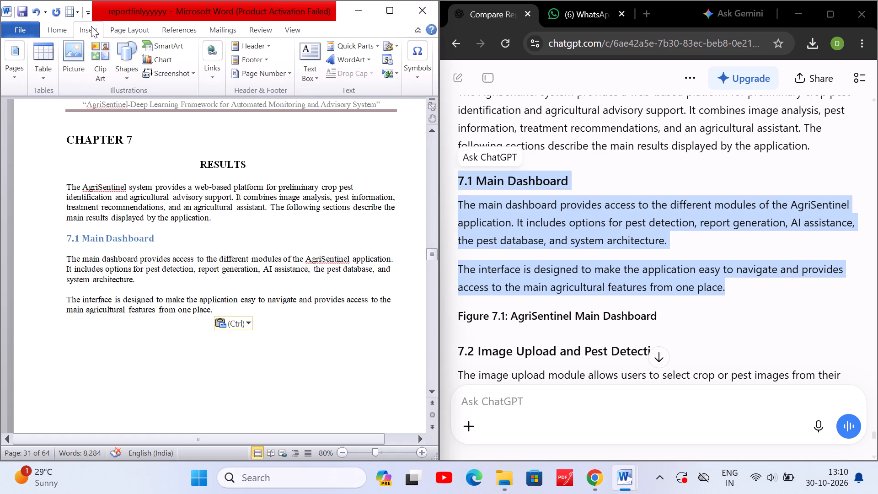
click(80, 69)
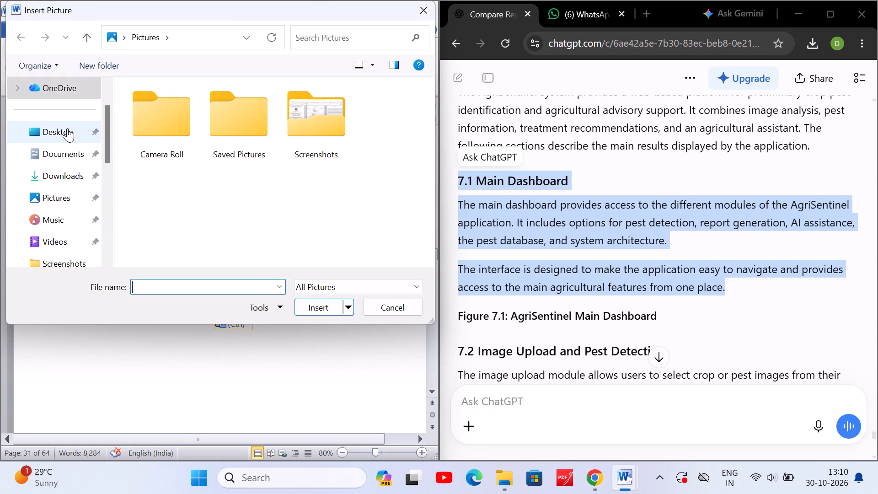
click(61, 178)
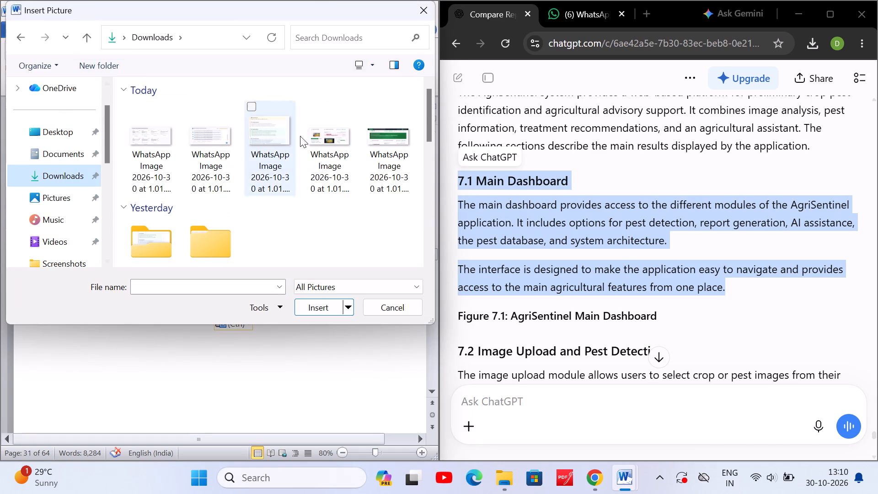
click(376, 161)
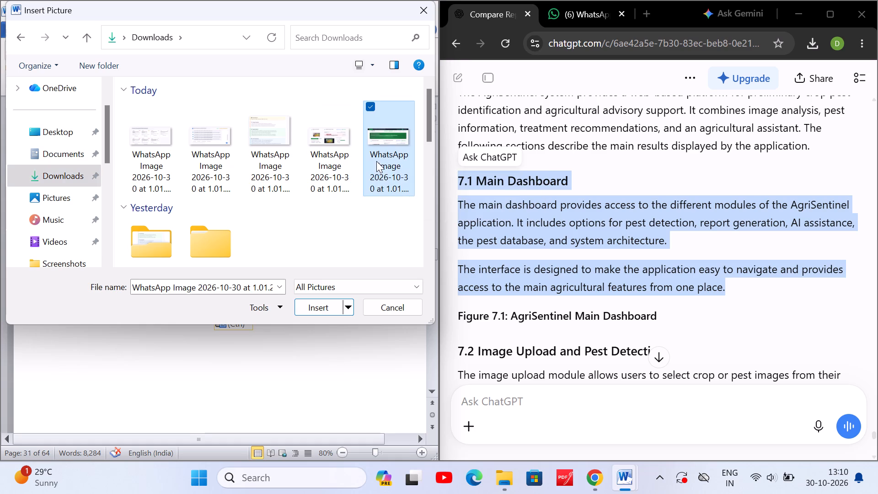
click(312, 309)
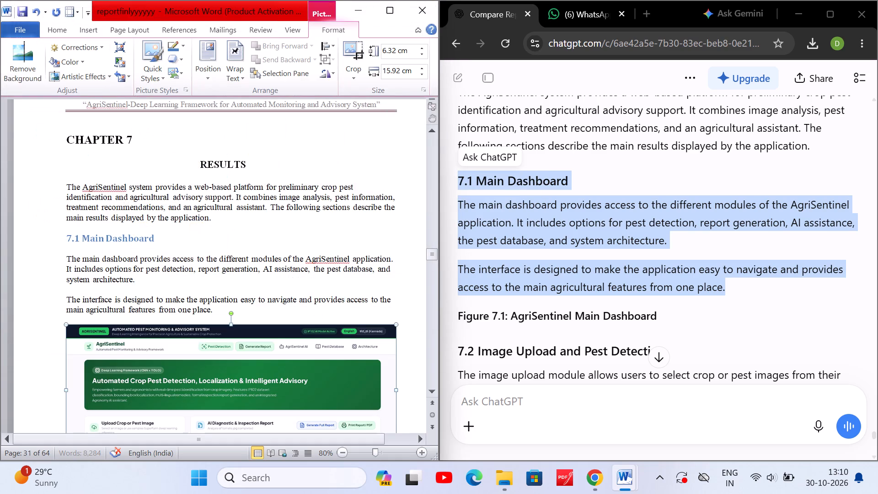
Copy the caption "Figure 7.1: AgriSentinel Main Dashboard" from ChatGPT in Chrome to the line below the dashboard picture in Word.
scroll(289, 319, down, 3)
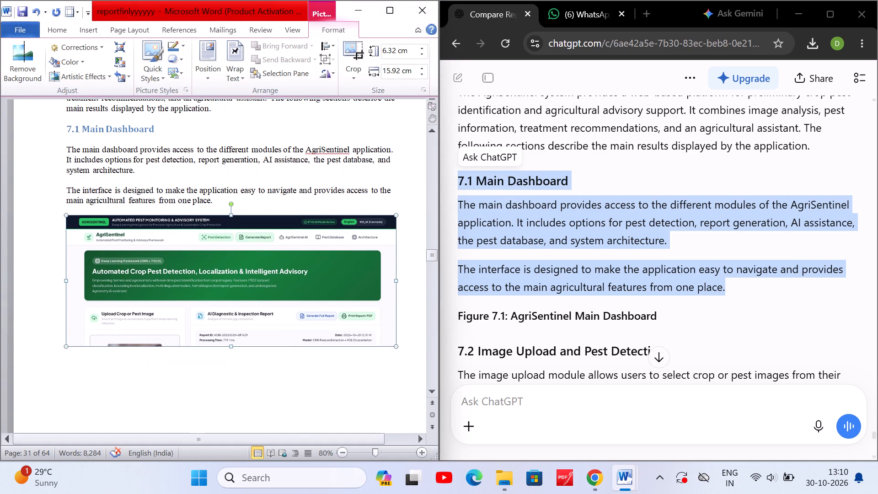
click(259, 376)
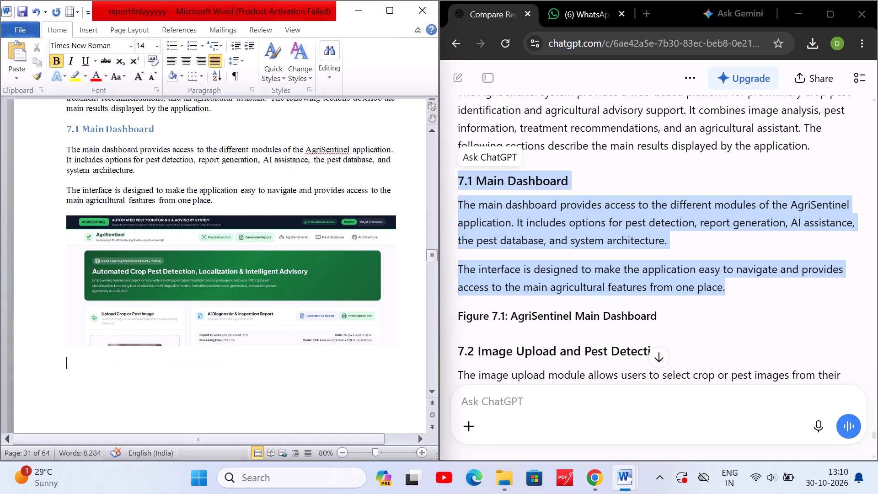
click(460, 315)
drag(460, 315, 654, 319)
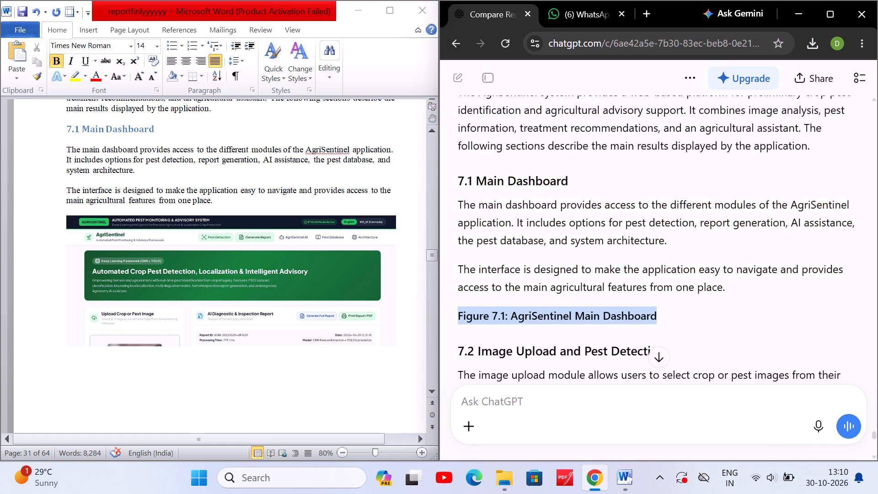
Copy the caption "Figure 7.1: AgriSentinel Main Dashboard" from ChatGPT onto a centred line below the dashboard screenshot in Word.
key(ctrl+c)
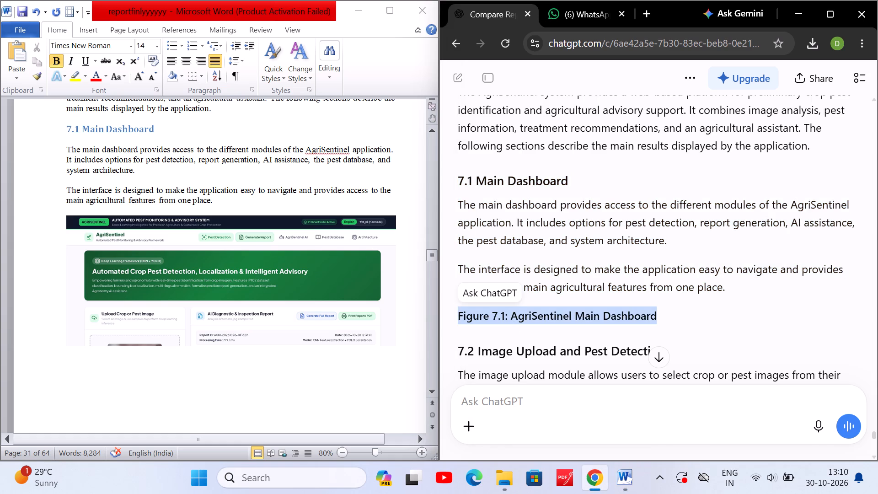
click(117, 359)
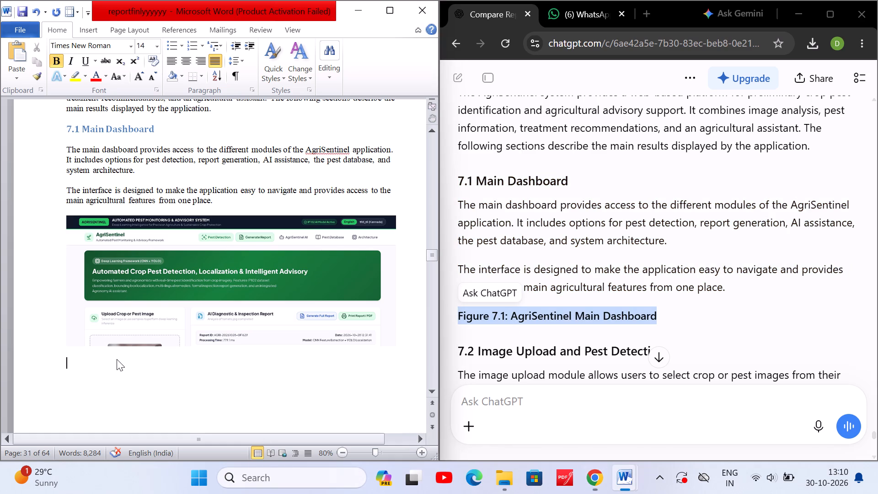
click(185, 62)
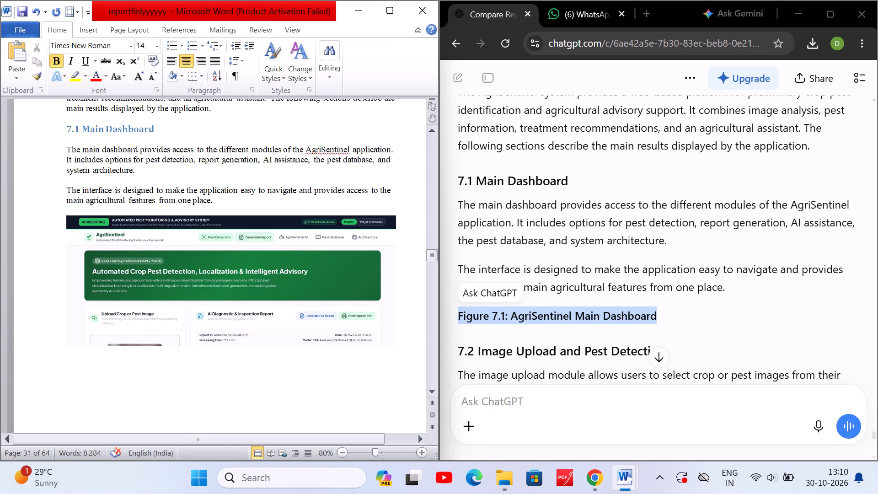
key(ctrl+v)
Shift the Figure 7.1 caption with leading spaces until it sits roughly centred under the dashboard screenshot.
click(64, 362)
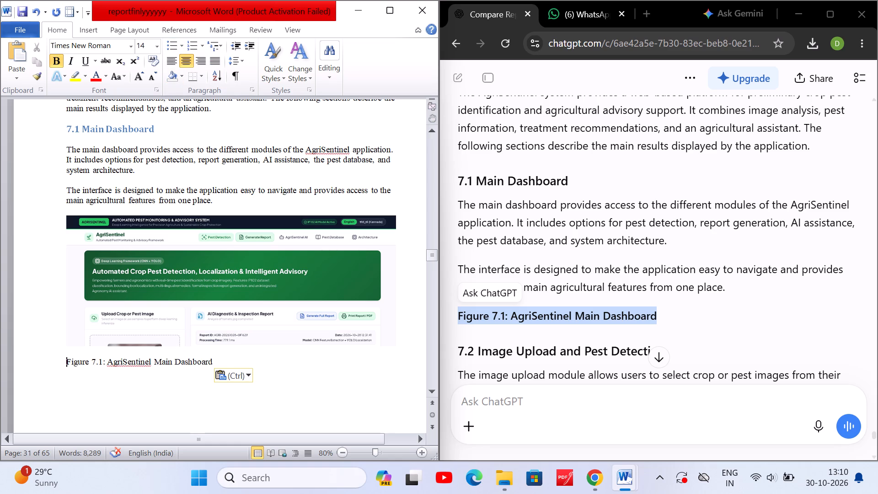
key(space)
key(space)
key(space)
key(space)
key(space)
key(space)
key(space)
key(space)
key(space)
key(space)
key(space)
key(space)
key(space)
key(space)
key(space)
key(space)
key(space)
key(space)
key(space)
key(space)
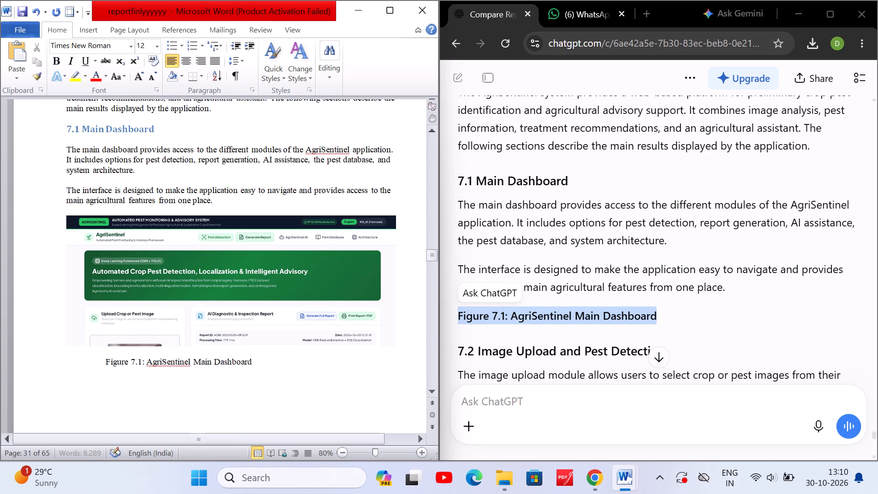
key(space)
key(space)
key(space)
key(space)
key(space)
key(space)
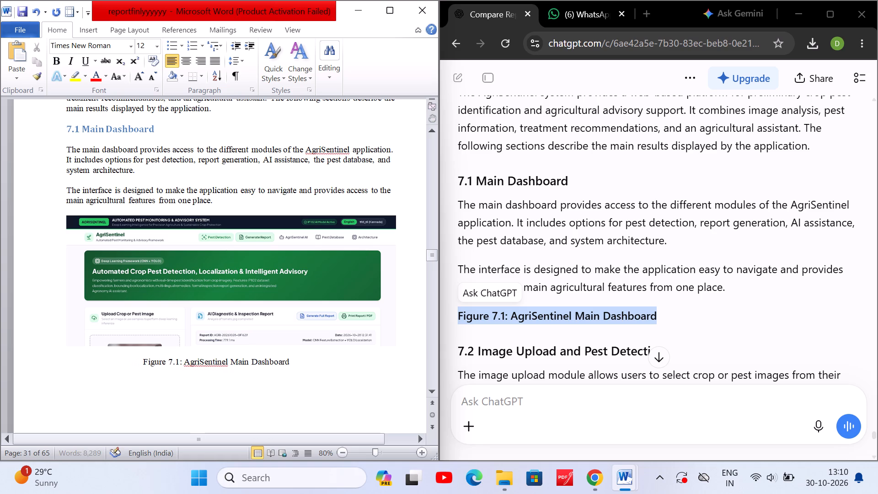
key(space)
key(space)
key(space)
key(space)
key(space)
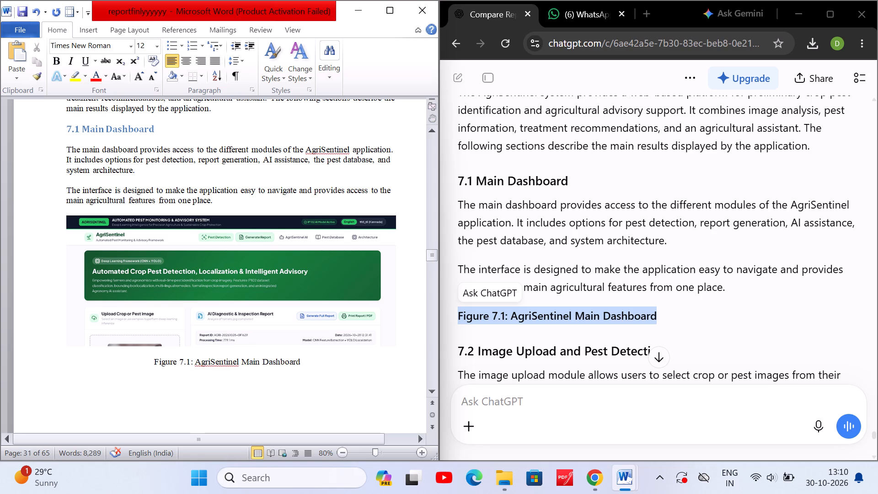
Start a new line after the Figure 7.1 caption.
scroll(228, 309, down, 1)
click(320, 330)
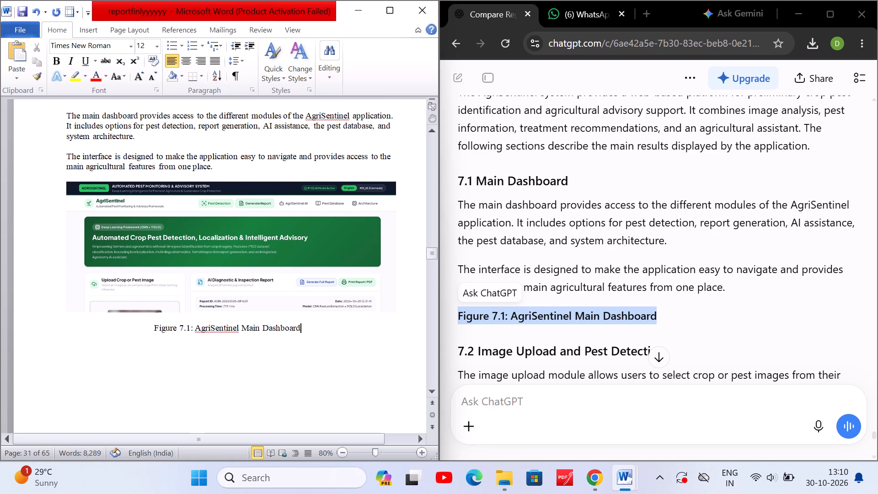
key(Return)
Copy section 7.2 Image Upload and Pest Detection, heading and both paragraphs, from ChatGPT to below the Figure 7.1 caption in Word.
scroll(586, 289, down, 1)
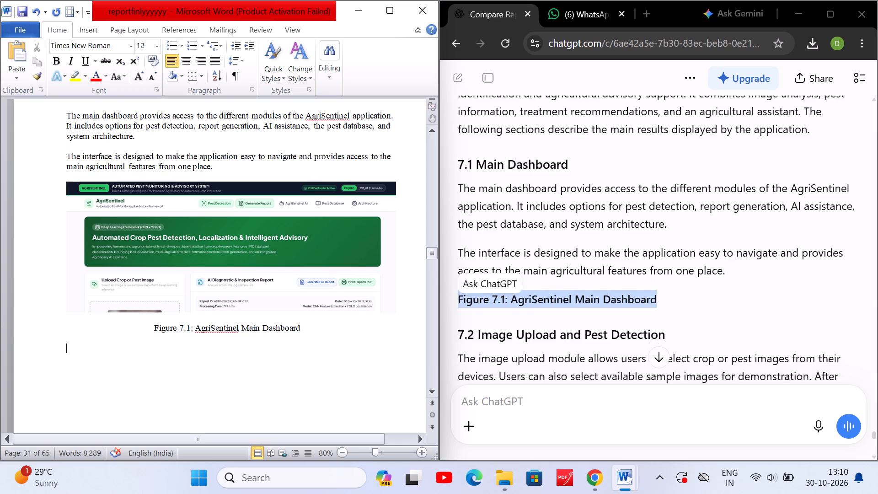
scroll(586, 289, down, 1)
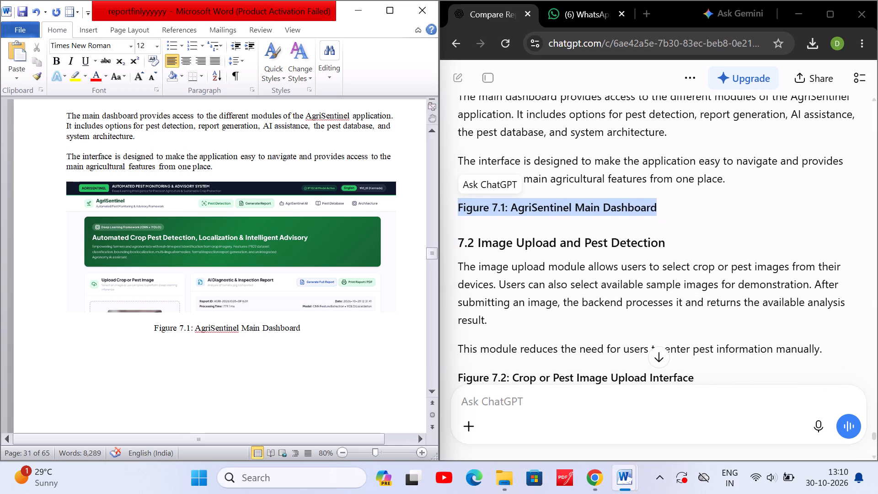
click(458, 236)
drag(458, 236, 491, 257)
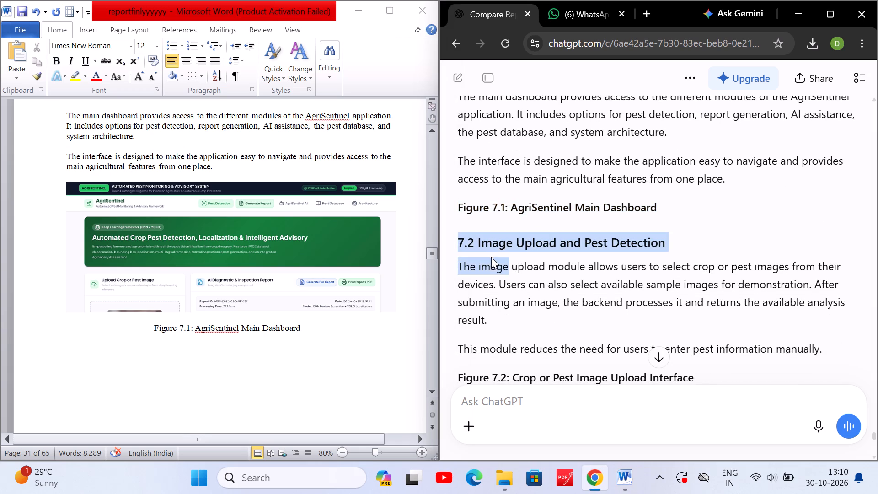
drag(491, 257, 641, 346)
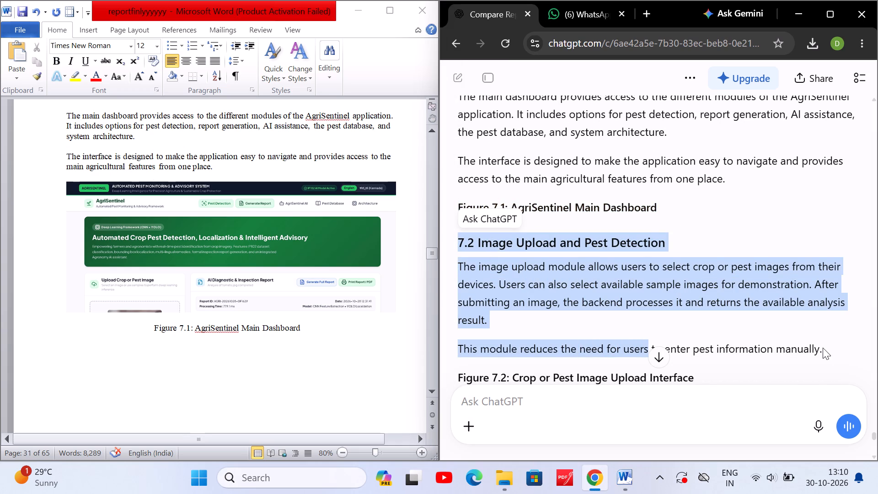
click(821, 349)
drag(821, 349, 489, 256)
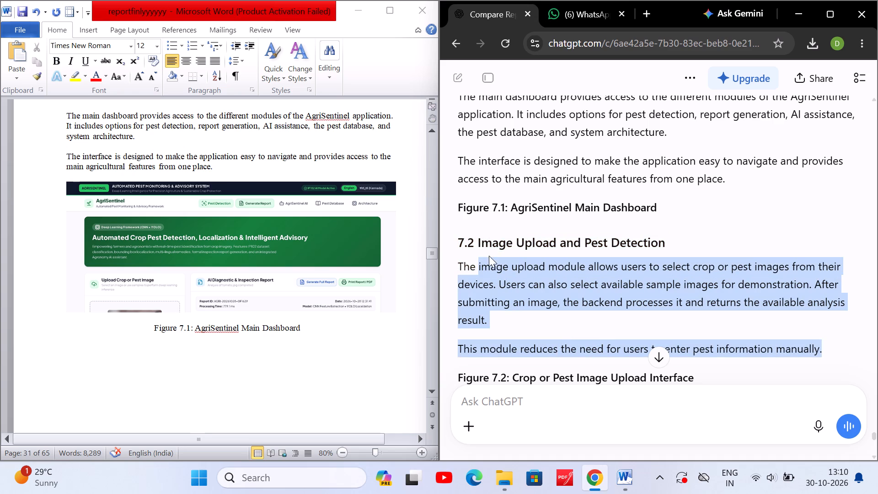
drag(489, 256, 465, 242)
key(ctrl+c)
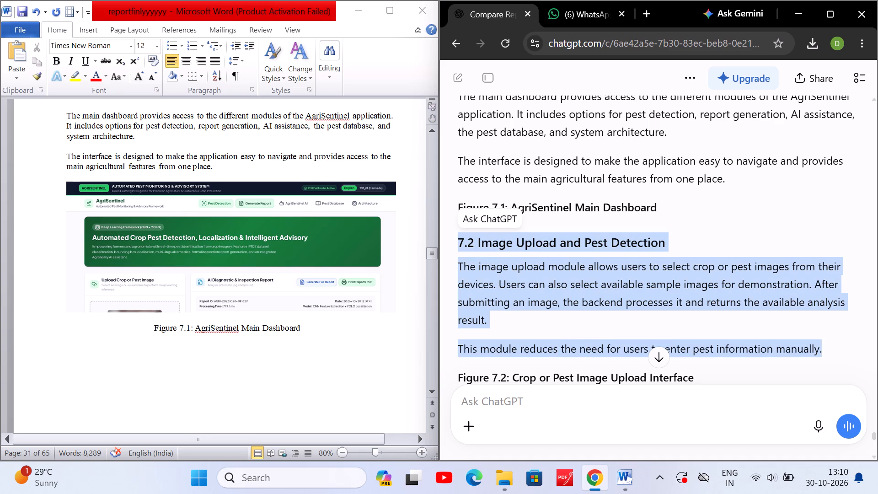
click(308, 325)
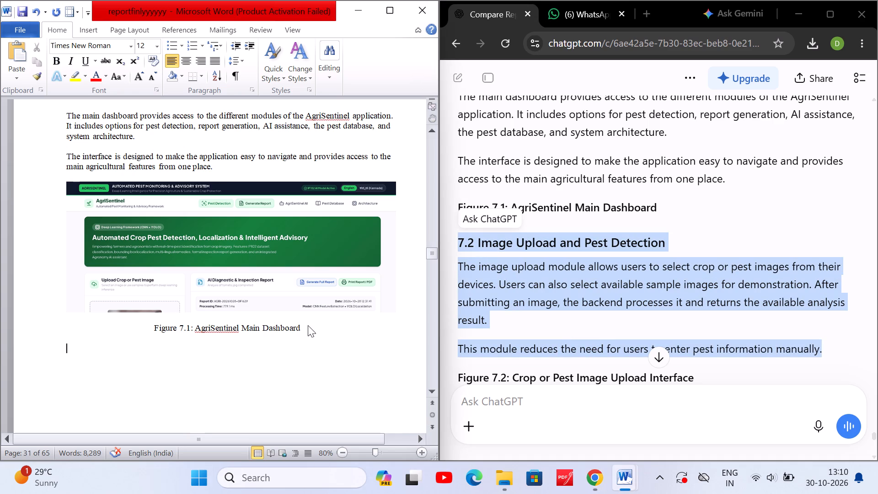
Paste the copied section 7.2 Image Upload and Pest Detection, heading and both paragraphs, below the Figure 7.1 caption.
key(ctrl+v)
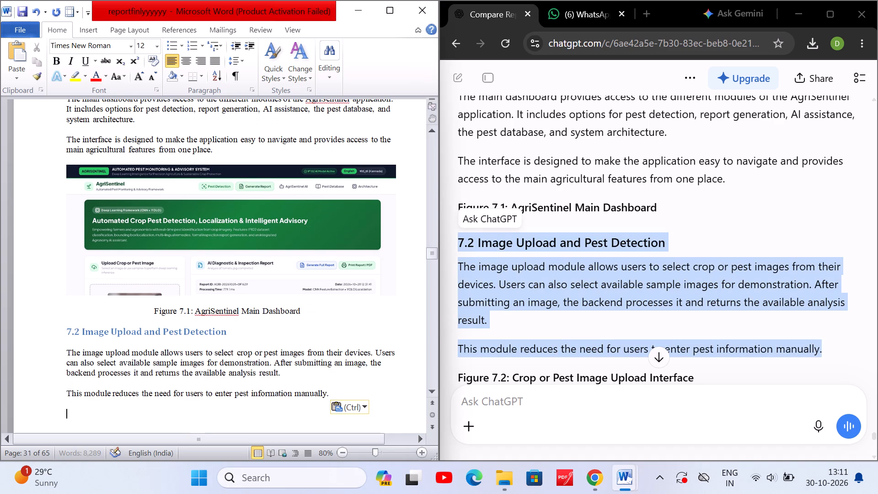
Insert the picture "WhatsApp Image 2026-10-30 at 1.01.27 PM (1)" from Downloads below the section 7.2 text.
scroll(279, 368, down, 1)
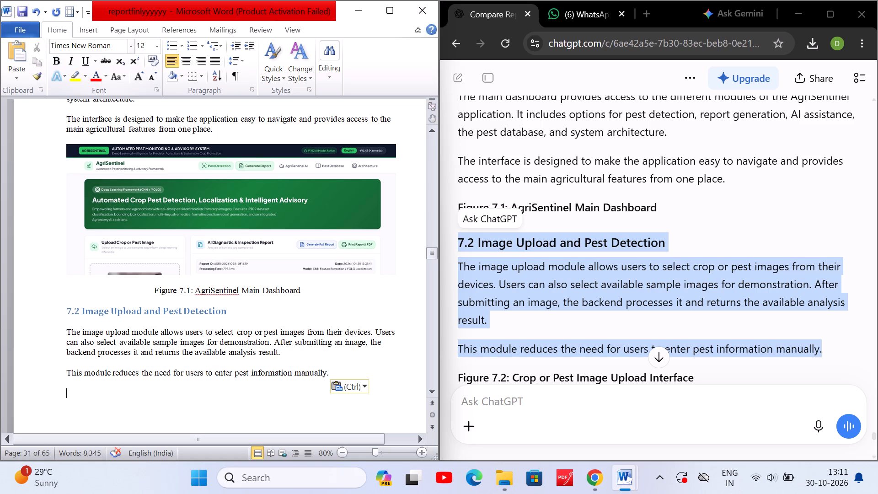
click(83, 31)
click(70, 73)
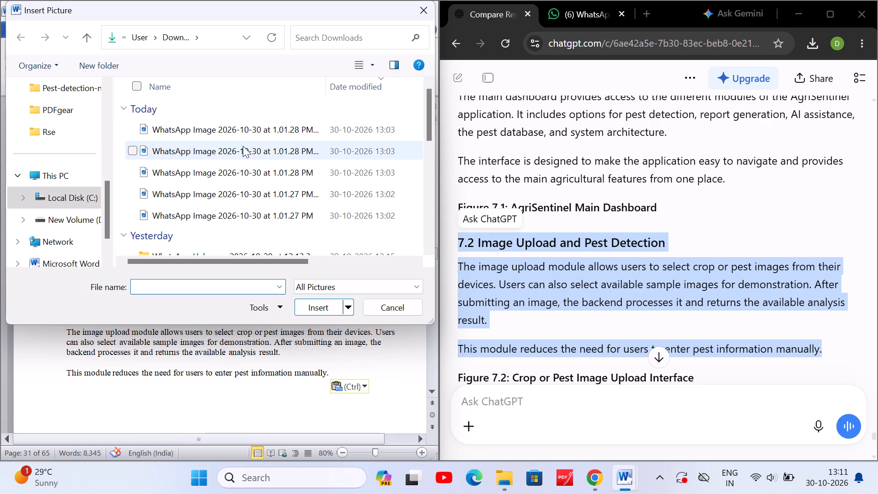
scroll(212, 215, down, 1)
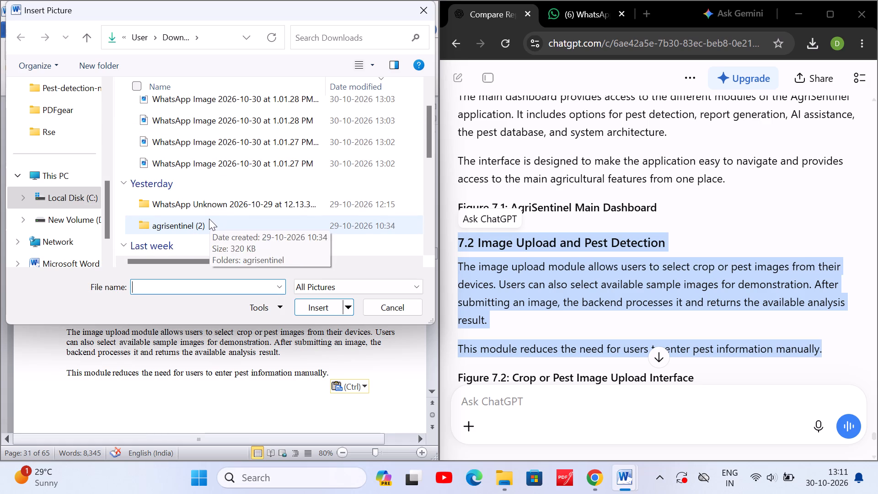
ctrl+scroll(220, 206, down, 3)
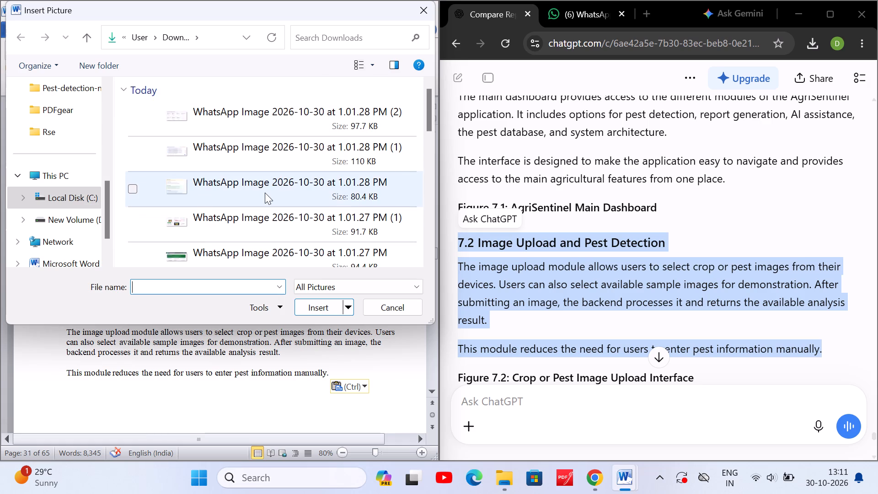
click(263, 217)
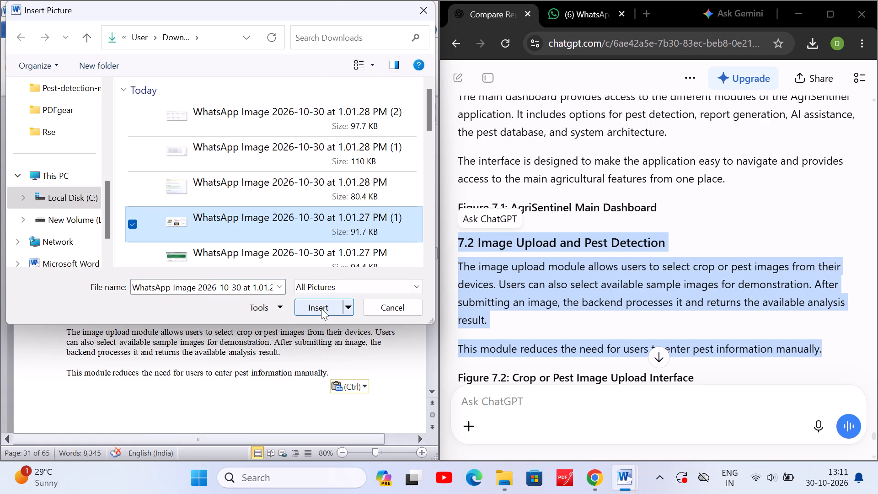
click(321, 308)
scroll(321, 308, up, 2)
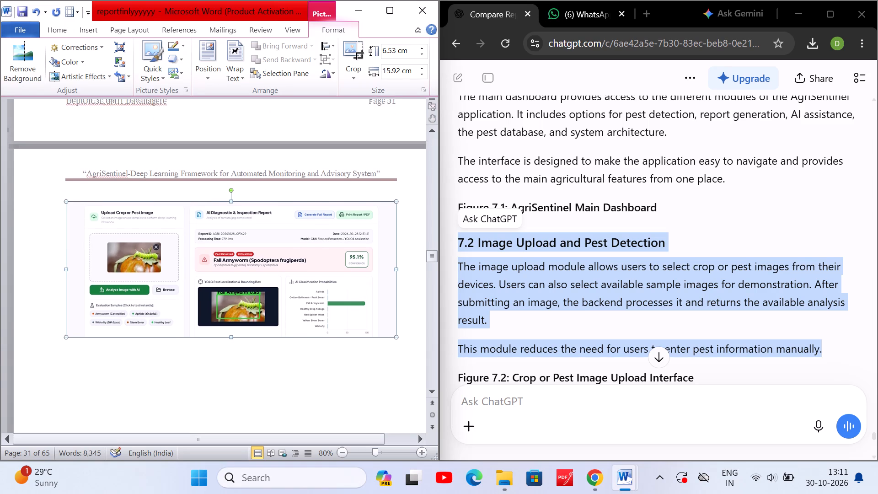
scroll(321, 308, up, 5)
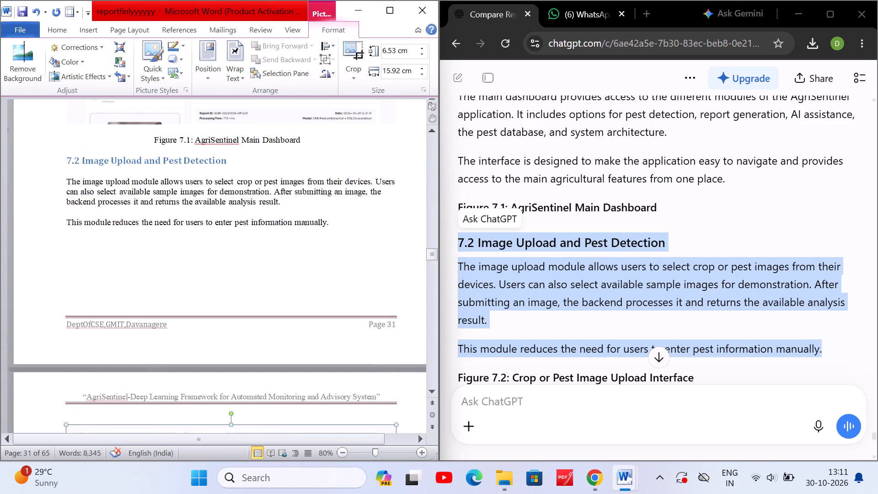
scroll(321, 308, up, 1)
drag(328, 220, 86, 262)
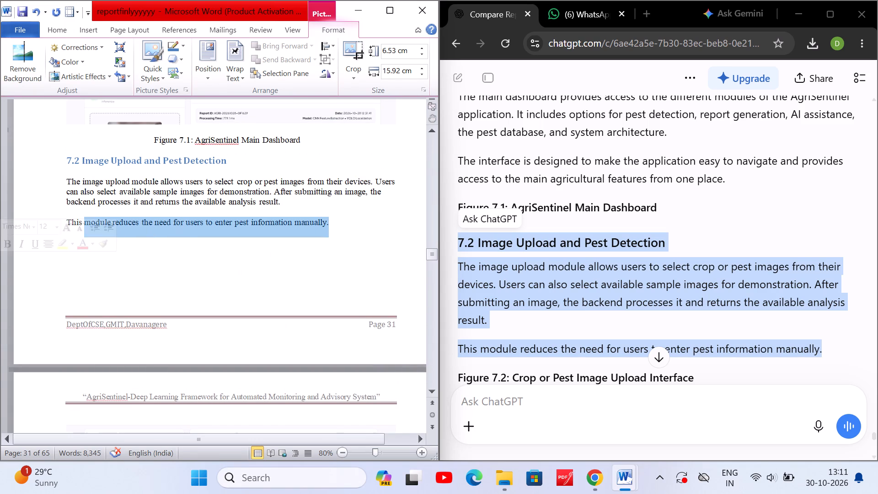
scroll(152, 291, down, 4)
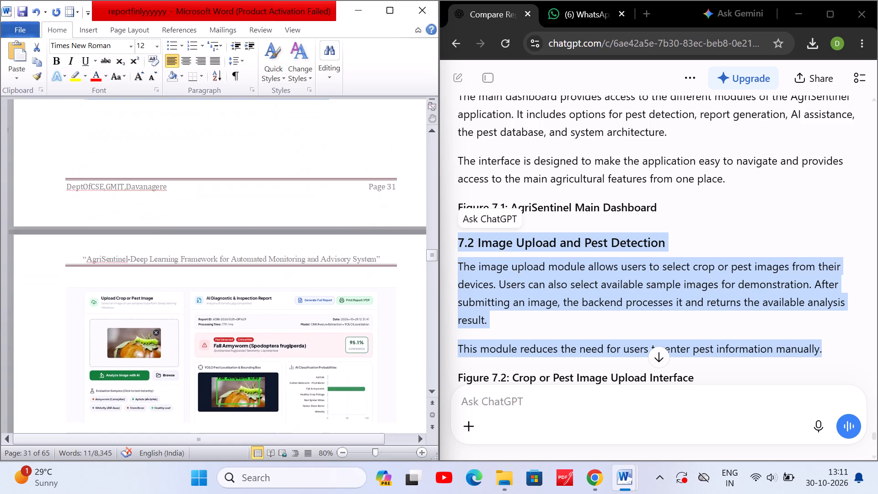
Copy the caption "Figure 7.2: Crop or Pest Image Upload Interface" from ChatGPT to below the upload and report screenshot in Word.
scroll(152, 291, down, 1)
scroll(152, 291, up, 3)
scroll(152, 296, right, 1)
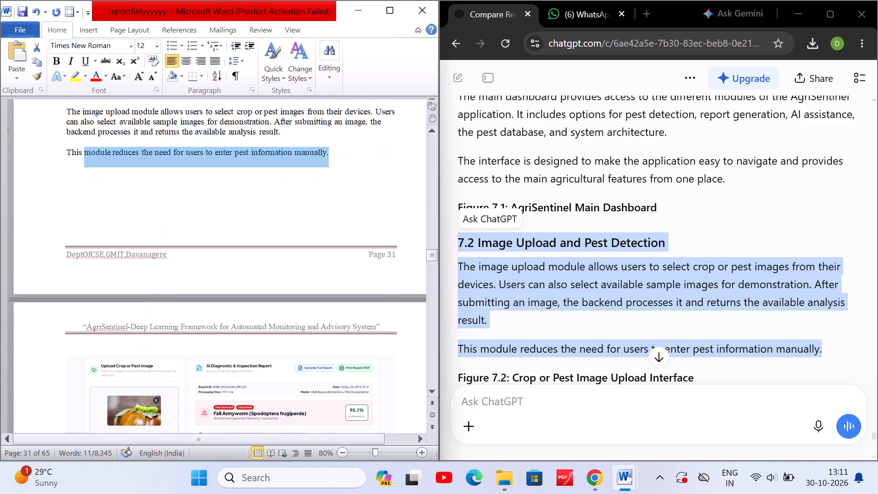
scroll(152, 296, down, 1)
click(155, 334)
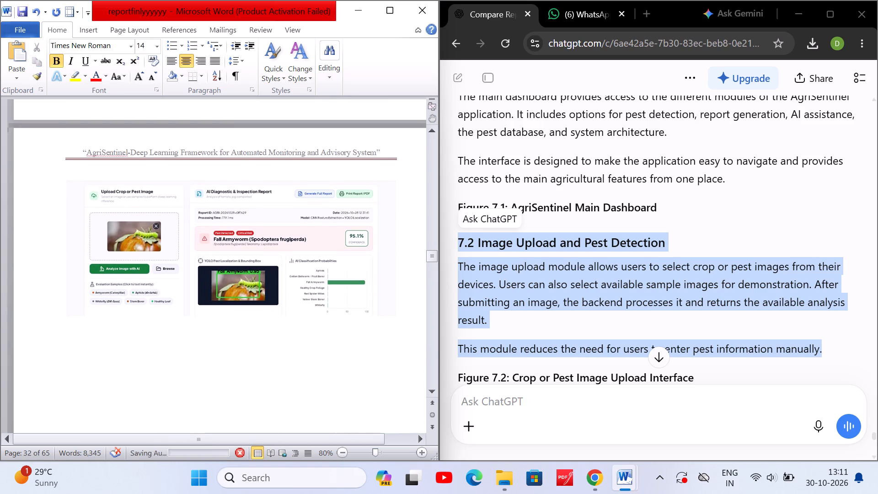
scroll(594, 226, down, 1)
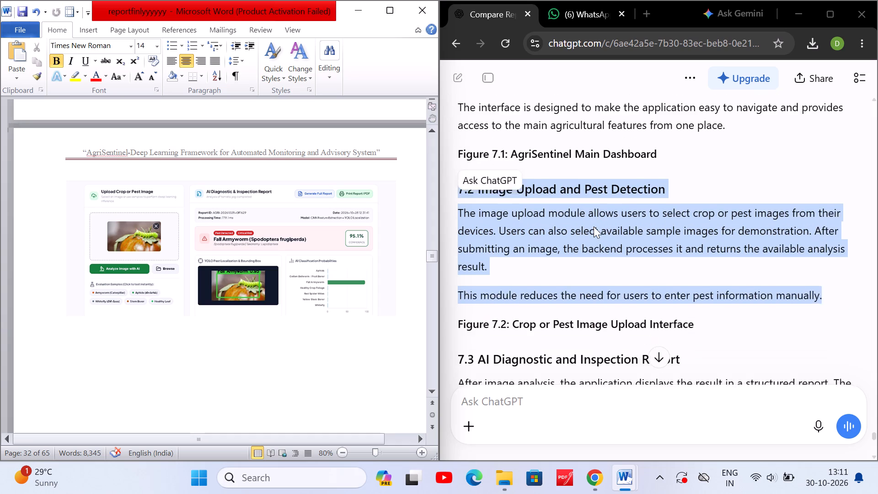
scroll(594, 226, down, 1)
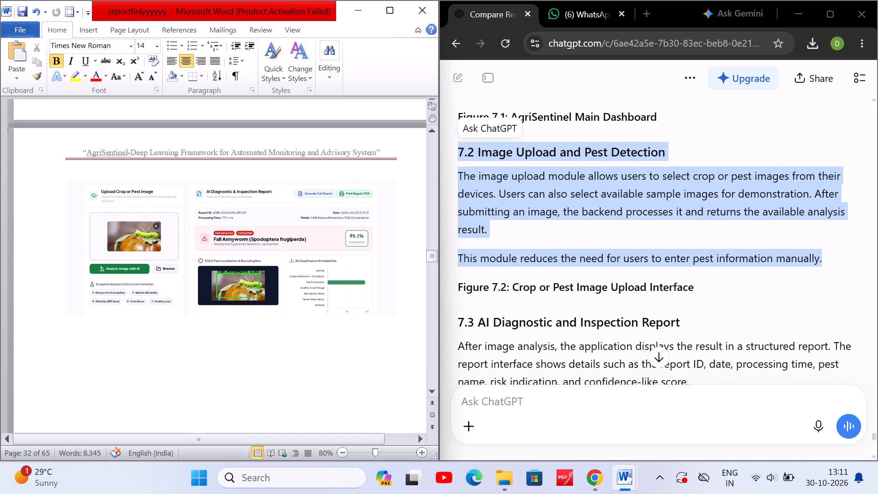
click(463, 286)
drag(463, 286, 715, 285)
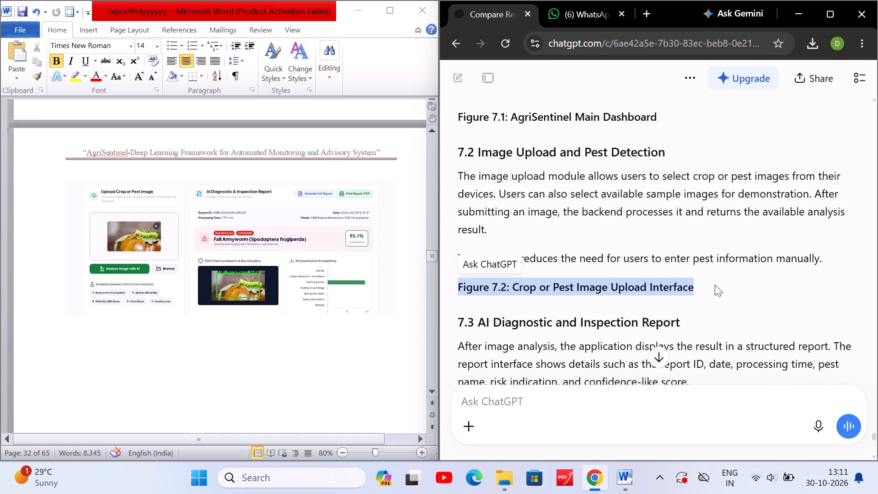
key(ctrl+c)
click(97, 326)
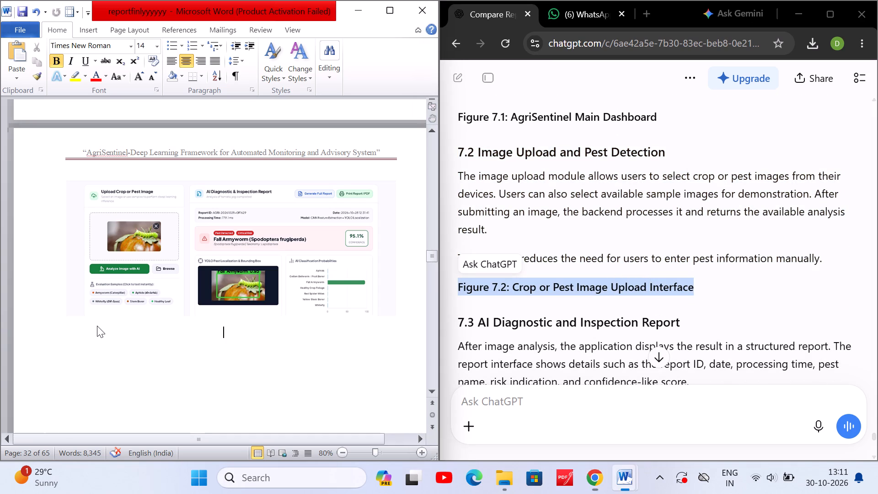
key(ctrl+v)
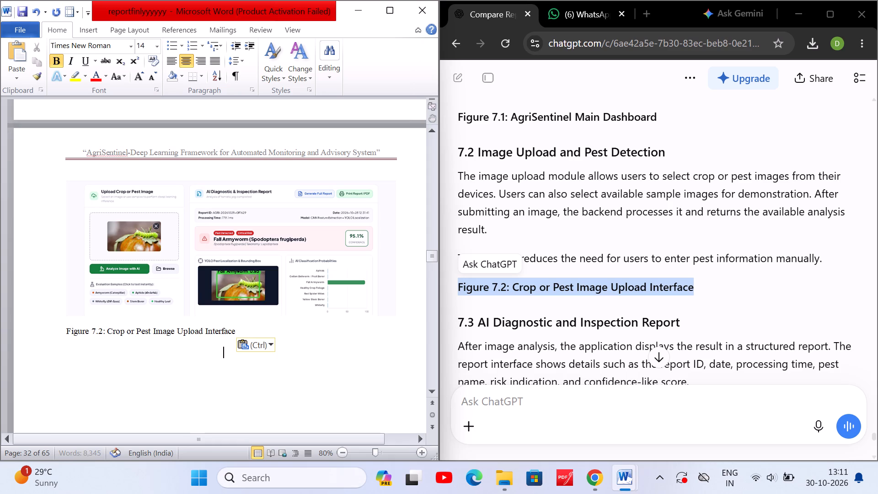
Shift the Figure 7.2 caption with leading spaces until it sits roughly centred under its screenshot.
click(63, 327)
key(space)
key(space)
key(space)
key(space)
key(space)
key(space)
key(space)
key(space)
key(space)
key(space)
key(space)
key(space)
key(space)
key(space)
key(space)
key(space)
key(space)
key(space)
key(space)
key(space)
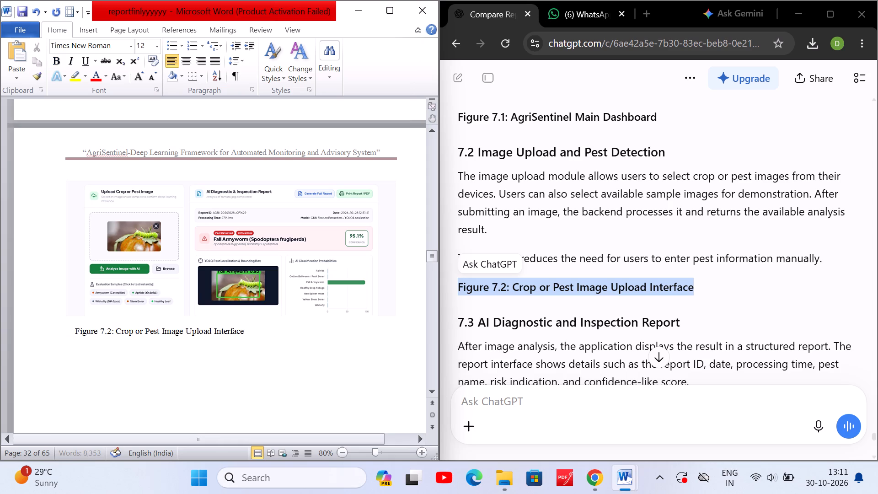
key(space)
key(space)
key(space)
key(space)
key(space)
key(space)
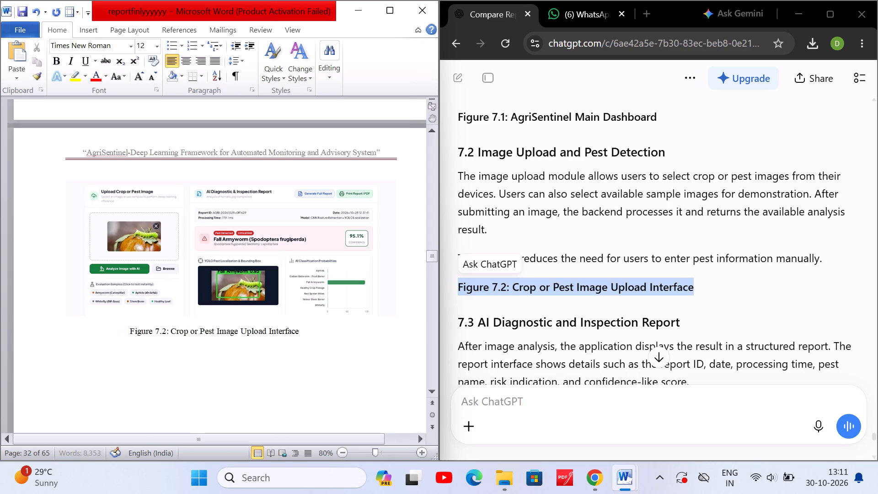
key(space)
key(space)
key(space)
key(space)
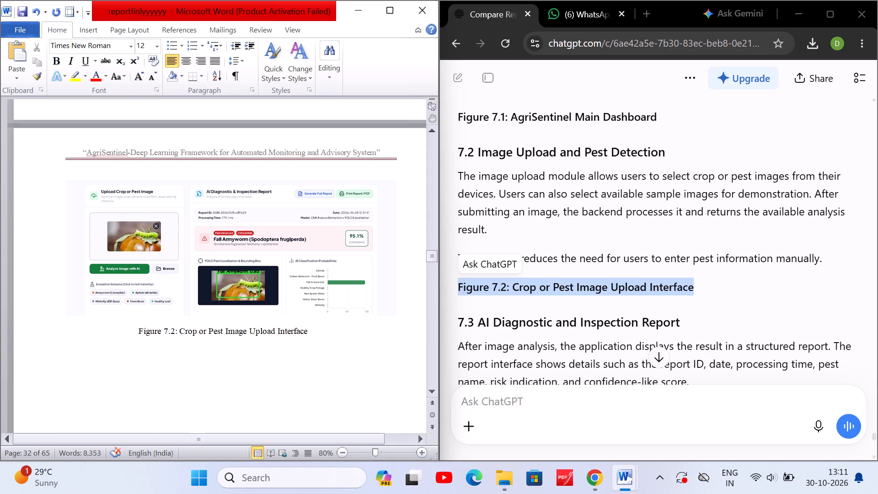
Apply centre alignment to the Figure 7.2 caption and place the cursor on the line below it.
click(135, 332)
drag(135, 332, 321, 335)
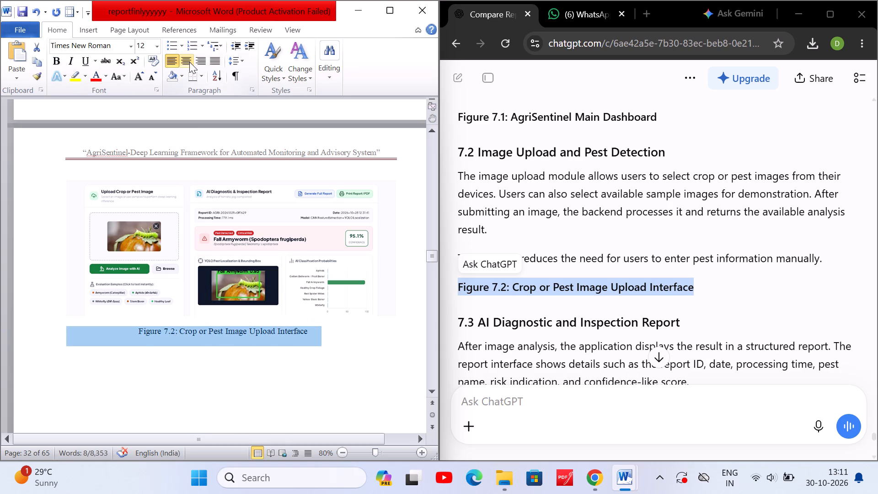
click(189, 62)
click(342, 347)
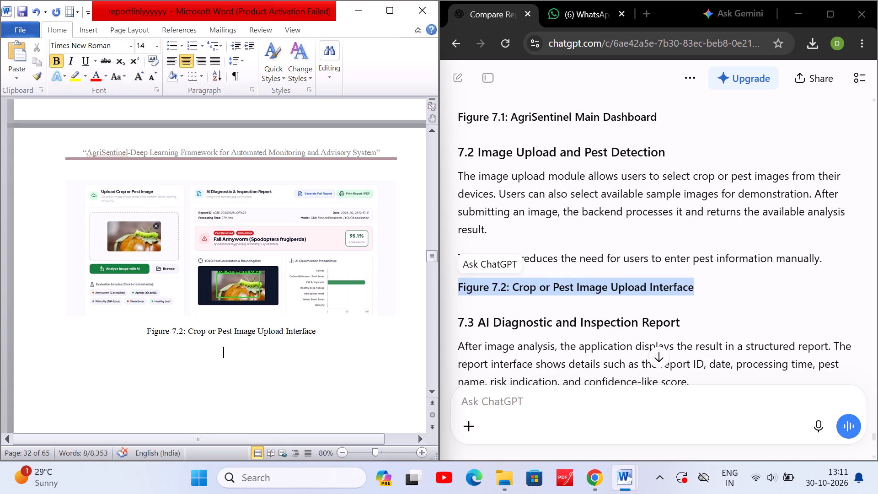
scroll(512, 321, down, 1)
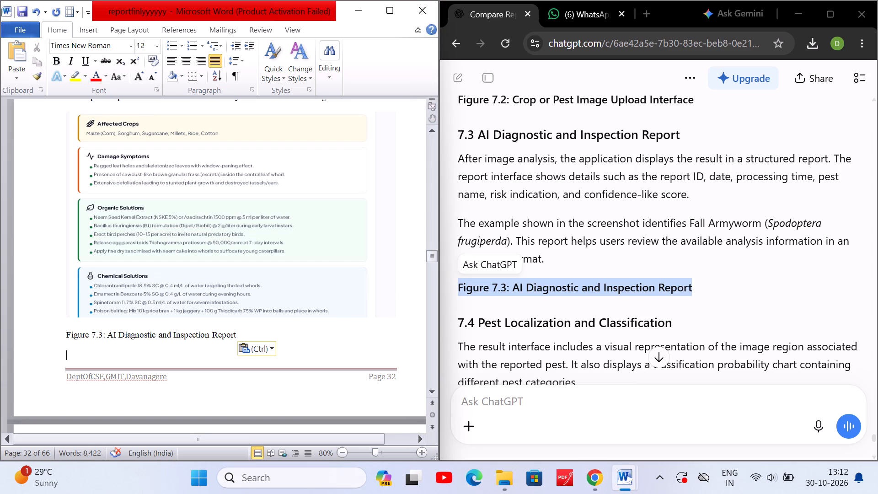
Centre the Figure 7.3 caption under its screenshot.
click(66, 332)
drag(66, 332, 225, 317)
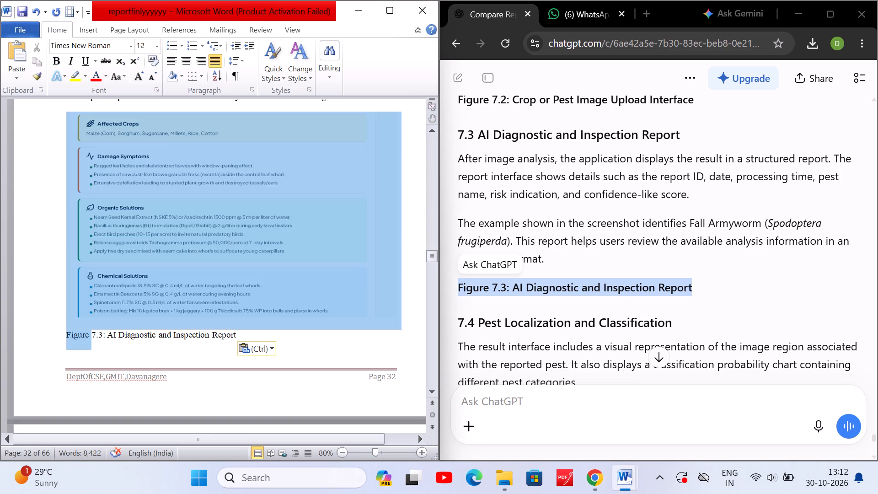
drag(225, 317, 249, 342)
click(187, 55)
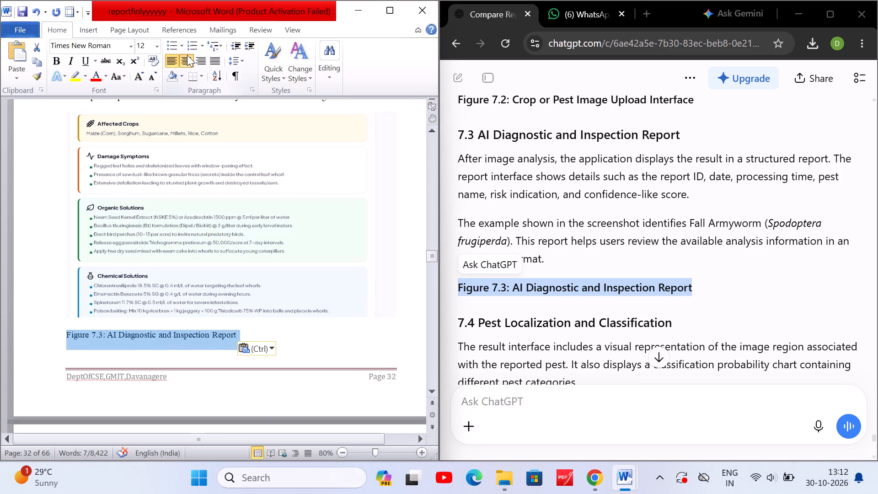
click(125, 345)
Add two new lines after the Figure 7.3 caption and left-align the one at the top of page 33.
scroll(125, 345, down, 1)
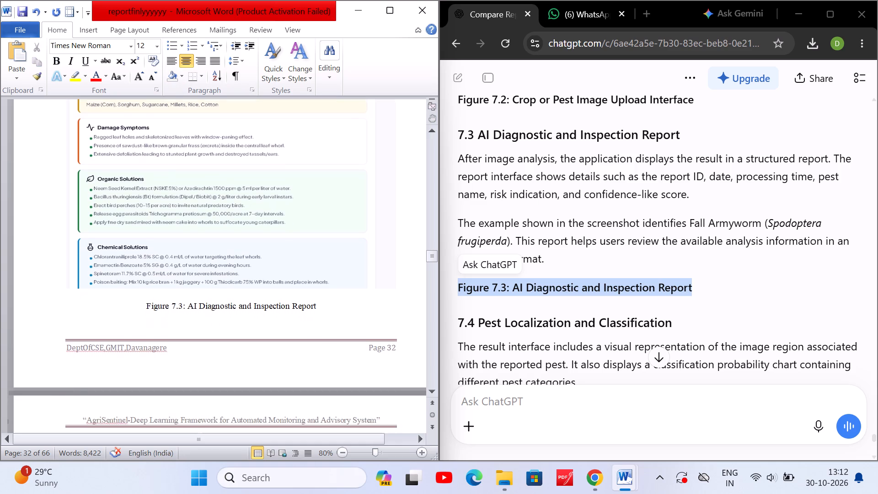
scroll(125, 345, down, 2)
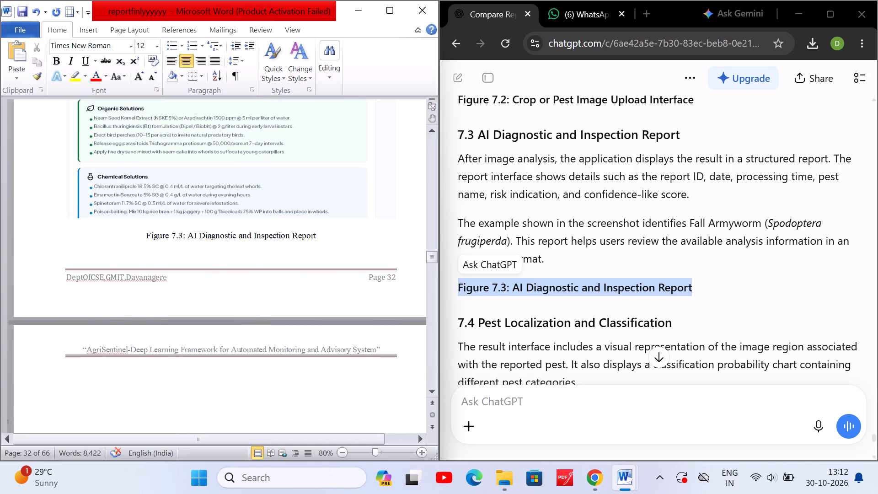
click(321, 242)
key(Return)
key(Return)
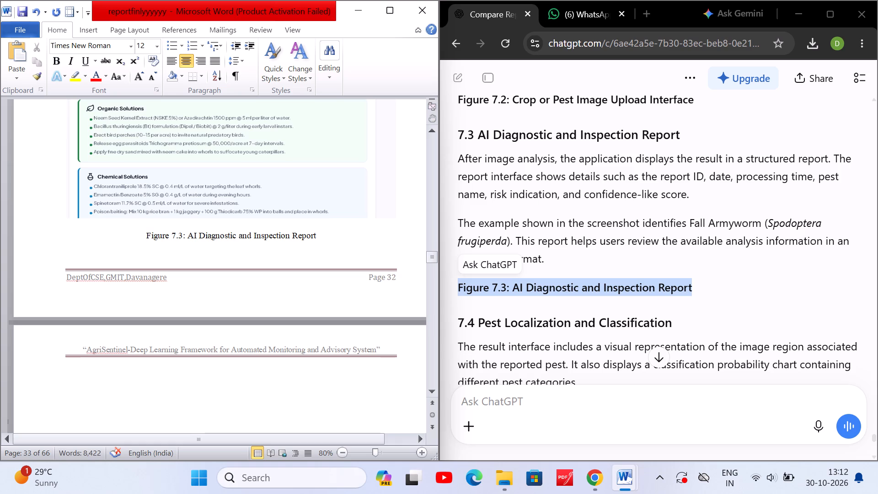
click(173, 60)
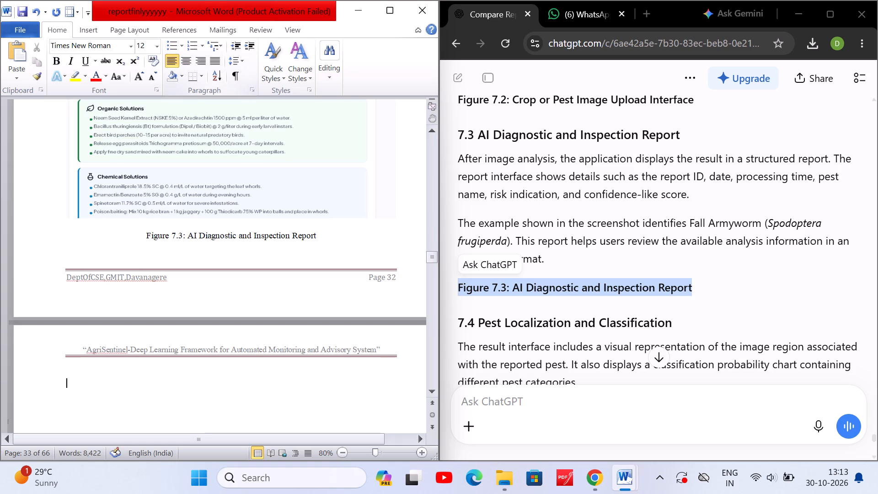
Copy section 7.4 Pest Localization and Classification, heading and both paragraphs, from ChatGPT to the start of page 33 in Word.
scroll(498, 306, down, 1)
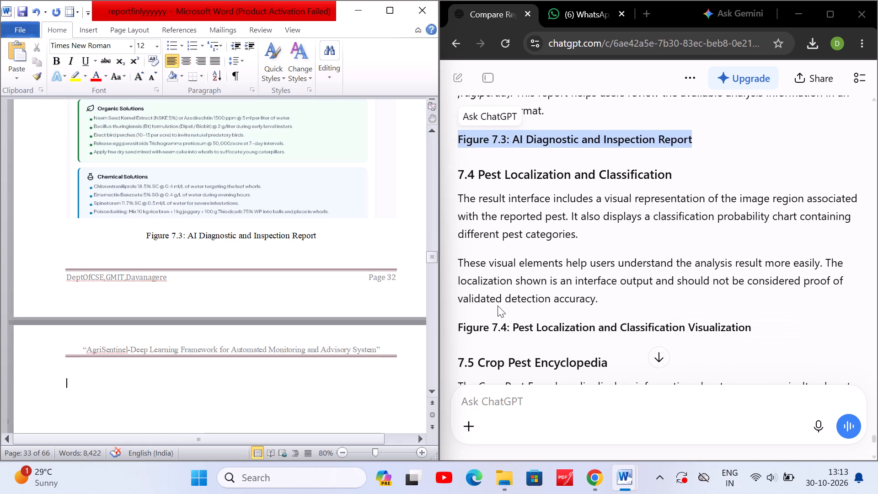
scroll(498, 306, down, 1)
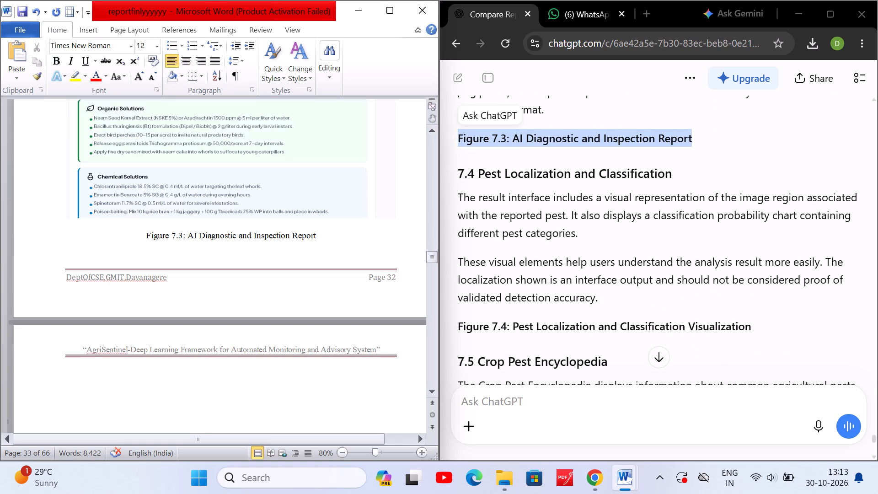
scroll(507, 246, down, 1)
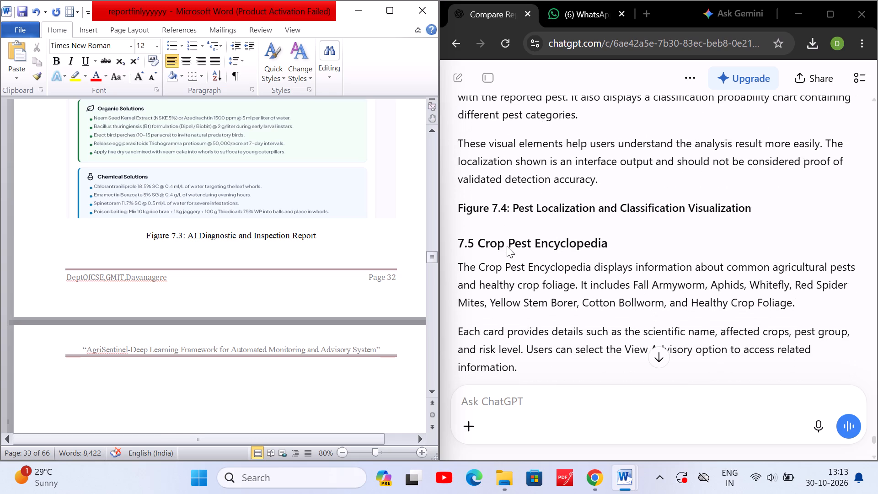
scroll(507, 246, down, 1)
scroll(507, 246, up, 2)
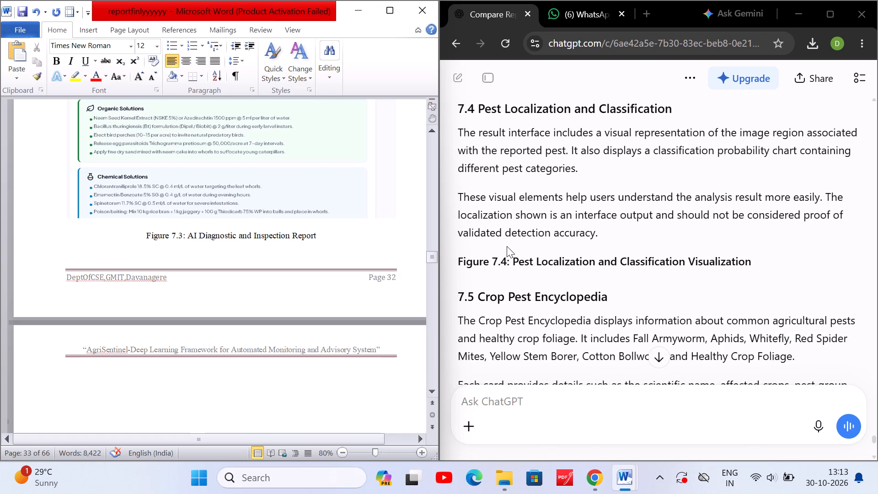
scroll(507, 246, up, 1)
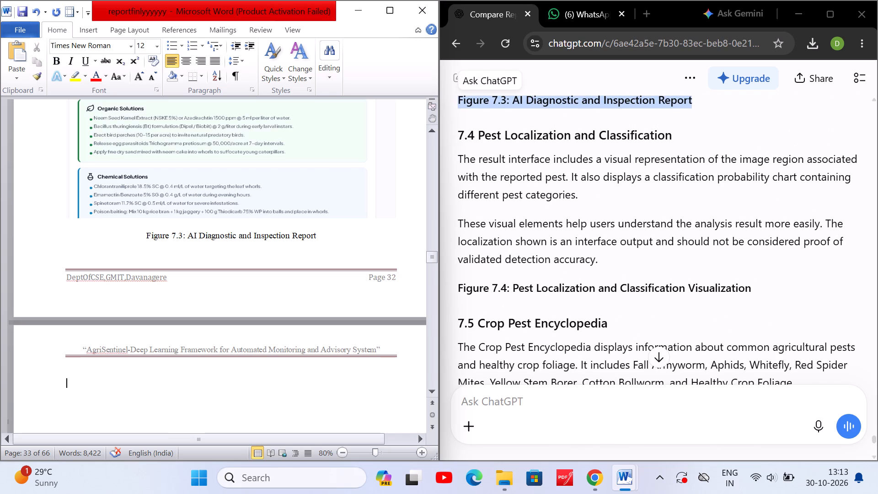
click(461, 135)
drag(461, 135, 600, 262)
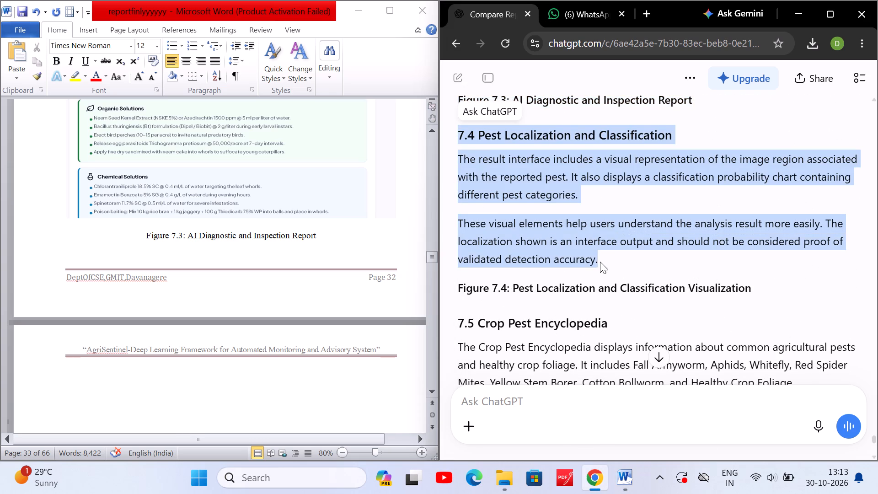
Copy section 7.4 Pest Localization and Classification, heading and both paragraphs, from ChatGPT to the top of page 33 in Word.
key(ctrl+c)
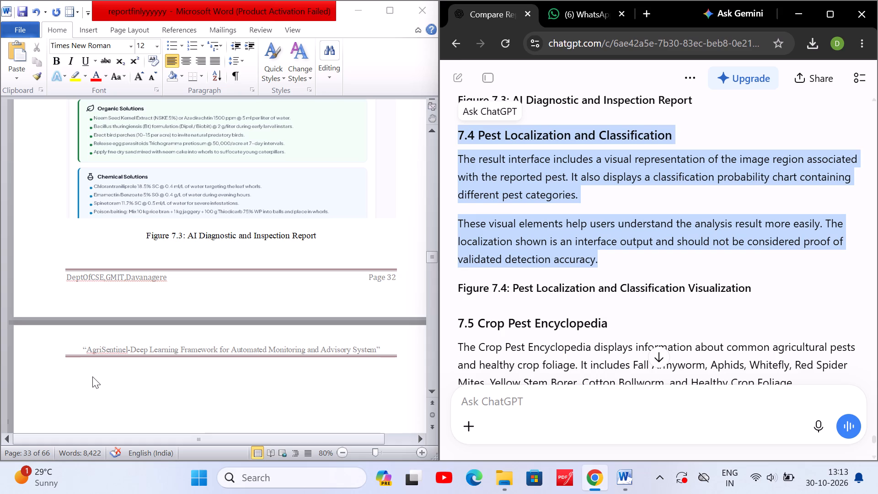
click(92, 376)
key(ctrl+v)
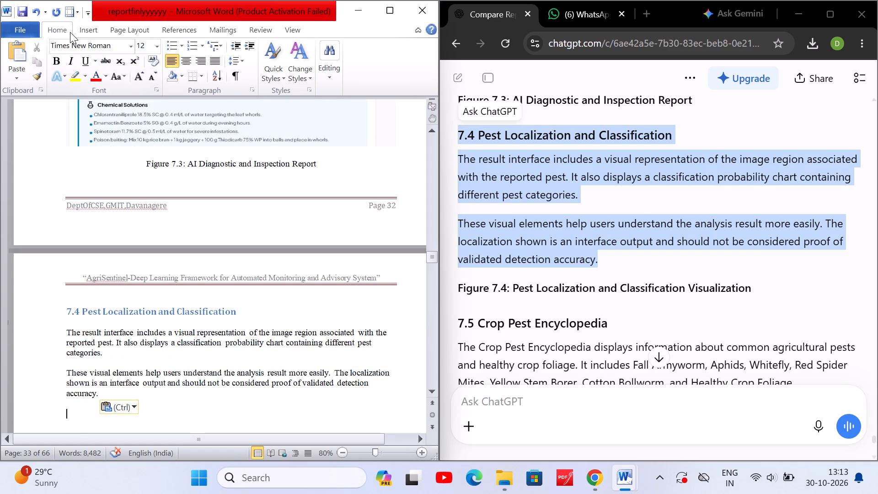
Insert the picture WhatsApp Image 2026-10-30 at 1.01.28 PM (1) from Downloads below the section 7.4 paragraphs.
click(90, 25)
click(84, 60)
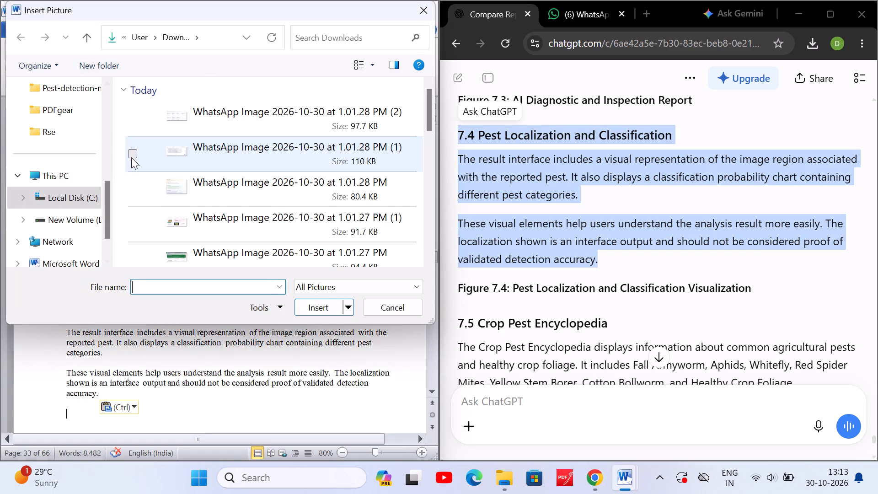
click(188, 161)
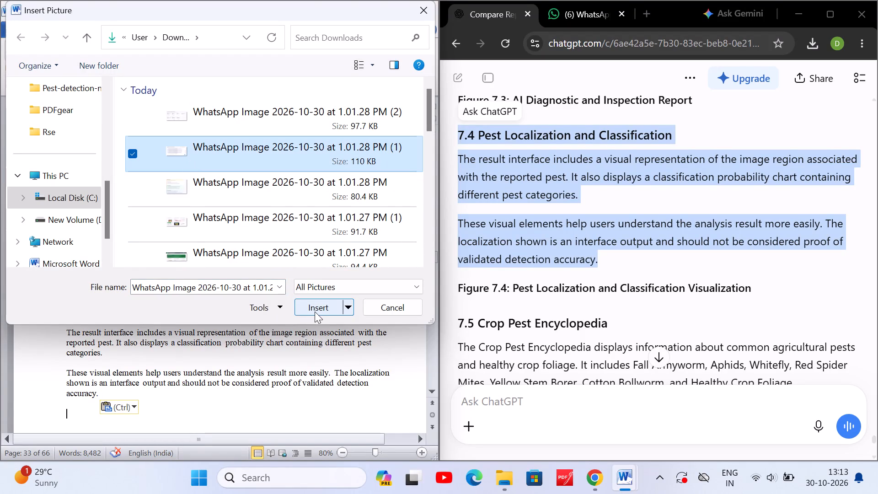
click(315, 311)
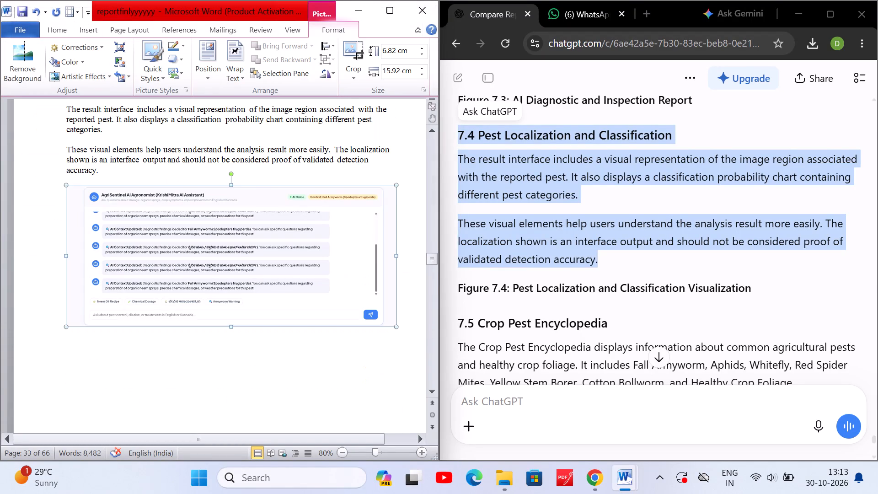
Check the inserted screenshot against section 7.4 and the descriptions and figure captions of sections 7.5 to 7.7 in ChatGPT.
scroll(289, 340, up, 1)
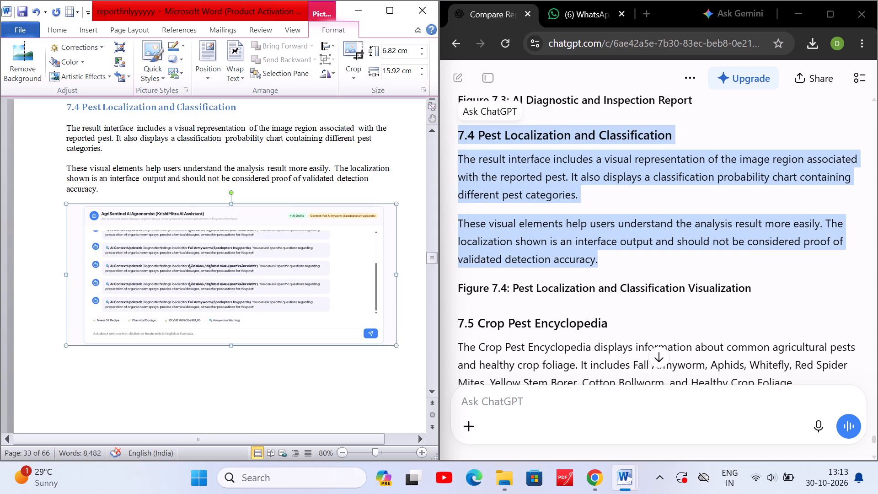
scroll(544, 287, down, 5)
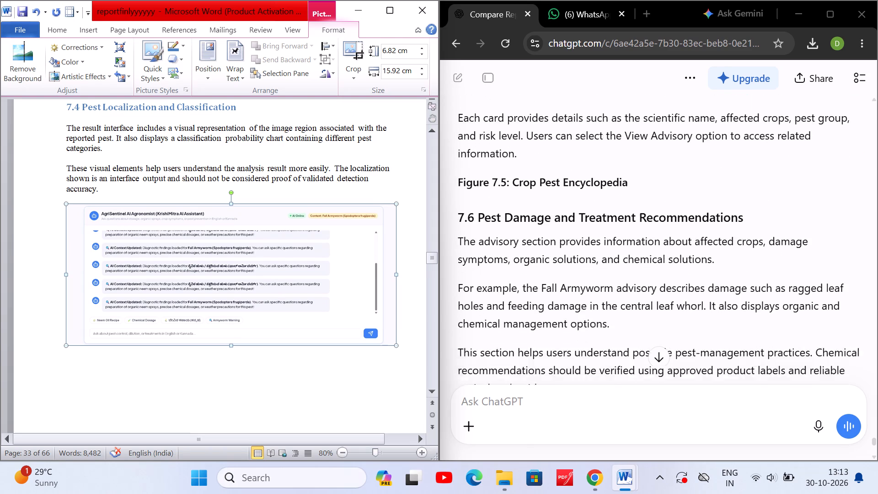
scroll(544, 287, down, 3)
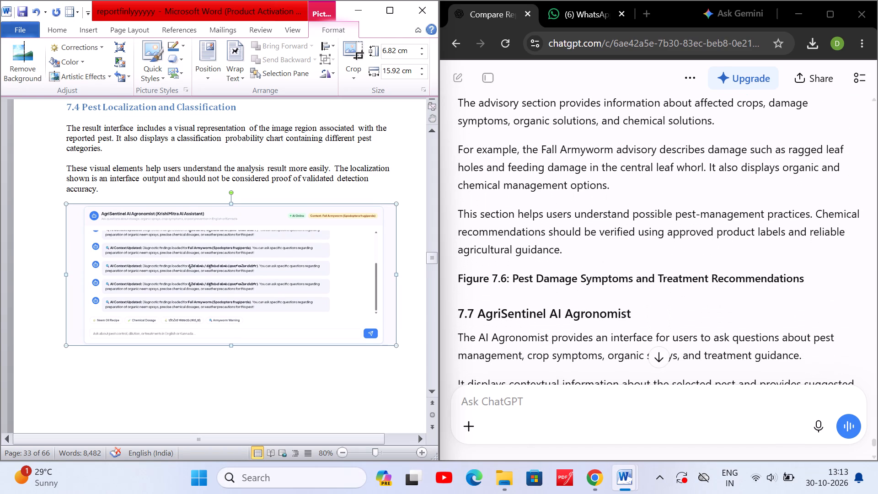
scroll(544, 287, down, 2)
Delete the AgriSentinel AI Agronomist screenshot below the section 7.4 paragraphs.
key(Delete)
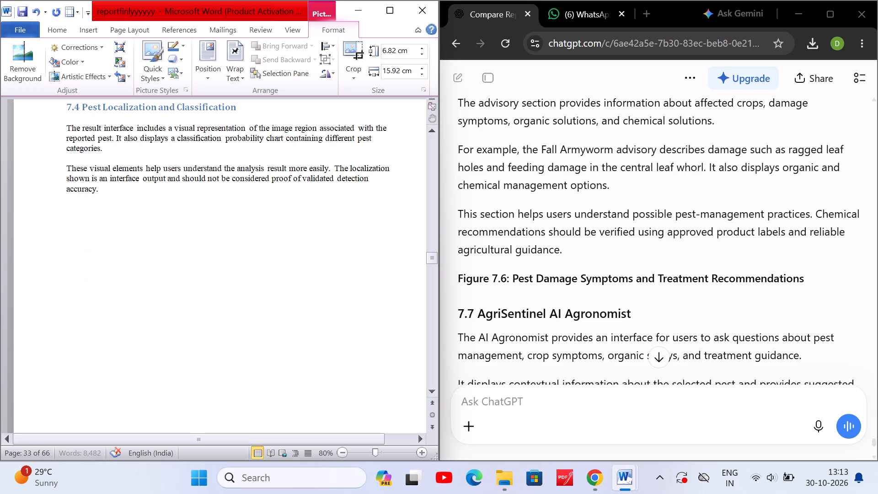
scroll(542, 264, up, 3)
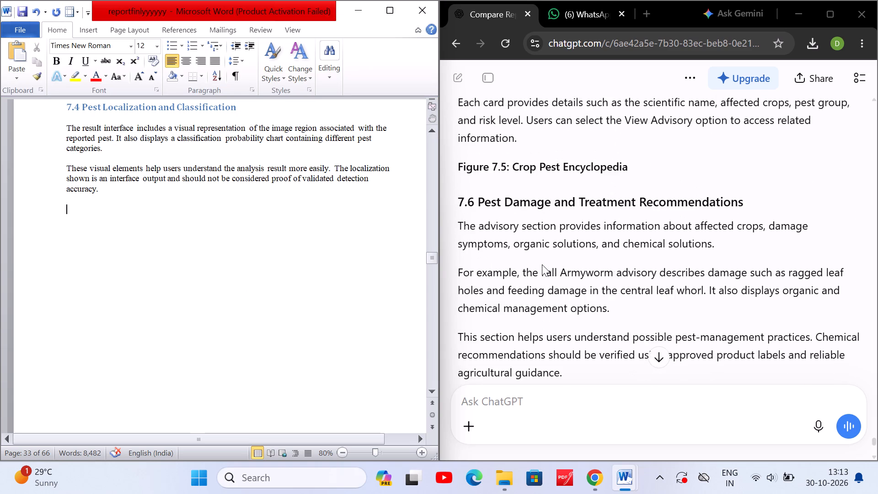
scroll(542, 264, up, 1)
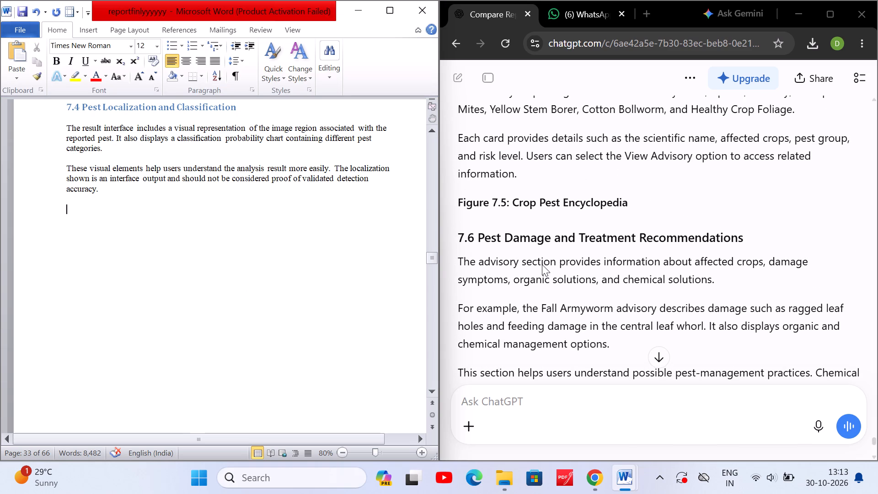
click(511, 406)
text(give result)
key(space)
text(for which i uploded)
key(space)
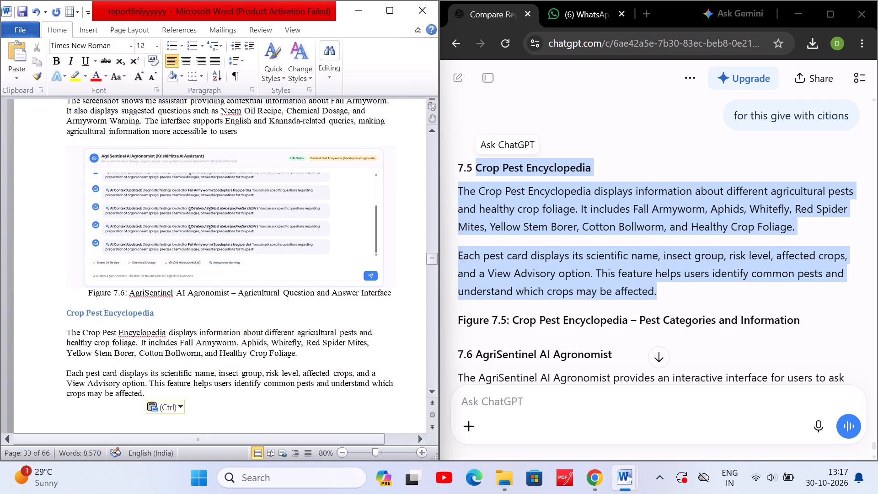
Add the number 7.5 in front of the Crop Pest Encyclopedia heading in Word.
click(64, 317)
scroll(229, 162, up, 1)
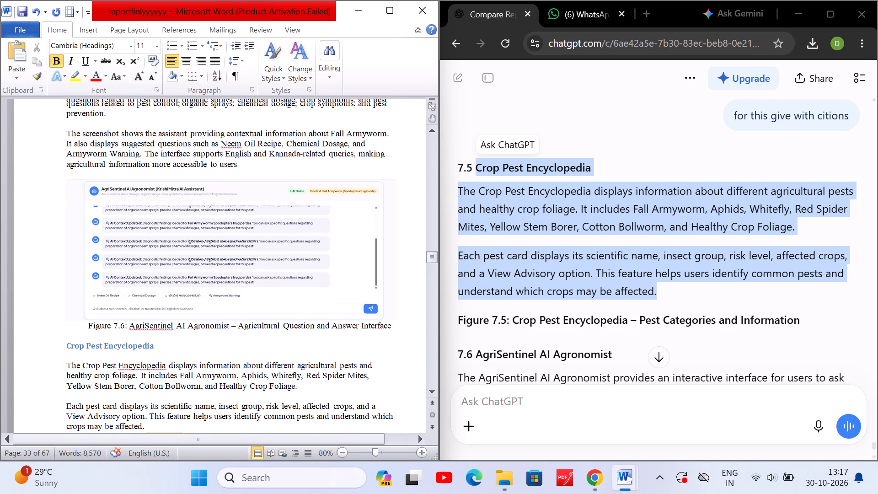
scroll(229, 162, up, 3)
scroll(136, 271, down, 1)
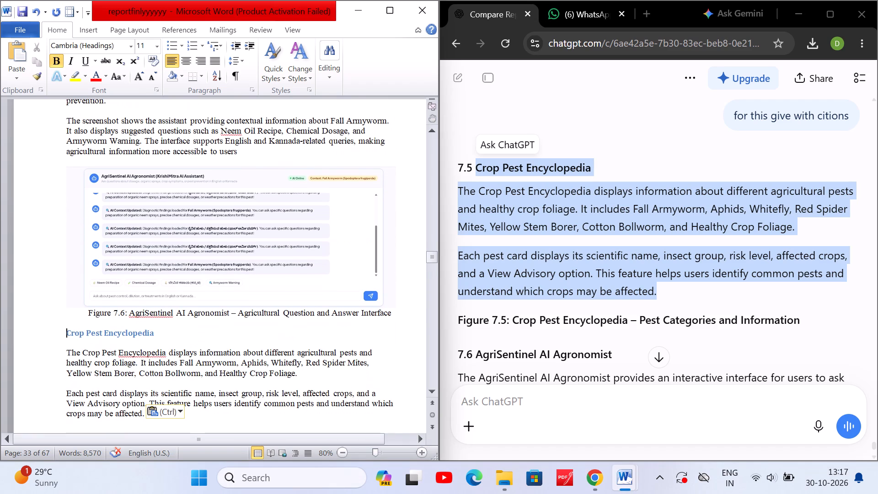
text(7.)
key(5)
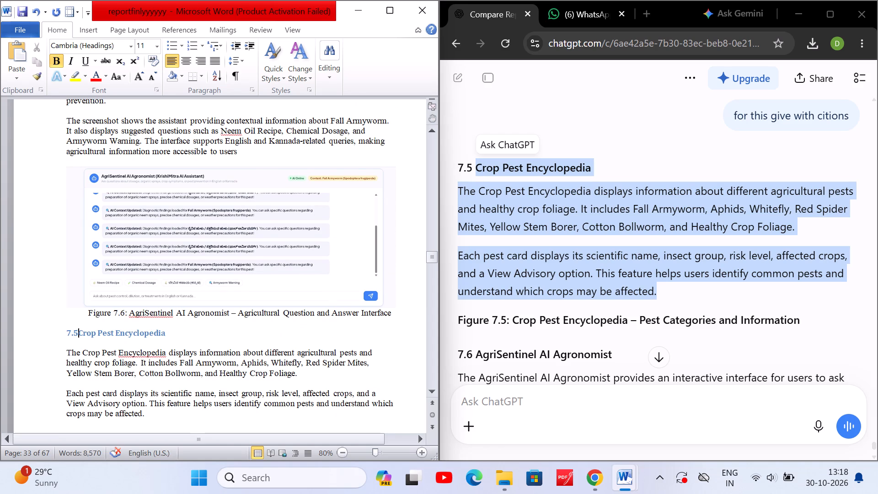
Put a space between the number 7.5 and the Crop Pest Encyclopedia heading text.
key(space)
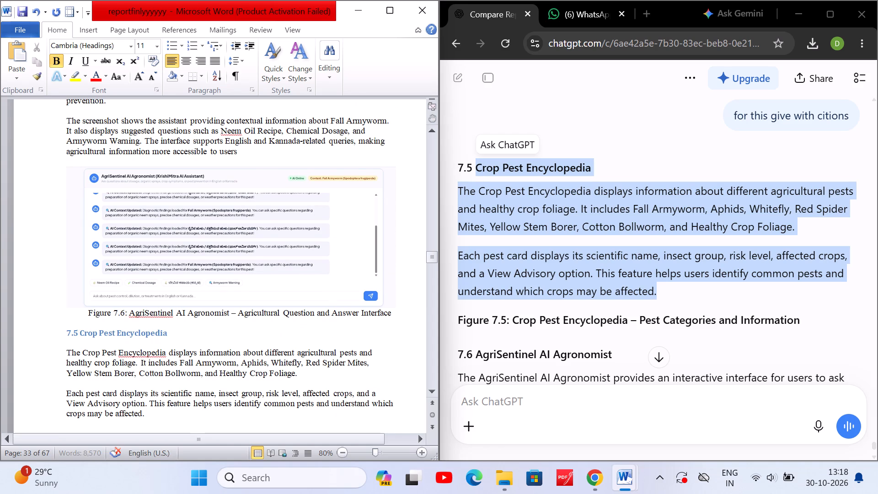
Insert the picture "WhatsApp Image 2026-10-30 at 1.01.28 PM (2)" from Downloads after the last Crop Pest Encyclopedia paragraph.
scroll(183, 333, up, 1)
scroll(183, 333, right, 1)
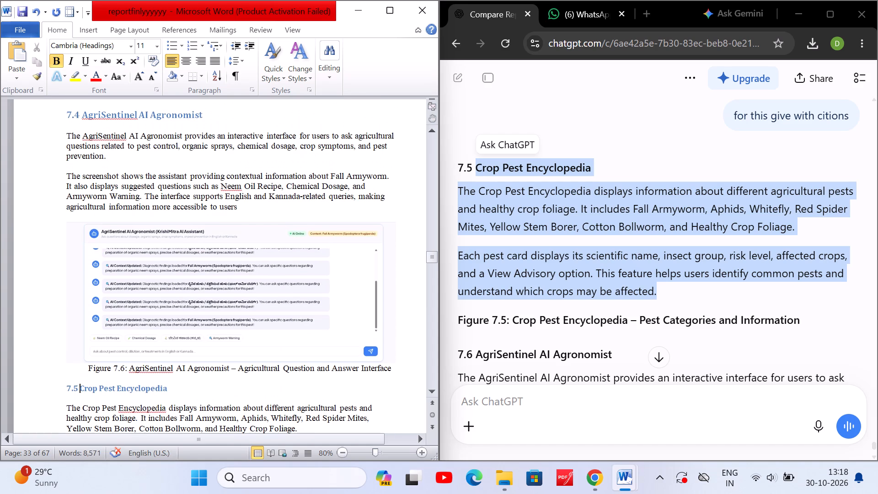
scroll(195, 279, down, 3)
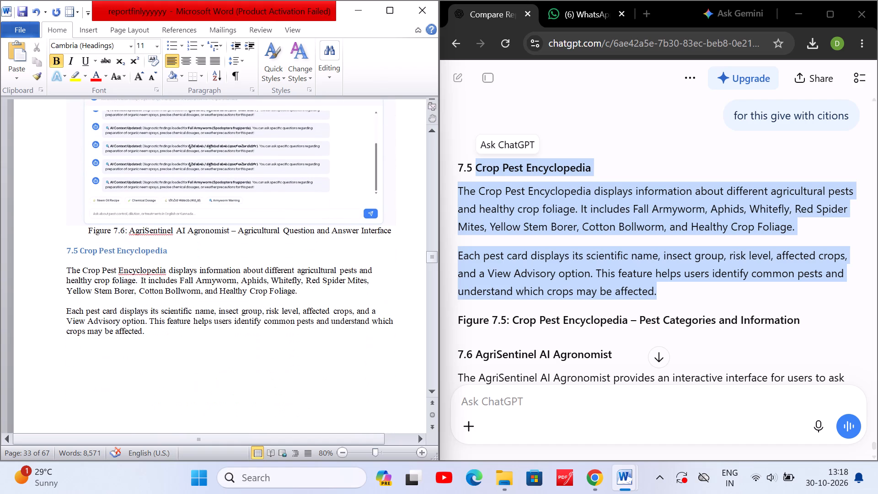
click(155, 337)
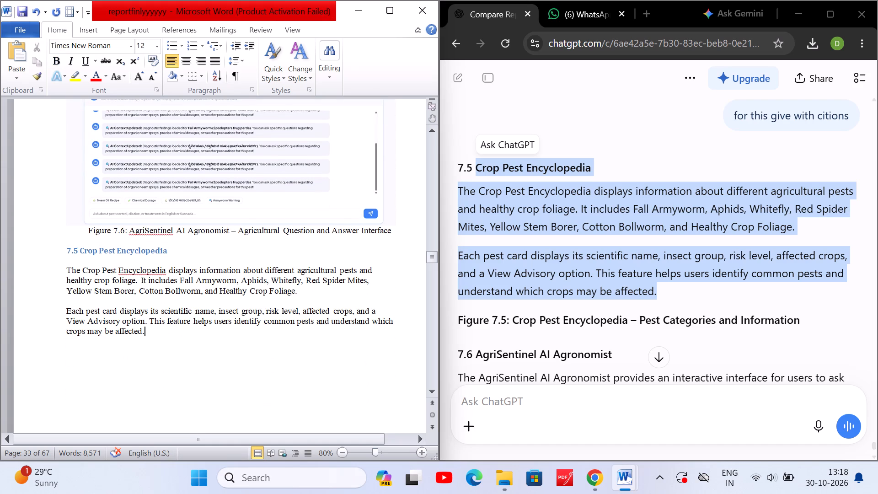
click(68, 30)
click(86, 29)
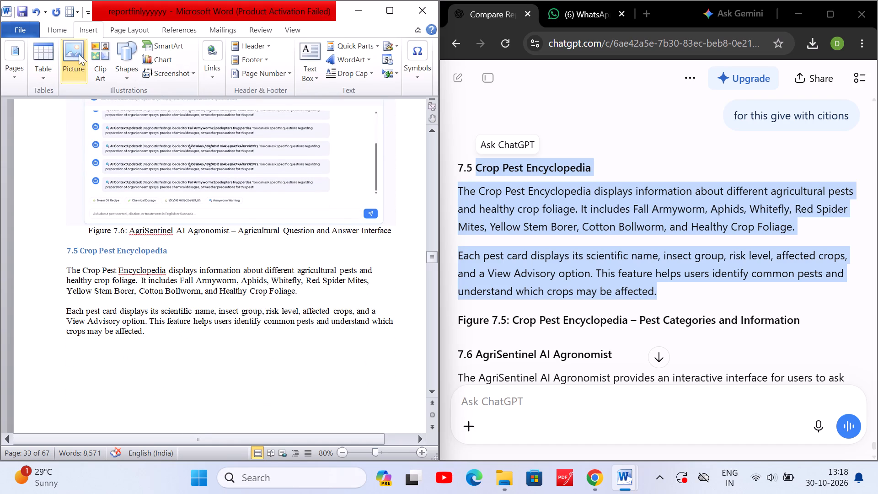
click(75, 58)
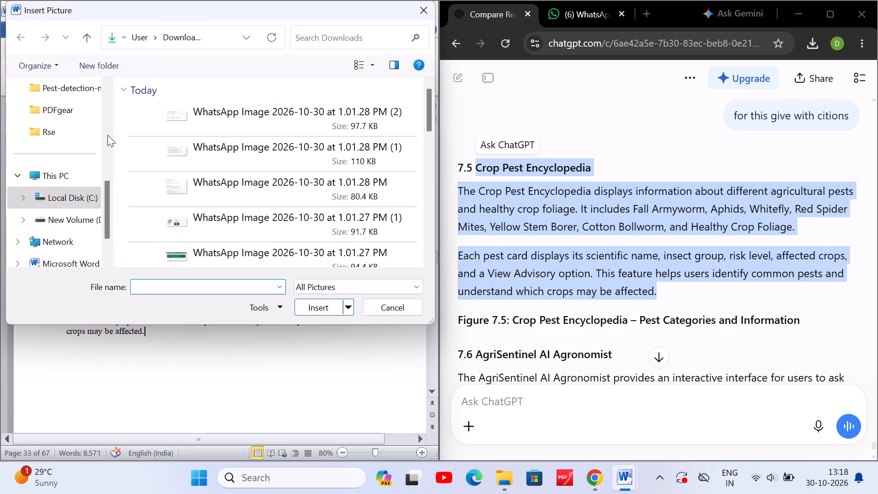
click(155, 128)
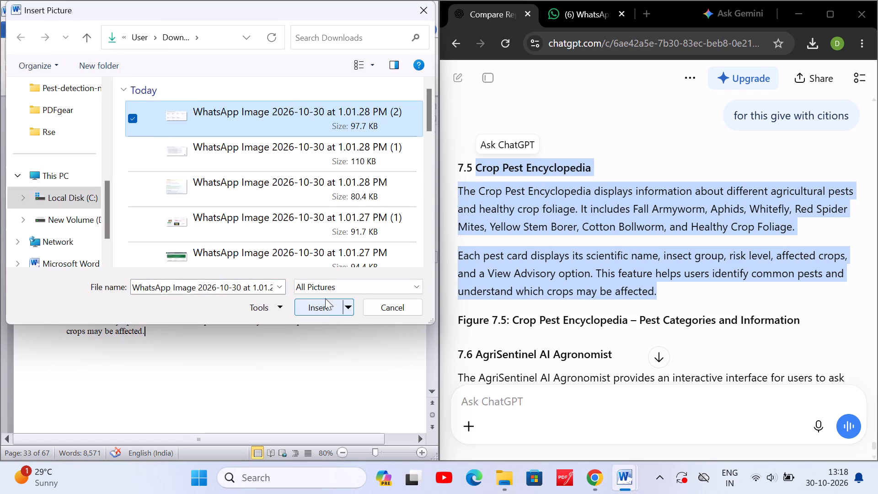
click(325, 305)
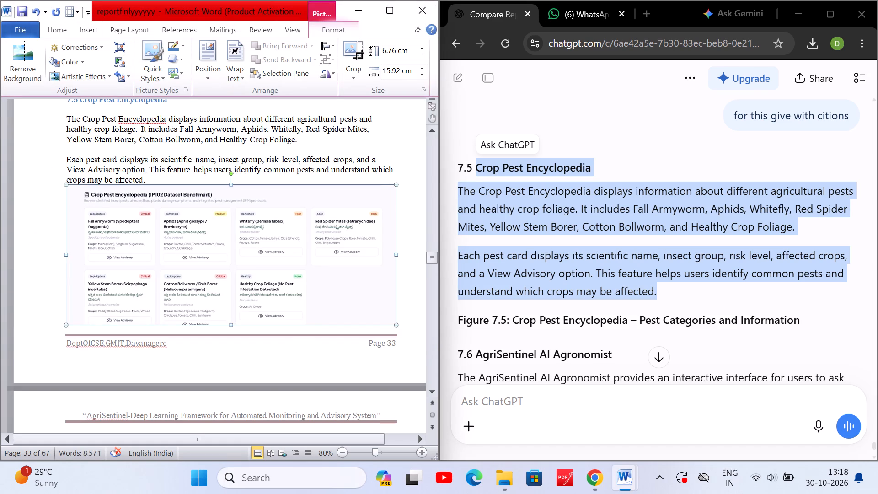
scroll(258, 282, up, 3)
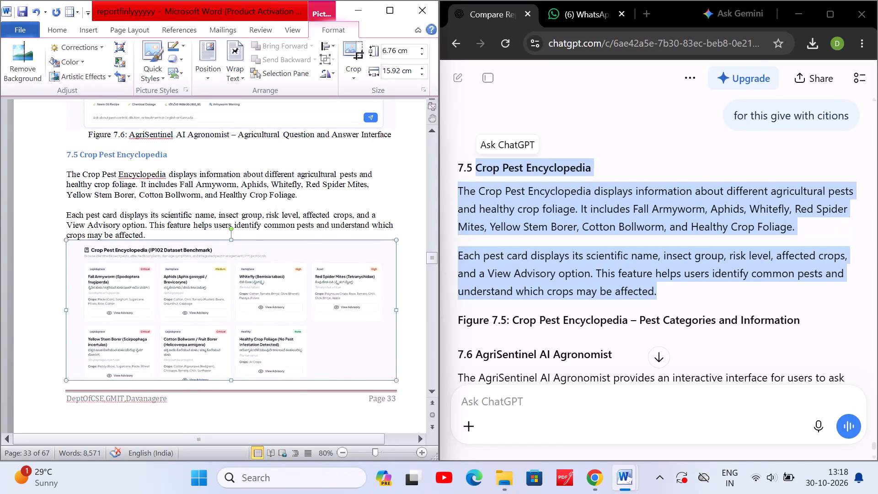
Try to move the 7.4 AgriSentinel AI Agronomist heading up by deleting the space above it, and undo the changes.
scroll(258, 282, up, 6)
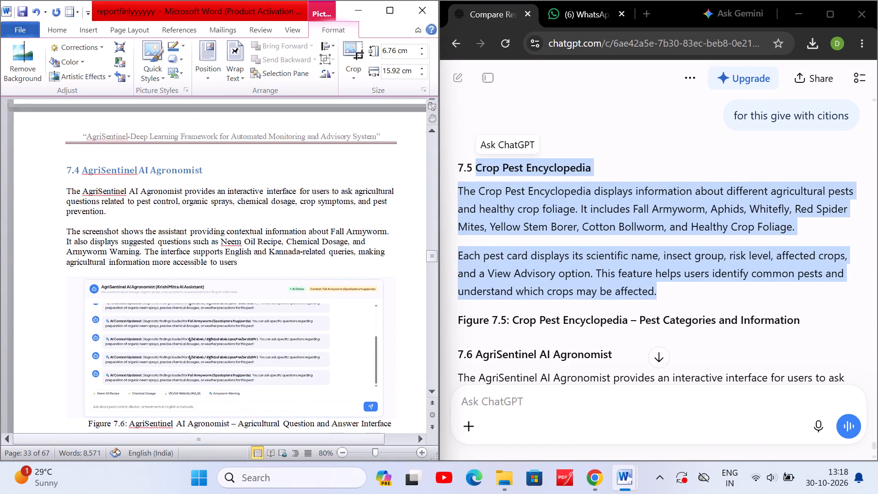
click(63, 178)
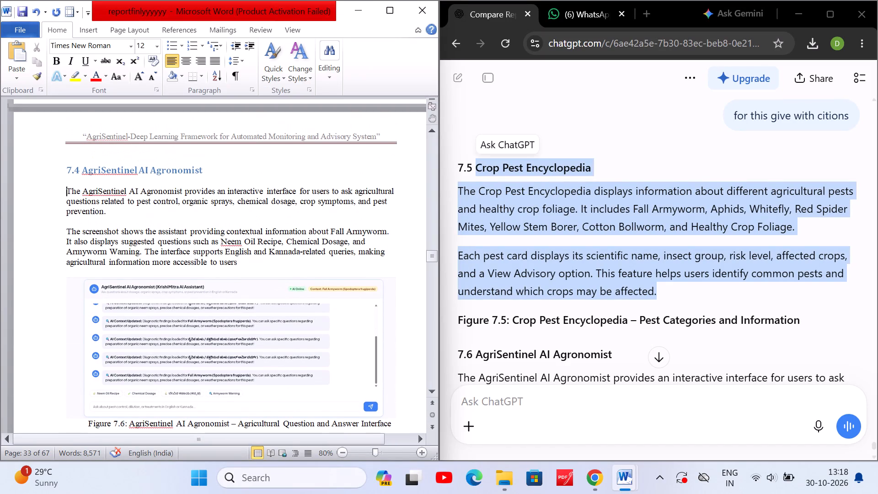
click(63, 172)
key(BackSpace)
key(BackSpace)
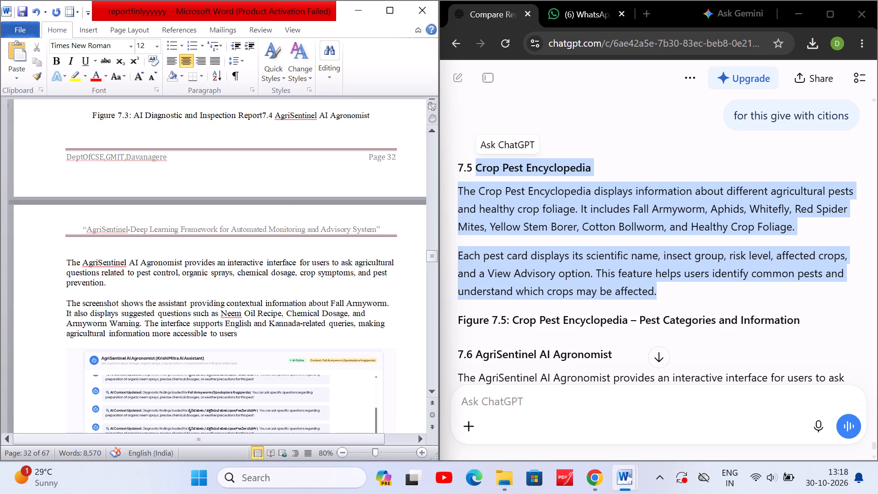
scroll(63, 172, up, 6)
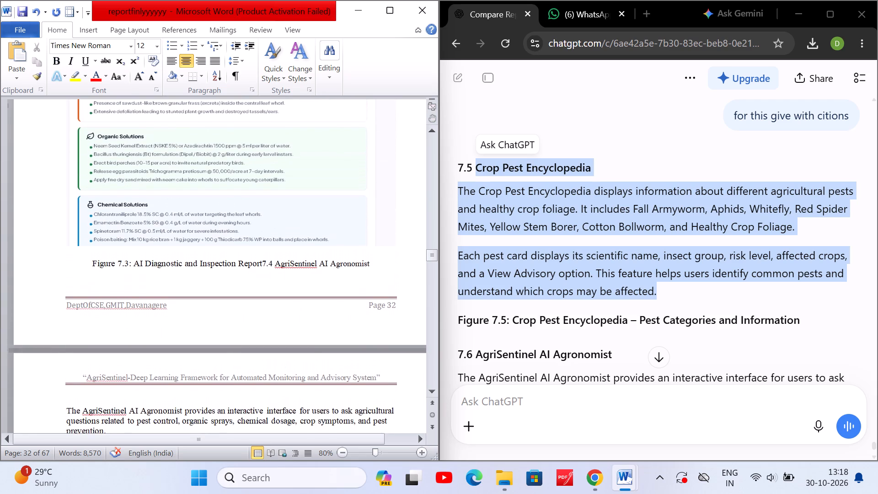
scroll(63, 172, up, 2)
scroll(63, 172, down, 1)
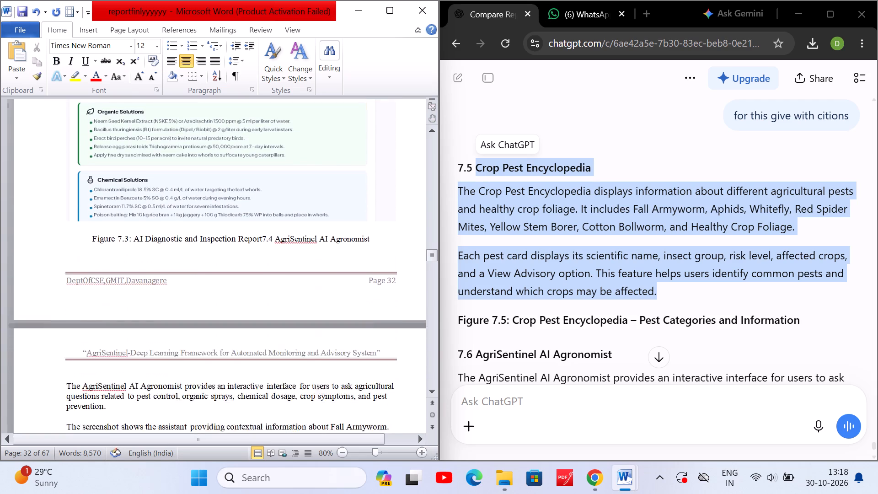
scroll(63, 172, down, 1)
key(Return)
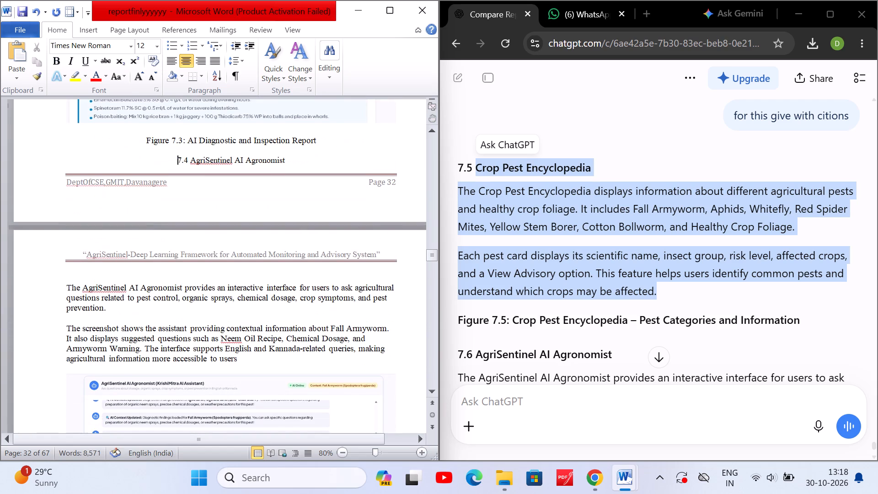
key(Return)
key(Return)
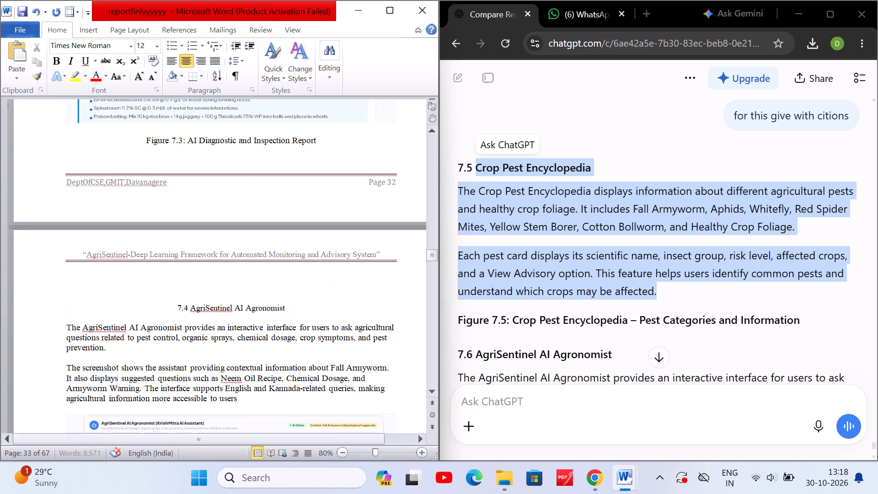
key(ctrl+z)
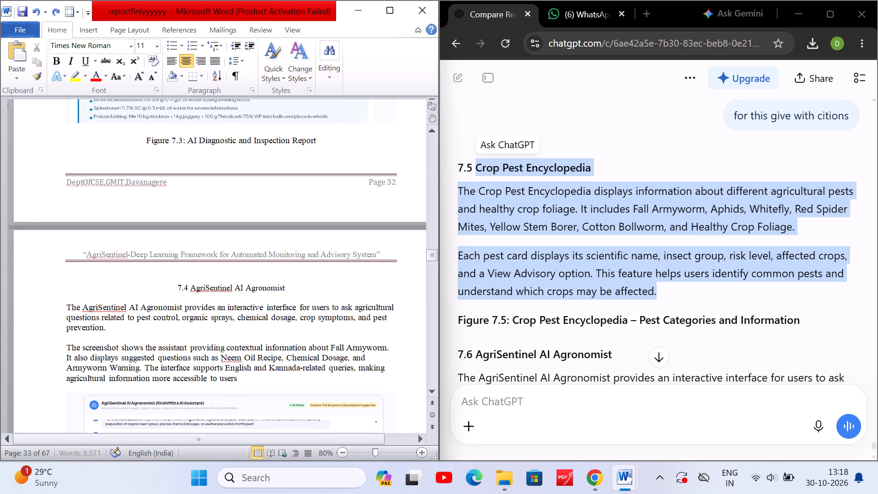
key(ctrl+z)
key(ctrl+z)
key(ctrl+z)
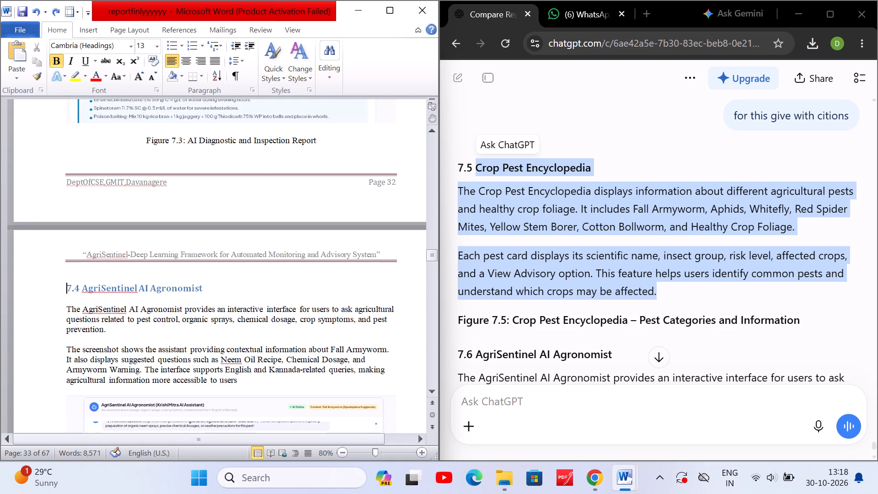
Reduce the height of the Crop Pest Encyclopedia picture to make room for a caption beneath it on page 33.
scroll(247, 365, down, 5)
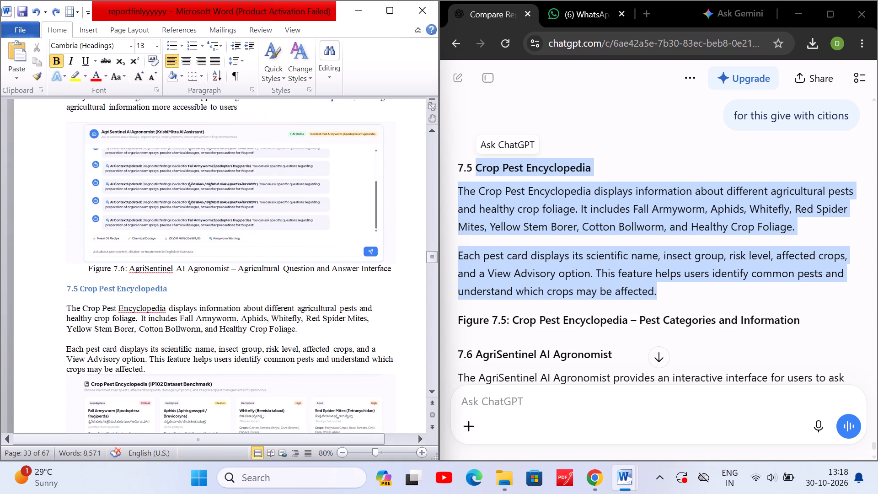
scroll(247, 365, down, 4)
click(224, 322)
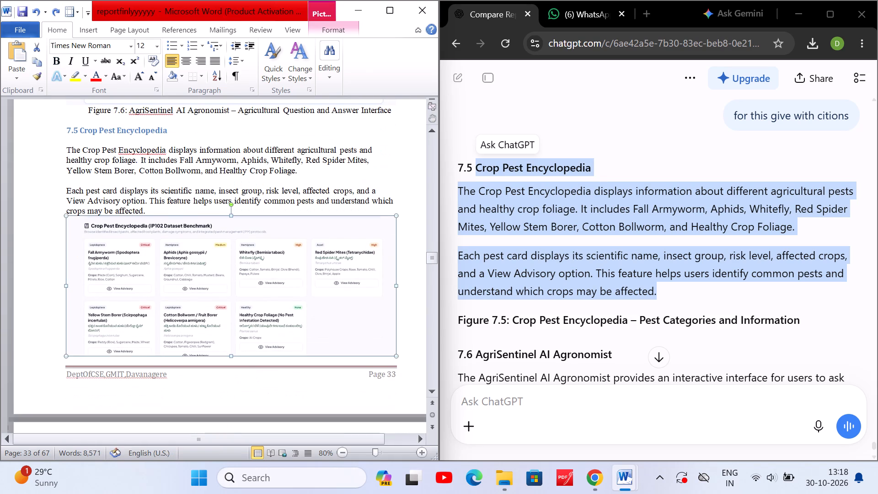
drag(231, 355, 231, 334)
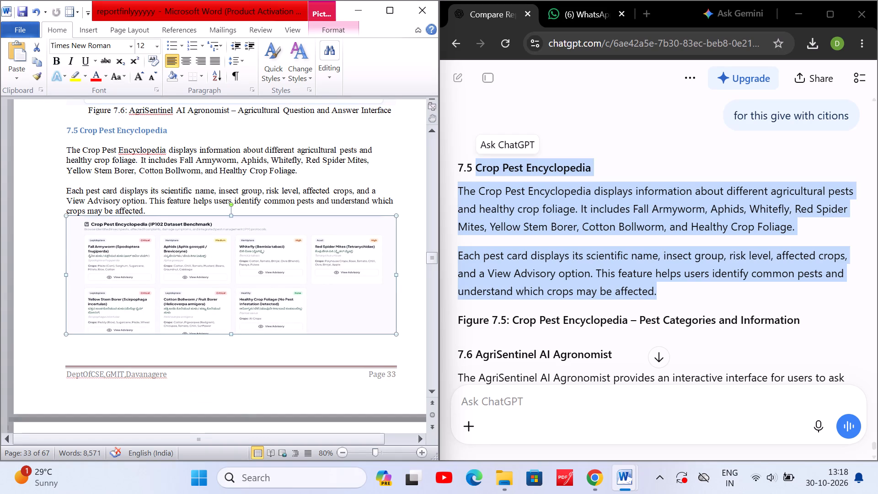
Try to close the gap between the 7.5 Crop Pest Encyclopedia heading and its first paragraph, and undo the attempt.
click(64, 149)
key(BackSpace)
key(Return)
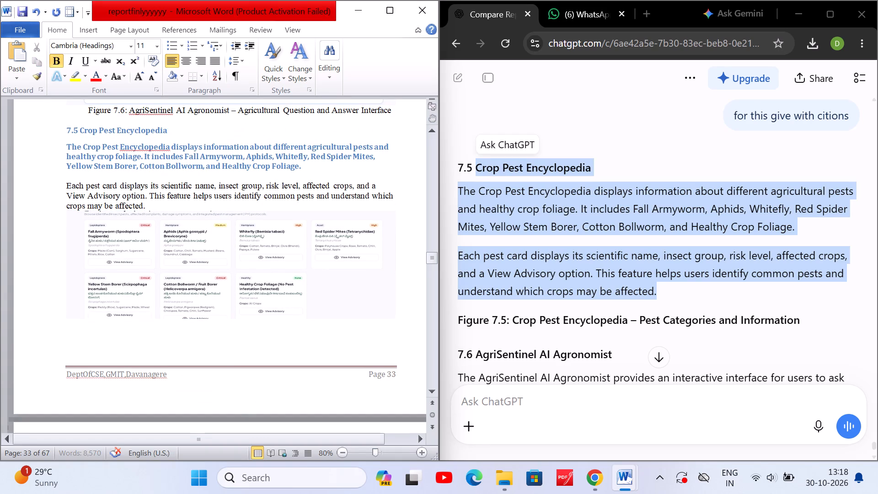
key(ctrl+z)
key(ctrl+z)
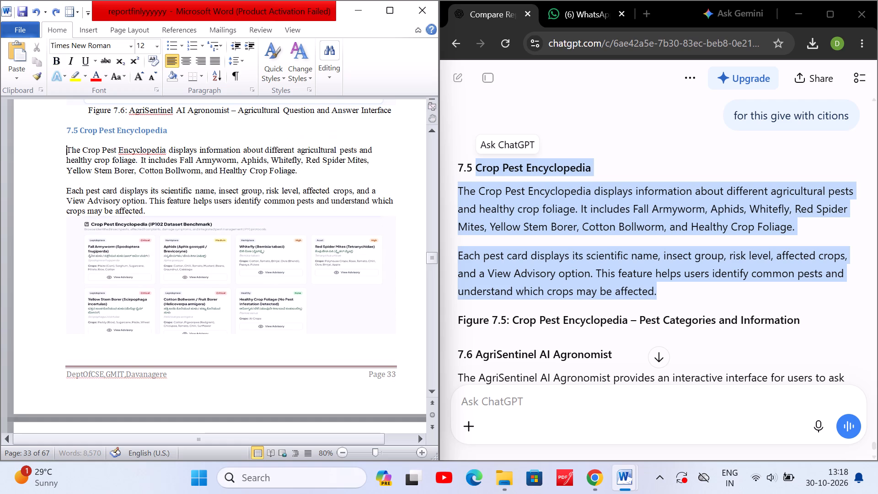
click(171, 360)
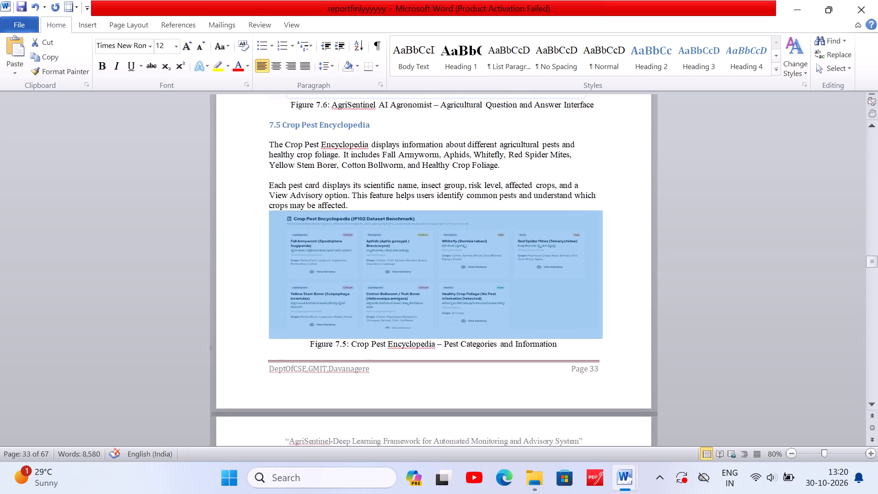
scroll(493, 306, up, 12)
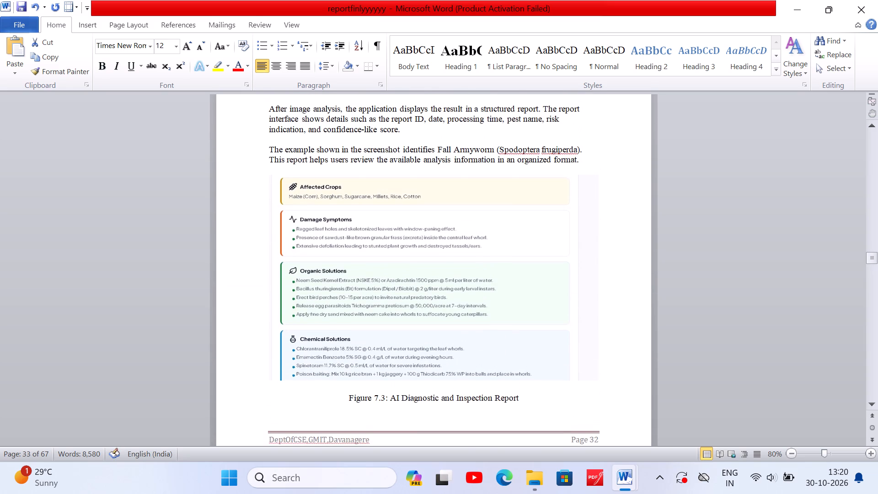
ctrl+scroll(493, 306, up, 1)
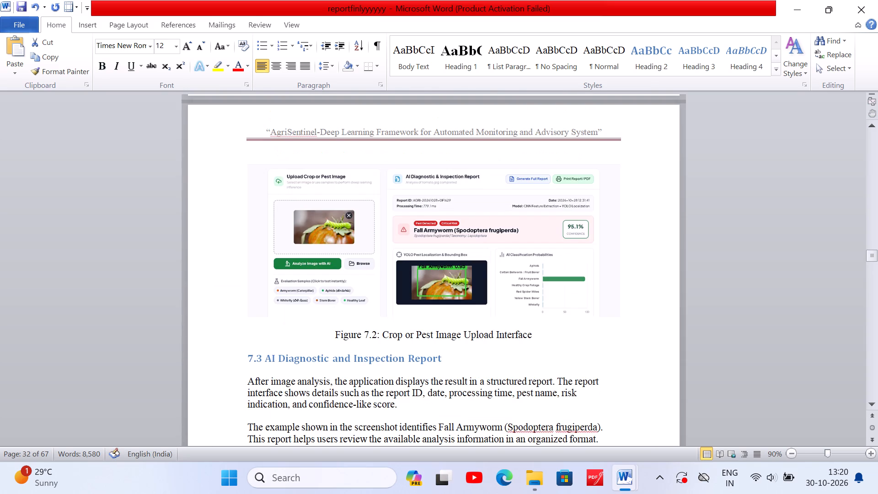
scroll(493, 306, down, 1)
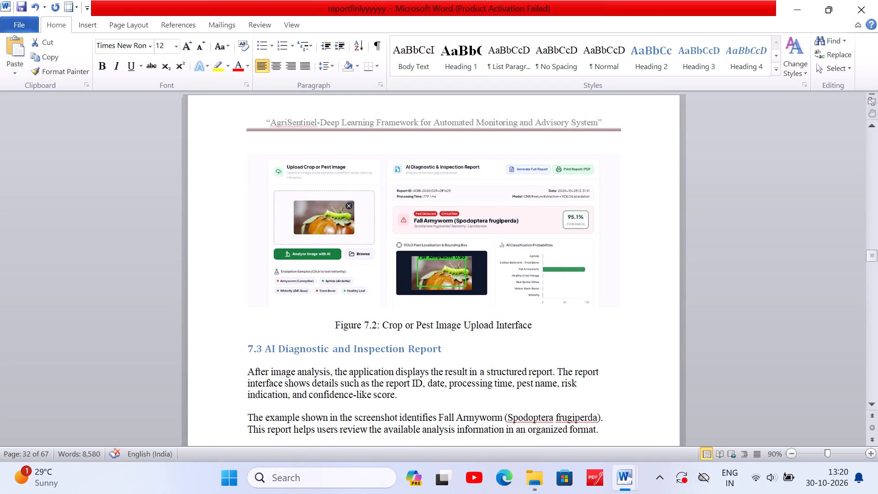
click(335, 329)
drag(335, 329, 550, 321)
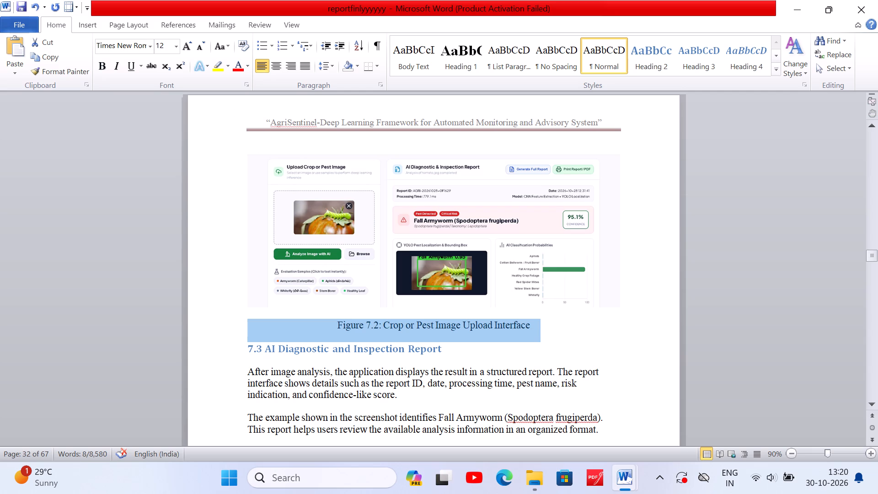
key(ctrl+b)
Make the Figure 7.1 AgriSentinel Main Dashboard caption bold.
scroll(502, 400, up, 2)
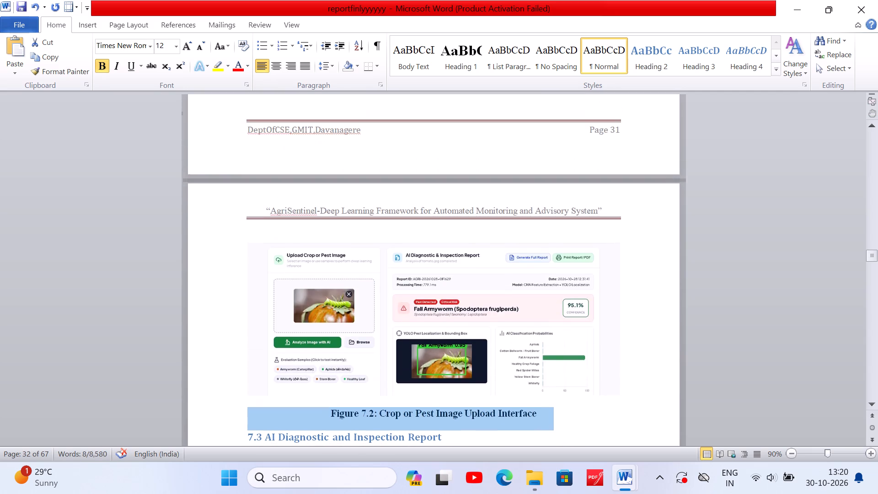
scroll(502, 400, up, 4)
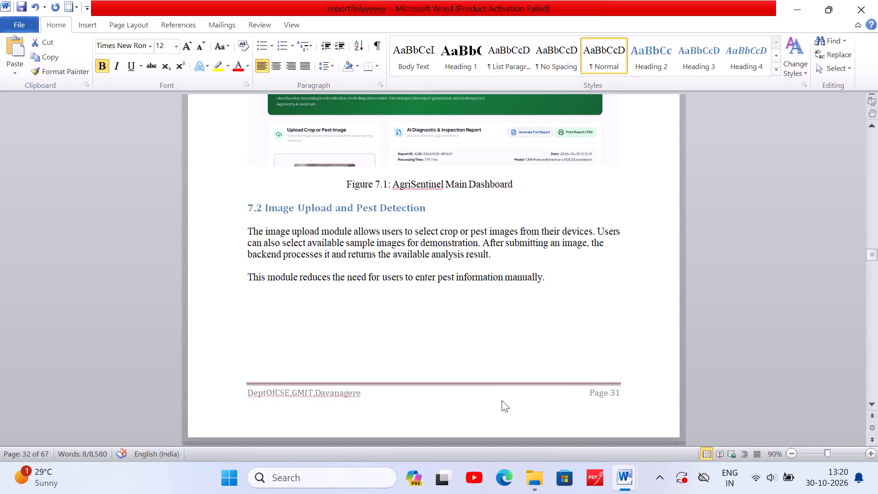
scroll(502, 400, up, 1)
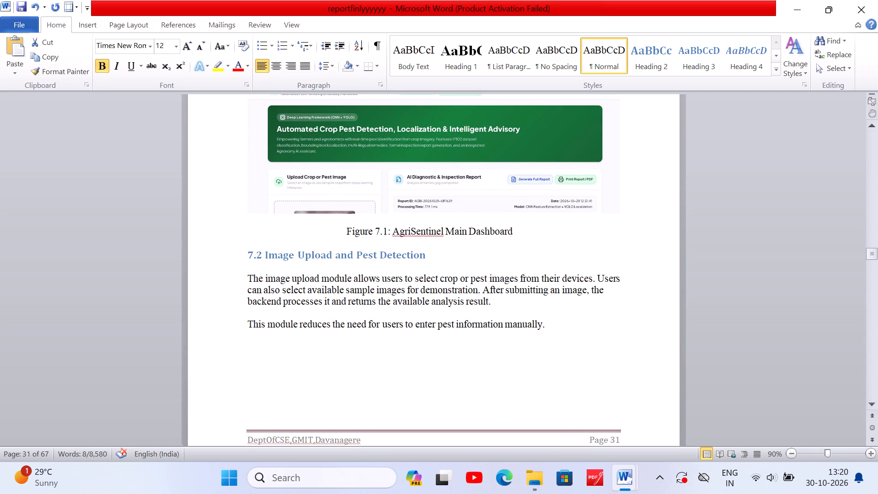
drag(343, 226, 541, 235)
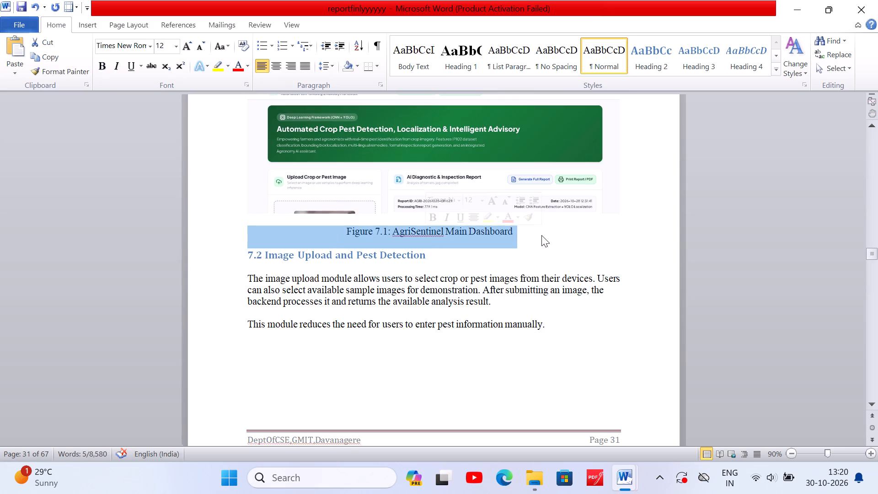
key(ctrl+b)
Make the Figure 7.3 AI Diagnostic and Inspection Report caption bold.
scroll(538, 293, up, 2)
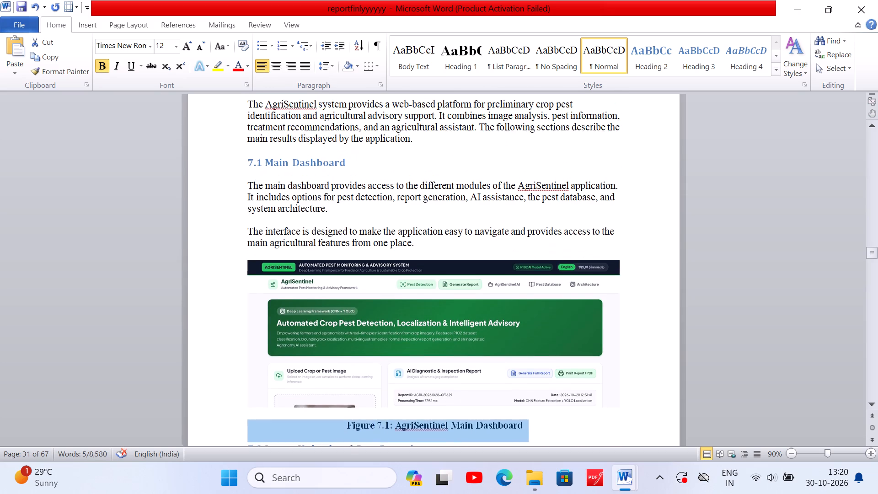
scroll(538, 293, up, 2)
scroll(538, 293, right, 1)
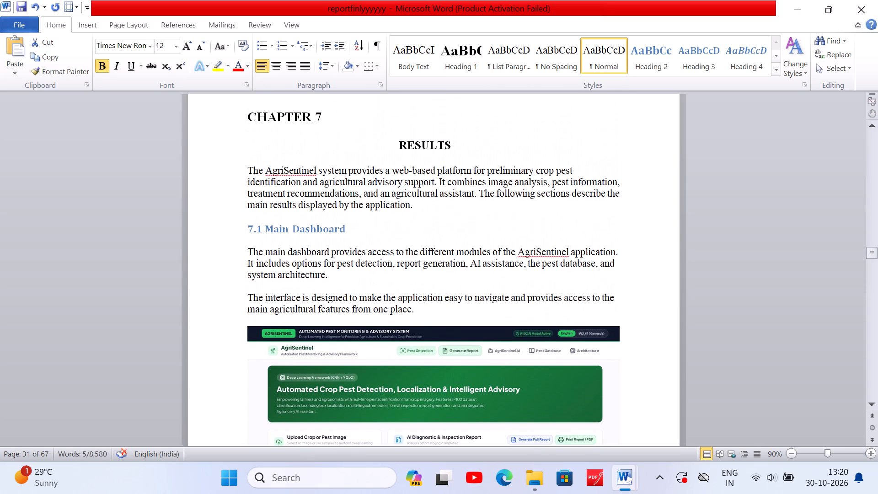
scroll(538, 293, down, 5)
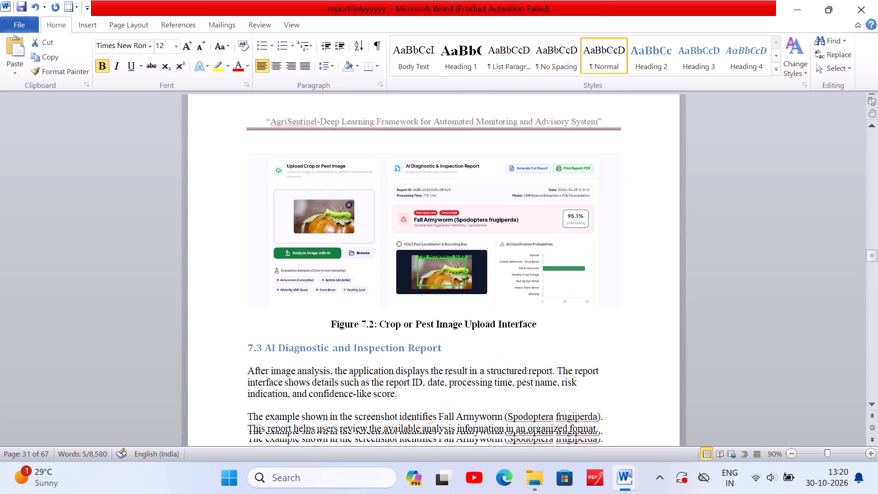
scroll(538, 293, down, 5)
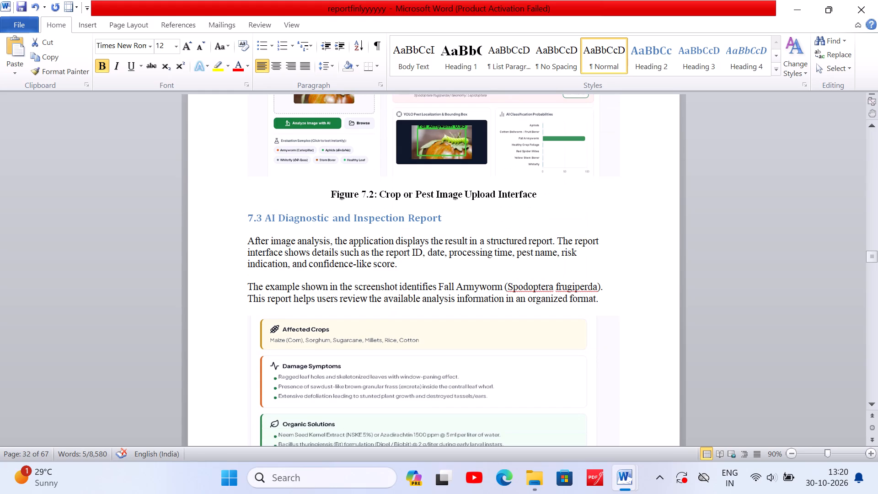
scroll(538, 293, down, 4)
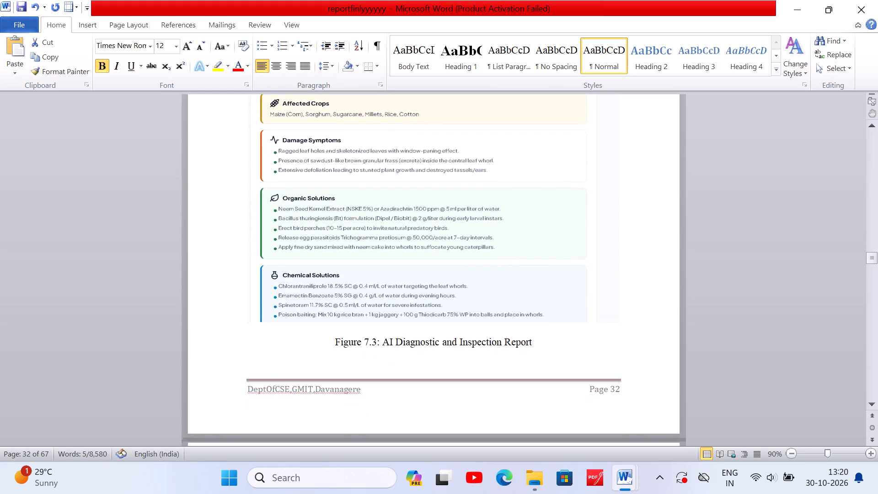
drag(336, 342, 566, 348)
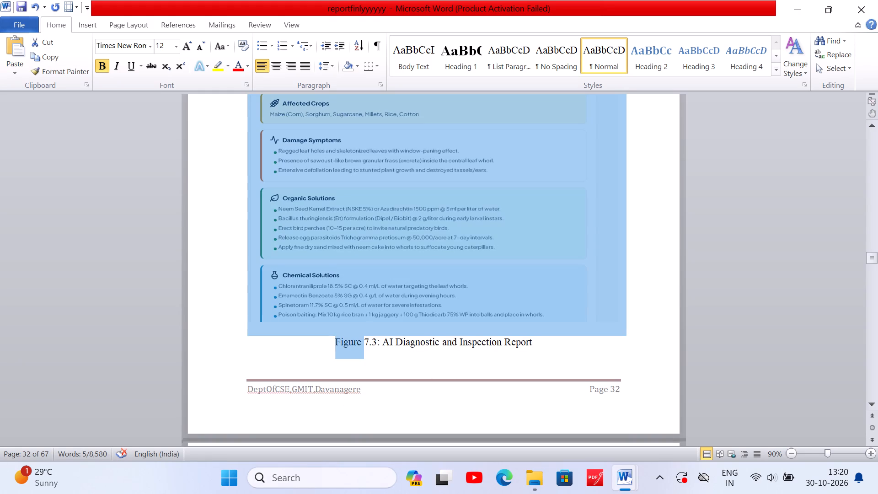
drag(566, 348, 565, 354)
key(ctrl+b)
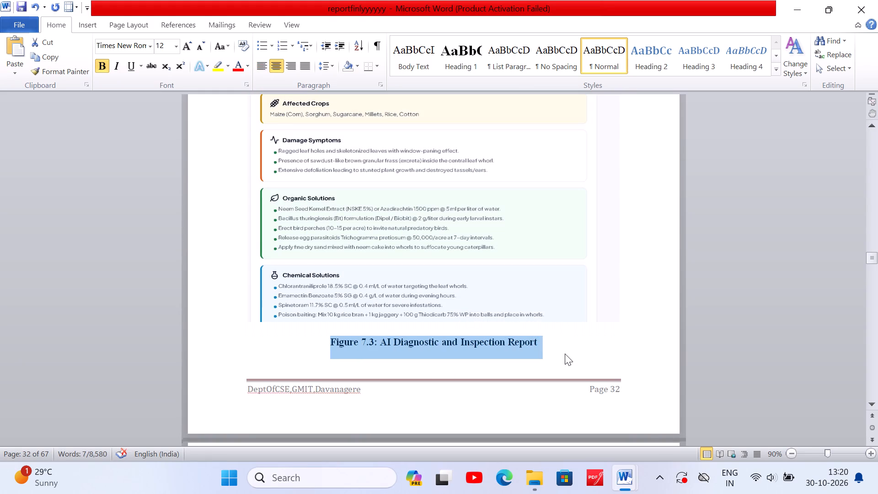
Make the Figure 7.6 AgriSentinel AI Agronomist caption above section 7.5 bold.
scroll(659, 418, down, 5)
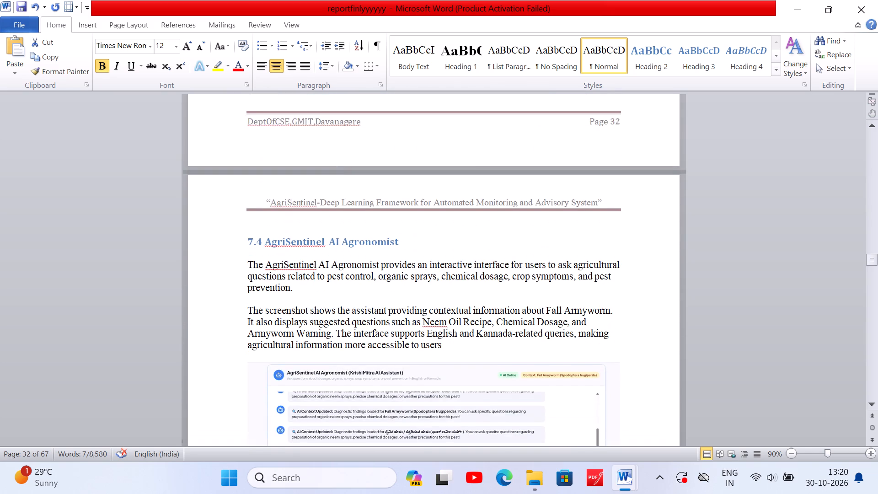
scroll(659, 418, down, 3)
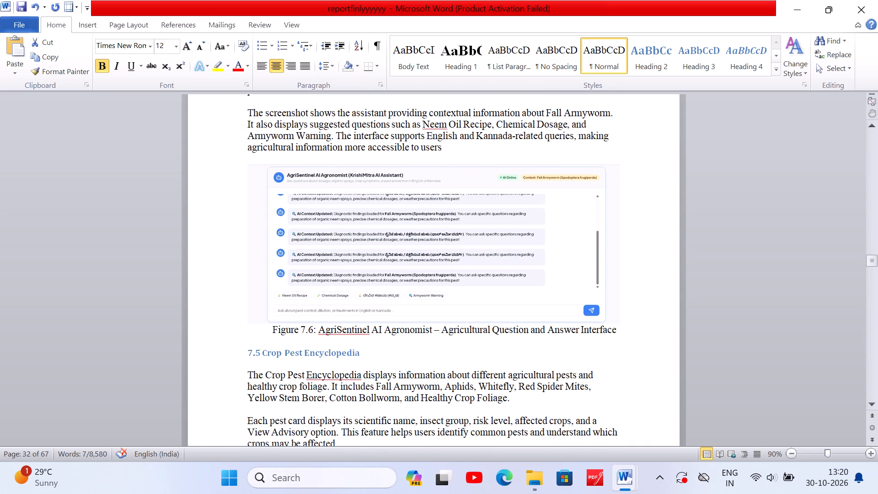
click(273, 326)
drag(273, 326, 634, 338)
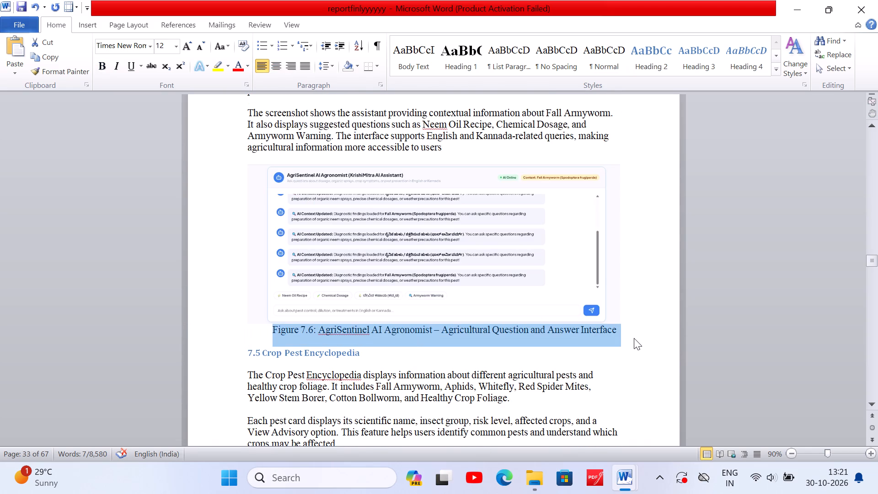
key(ctrl+b)
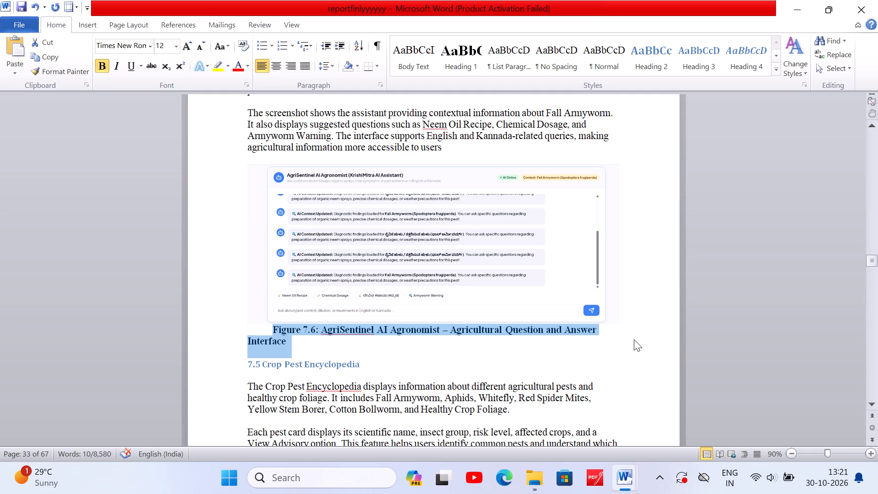
Insert a paragraph break after "crops may be affected." in section 7.5 to space the text from the Crop Pest Encyclopedia picture.
scroll(529, 357, down, 1)
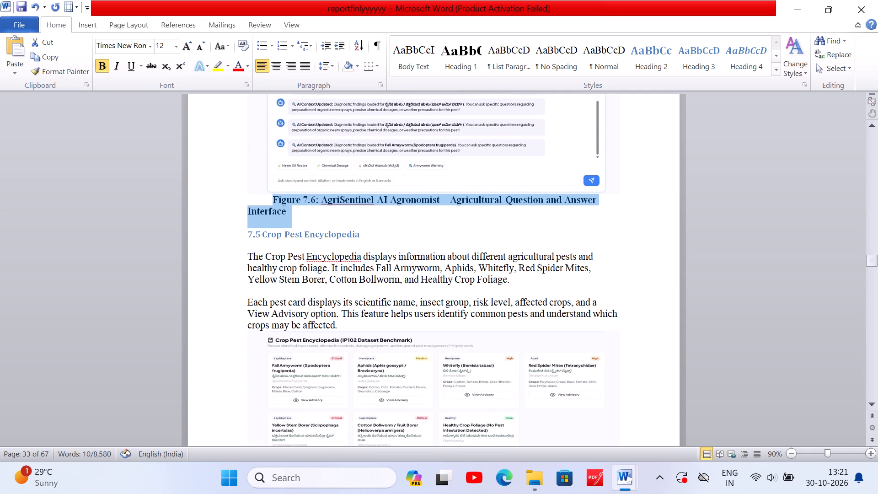
scroll(529, 357, down, 2)
click(529, 357)
scroll(529, 357, down, 1)
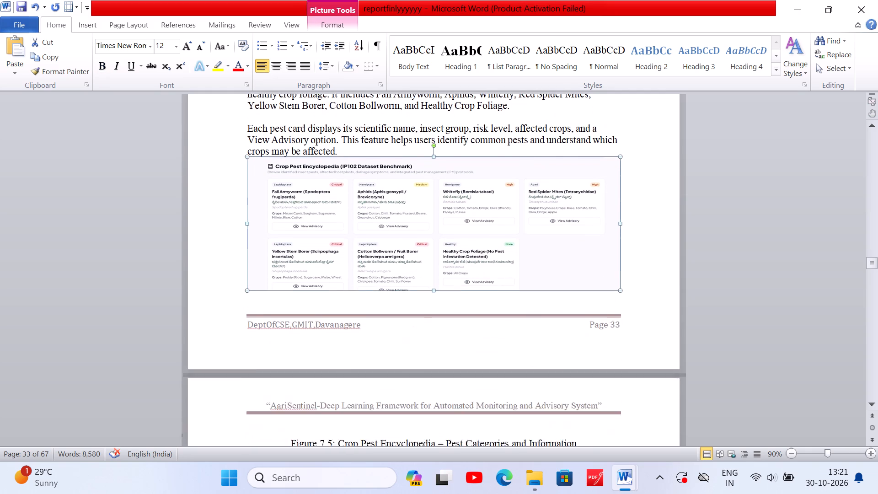
scroll(529, 357, down, 1)
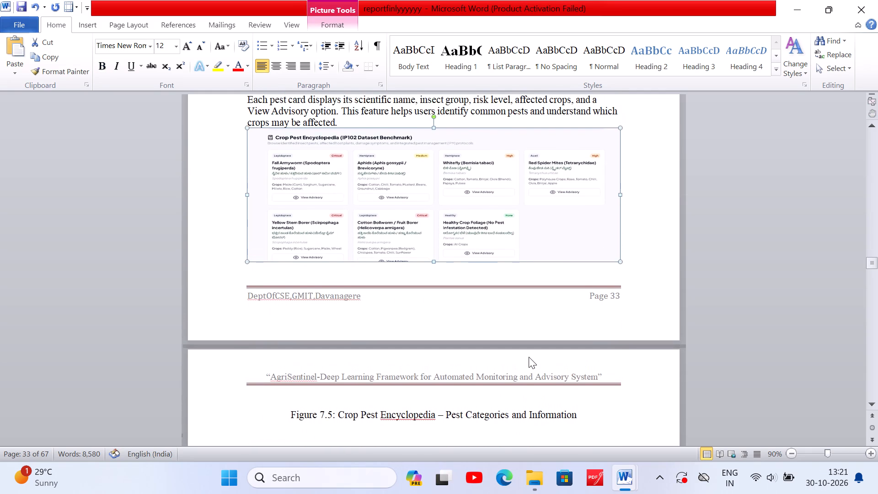
scroll(529, 357, up, 4)
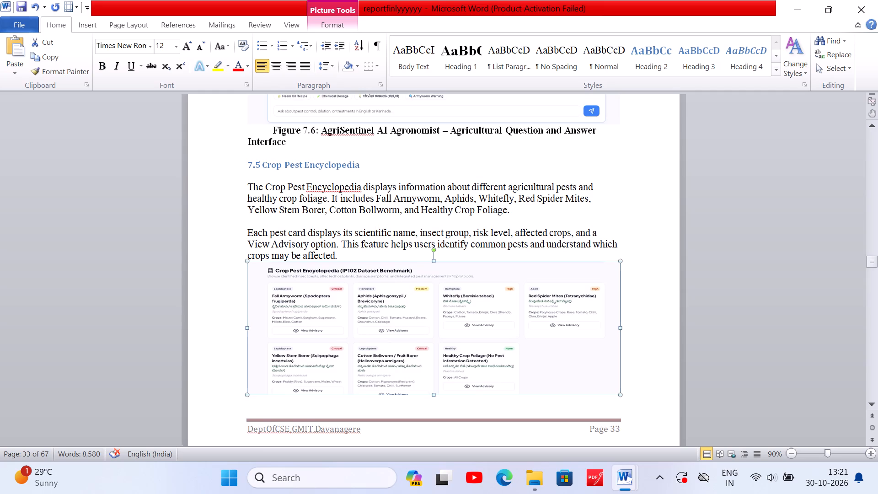
scroll(529, 357, up, 2)
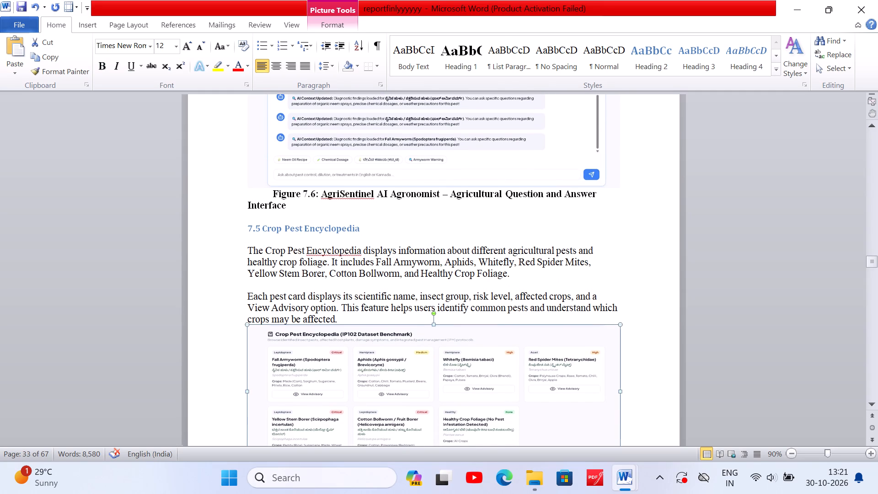
scroll(329, 277, up, 2)
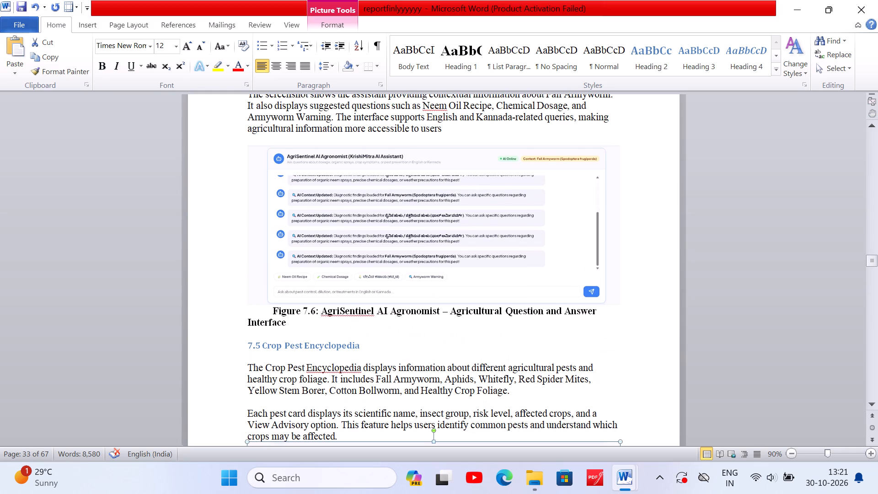
scroll(329, 277, down, 1)
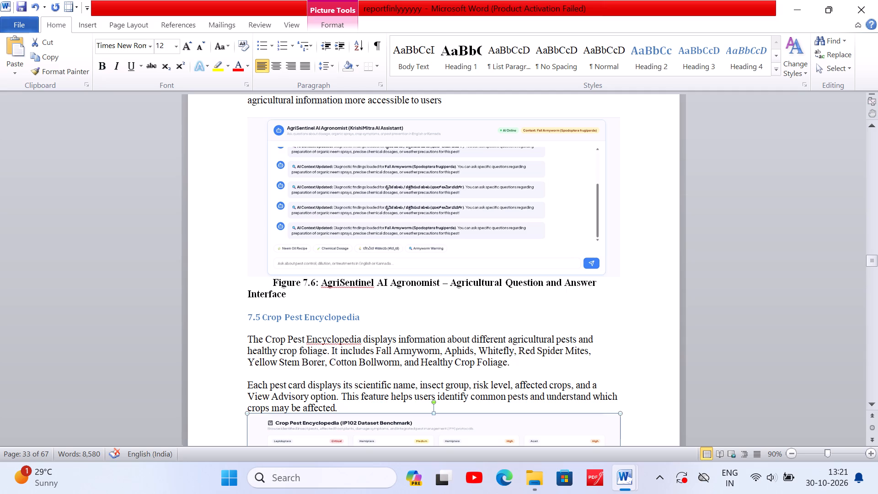
click(342, 403)
click(342, 407)
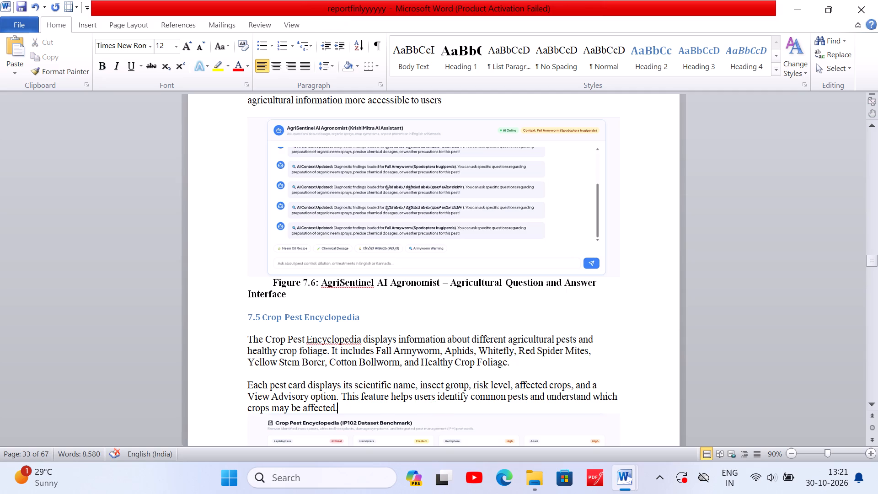
key(Return)
scroll(342, 407, down, 3)
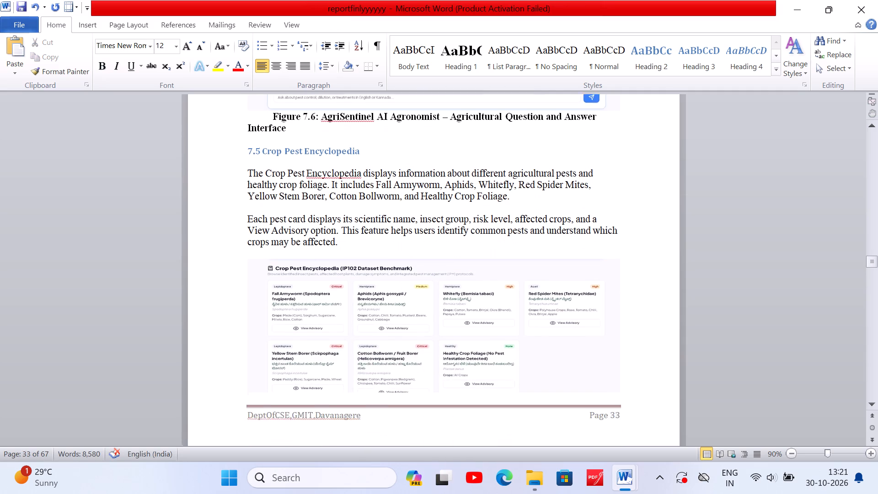
scroll(342, 407, down, 3)
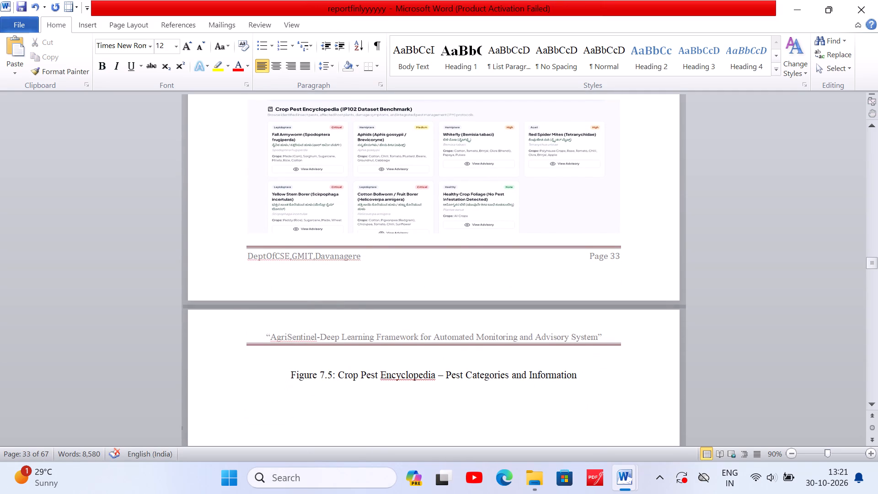
Compare the style and font size of the 7.4 AgriSentinel AI Agronomist and 7.5 Crop Pest Encyclopedia headings.
scroll(346, 286, up, 9)
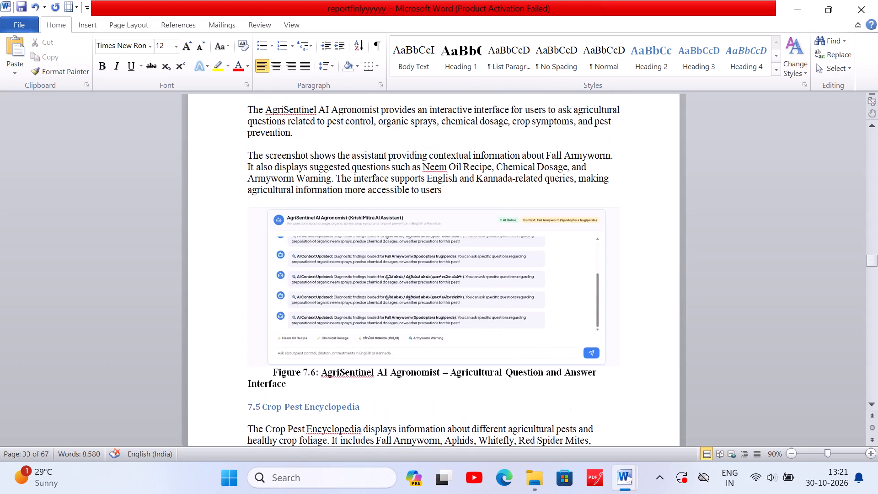
scroll(346, 286, up, 3)
scroll(346, 286, down, 1)
scroll(346, 286, up, 1)
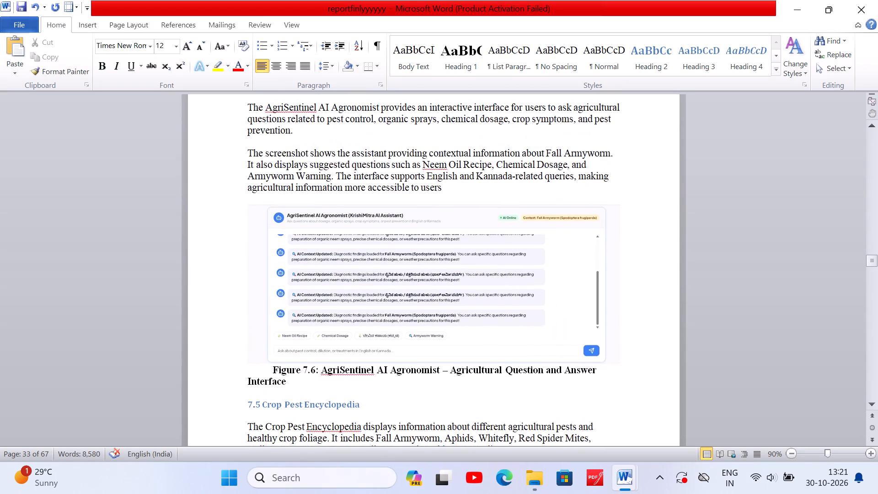
scroll(346, 286, up, 2)
click(355, 243)
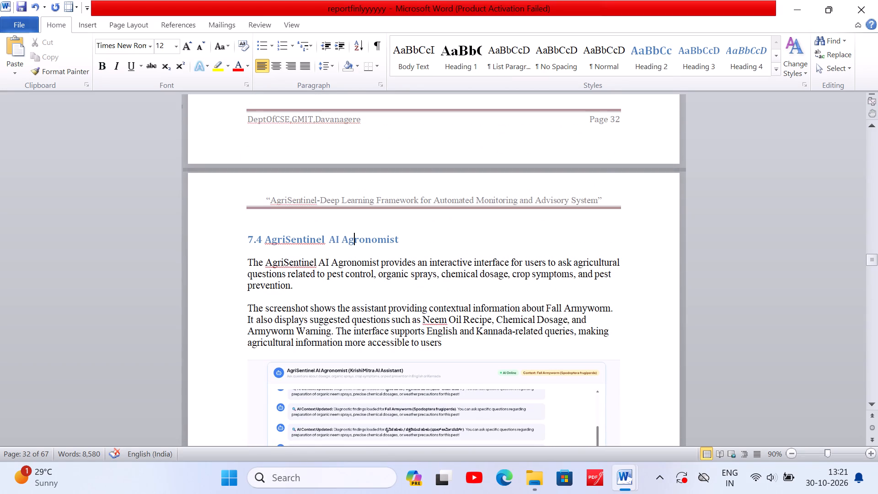
scroll(346, 286, down, 2)
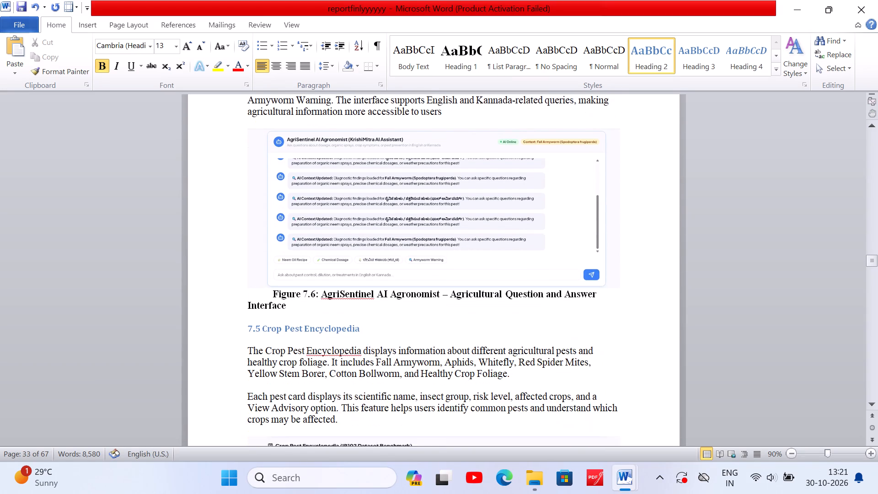
scroll(346, 286, down, 1)
click(345, 316)
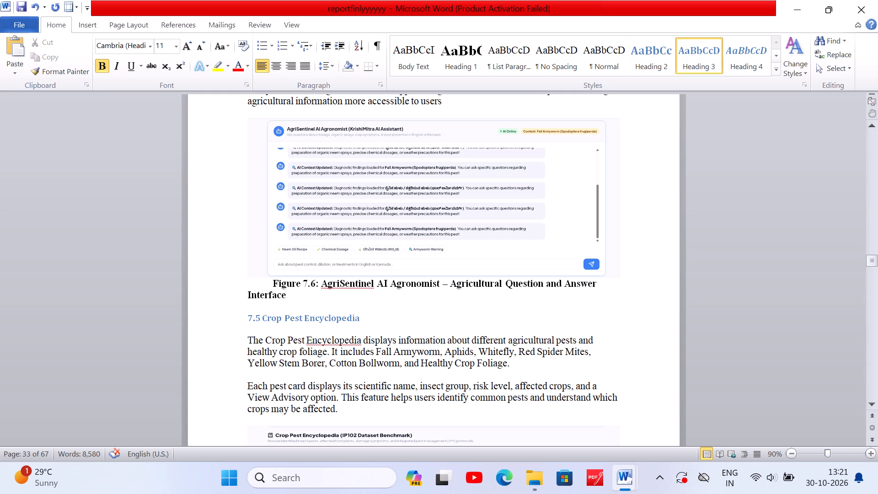
Set the font size of the 7.5 Crop Pest Encyclopedia heading to 14.
click(358, 317)
drag(358, 317, 247, 316)
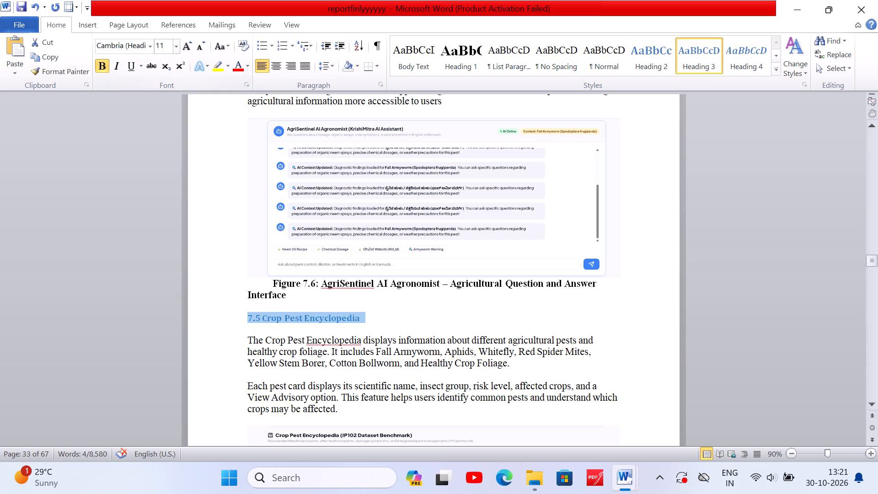
double_click(166, 47)
click(166, 47)
key(BackSpace)
key(4)
key(Return)
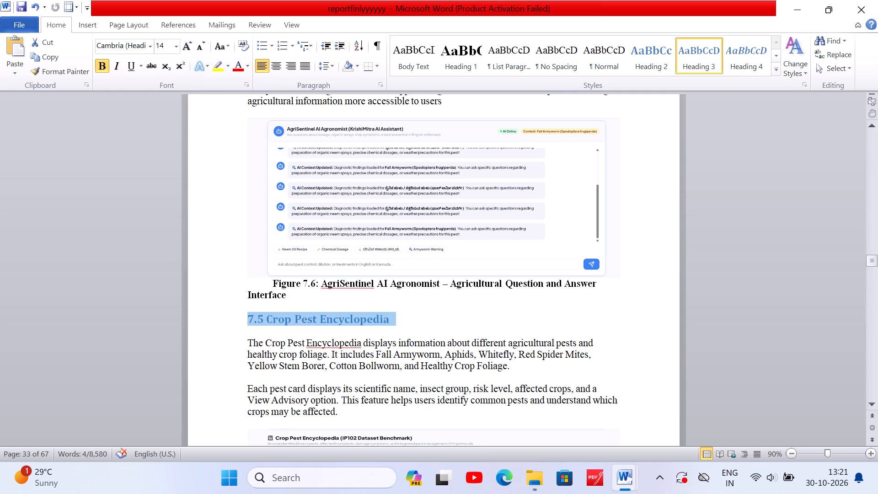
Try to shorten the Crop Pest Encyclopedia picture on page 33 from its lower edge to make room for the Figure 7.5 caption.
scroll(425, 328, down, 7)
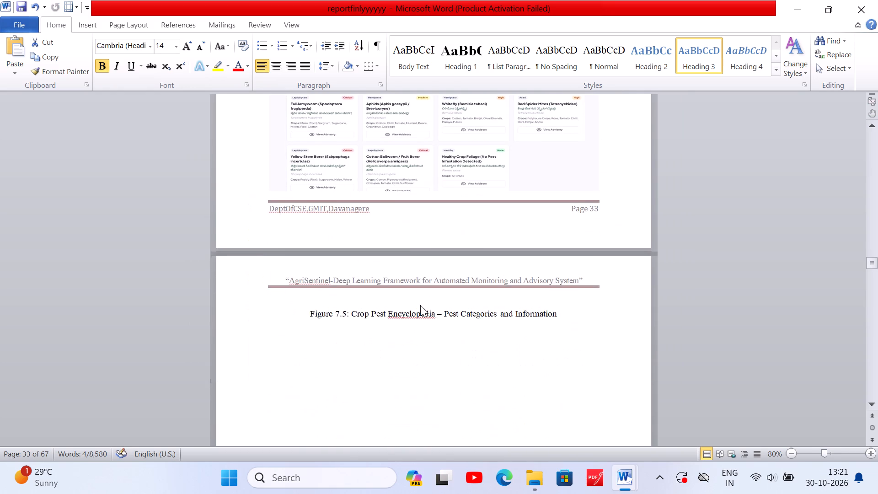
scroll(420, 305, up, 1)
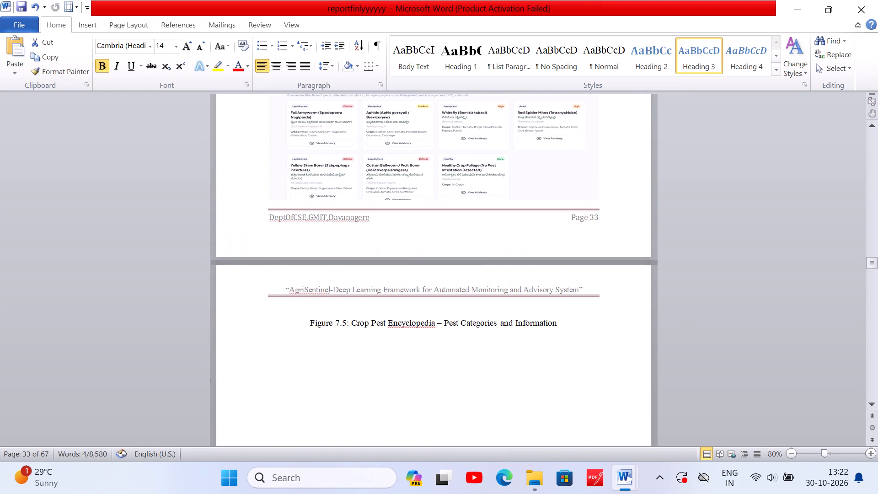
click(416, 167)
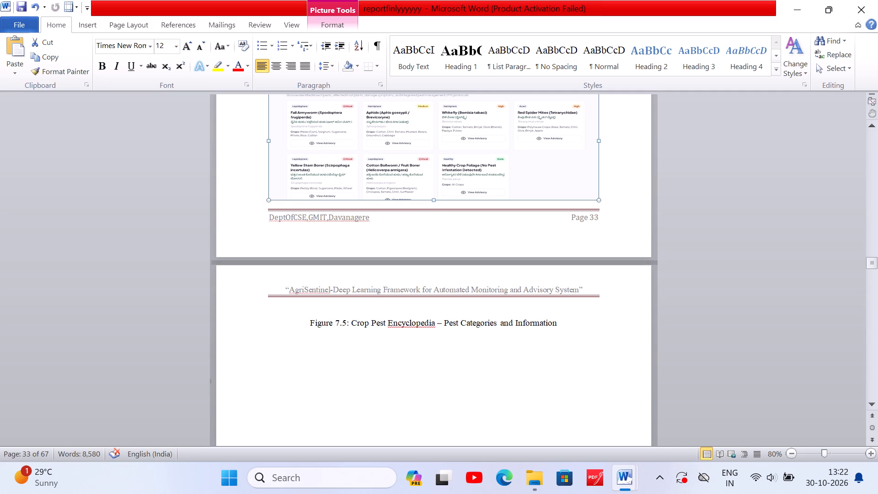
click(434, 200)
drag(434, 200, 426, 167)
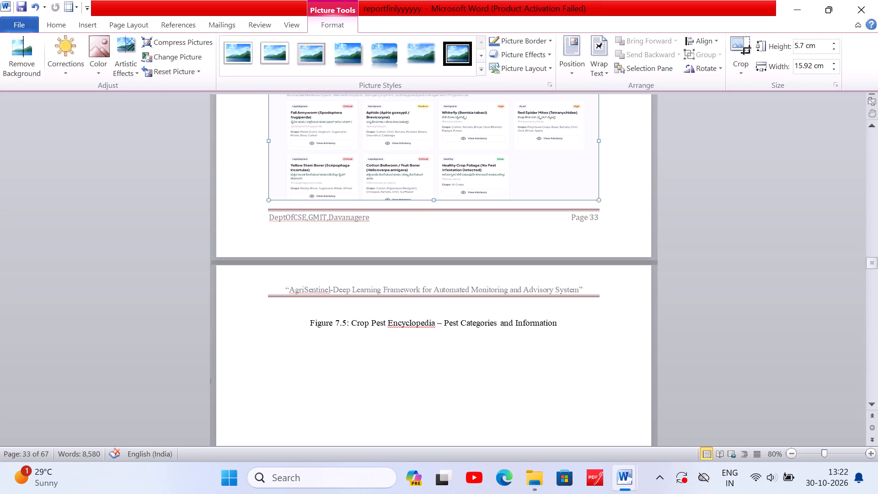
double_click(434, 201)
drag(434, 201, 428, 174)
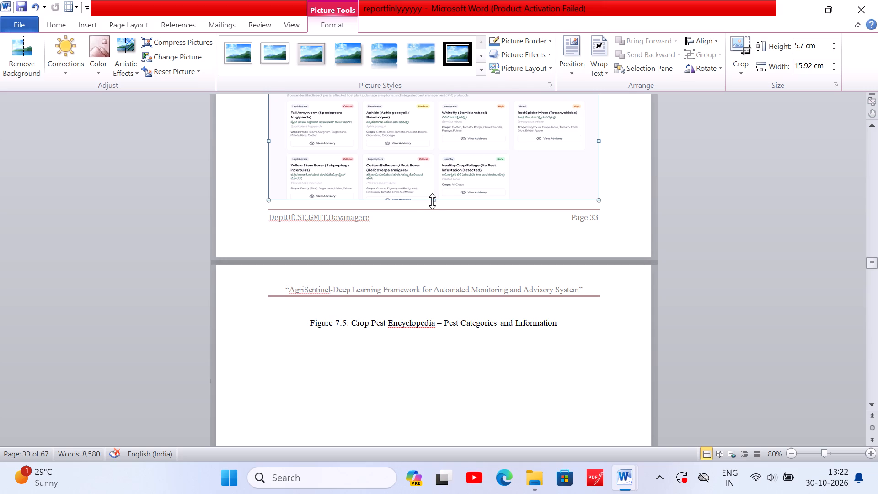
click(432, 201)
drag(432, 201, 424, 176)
Review the page layout and headings from section 7.4 back through Chapters 6 and 5 to the Chapter 4 requirements.
scroll(428, 196, up, 11)
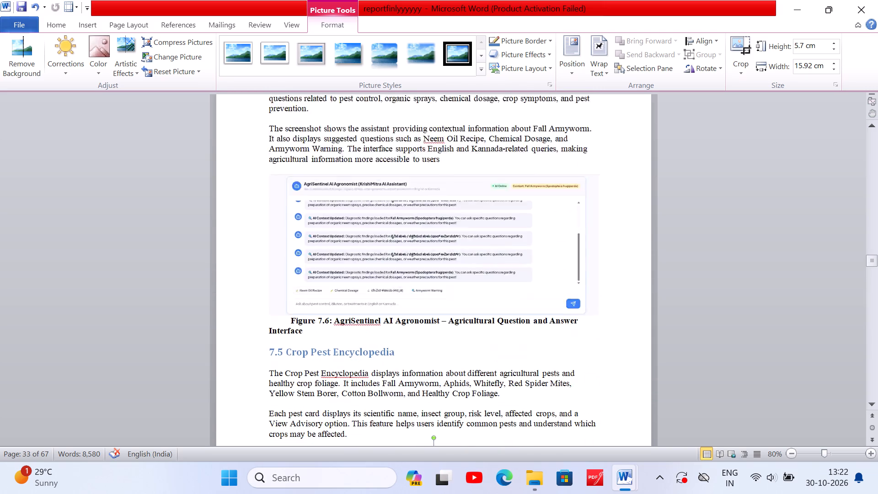
scroll(428, 196, up, 5)
scroll(428, 196, up, 20)
scroll(428, 196, up, 19)
scroll(428, 196, up, 8)
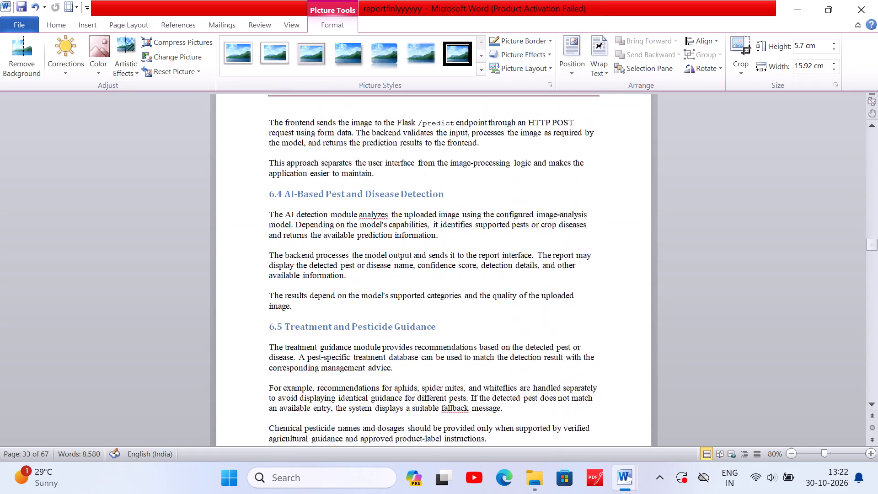
scroll(428, 196, up, 11)
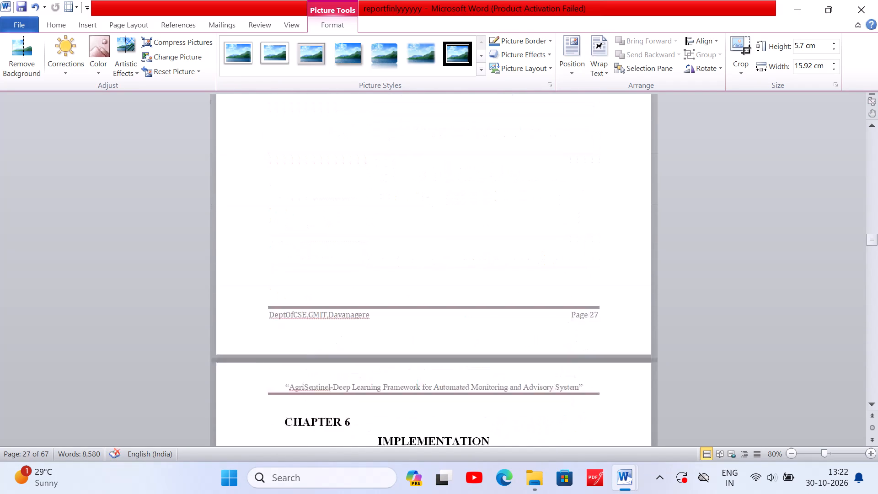
scroll(428, 196, up, 3)
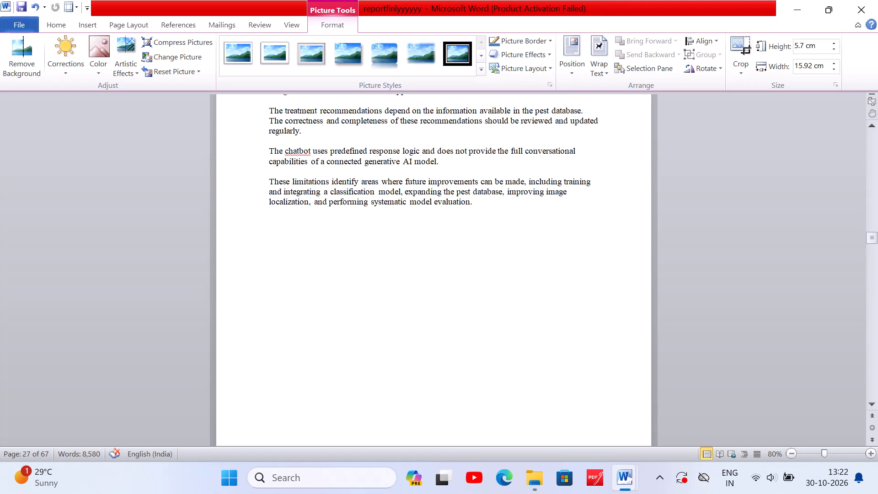
scroll(428, 196, up, 13)
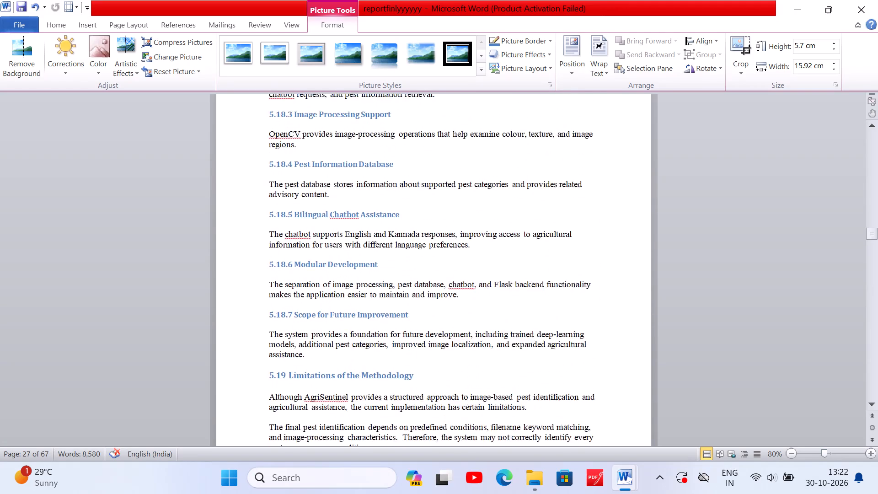
scroll(428, 196, up, 20)
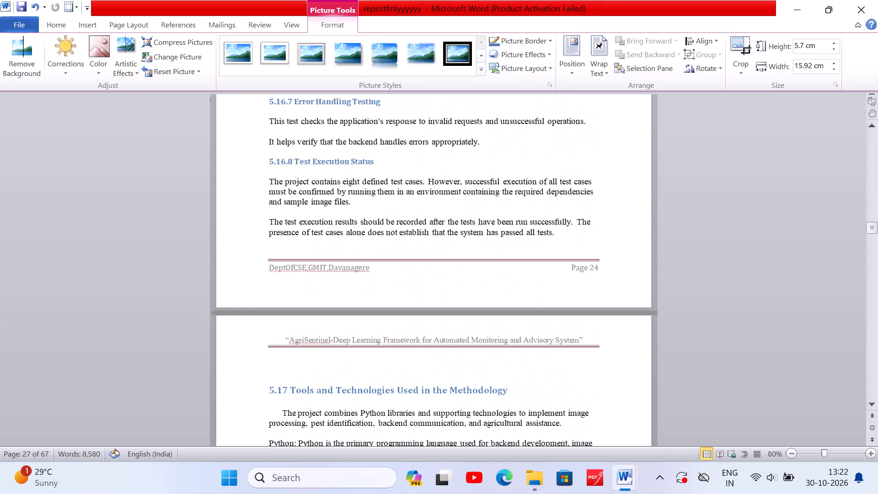
scroll(428, 196, up, 17)
scroll(428, 196, up, 4)
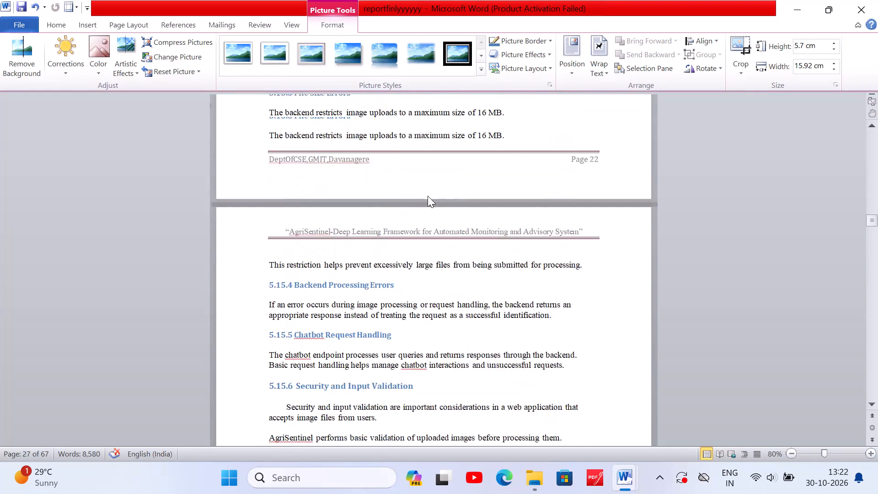
scroll(428, 196, up, 20)
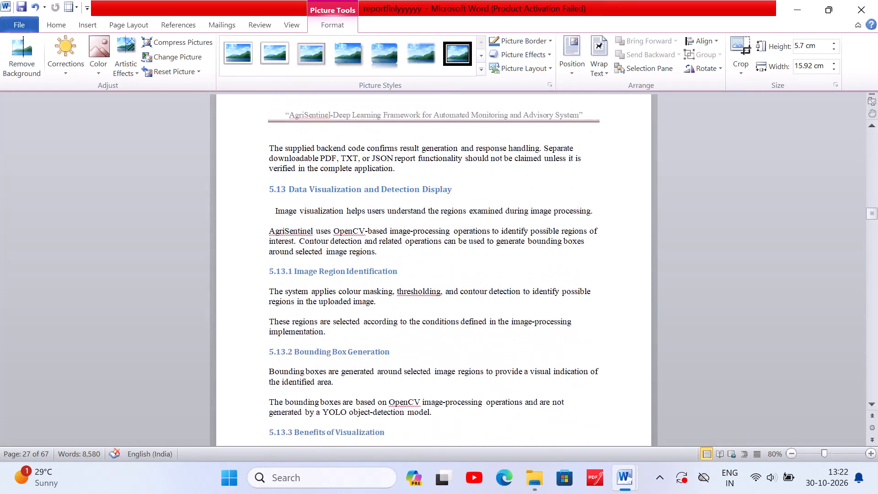
scroll(428, 196, up, 20)
scroll(428, 196, up, 5)
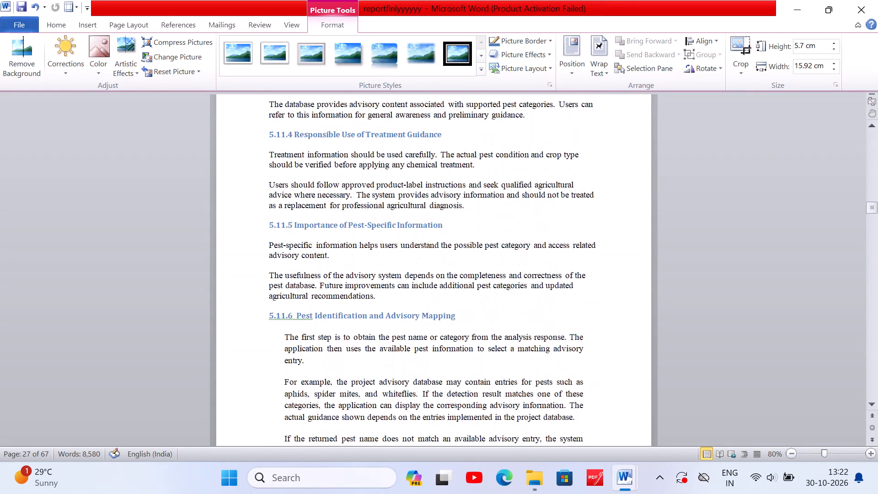
scroll(428, 196, up, 20)
scroll(428, 196, up, 4)
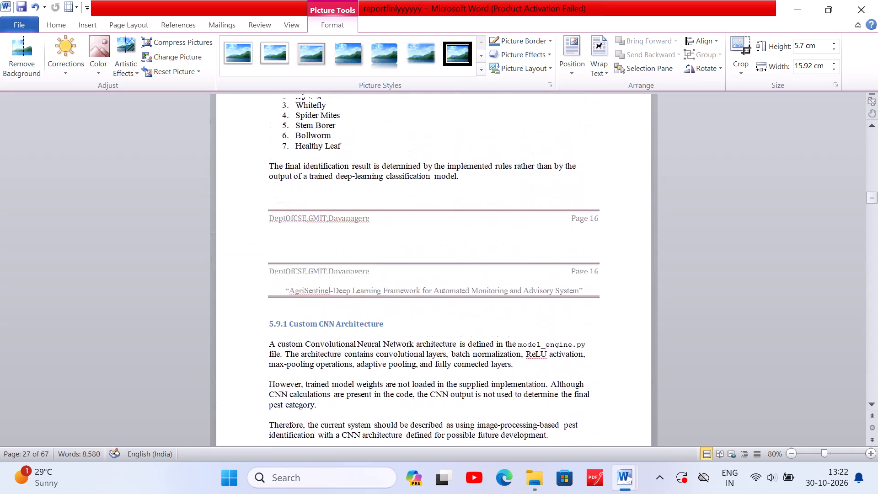
scroll(428, 196, up, 19)
scroll(428, 196, up, 17)
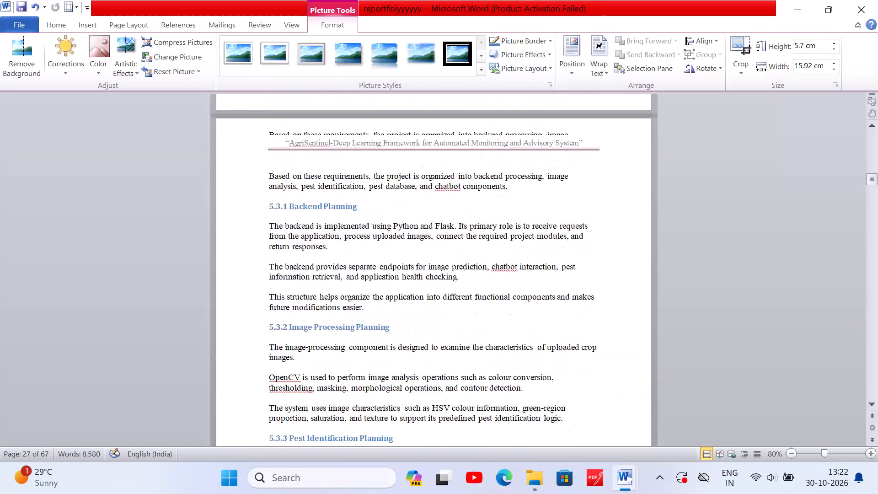
scroll(428, 196, up, 20)
scroll(428, 196, up, 3)
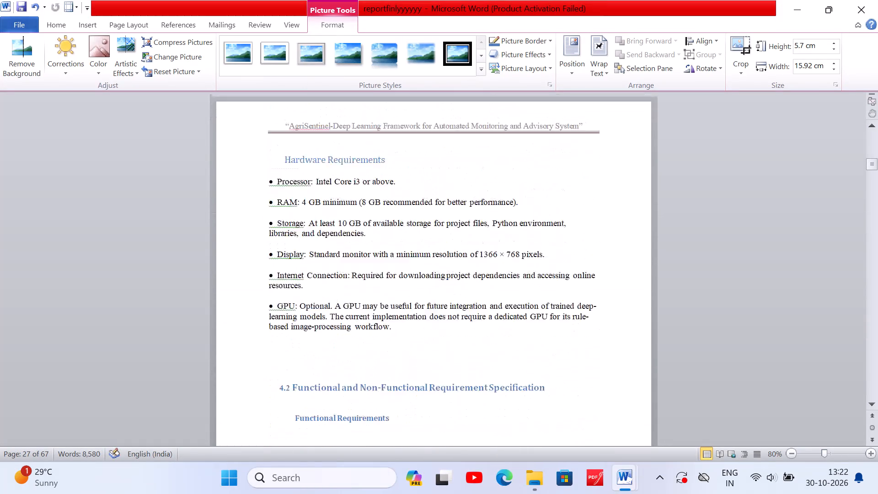
Review the report two pages side by side, from section 7.5 back to the Chapter 1 introduction and problem statement.
scroll(428, 196, up, 9)
ctrl+scroll(428, 196, up, 5)
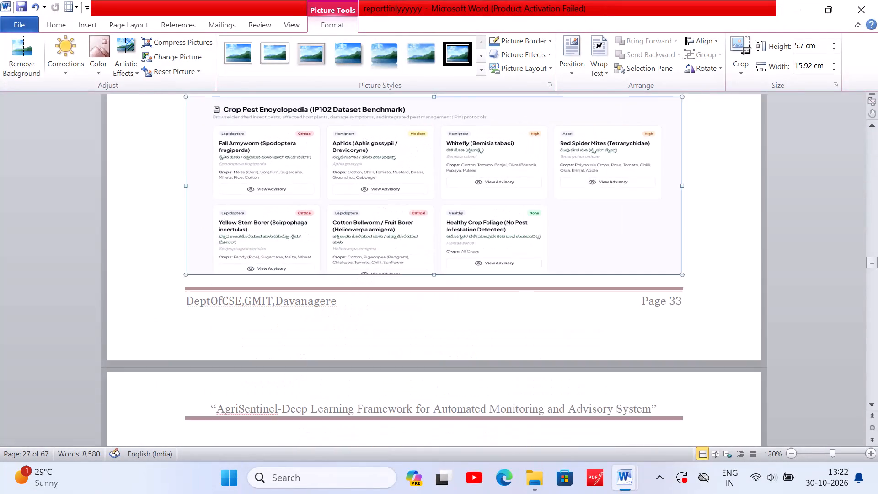
ctrl+scroll(428, 196, up, 4)
ctrl+scroll(428, 196, down, 8)
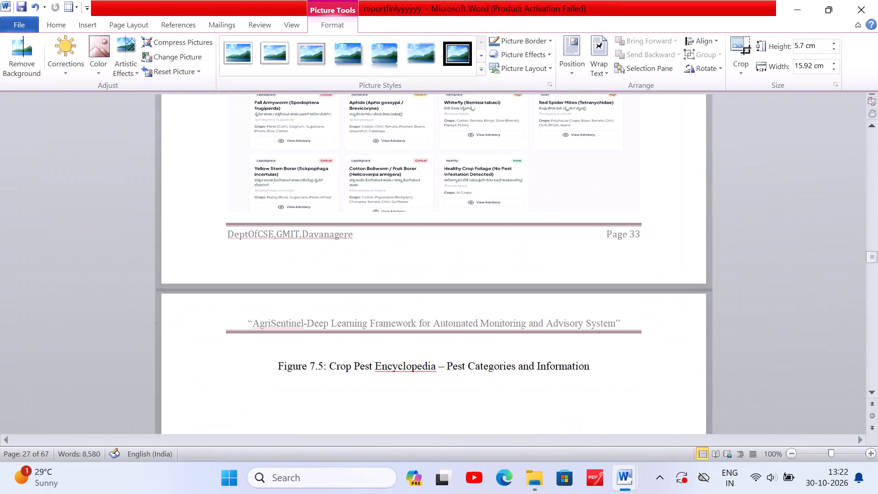
ctrl+scroll(428, 196, down, 4)
scroll(428, 196, up, 13)
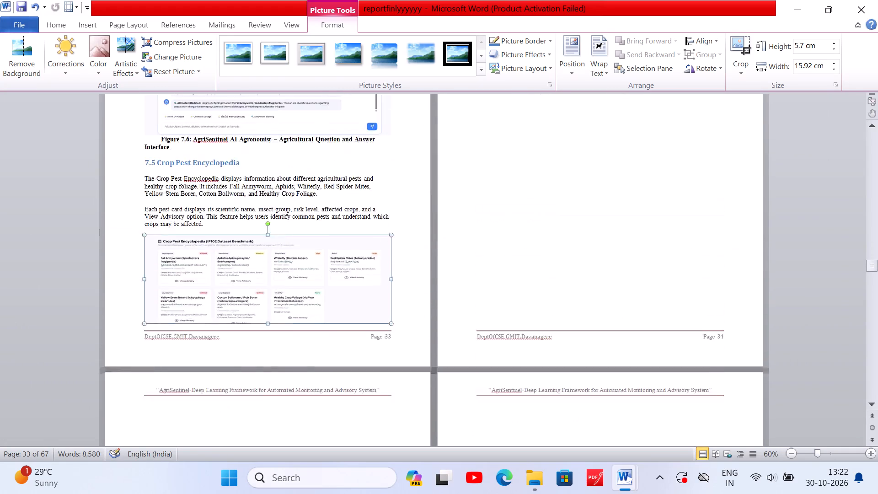
scroll(428, 196, up, 20)
scroll(428, 196, up, 18)
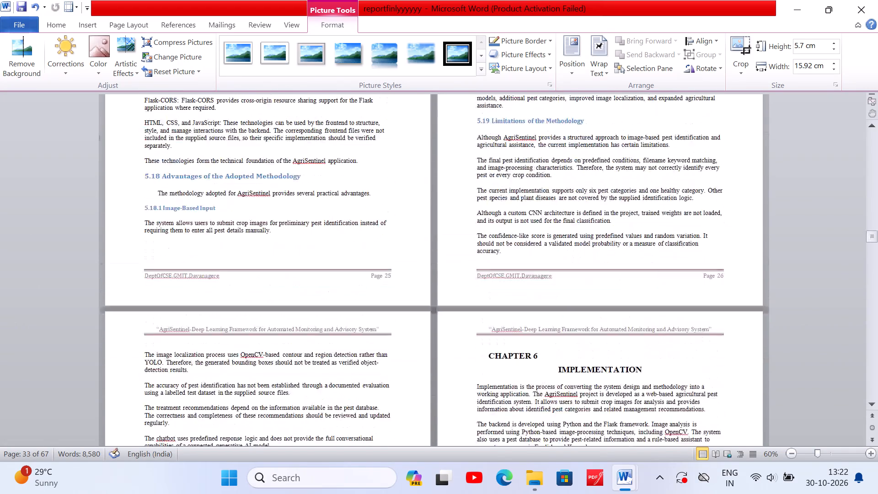
scroll(428, 196, up, 9)
scroll(428, 196, up, 20)
scroll(428, 196, up, 15)
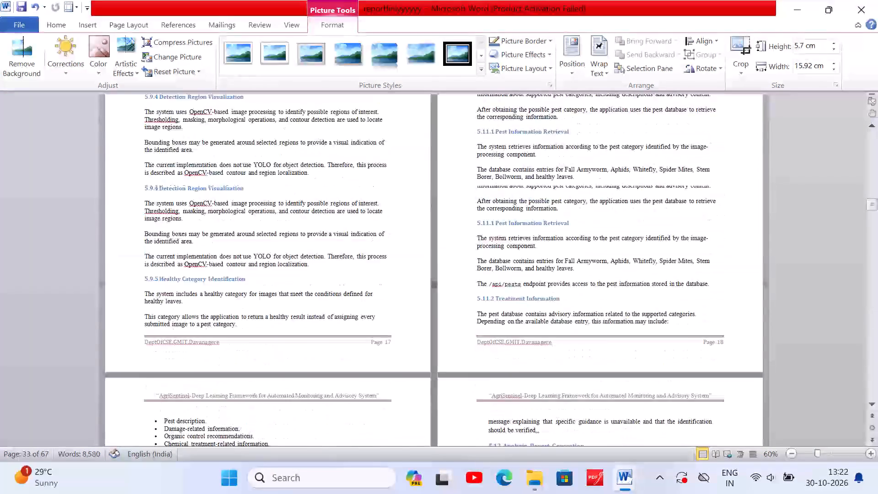
scroll(428, 196, up, 13)
scroll(428, 196, up, 9)
scroll(428, 196, up, 20)
scroll(428, 196, up, 9)
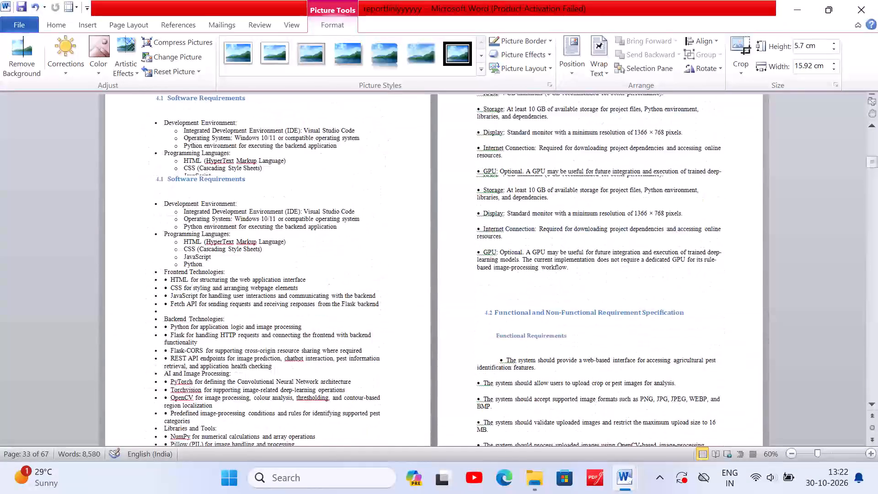
scroll(428, 196, up, 20)
scroll(428, 196, up, 7)
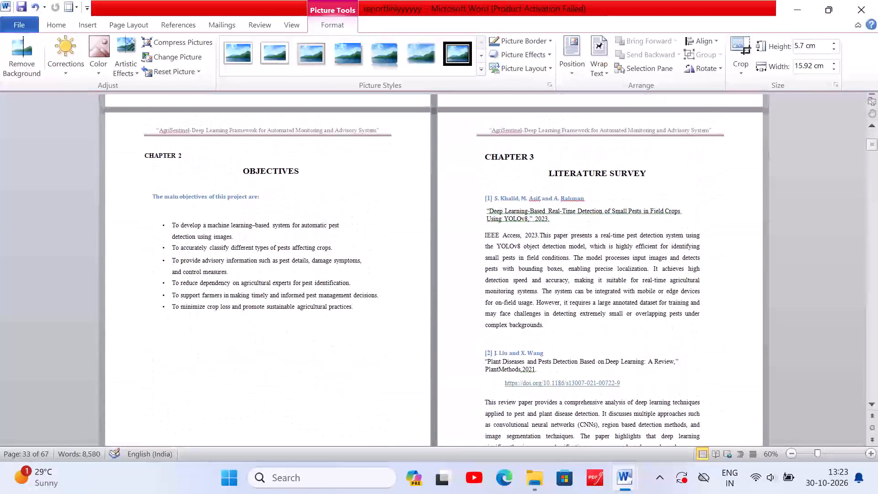
scroll(428, 196, up, 2)
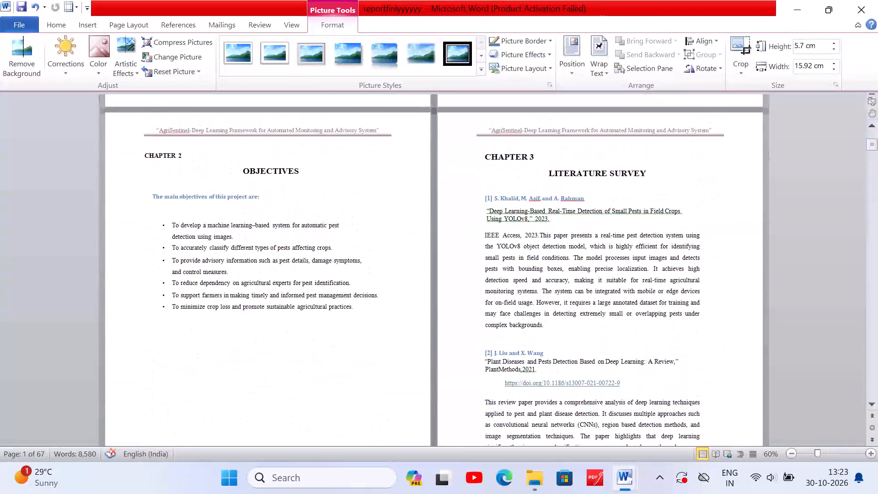
scroll(428, 196, up, 4)
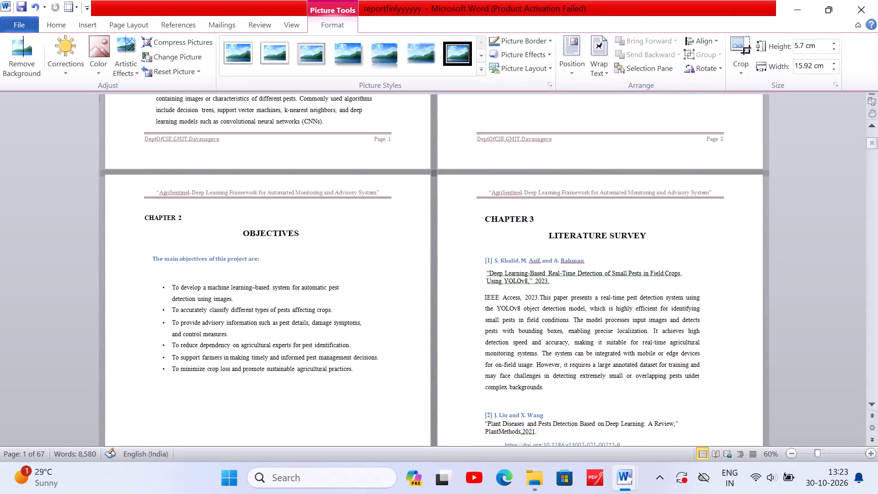
scroll(460, 295, up, 12)
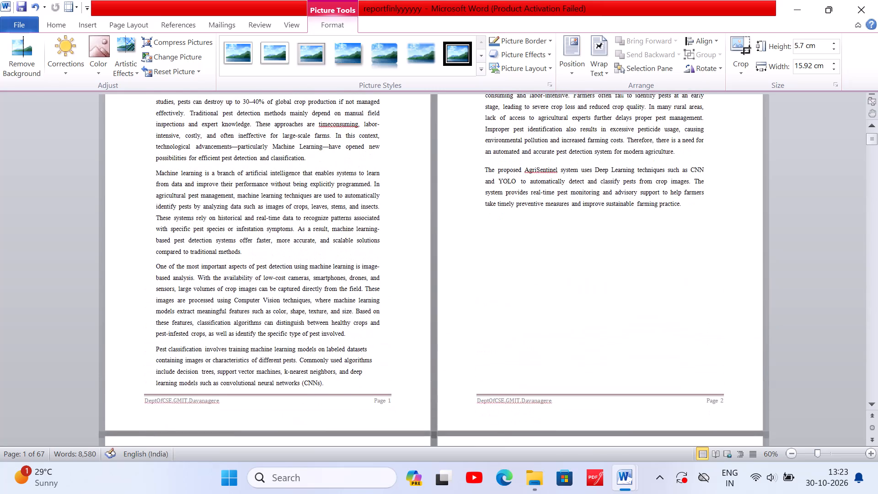
Delete the paragraph beginning "The proposed AgriSentinel system uses Deep Learning techniques" at the end of the problem statement on page 2.
scroll(460, 304, up, 3)
click(482, 227)
drag(482, 227, 630, 280)
key(BackSpace)
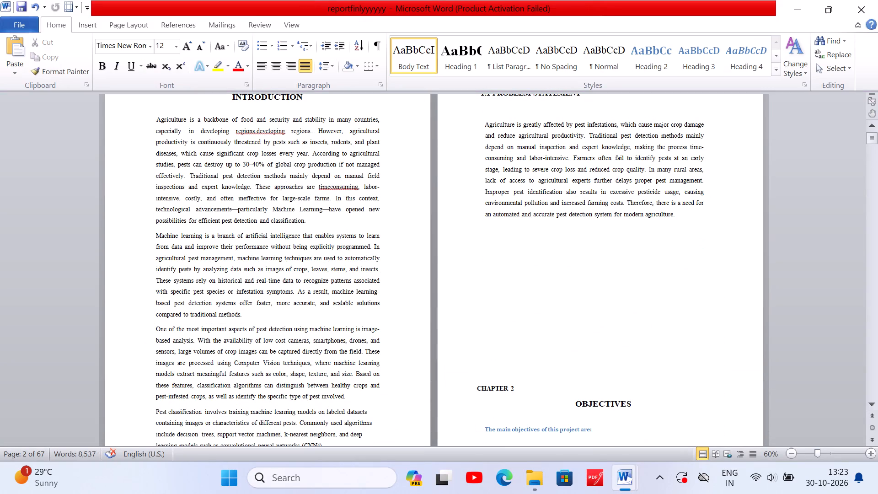
Insert five blank paragraphs after the problem statement text so that Chapter 2 Objectives starts on a new page.
key(Return)
key(Return)
key(Return)
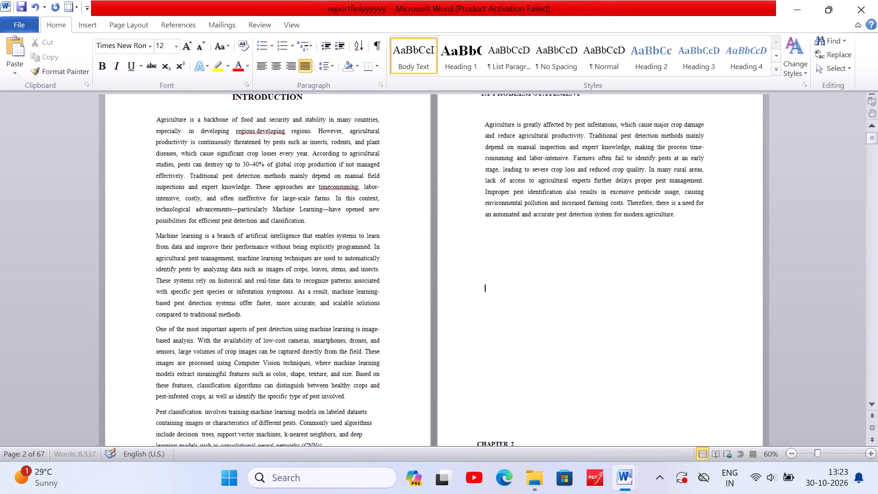
key(Return)
key(Return)
scroll(630, 280, down, 4)
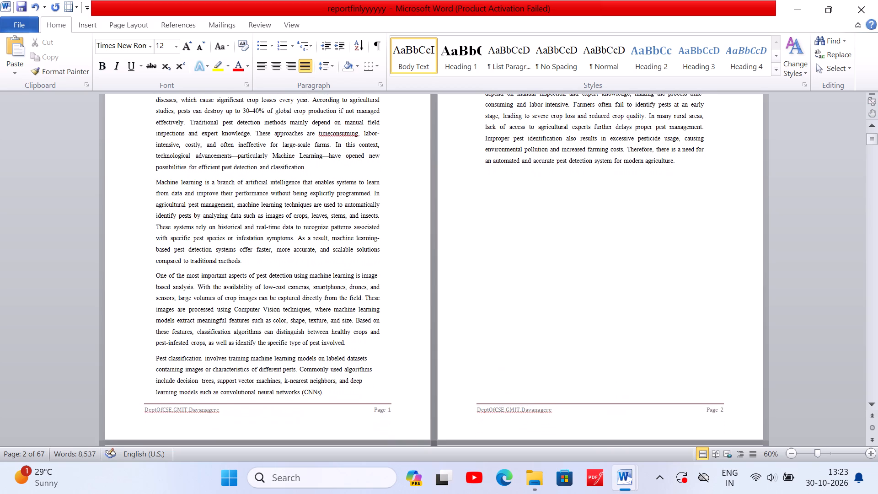
click(627, 270)
scroll(628, 275, down, 5)
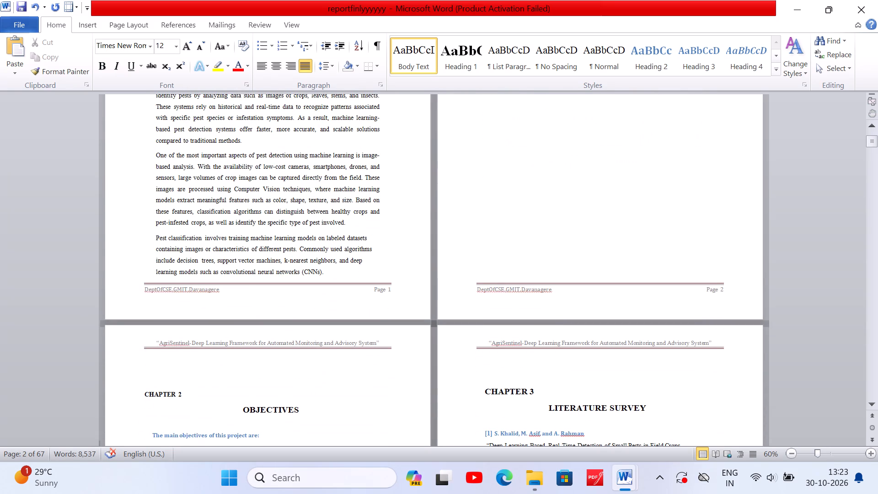
Set the font size of the "CHAPTER 2" heading above Objectives to 16.
scroll(270, 239, up, 1)
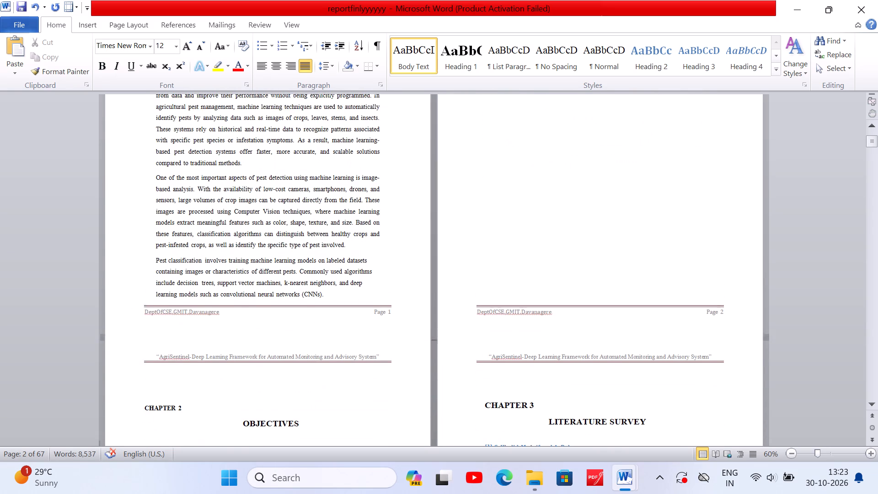
scroll(270, 239, up, 6)
scroll(270, 239, down, 4)
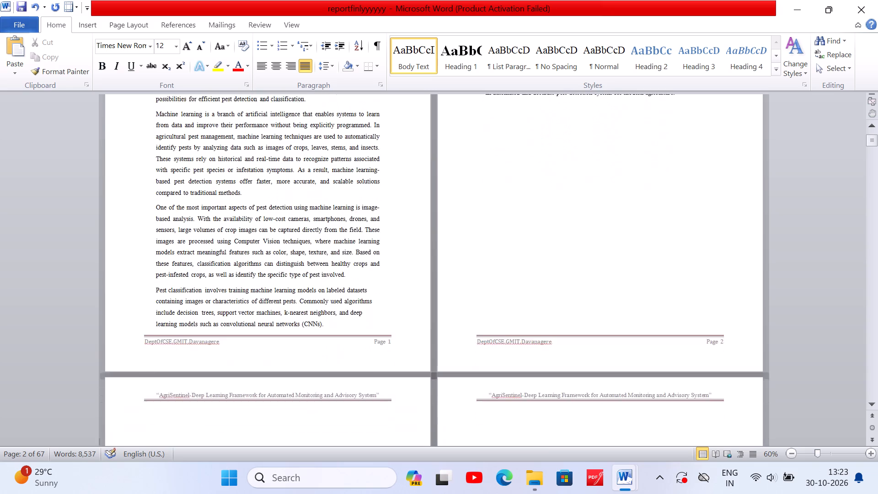
scroll(270, 239, down, 2)
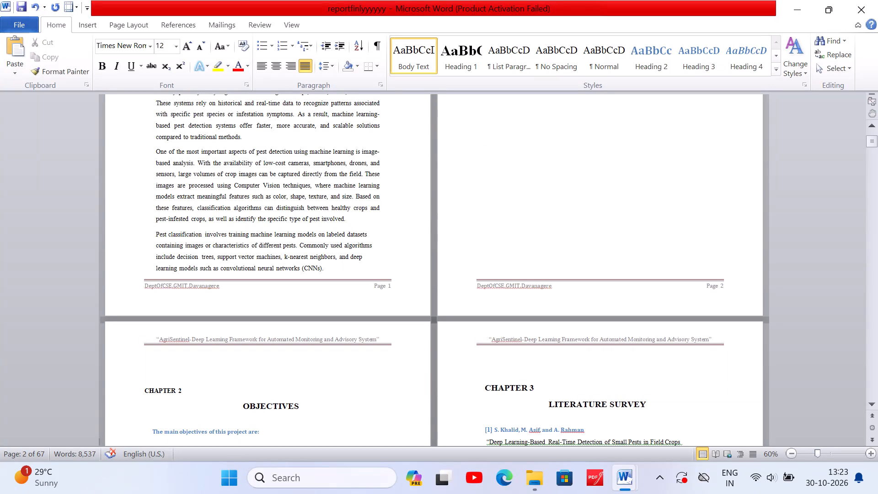
click(181, 388)
drag(181, 388, 143, 388)
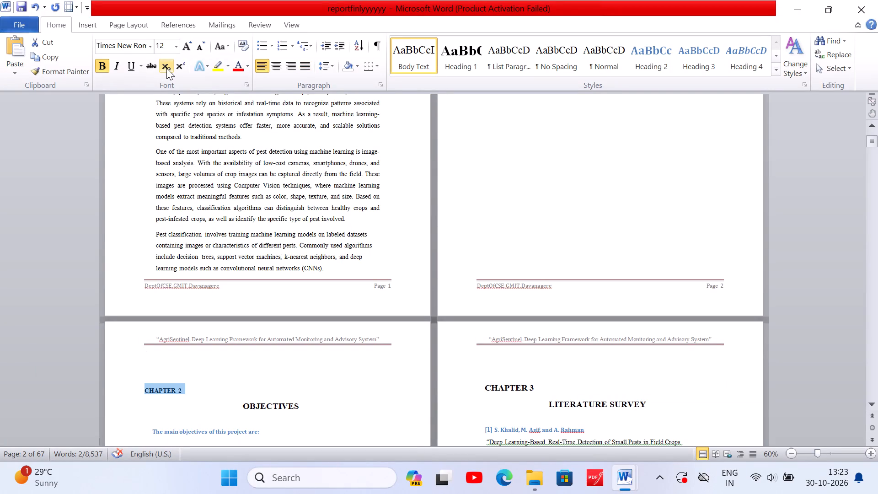
click(168, 44)
text(16)
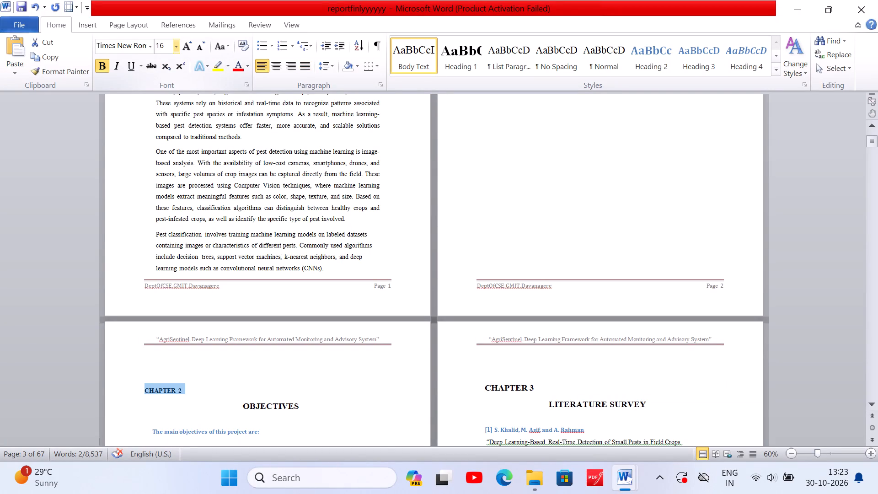
key(Return)
click(262, 413)
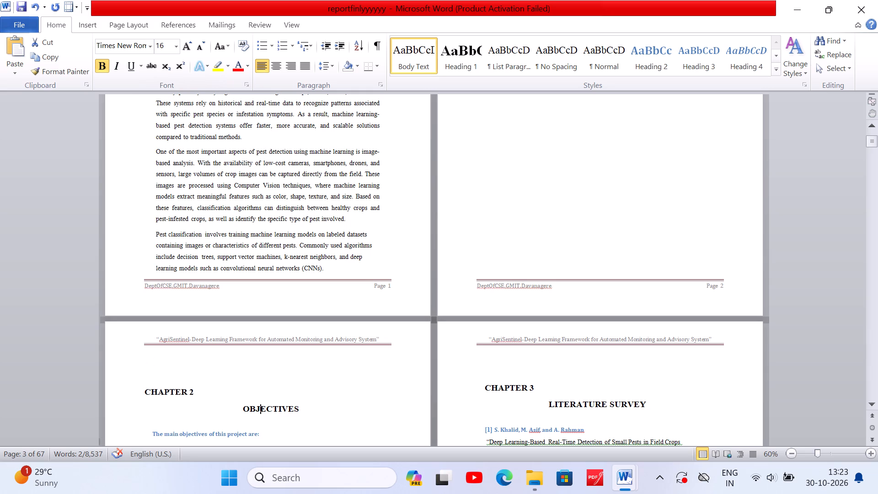
Review the pages from the Chapter 2 objectives through the literature survey to the Chapter 4 system requirements.
scroll(348, 373, down, 3)
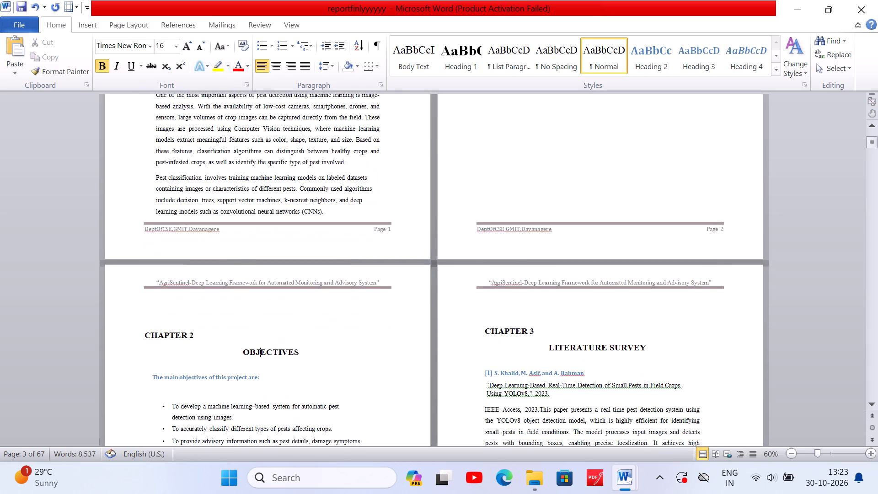
scroll(348, 373, down, 5)
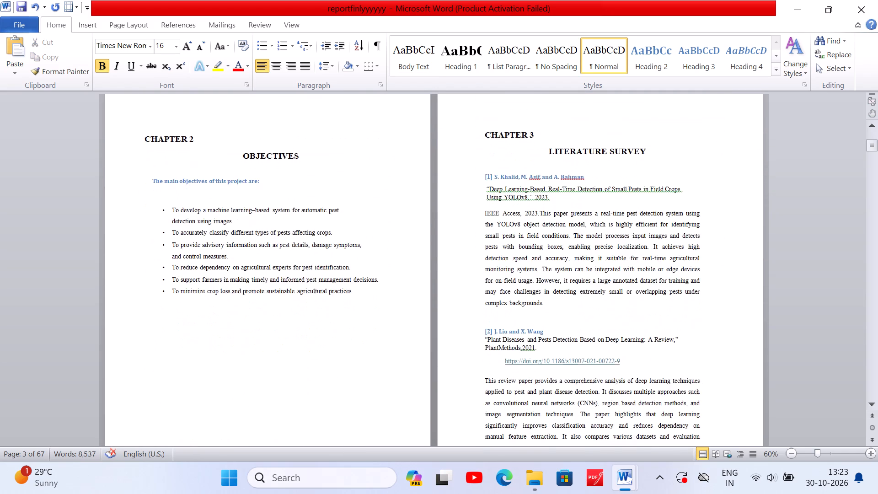
scroll(348, 373, down, 11)
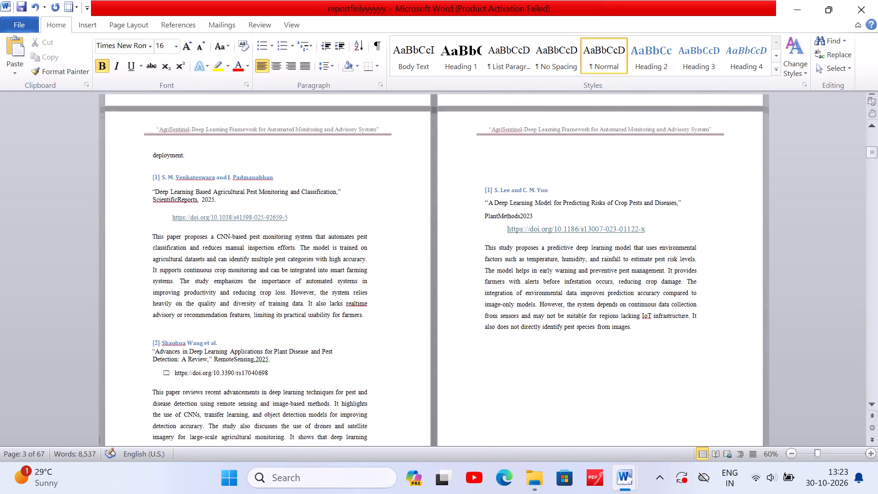
scroll(348, 373, down, 11)
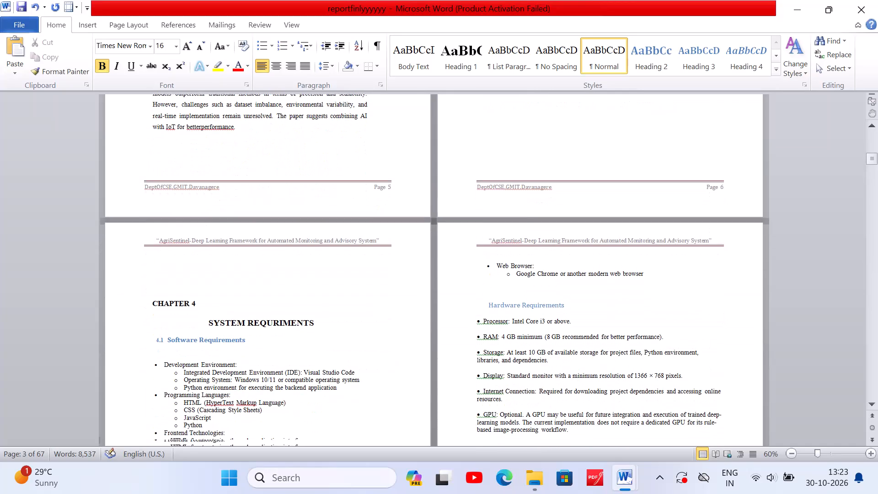
scroll(348, 373, down, 5)
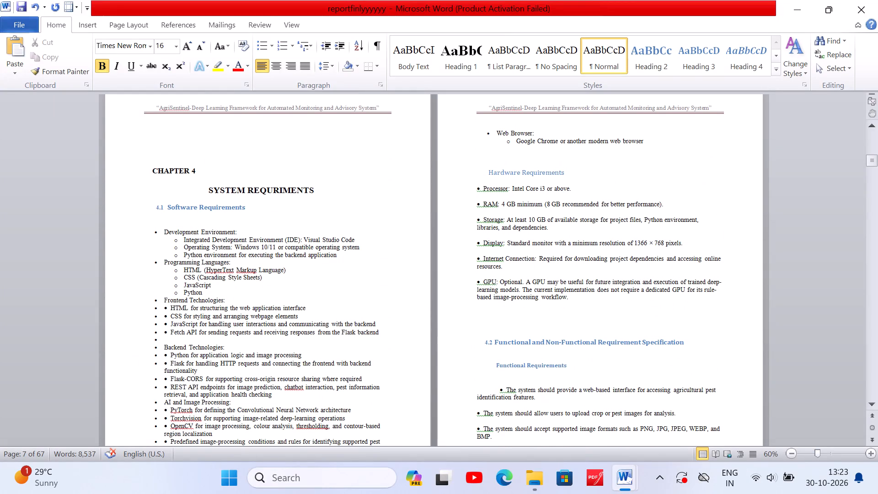
Justify the section 4.1 Software Requirements list from "Development Environment" through "Libraries and Tools".
click(156, 229)
drag(156, 229, 326, 430)
scroll(312, 434, down, 1)
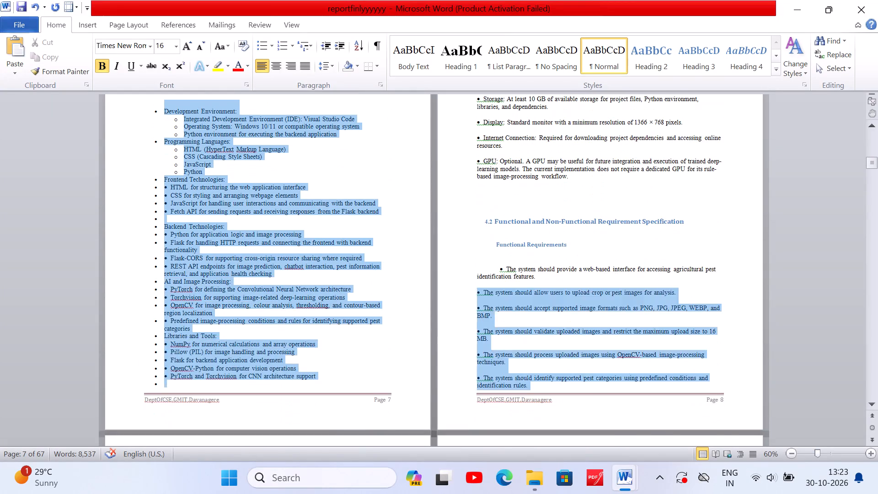
drag(326, 430, 334, 333)
scroll(326, 430, down, 1)
scroll(334, 333, down, 1)
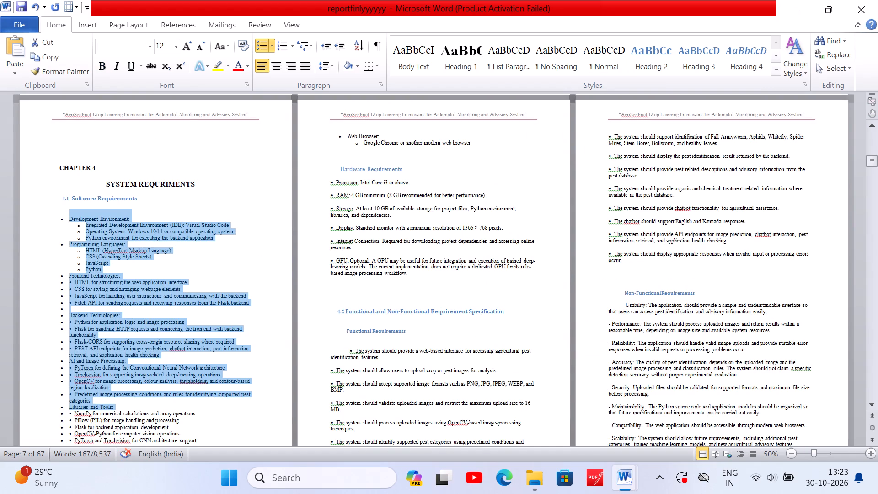
scroll(255, 433, up, 1)
scroll(222, 361, down, 1)
ctrl+scroll(260, 354, up, 4)
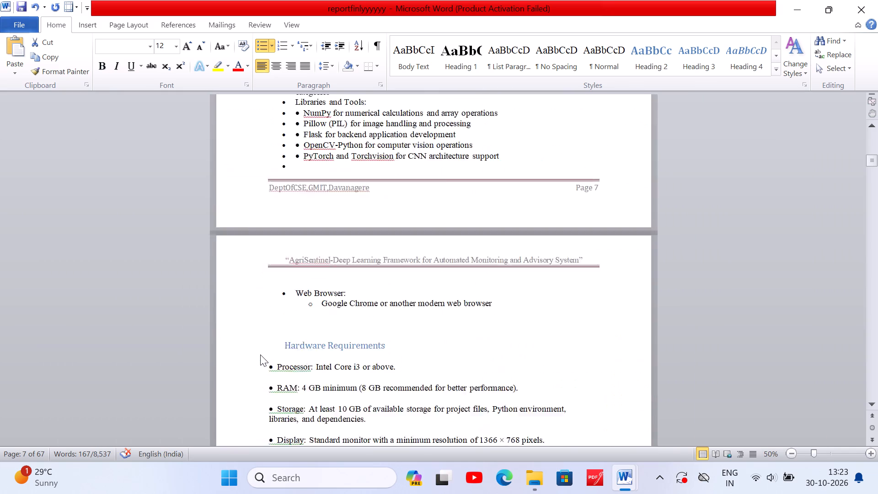
ctrl+scroll(260, 354, down, 2)
scroll(260, 354, up, 3)
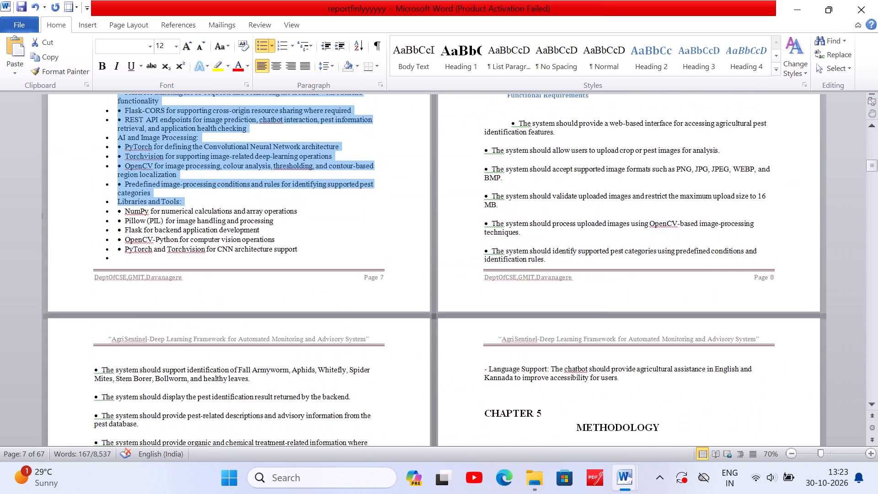
scroll(260, 354, up, 7)
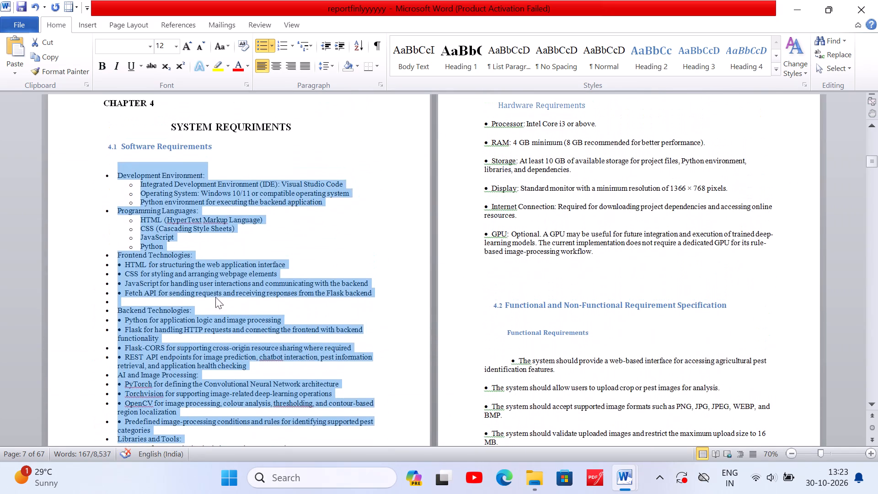
click(300, 67)
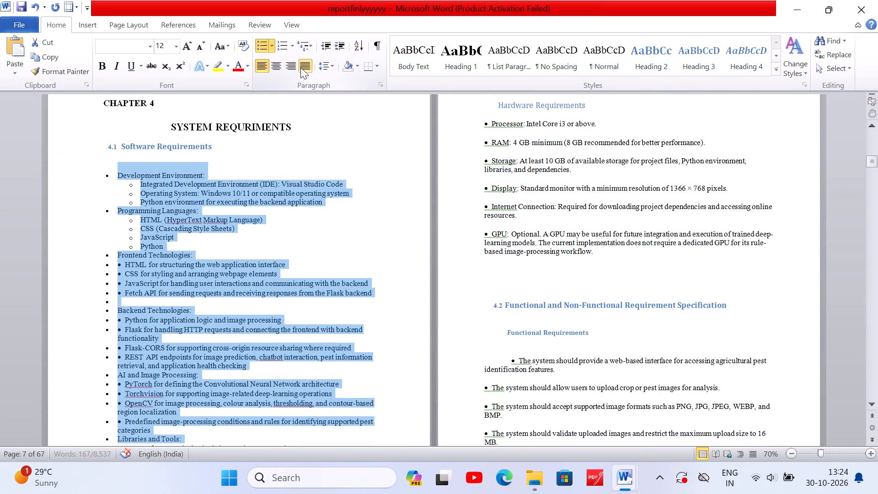
click(257, 231)
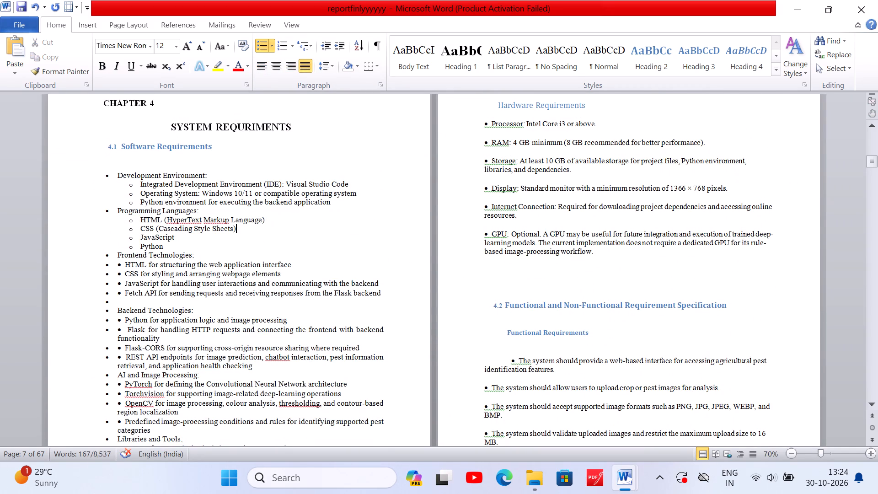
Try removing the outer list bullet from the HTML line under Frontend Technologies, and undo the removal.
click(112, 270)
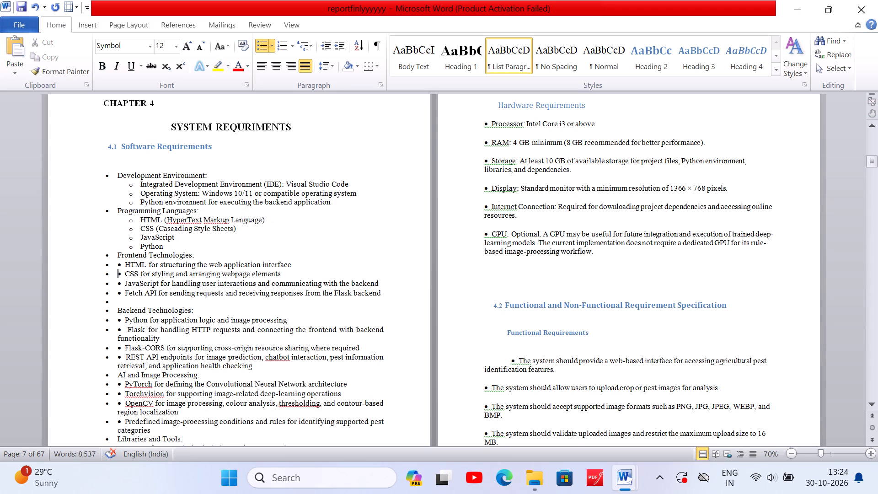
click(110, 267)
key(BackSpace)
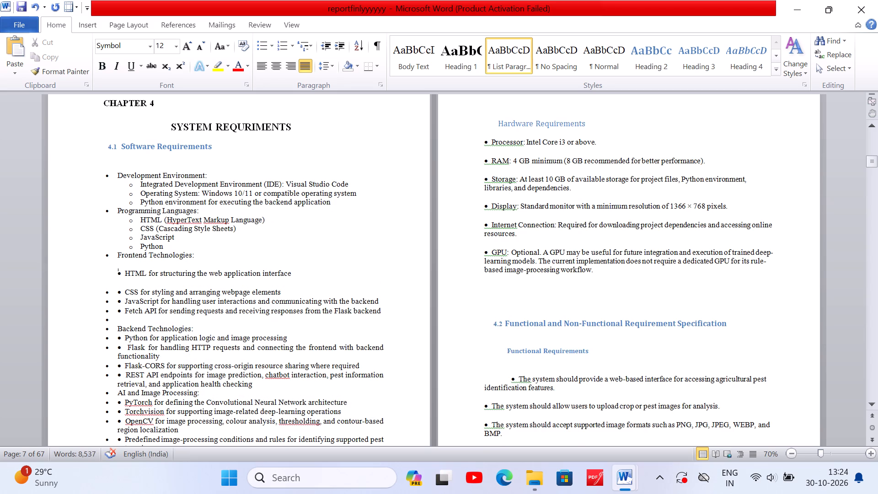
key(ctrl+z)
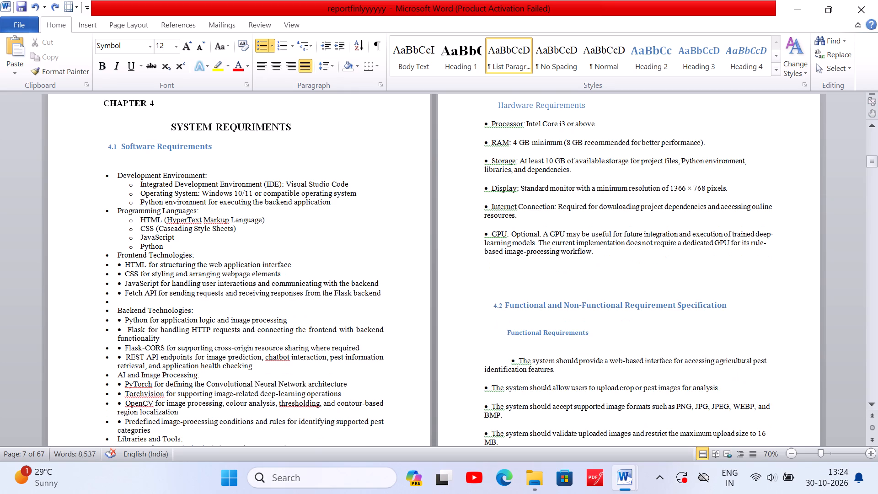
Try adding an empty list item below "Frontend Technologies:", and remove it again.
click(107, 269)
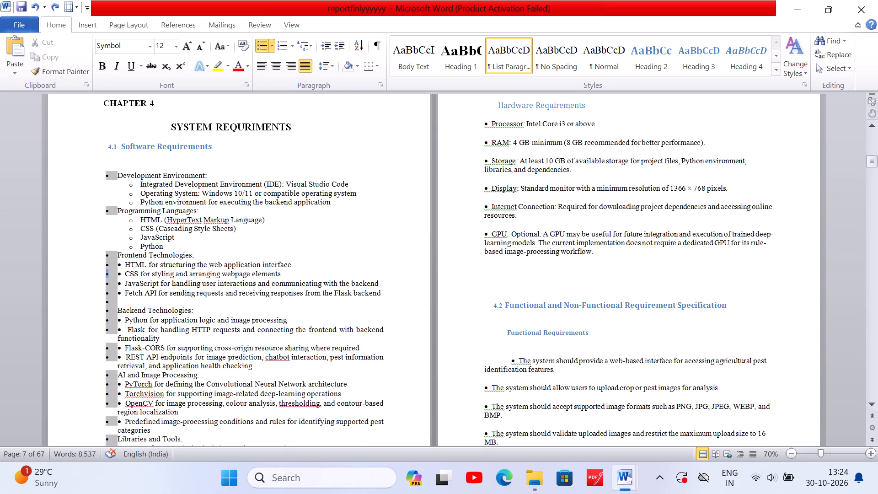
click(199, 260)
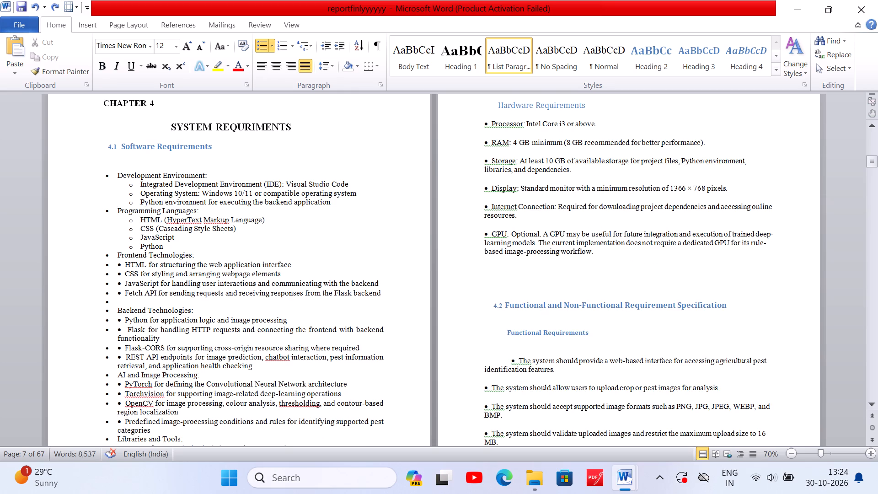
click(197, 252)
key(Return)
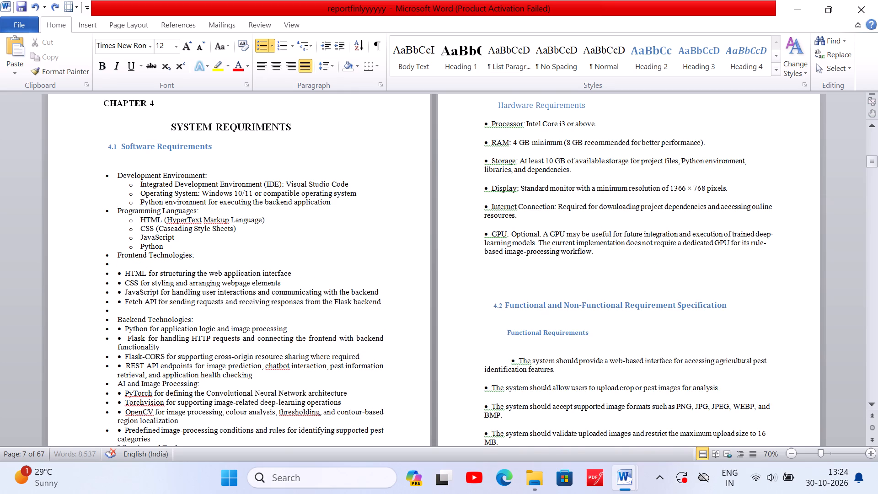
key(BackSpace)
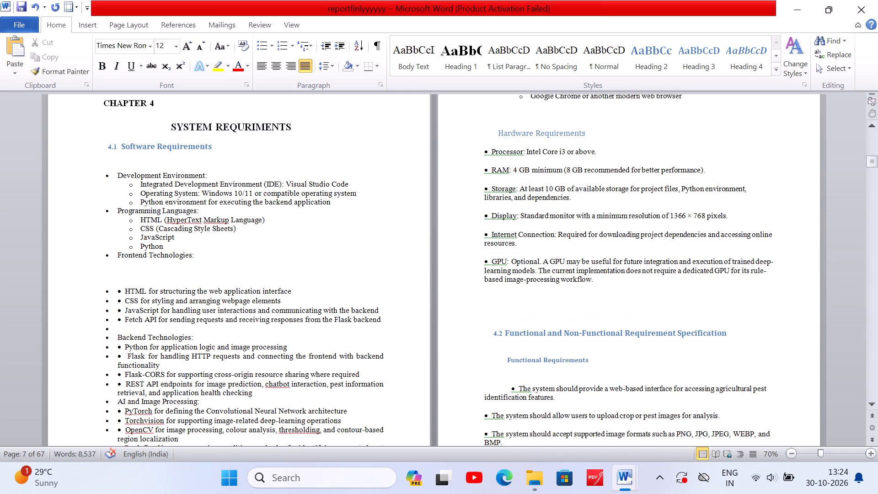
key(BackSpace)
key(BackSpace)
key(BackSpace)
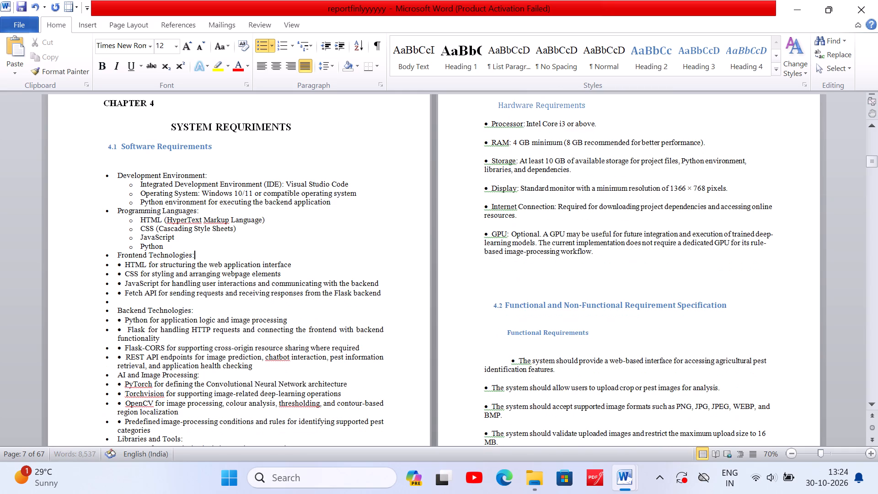
Delete the extra inner bullet before "CSS for styling and arranging webpage elements", keeping the line's list bullet.
click(121, 271)
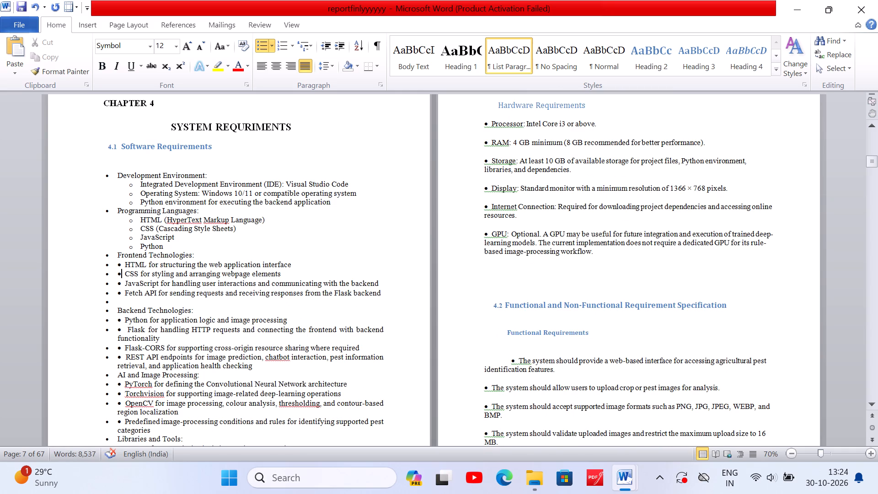
key(BackSpace)
key(BackSpace)
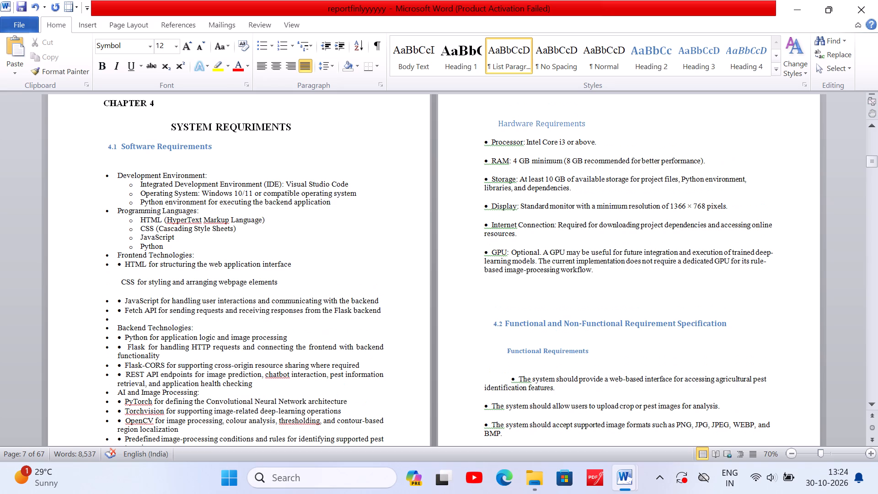
key(ctrl+z)
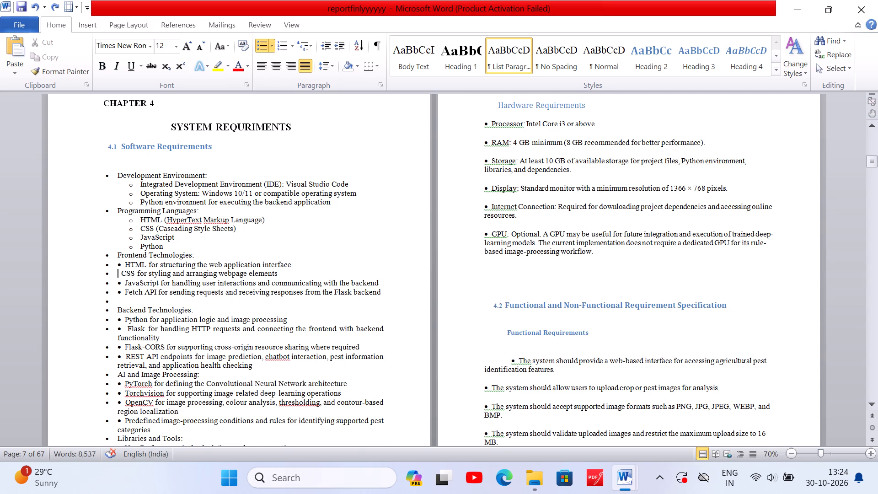
Change the outer bullets of the software requirements list to hollow circles.
click(274, 49)
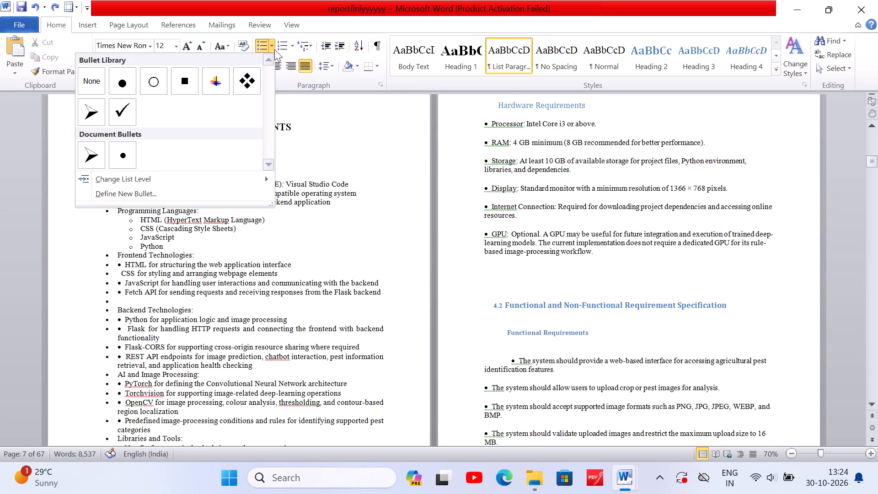
click(153, 78)
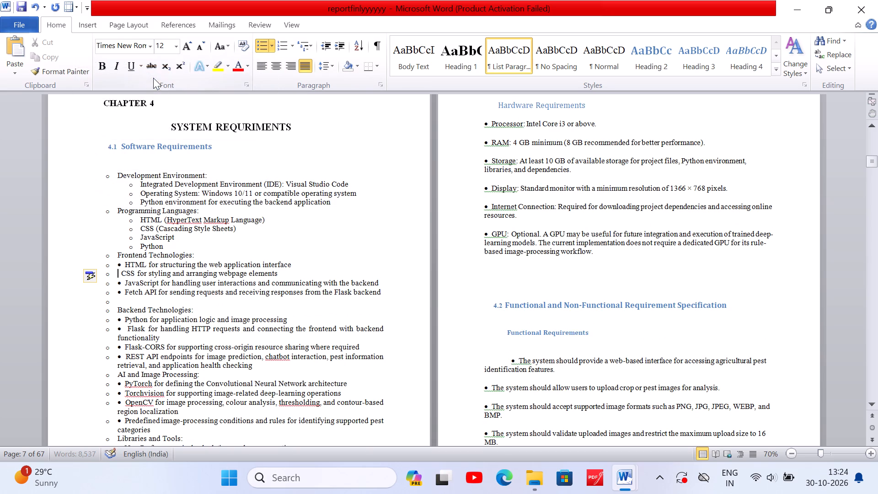
Apply hollow circle bullets to the software requirements lines from "HTML for structuring the web application interface" to the end of the Libraries and Tools items.
click(118, 268)
drag(118, 268, 141, 410)
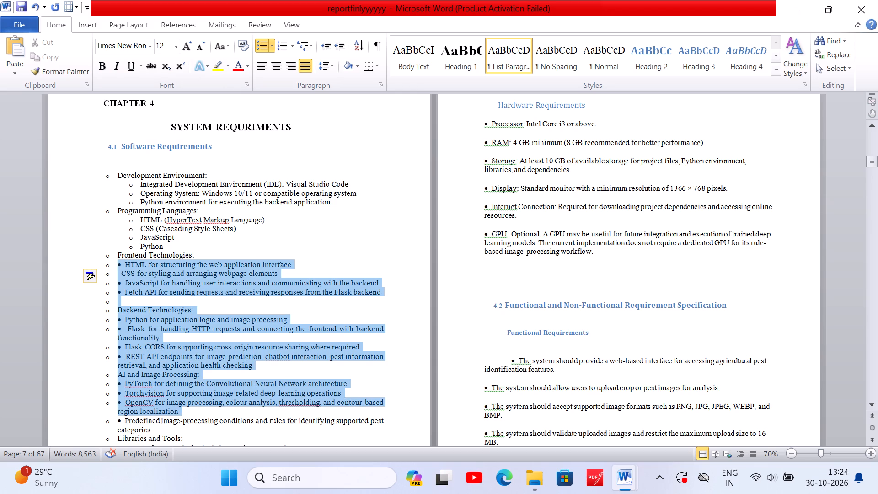
drag(141, 410, 155, 360)
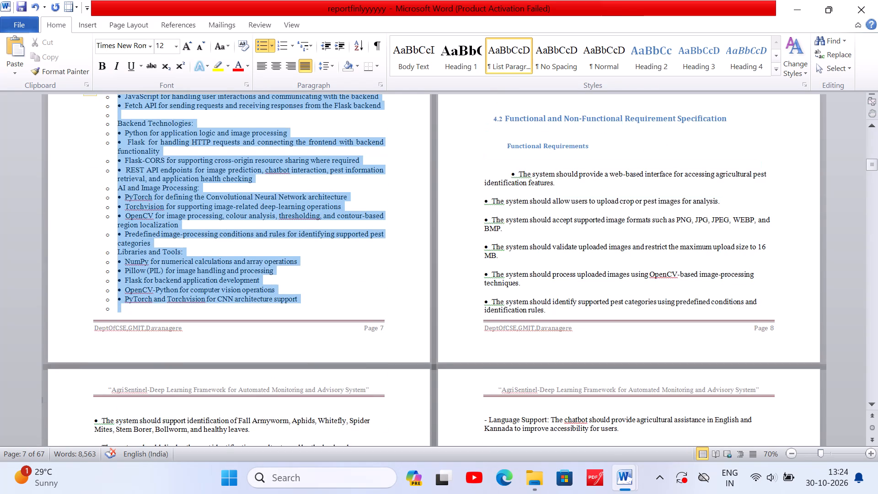
drag(155, 360, 142, 316)
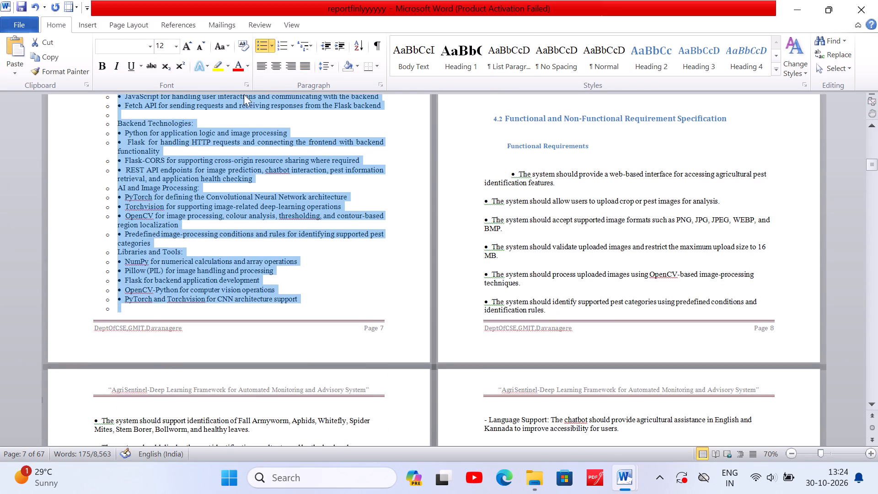
double_click(269, 47)
click(269, 47)
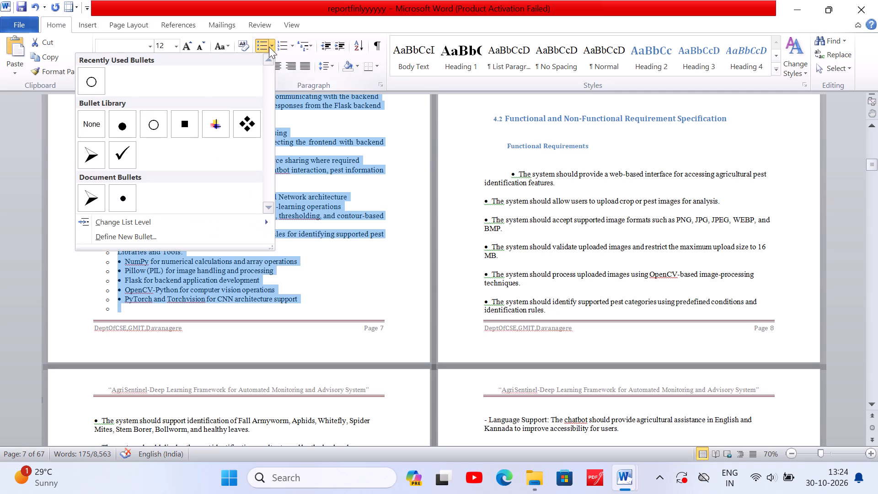
click(163, 126)
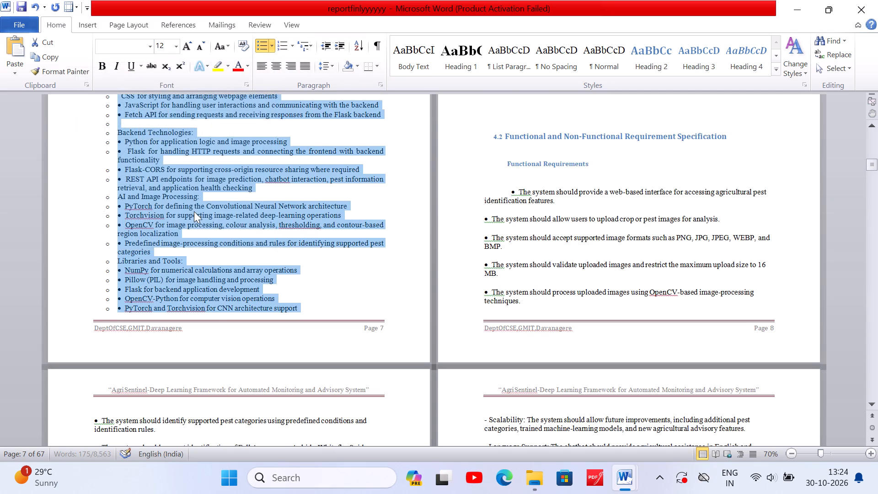
scroll(194, 211, up, 3)
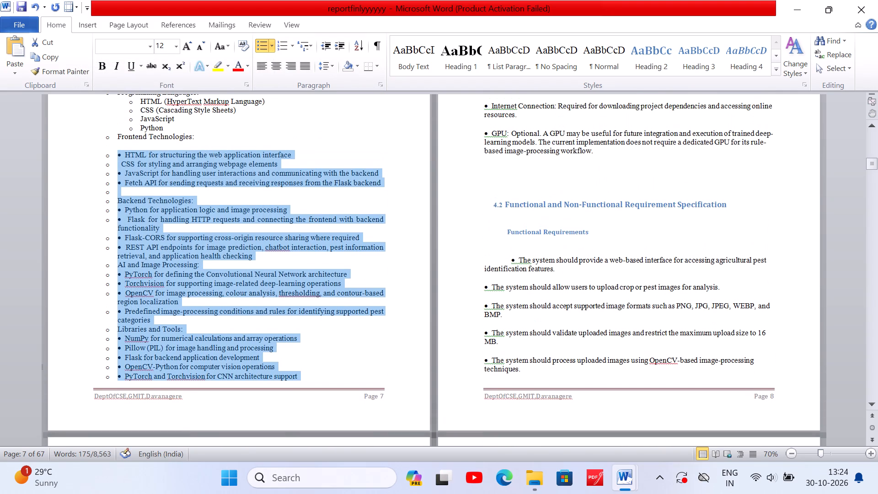
click(270, 45)
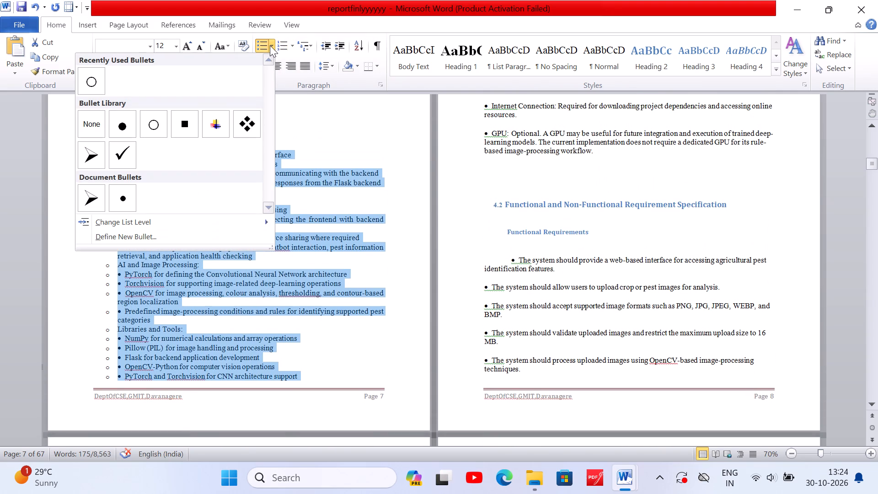
click(151, 128)
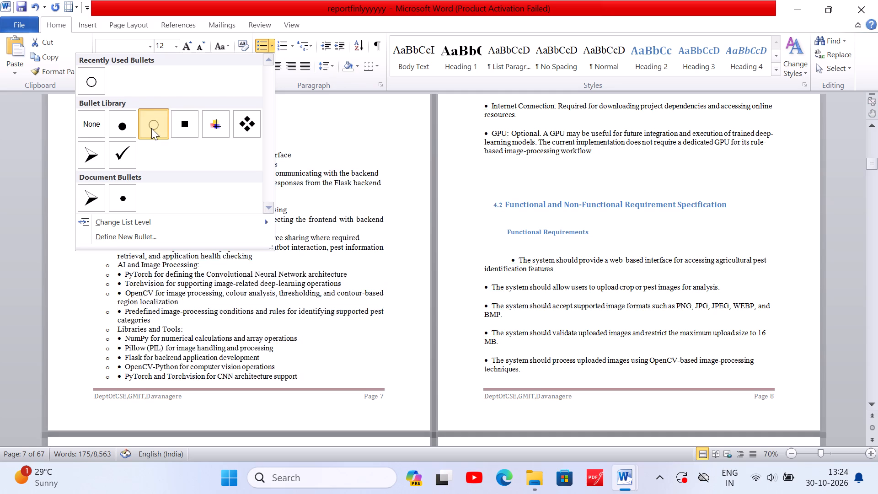
click(115, 163)
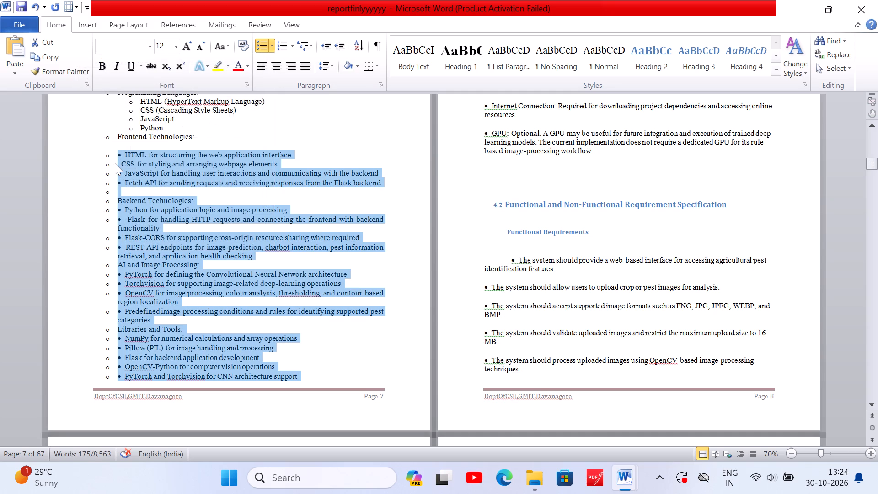
Delete the extra inner bullet before "HTML for structuring the web application interface", keeping the line's hollow circle bullet.
scroll(115, 163, up, 4)
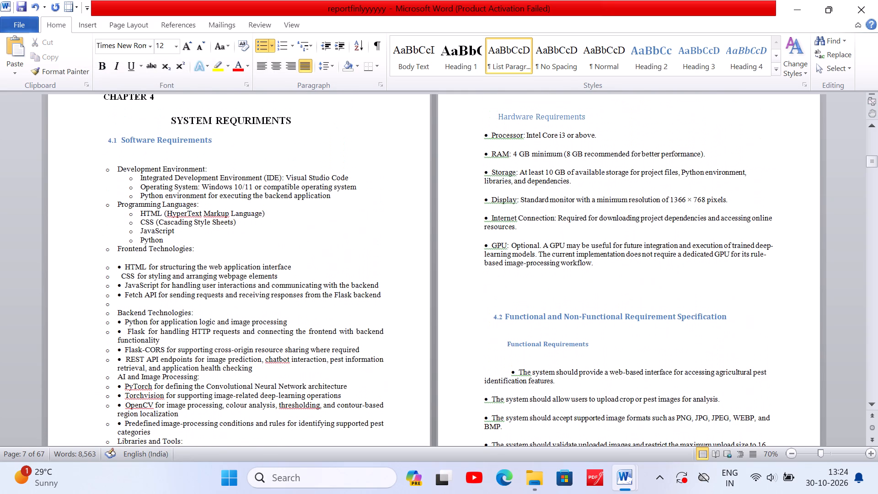
scroll(115, 163, up, 1)
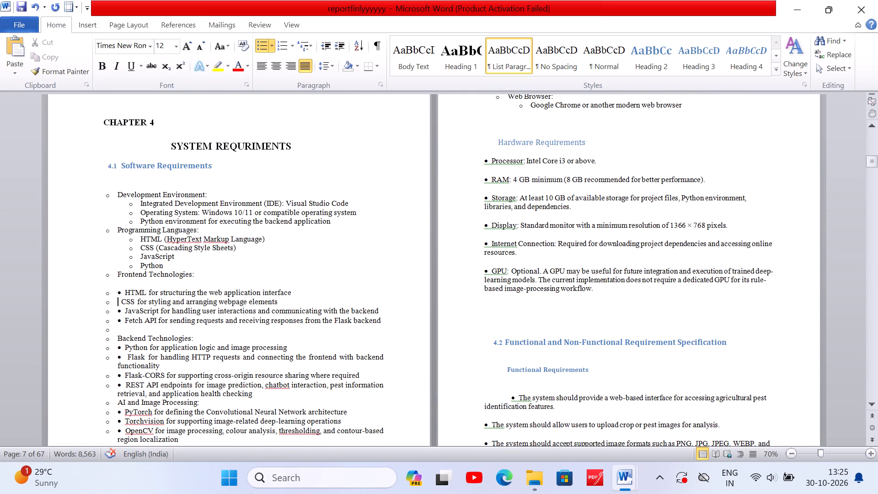
click(126, 295)
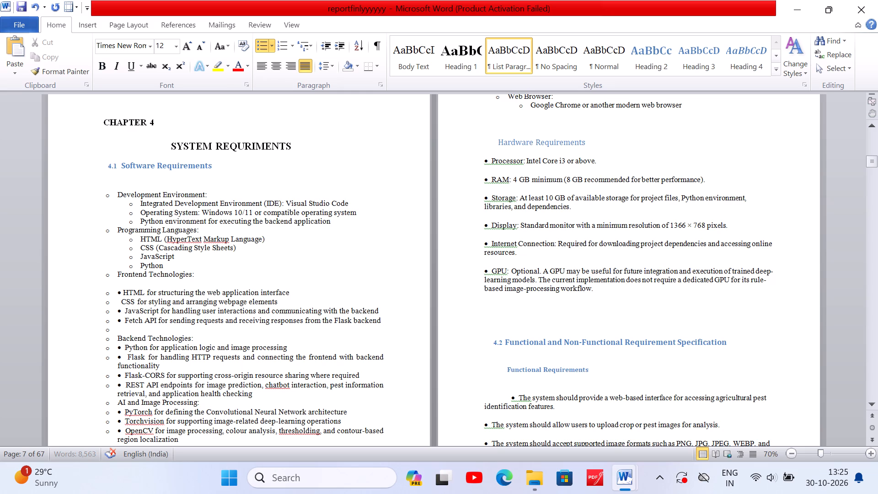
key(BackSpace)
key(BackSpace)
key(BackSpace)
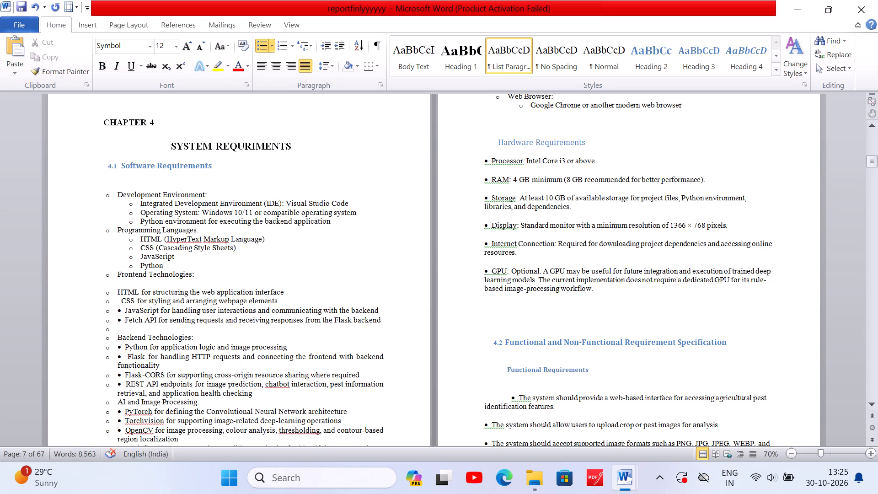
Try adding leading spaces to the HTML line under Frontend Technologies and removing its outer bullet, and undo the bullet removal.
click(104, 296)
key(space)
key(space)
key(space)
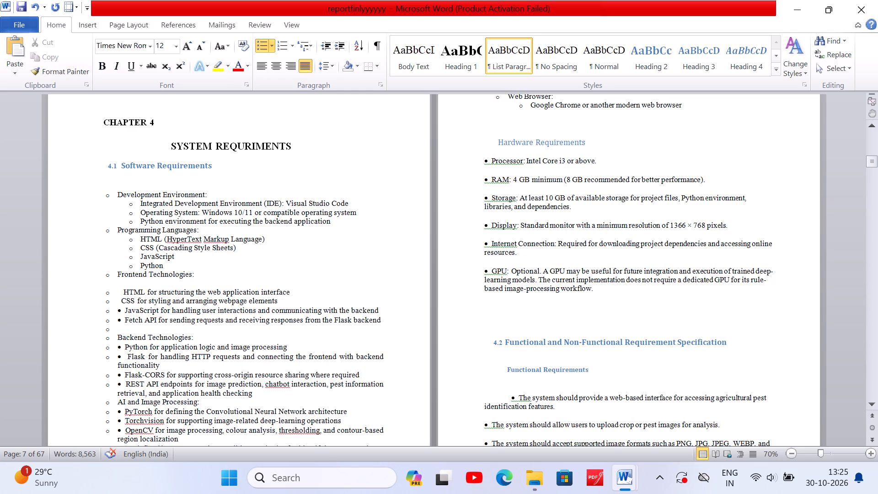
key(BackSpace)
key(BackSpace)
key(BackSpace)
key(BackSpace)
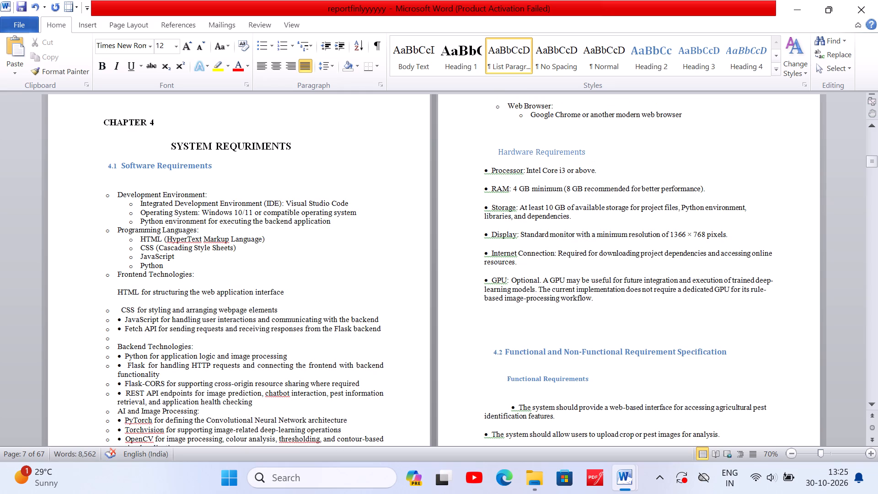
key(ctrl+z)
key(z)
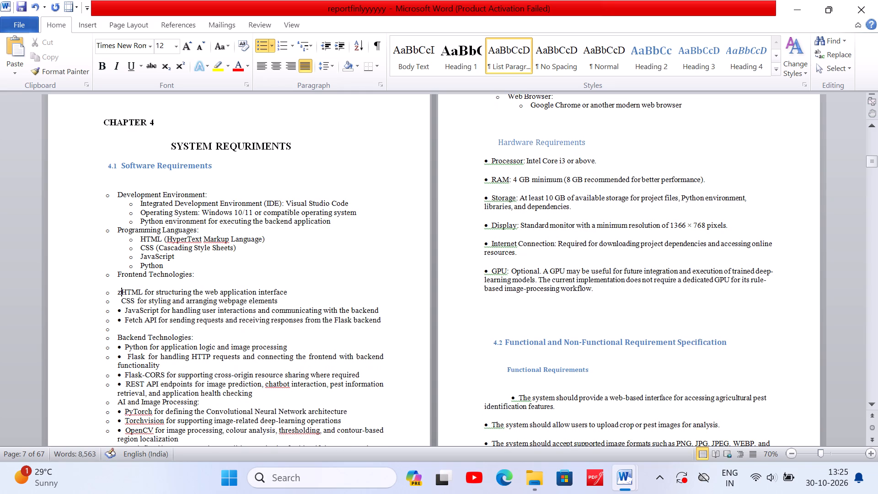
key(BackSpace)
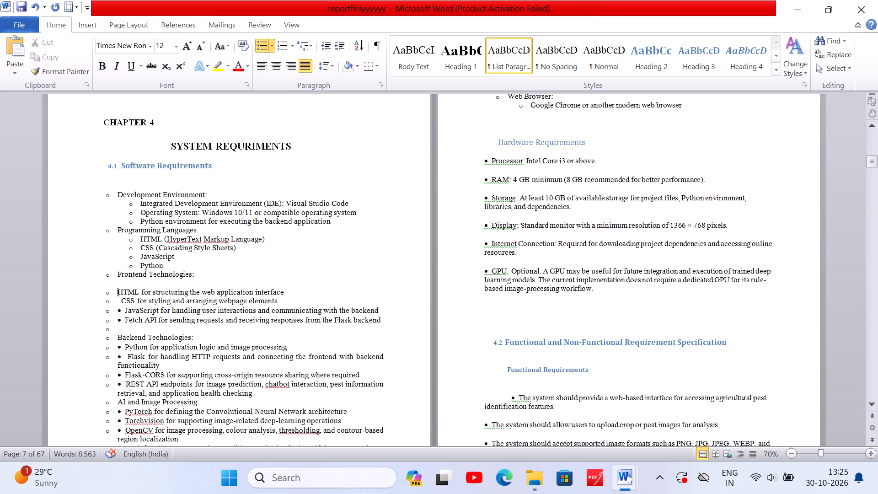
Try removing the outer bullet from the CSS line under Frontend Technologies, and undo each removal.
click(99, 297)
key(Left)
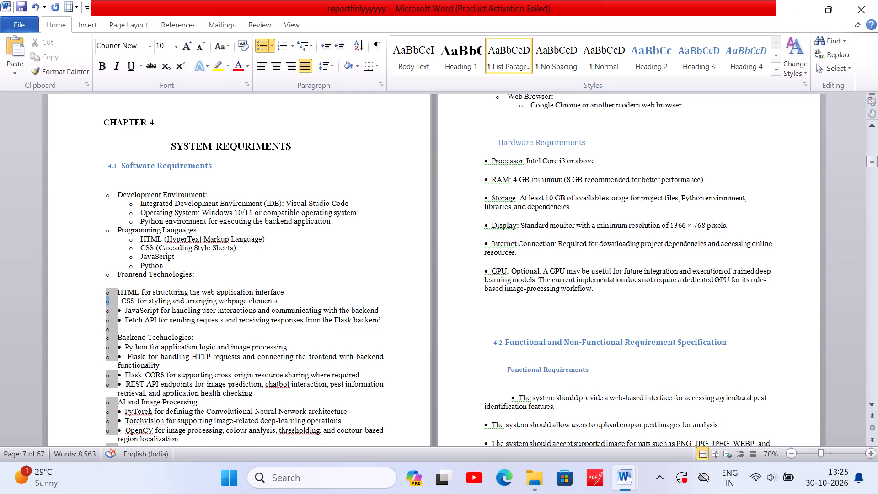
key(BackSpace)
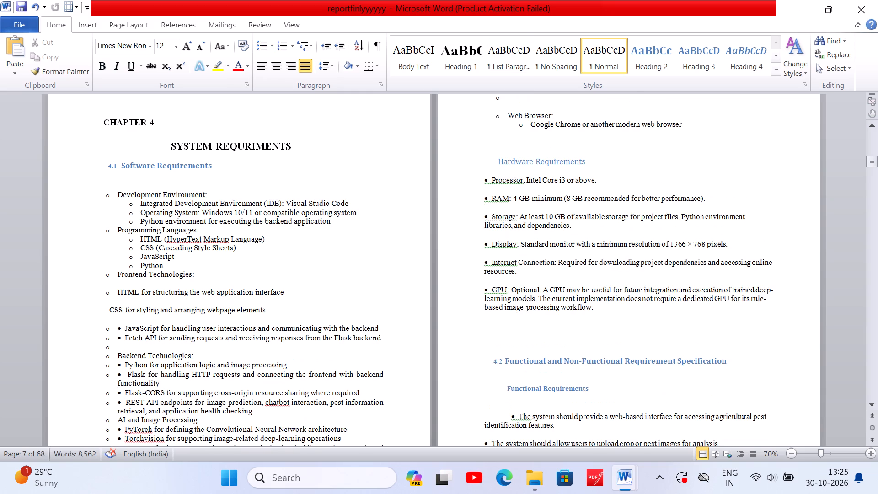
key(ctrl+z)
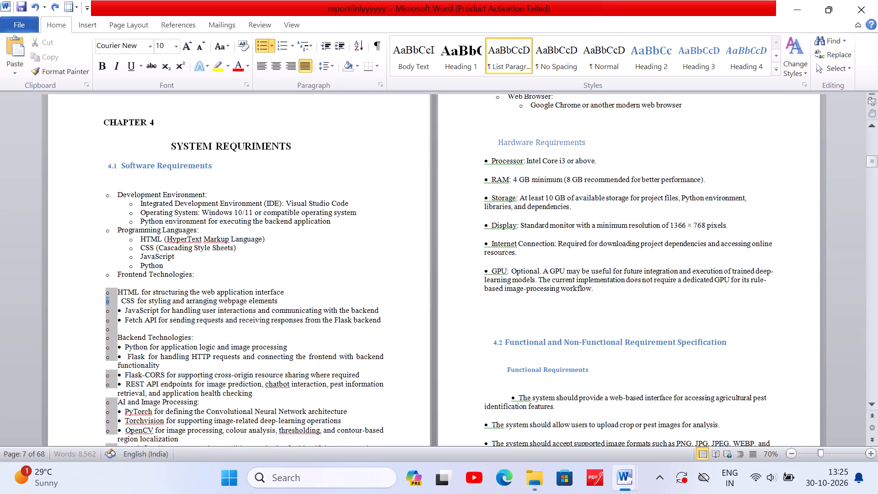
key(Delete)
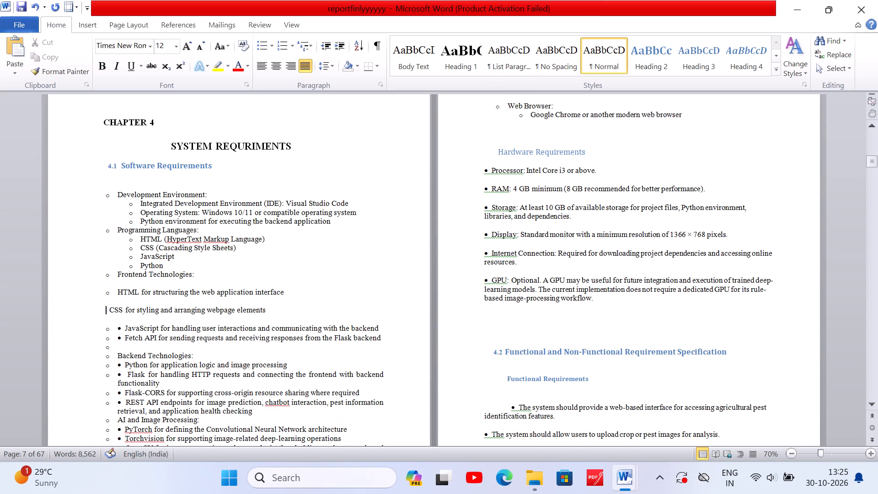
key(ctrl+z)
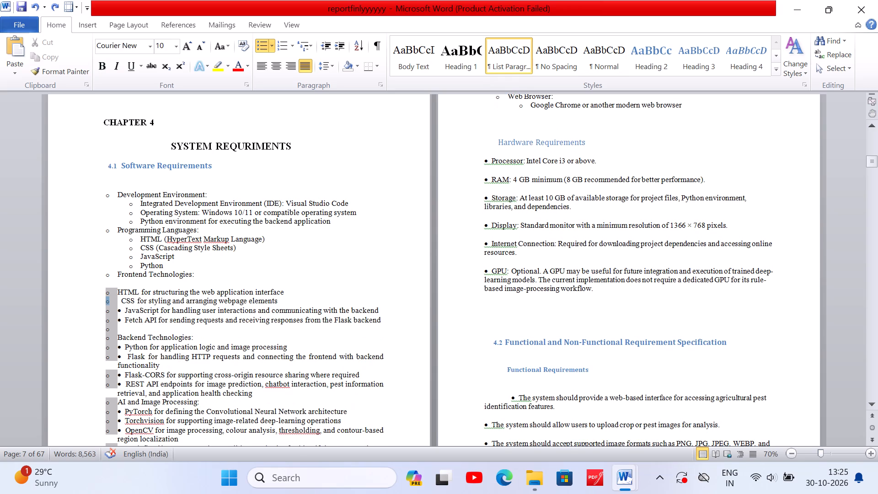
Look over the Chapter 4 software requirements list and the requirements on the following page for remaining formatting problems.
scroll(228, 318, down, 1)
click(229, 314)
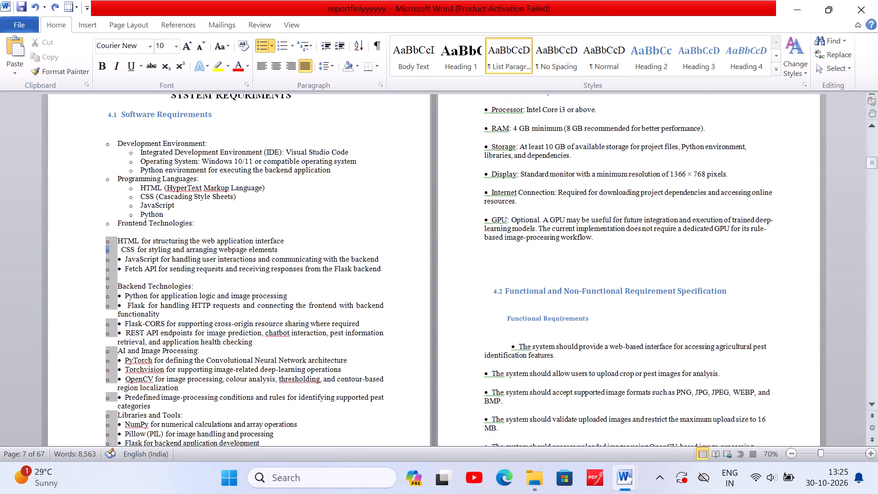
scroll(230, 312, down, 1)
scroll(230, 312, up, 3)
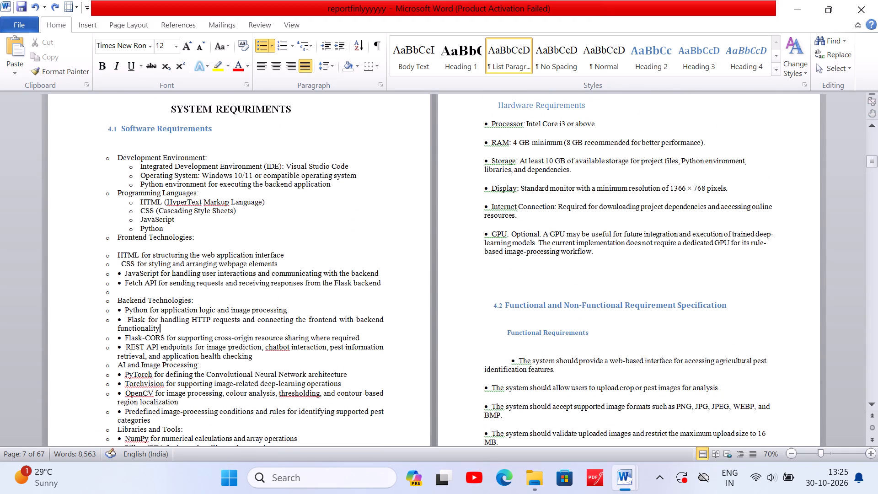
scroll(570, 285, up, 1)
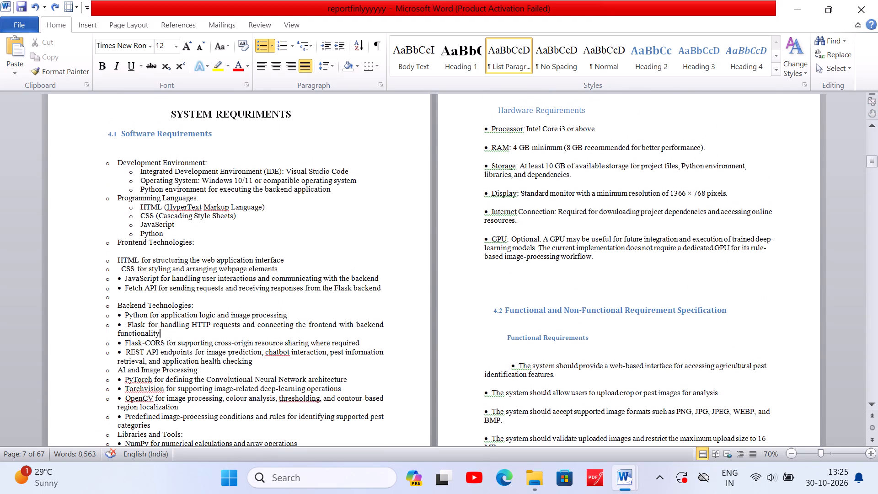
scroll(570, 285, up, 2)
scroll(570, 285, down, 4)
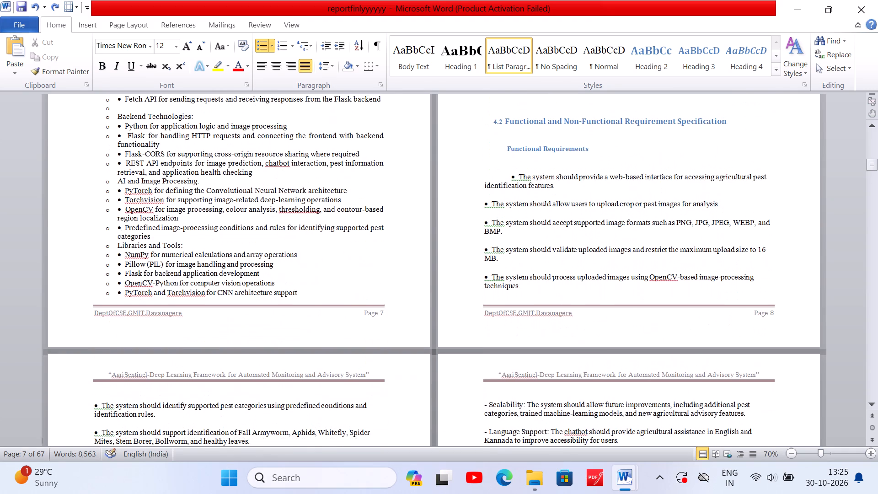
scroll(570, 285, up, 3)
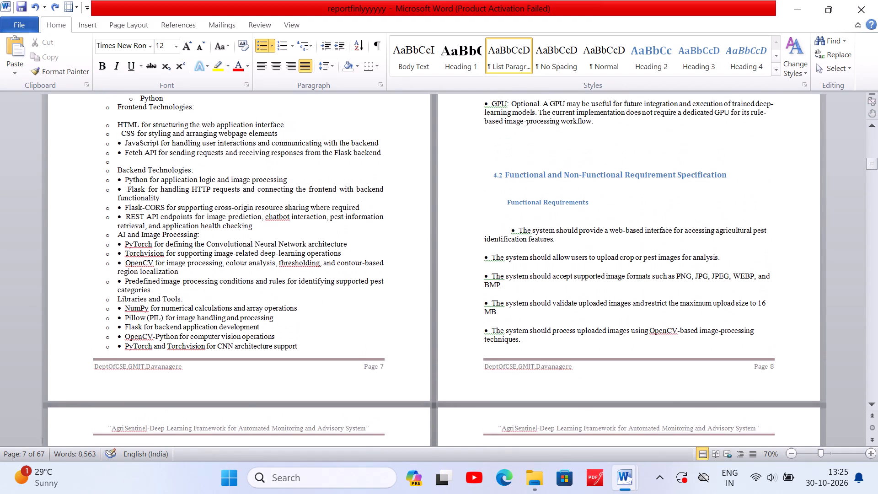
scroll(570, 285, up, 4)
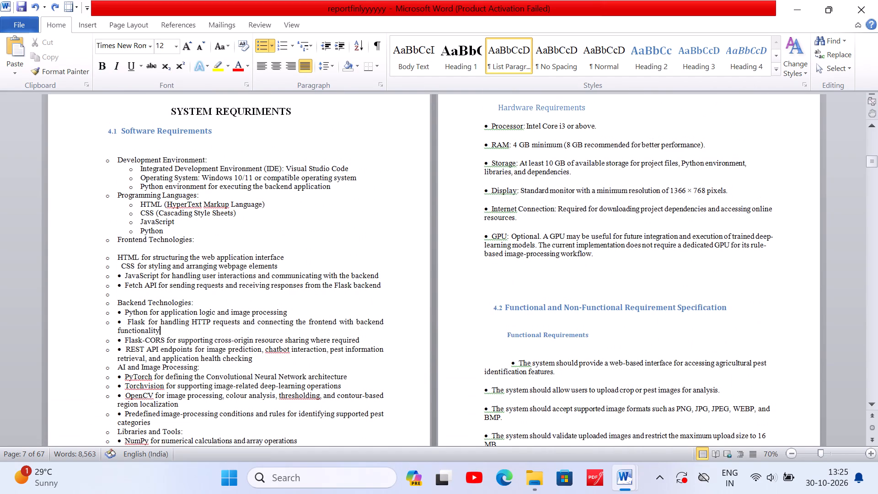
scroll(570, 285, up, 4)
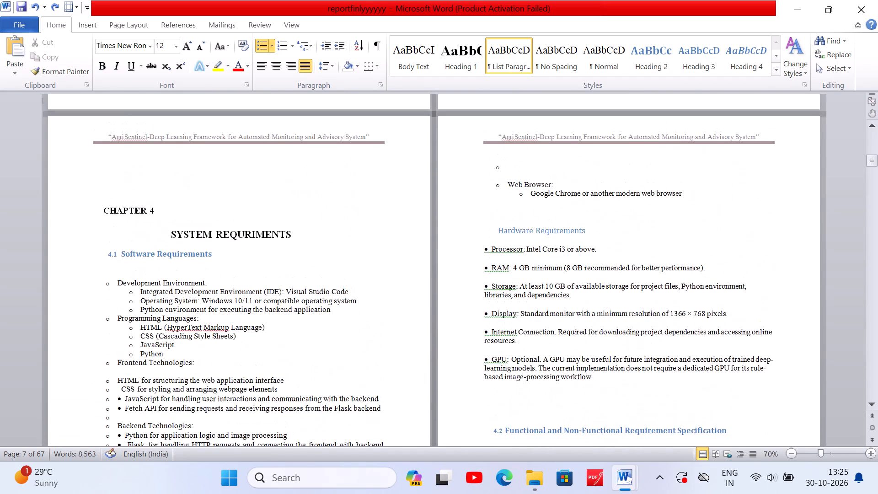
scroll(570, 285, up, 1)
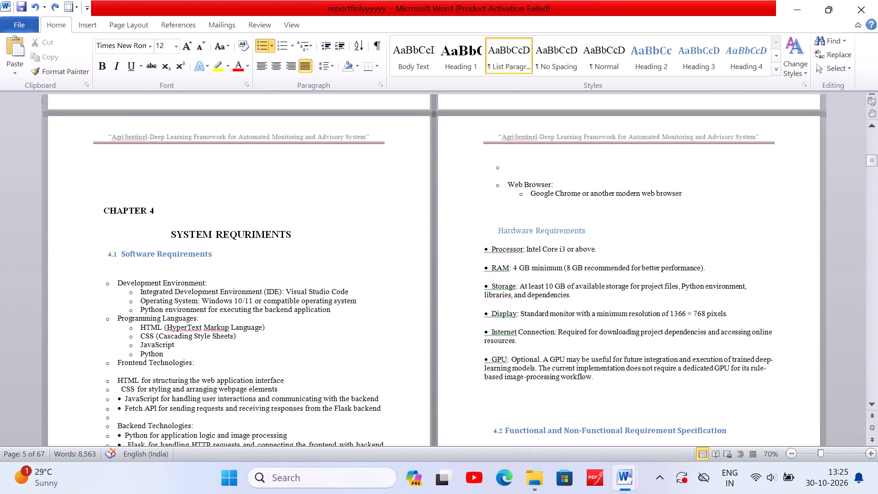
Justify the Hardware Requirements items from "Processor" through "GPU".
double_click(484, 236)
drag(484, 236, 577, 374)
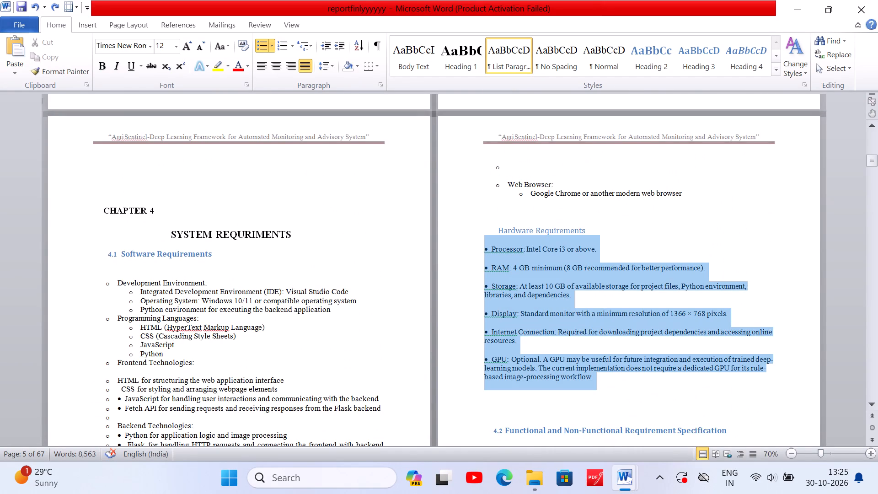
drag(577, 374, 579, 375)
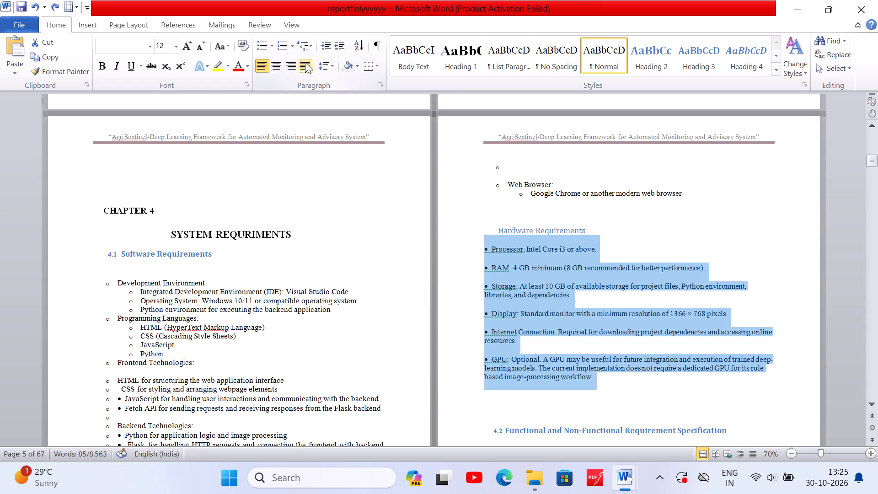
click(305, 62)
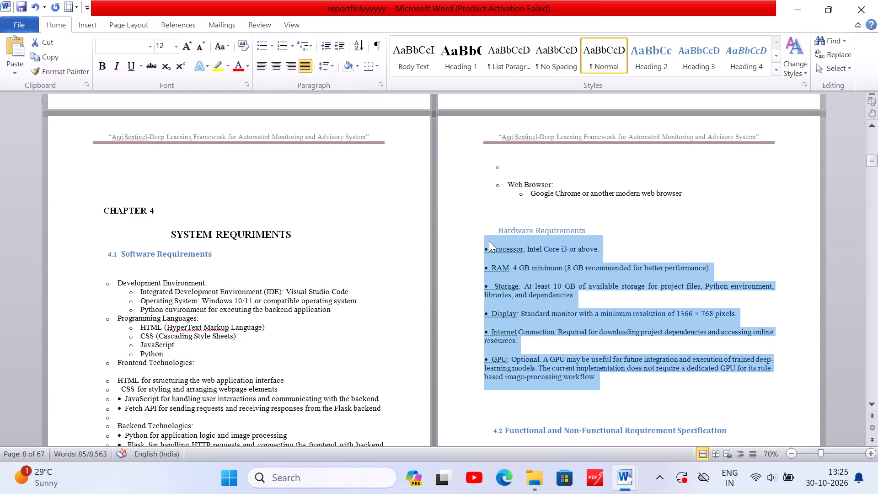
Justify the Web Browser entry, its Google Chrome sub-item and the empty bullet above them.
click(494, 171)
drag(494, 171, 654, 177)
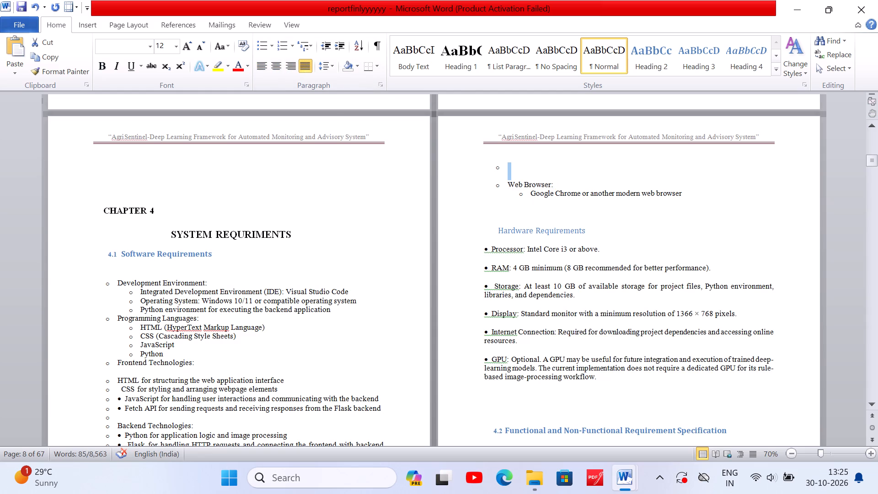
drag(654, 177, 681, 201)
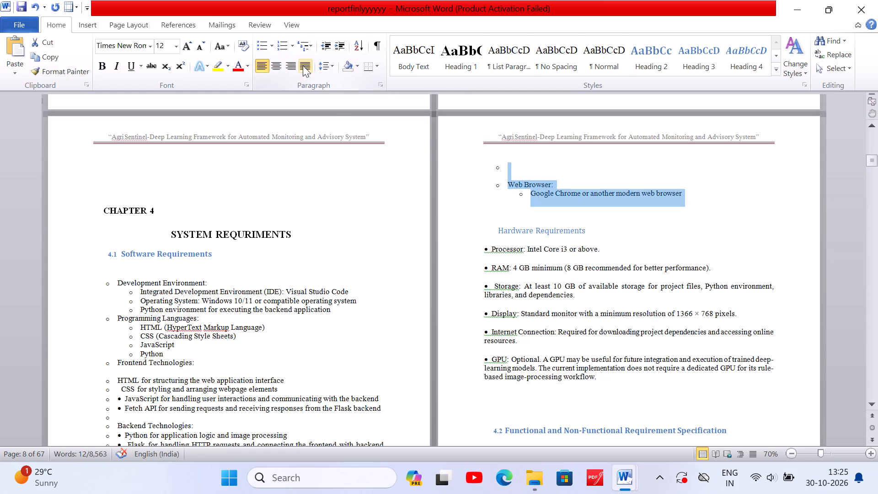
click(303, 65)
scroll(627, 279, down, 3)
click(628, 270)
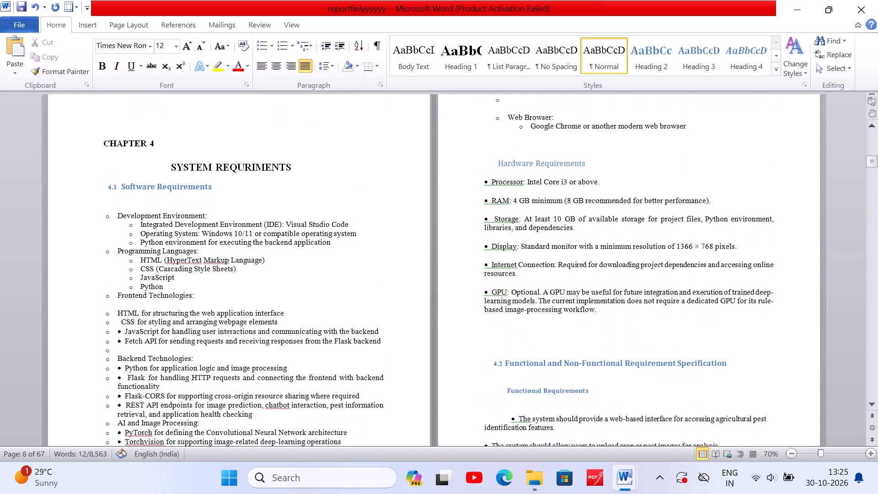
Justify section 4.2 from its heading through the functional requirement on processing uploaded images with OpenCV.
scroll(631, 252, down, 3)
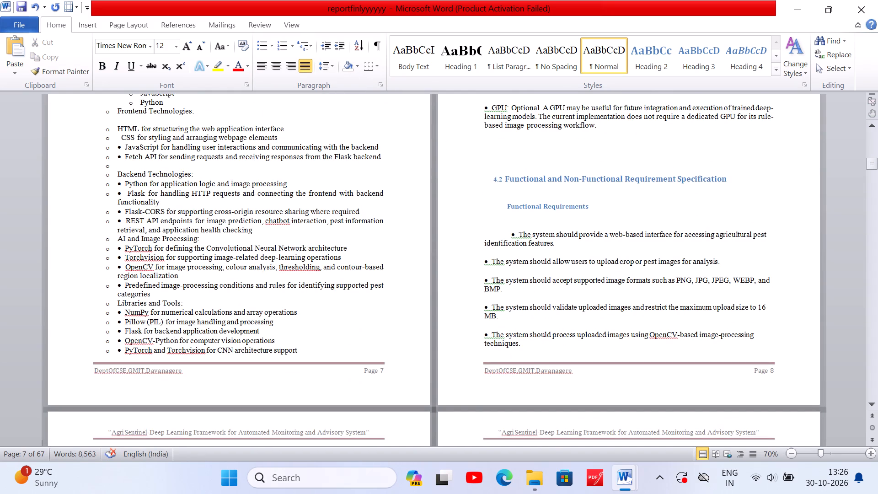
click(493, 181)
drag(493, 181, 614, 347)
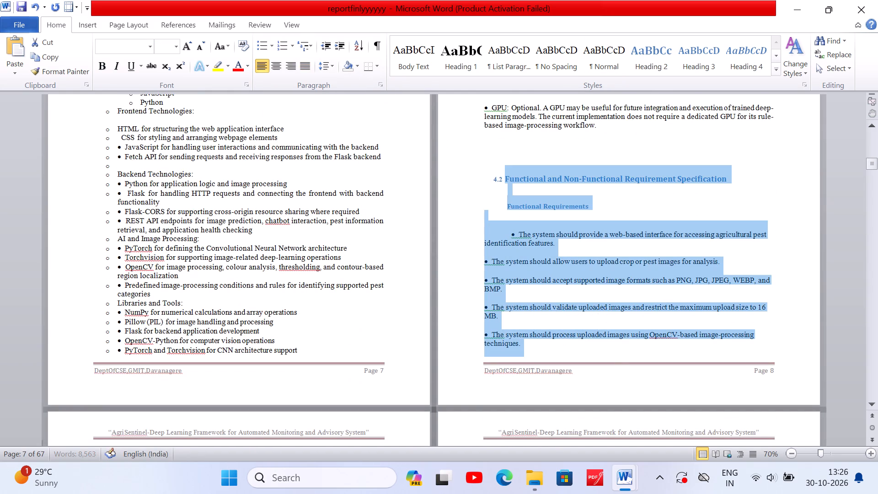
click(301, 61)
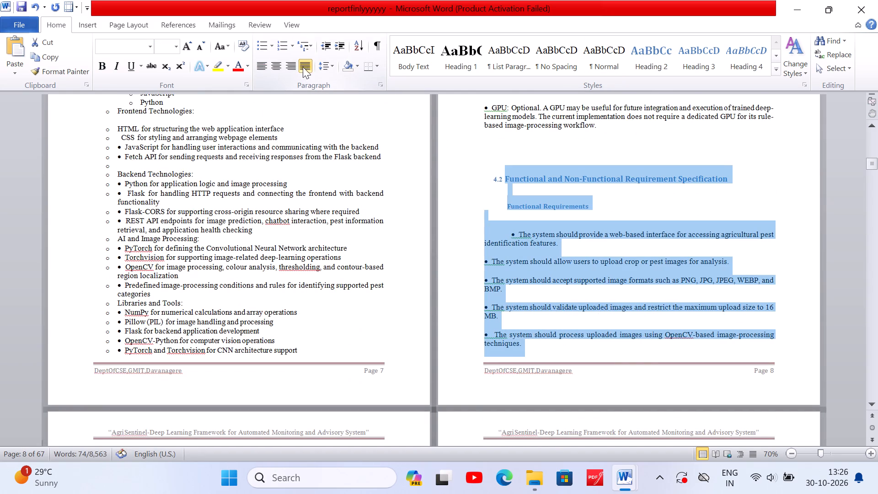
click(460, 205)
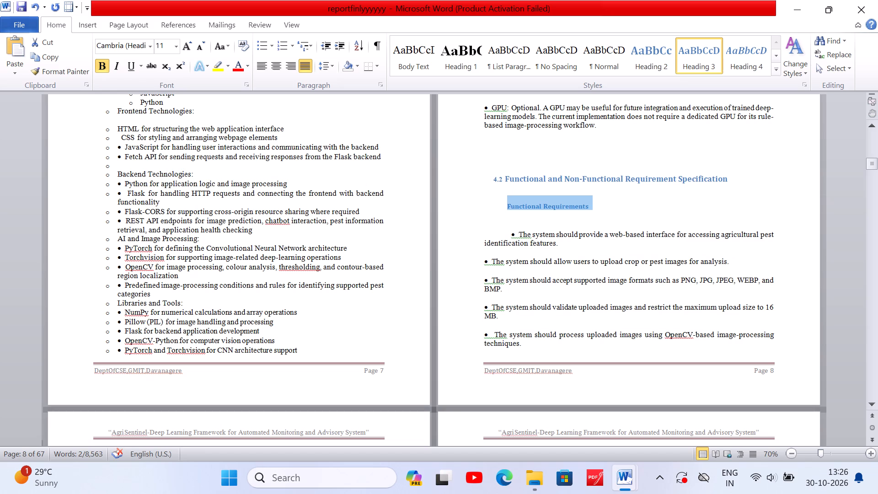
Remove the leading indent and the blank line before the first Functional Requirements item, about the web-based interface.
click(509, 233)
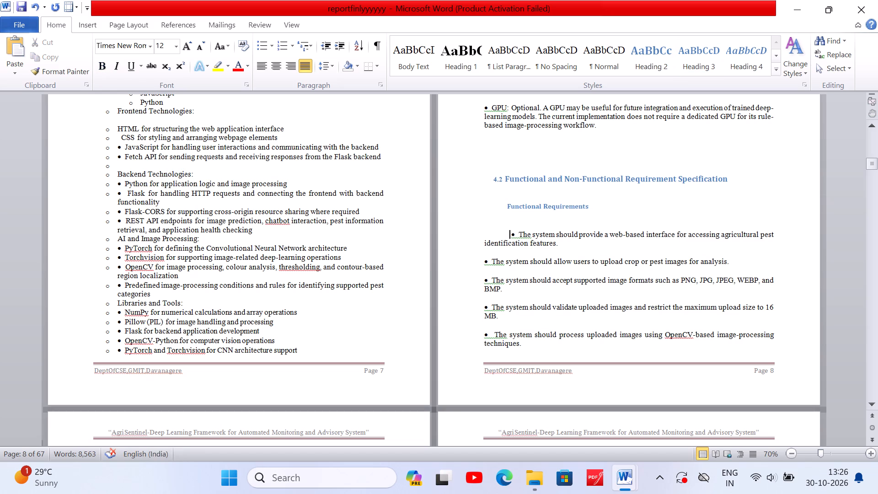
key(BackSpace)
key(BackSpace)
key(BackSpace)
key(BackSpace)
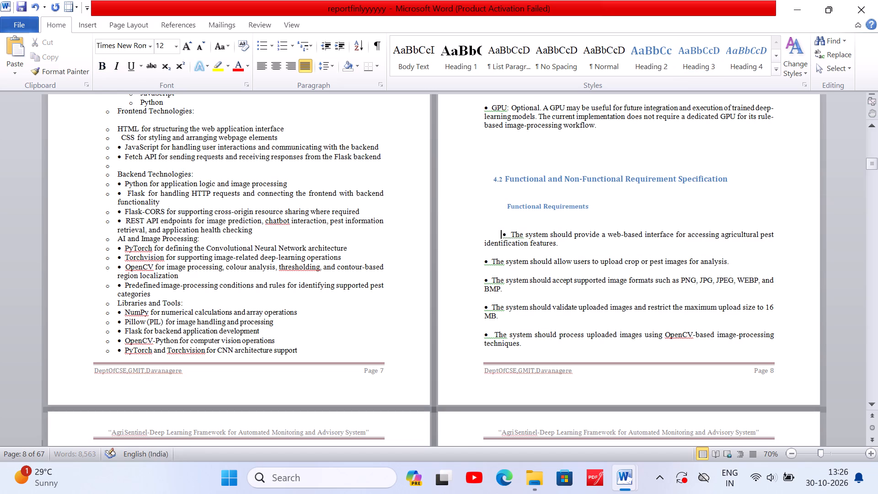
key(BackSpace)
key(BackSpace)
key(BackSpace)
key(BackSpace)
key(BackSpace)
key(BackSpace)
key(BackSpace)
key(BackSpace)
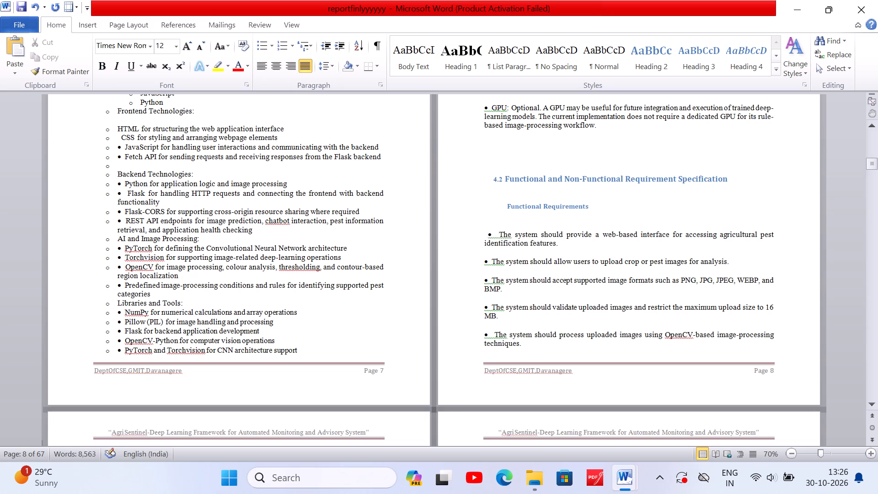
key(BackSpace)
key(BackSpace)
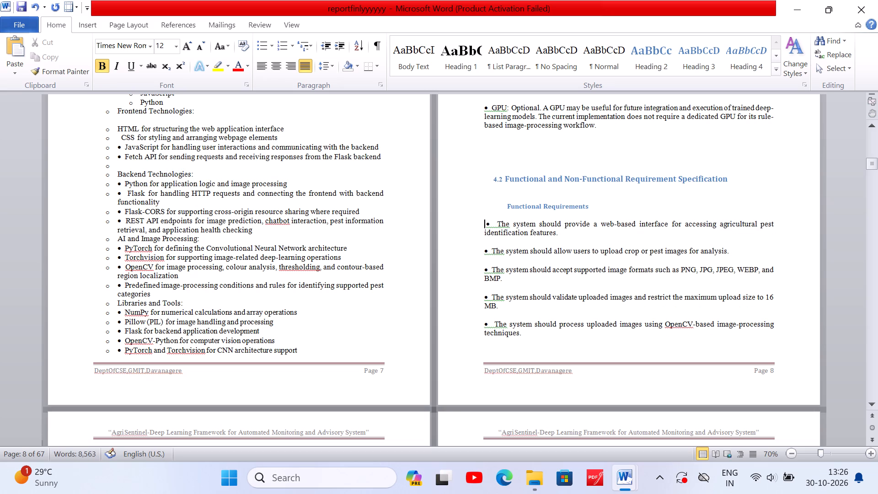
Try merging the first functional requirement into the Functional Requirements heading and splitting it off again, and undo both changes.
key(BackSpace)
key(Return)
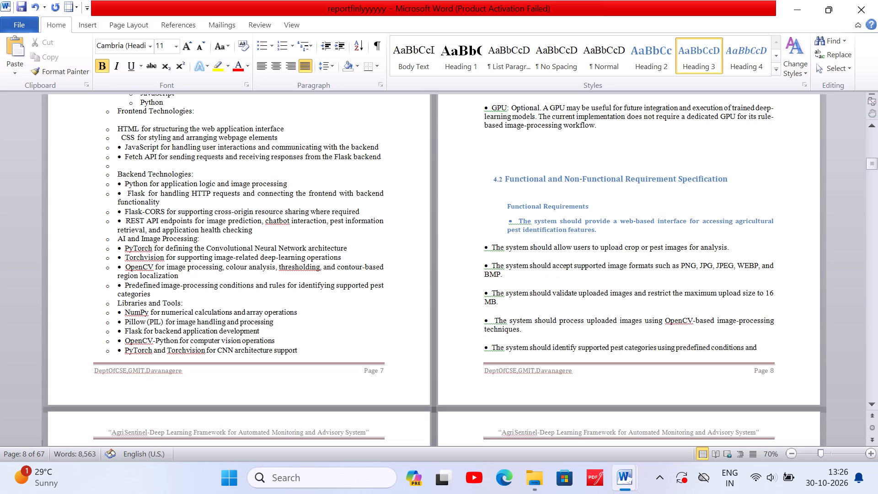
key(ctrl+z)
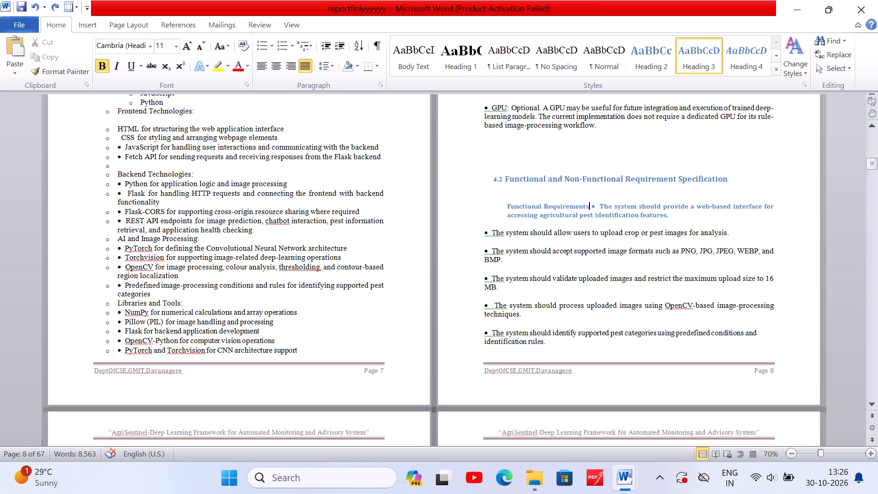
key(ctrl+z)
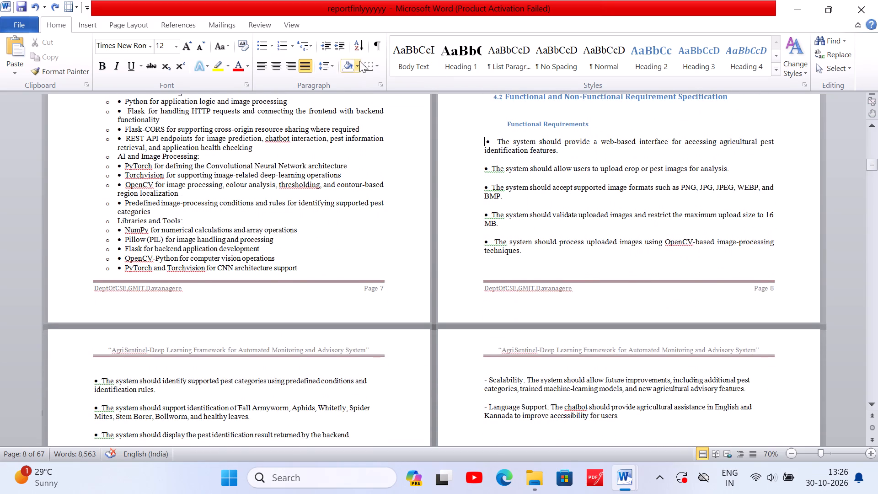
Remove the inner bullet from the PyTorch line under AI and Image Processing.
click(121, 168)
key(BackSpace)
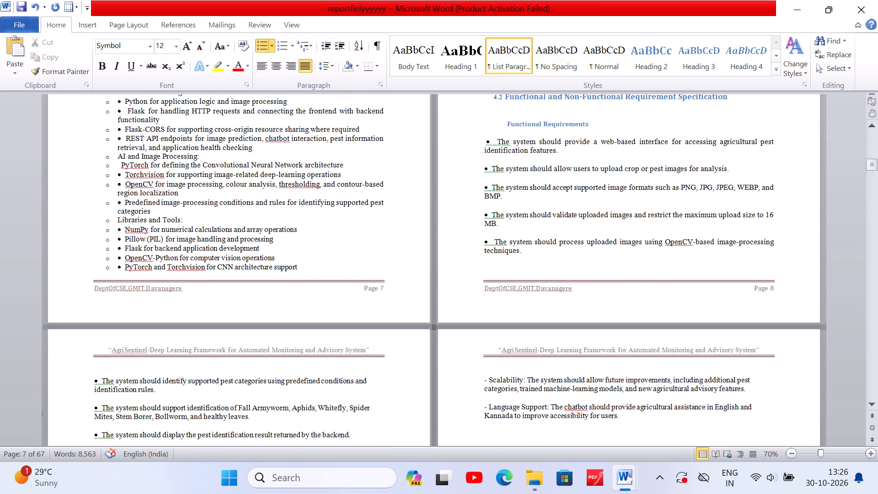
Look over the Chapter 4 requirements lists and the preceding literature survey pages to compare their formatting.
drag(99, 179, 163, 173)
scroll(163, 173, up, 1)
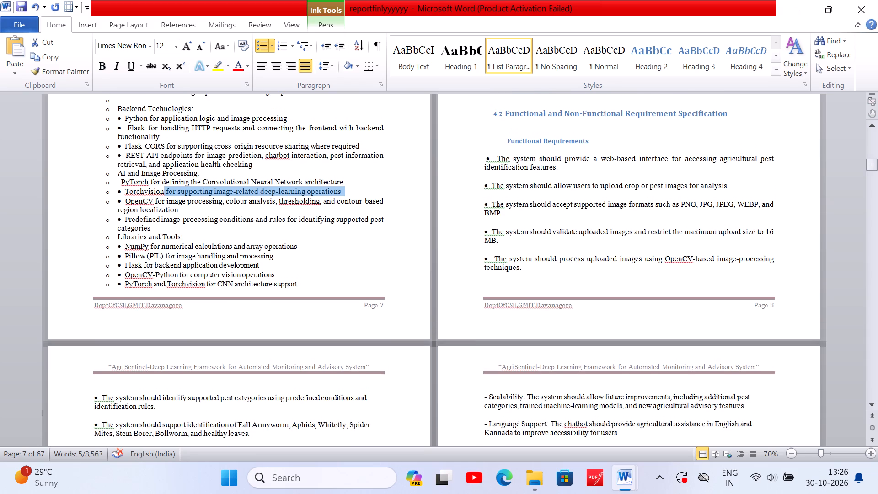
scroll(163, 173, up, 3)
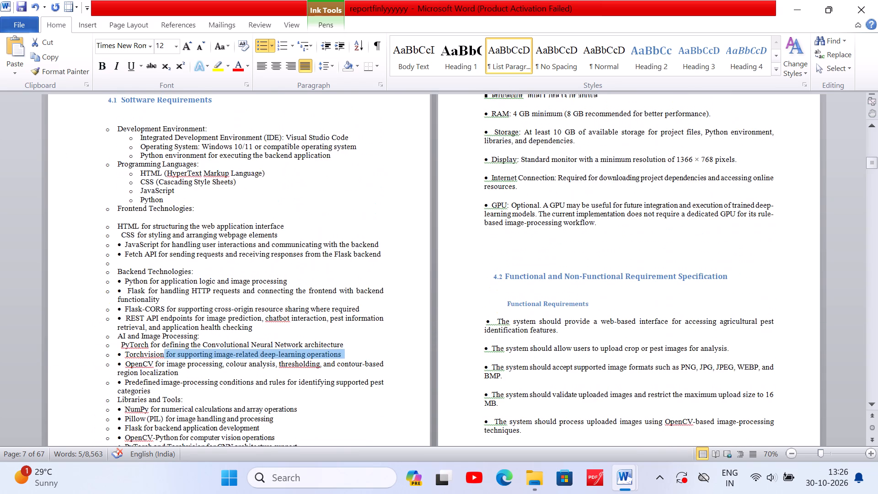
scroll(163, 173, up, 2)
scroll(163, 173, down, 5)
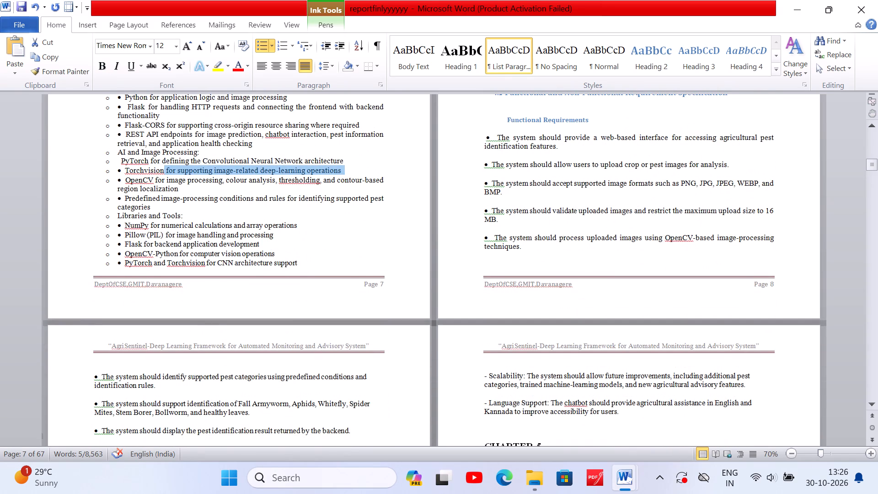
scroll(242, 218, up, 15)
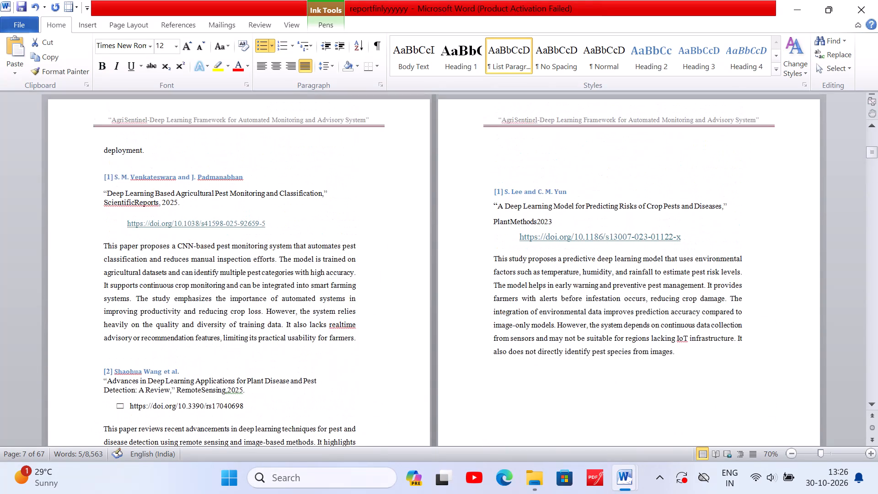
scroll(242, 218, up, 1)
scroll(239, 296, down, 4)
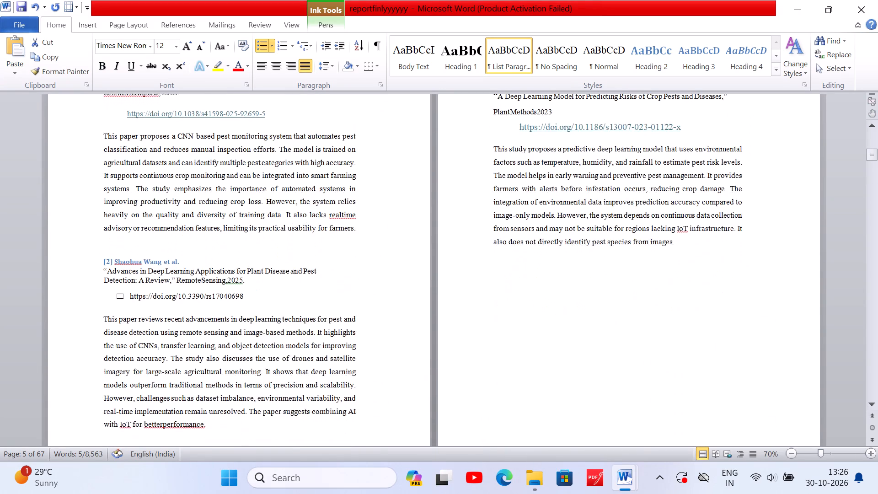
scroll(239, 296, down, 7)
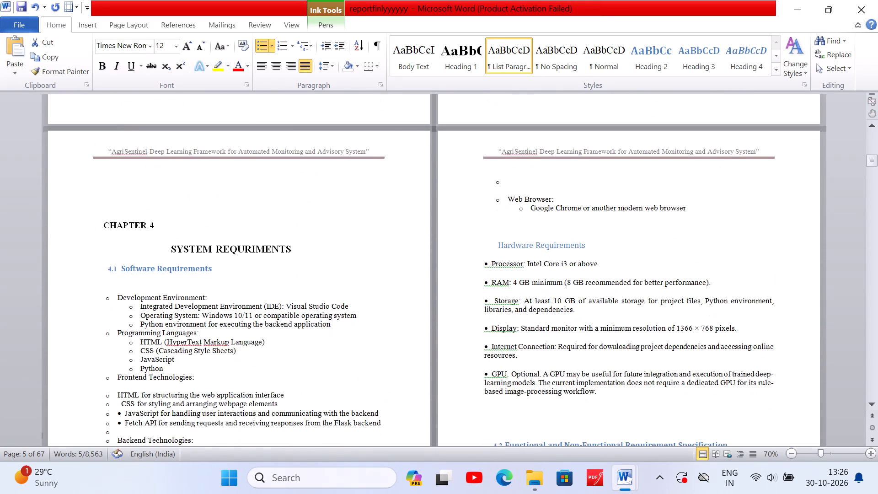
scroll(239, 296, down, 3)
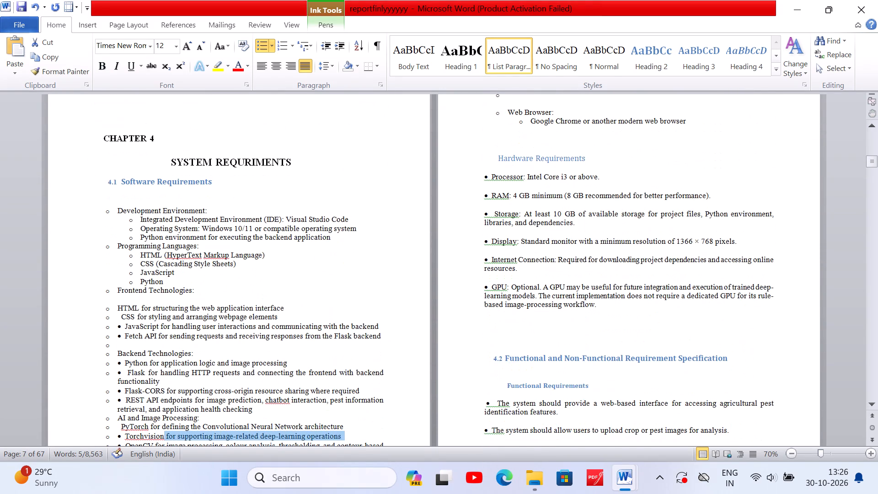
Set 1.5 line spacing for the software requirements list from "Development Environment" through "PyTorch and Torchvision for CNN architecture support".
click(99, 174)
drag(99, 174, 257, 462)
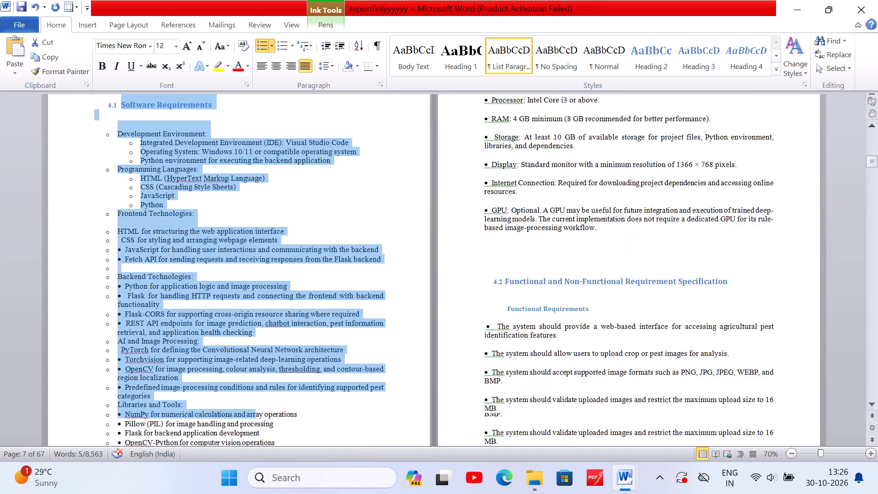
drag(257, 462, 226, 353)
ctrl+scroll(226, 353, down, 2)
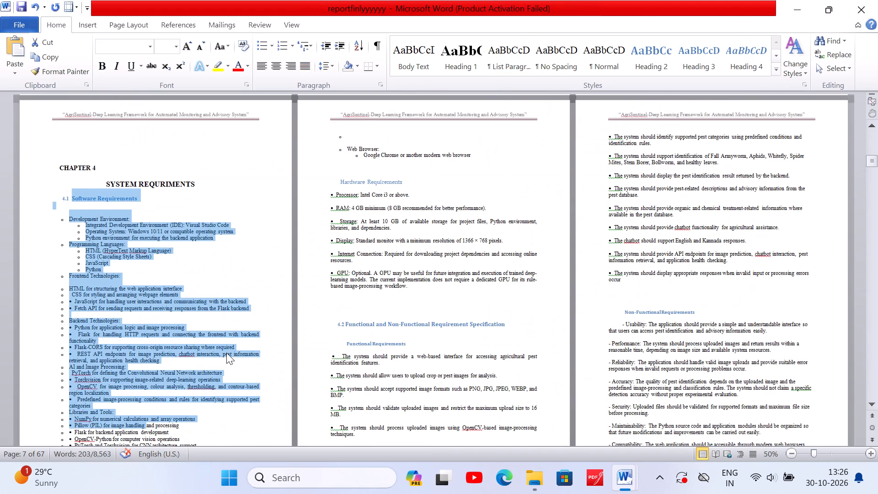
scroll(229, 413, down, 3)
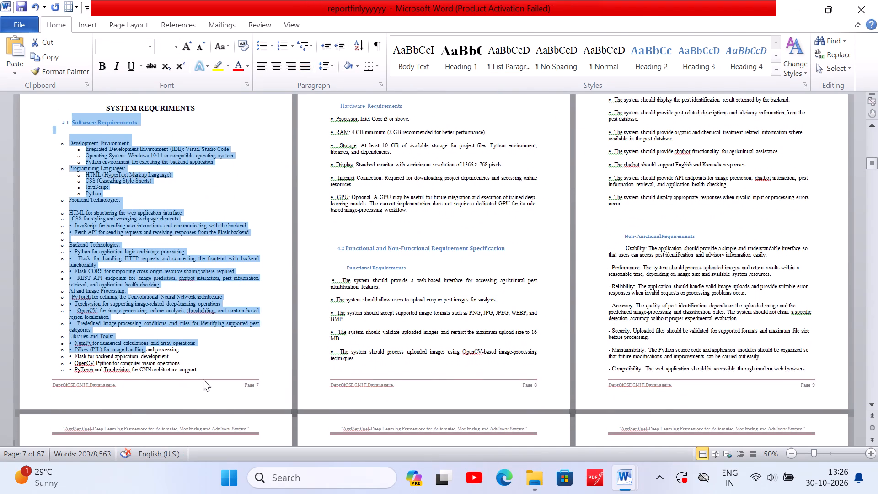
drag(197, 371, 74, 266)
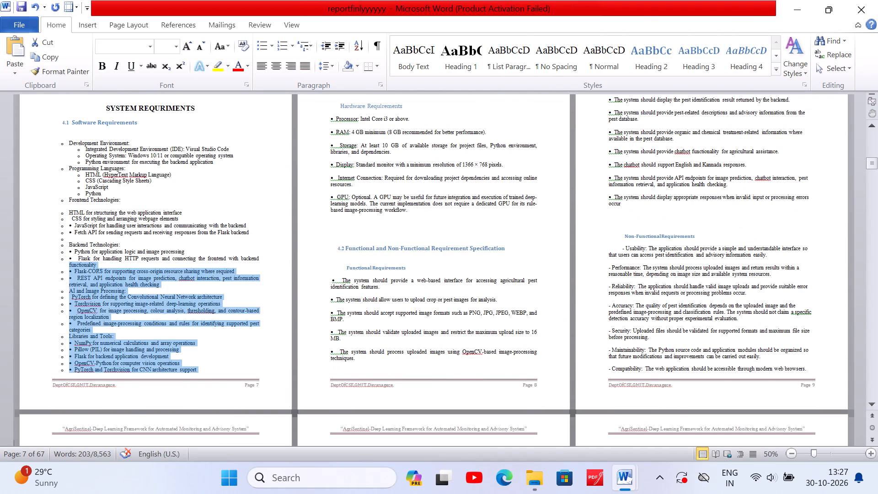
drag(74, 266, 50, 150)
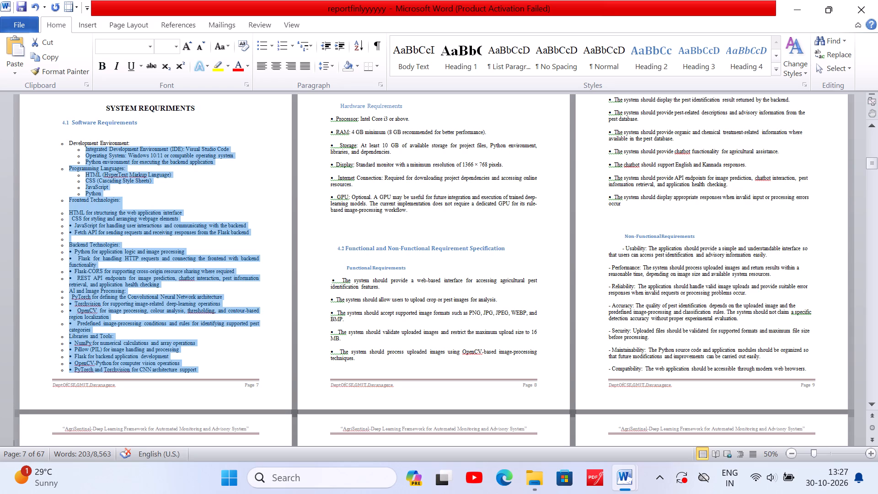
drag(50, 150, 64, 143)
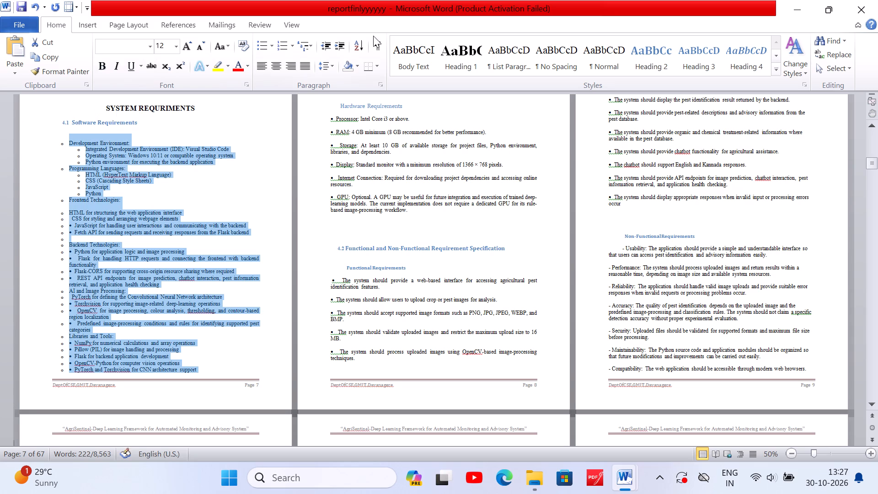
click(332, 66)
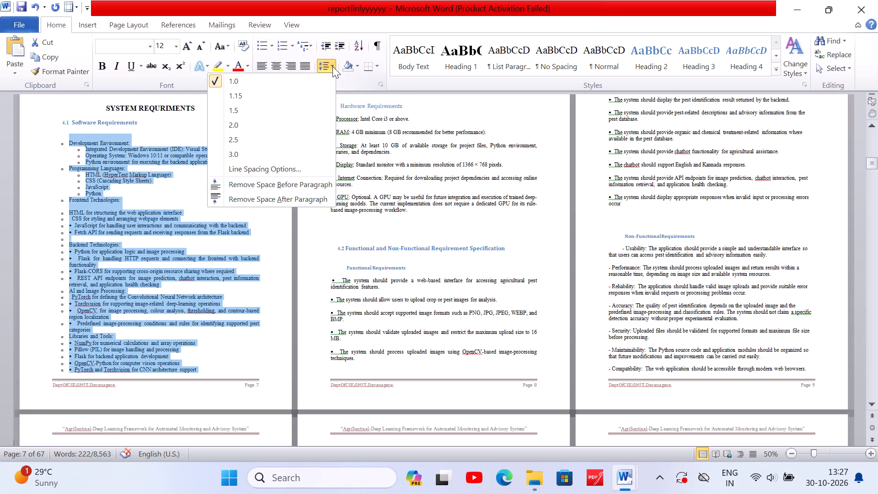
click(294, 110)
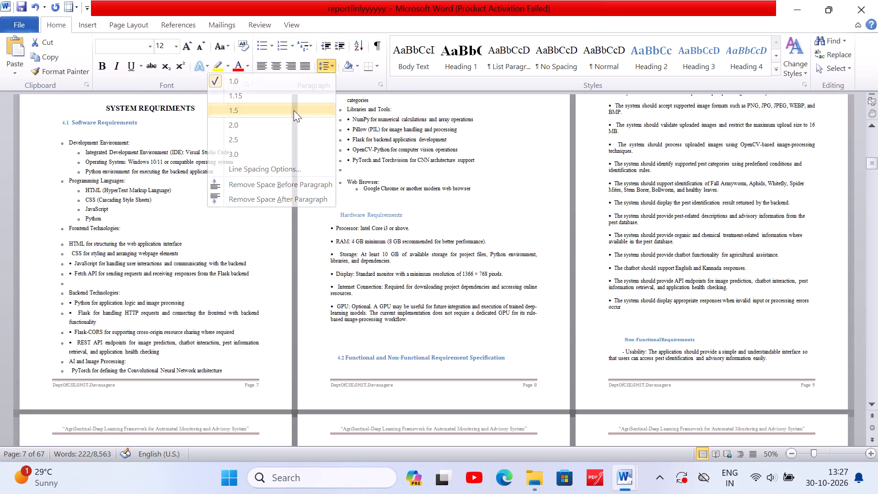
click(339, 202)
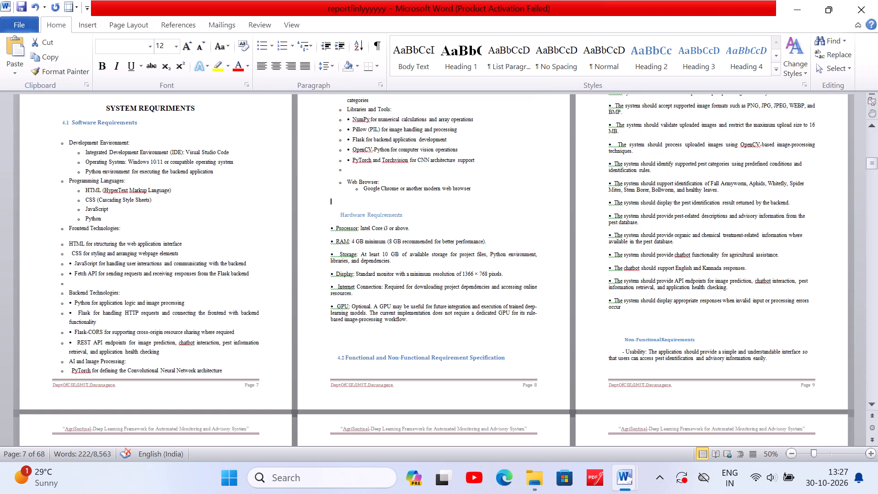
Review the respaced Chapter 4 pages and the end of the pages before them for layout.
scroll(339, 202, up, 3)
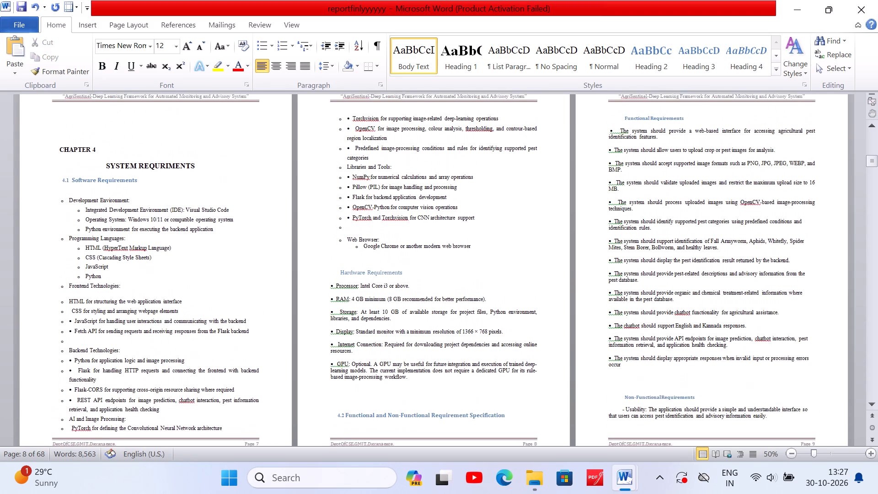
scroll(339, 202, up, 3)
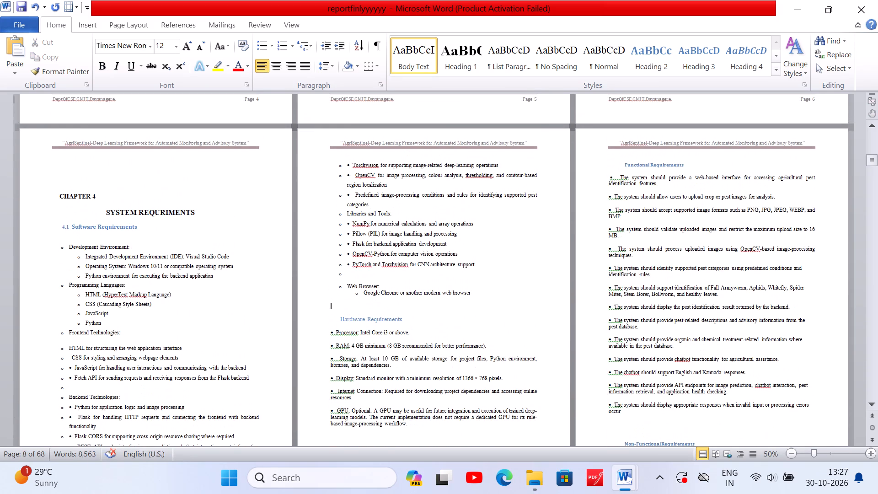
scroll(339, 202, up, 3)
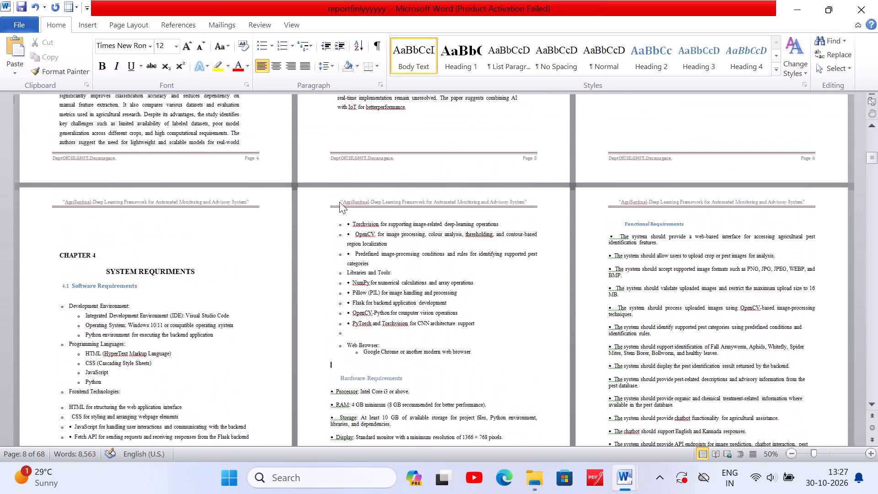
scroll(339, 202, up, 2)
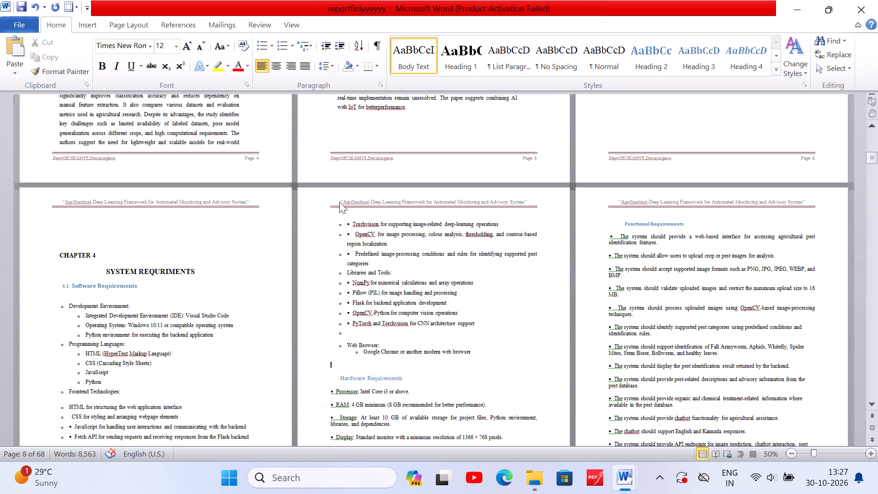
Examine the Chapter 4 software and hardware requirements pages for list formatting and spacing.
scroll(339, 202, up, 1)
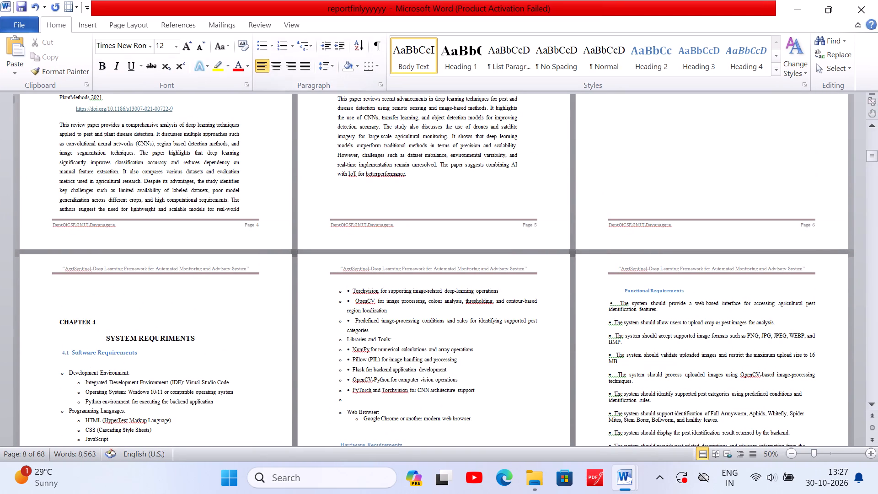
scroll(153, 300, right, 2)
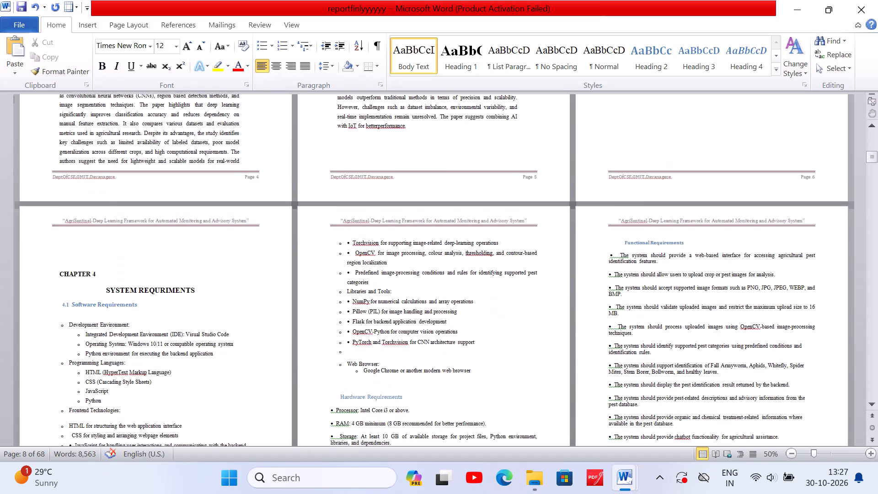
scroll(153, 300, right, 1)
ctrl+scroll(166, 274, up, 2)
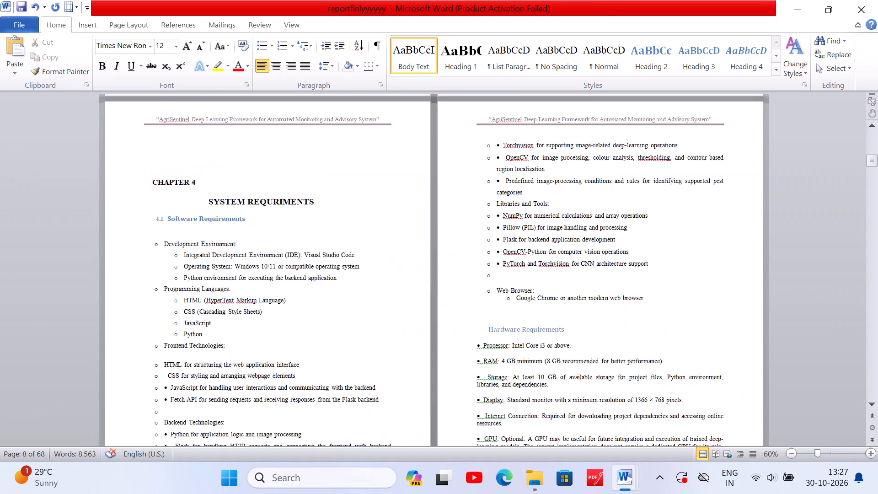
ctrl+scroll(166, 274, up, 2)
scroll(166, 274, down, 4)
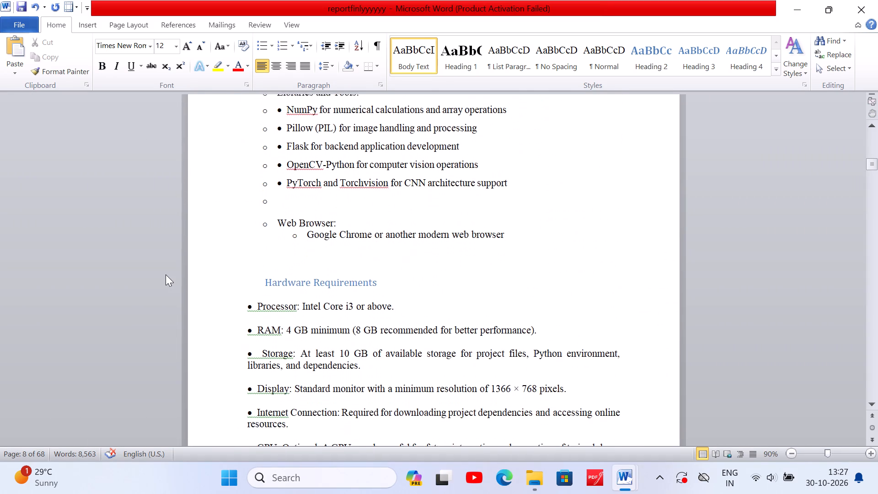
scroll(166, 274, down, 1)
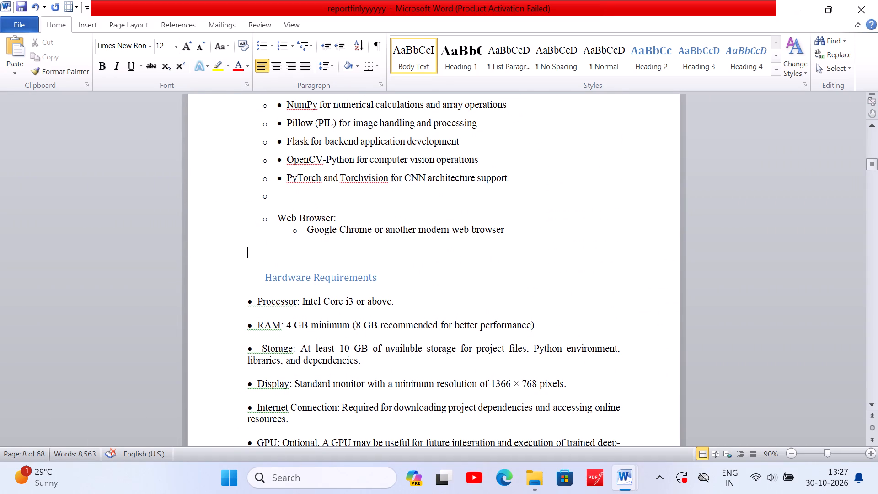
Undo the recent Chapter 4 line spacing, justification and bullet edits, back to the point where a stray "z" precedes the HTML line.
click(278, 215)
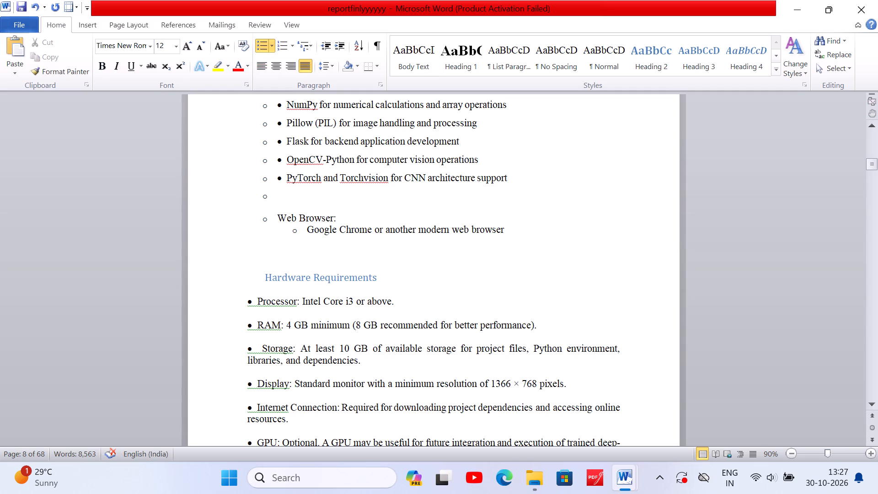
key(ctrl+z)
key(ctrl+z)
key(ctrl+z)
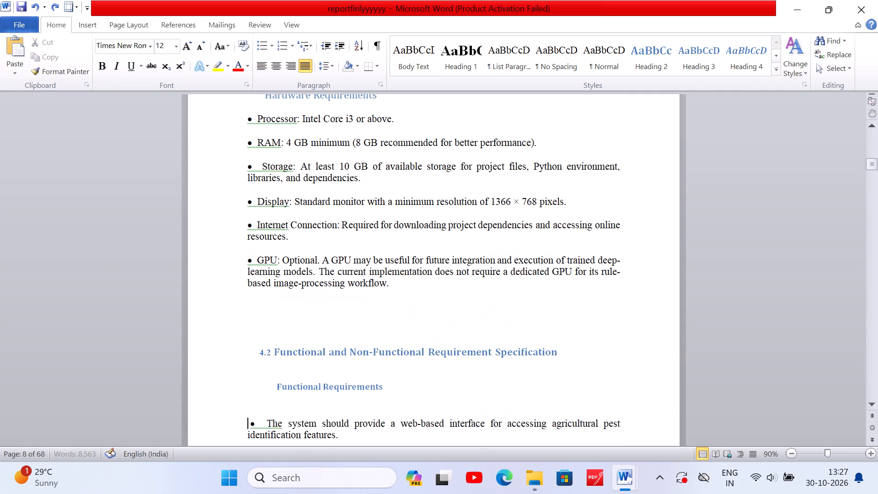
key(ctrl+z)
key(ctrl+z)
key(ctrl+z)
key(ctrl+z)
key(ctrl+z)
key(ctrl+z)
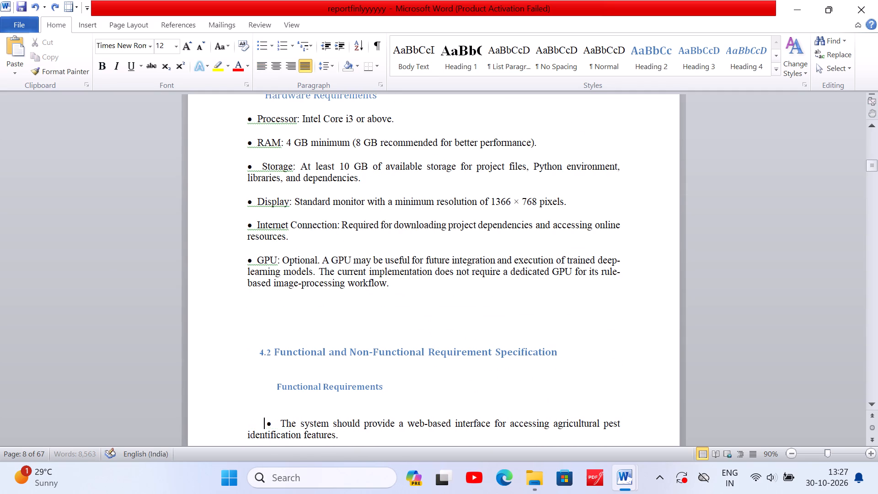
key(ctrl+z)
key(ctrl+z)
key(ctrl+z)
key(ctrl+z)
key(ctrl+z)
key(ctrl+z)
key(ctrl+z)
key(ctrl+z)
key(ctrl+z)
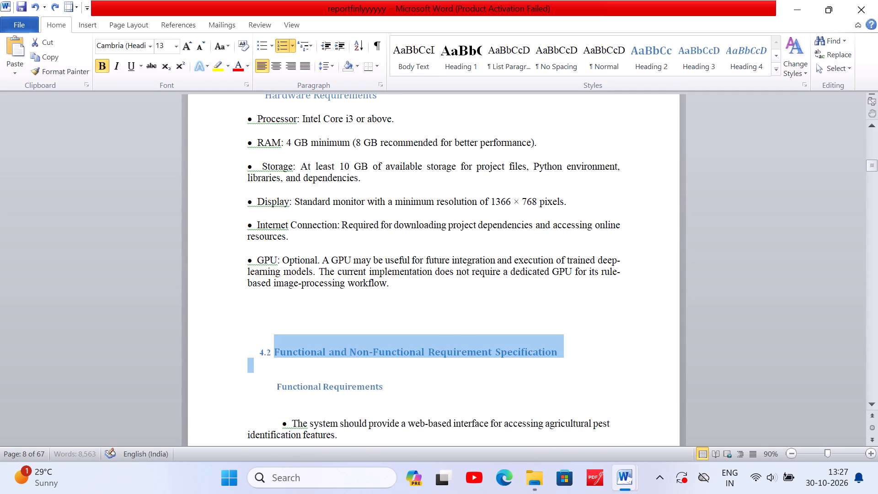
key(ctrl+z)
key(ctrl+z)
key(ctrl+z)
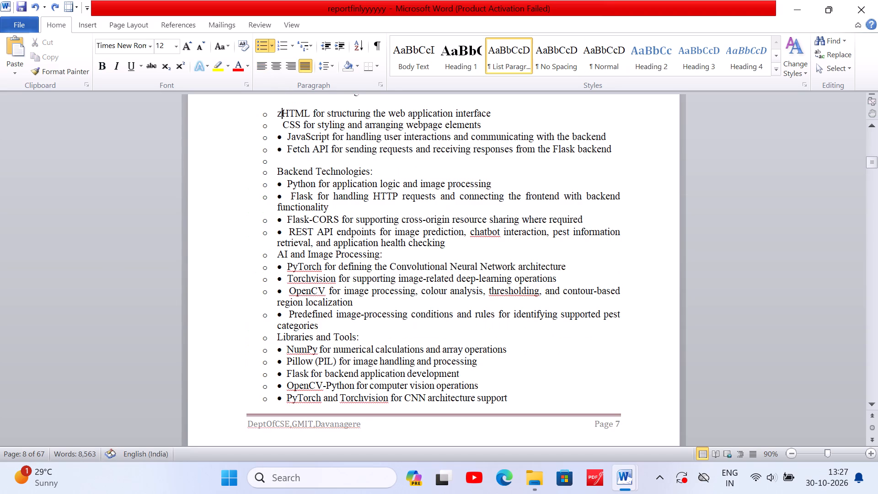
Delete the stray "z" before "HTML for structuring the web application interface" under Frontend Technologies.
scroll(278, 226, up, 7)
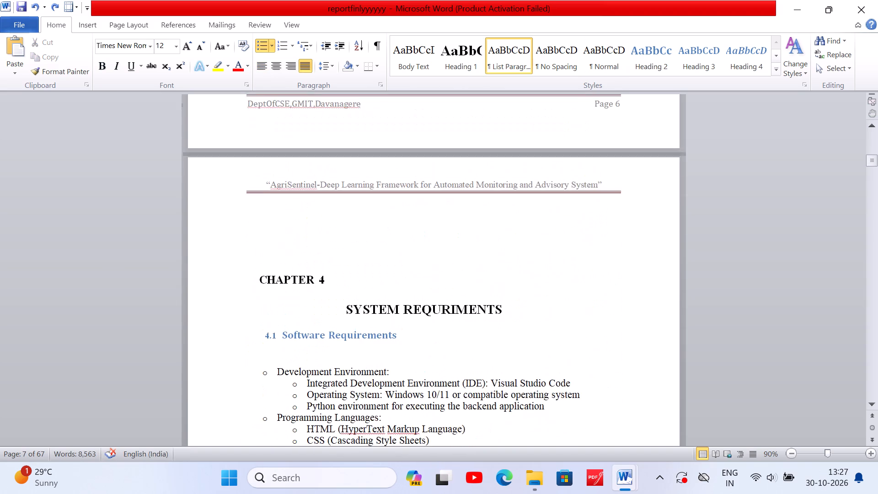
scroll(278, 226, down, 3)
drag(278, 226, 246, 153)
scroll(240, 189, down, 1)
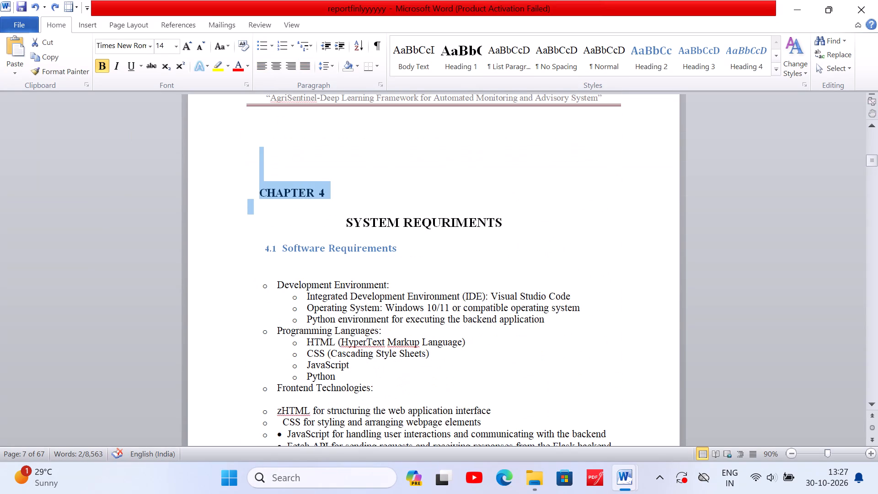
click(281, 409)
key(BackSpace)
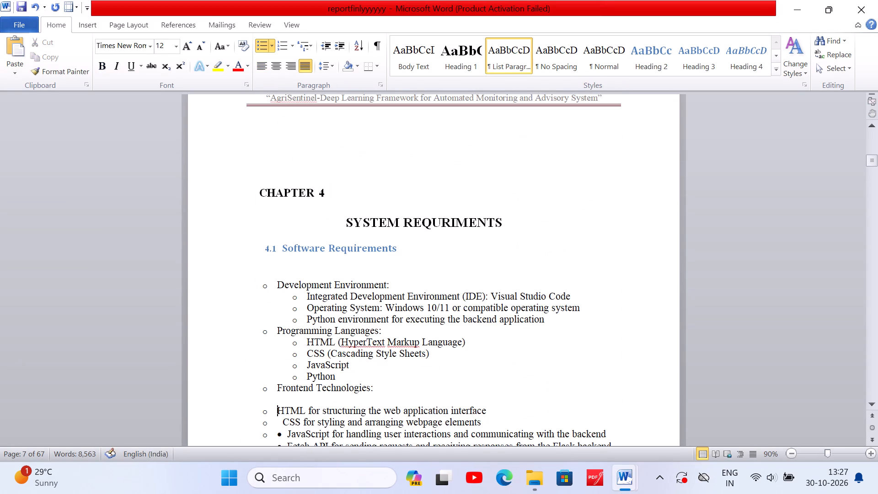
Close the gap above the HTML line so it is a bulleted item directly beneath "Frontend Technologies:".
key(BackSpace)
key(BackSpace)
key(BackSpace)
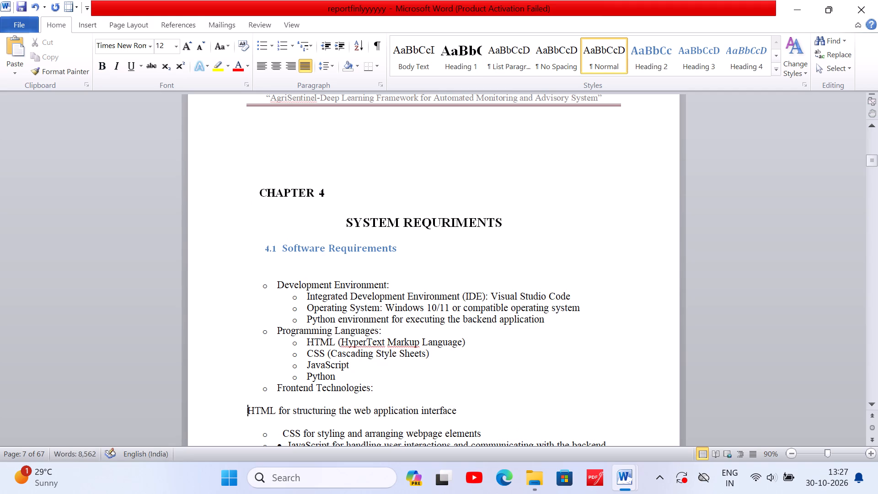
key(BackSpace)
key(Return)
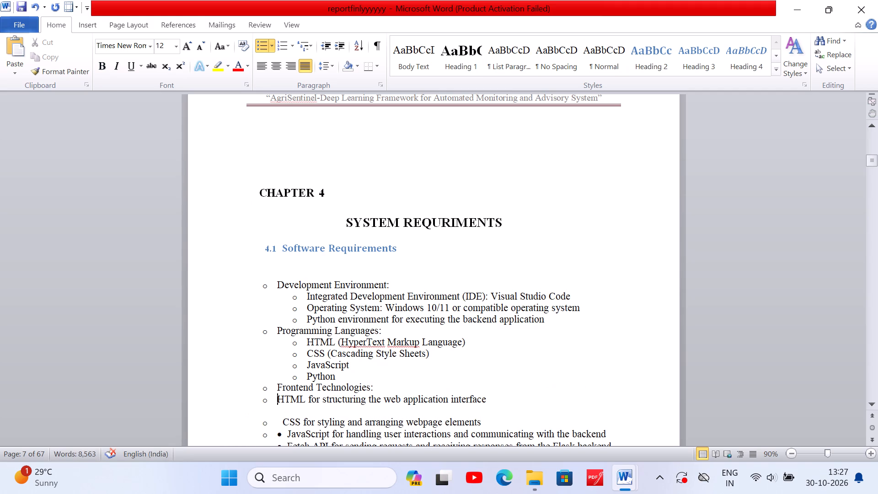
Set the text of the heading "Functional and Non-Functional Requirement Specification" to font size 14.
scroll(302, 411, down, 2)
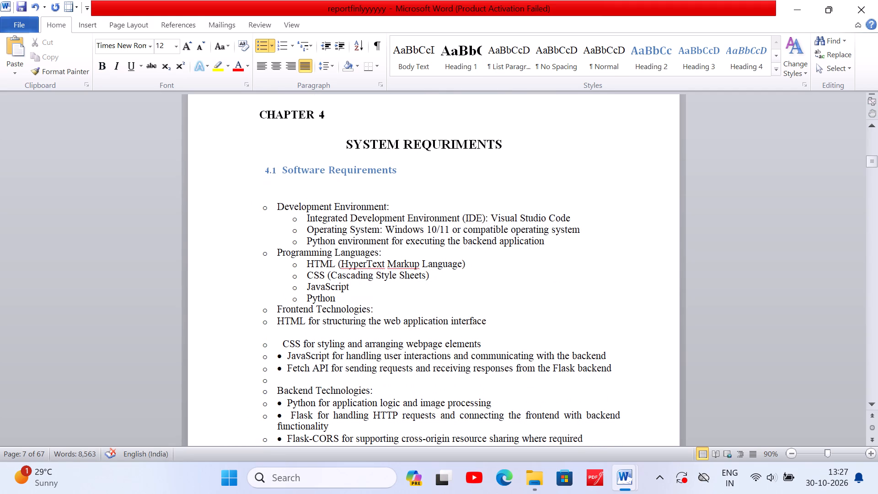
scroll(398, 338, down, 6)
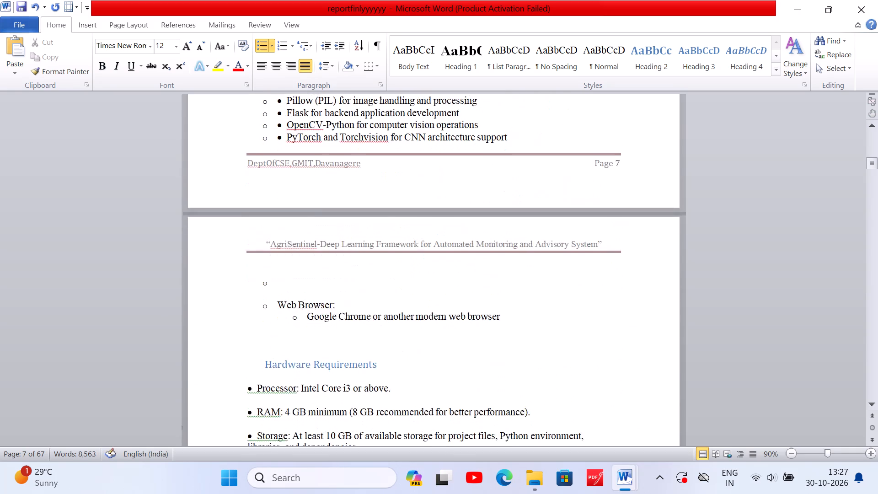
scroll(398, 338, down, 3)
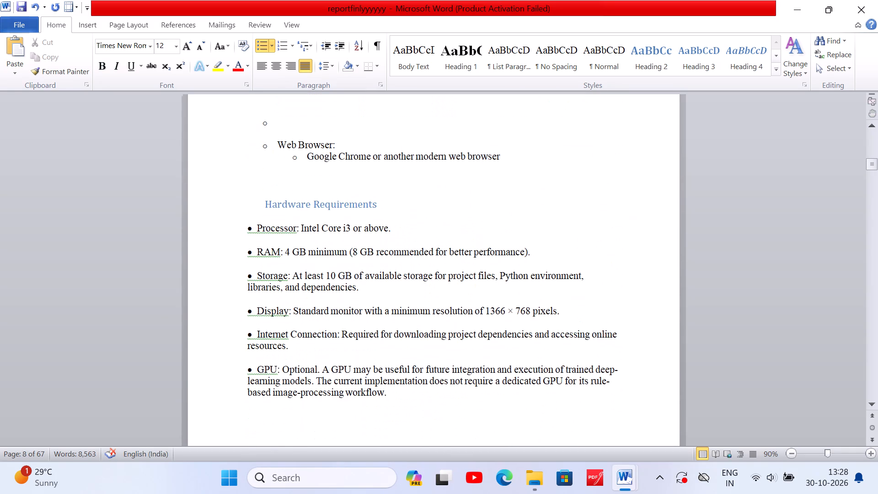
scroll(353, 403, down, 4)
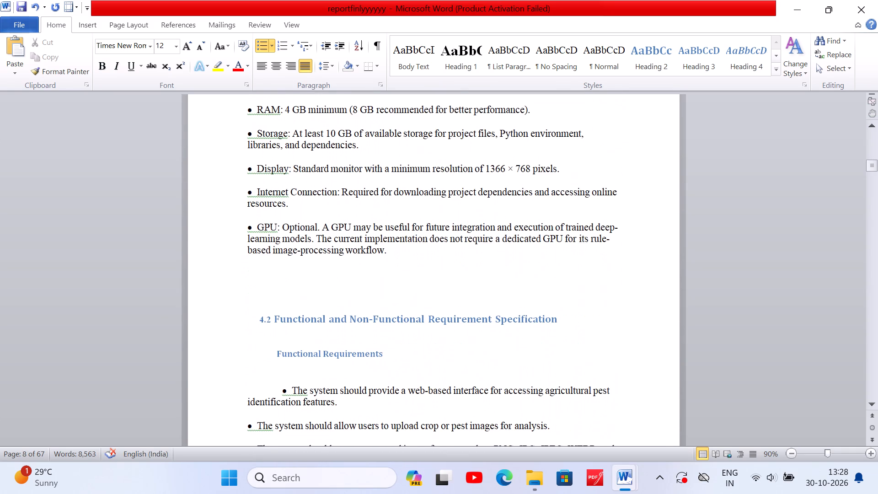
scroll(353, 403, up, 1)
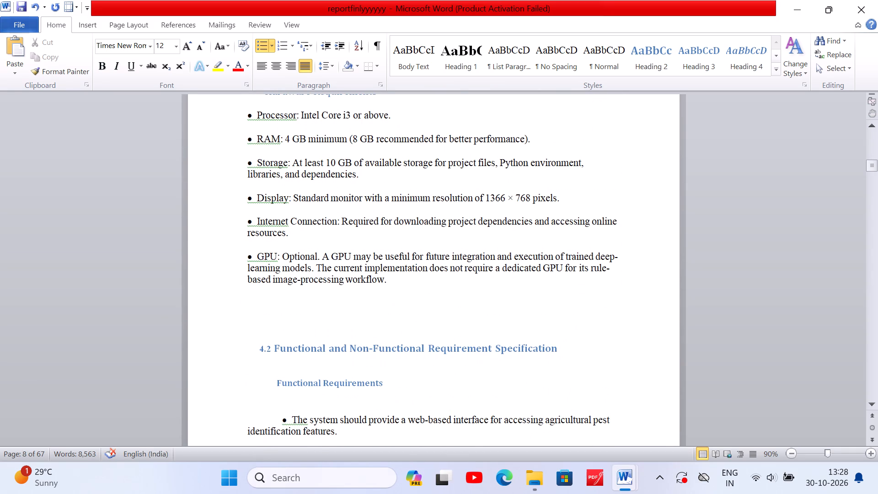
drag(255, 346, 564, 360)
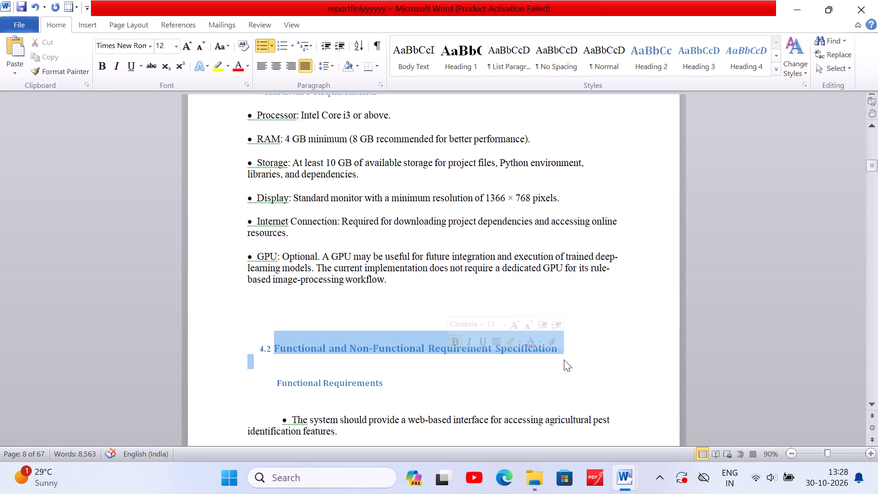
triple_click(259, 345)
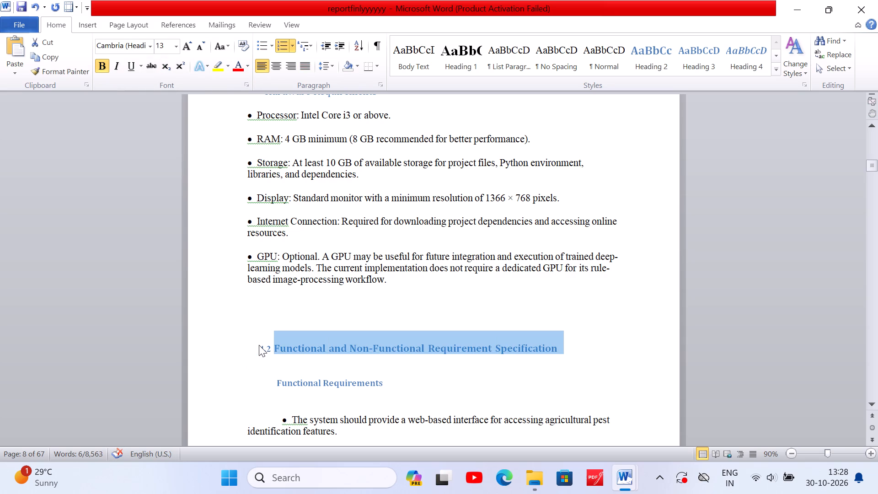
click(163, 45)
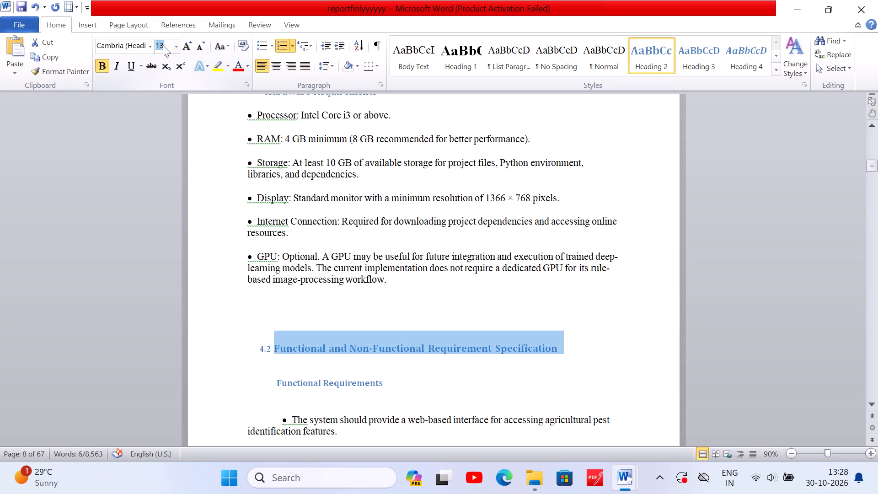
key(BackSpace)
text(15)
key(BackSpace)
key(4)
key(Return)
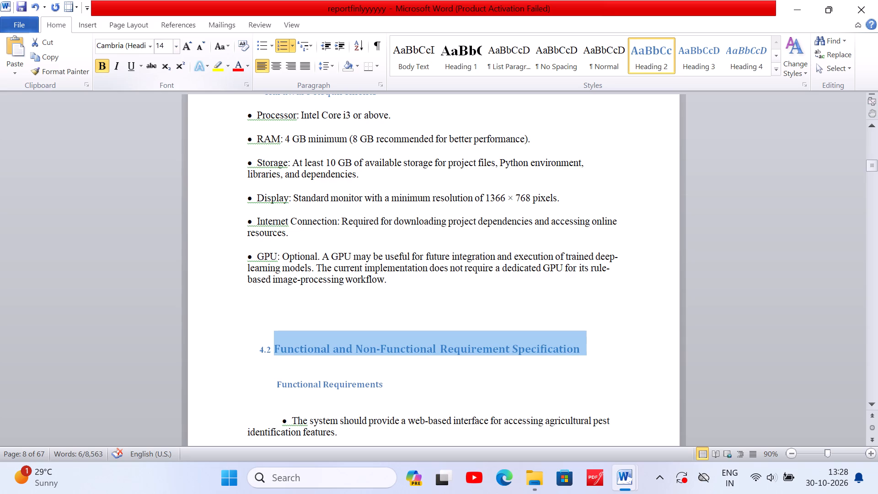
Set the heading's number "4.2" to font size 14.
triple_click(260, 344)
click(260, 344)
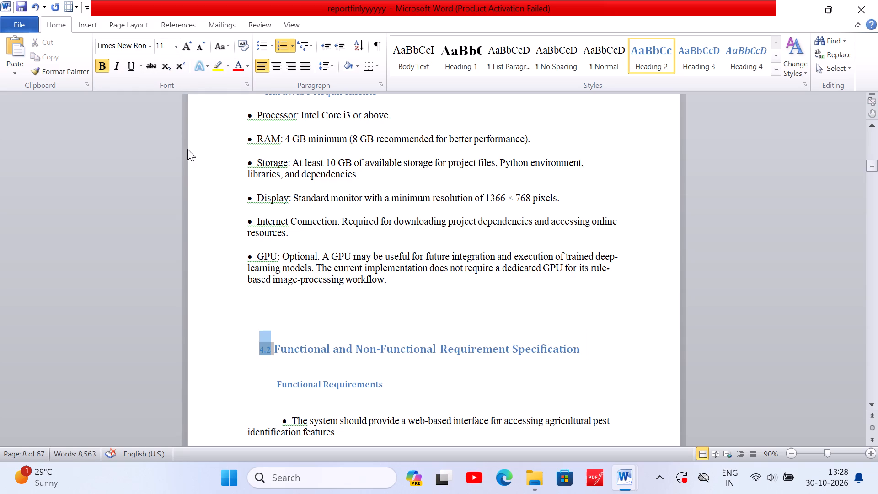
click(171, 42)
key(1)
key(4)
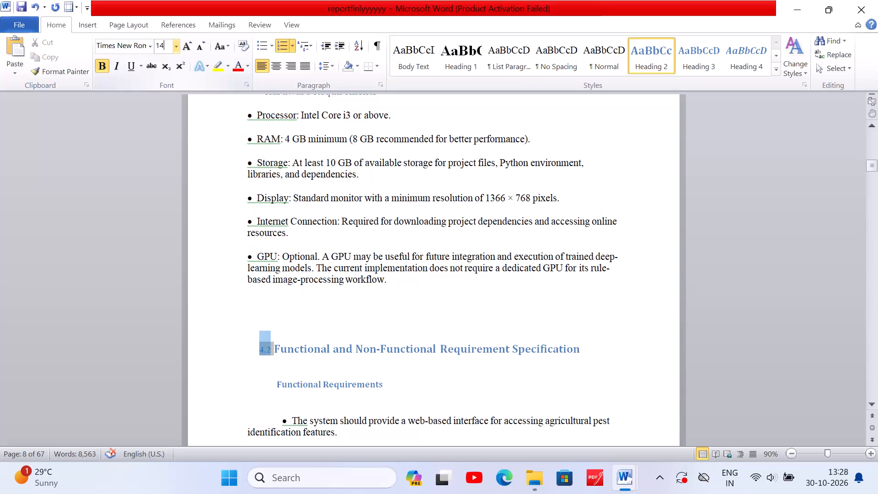
key(Return)
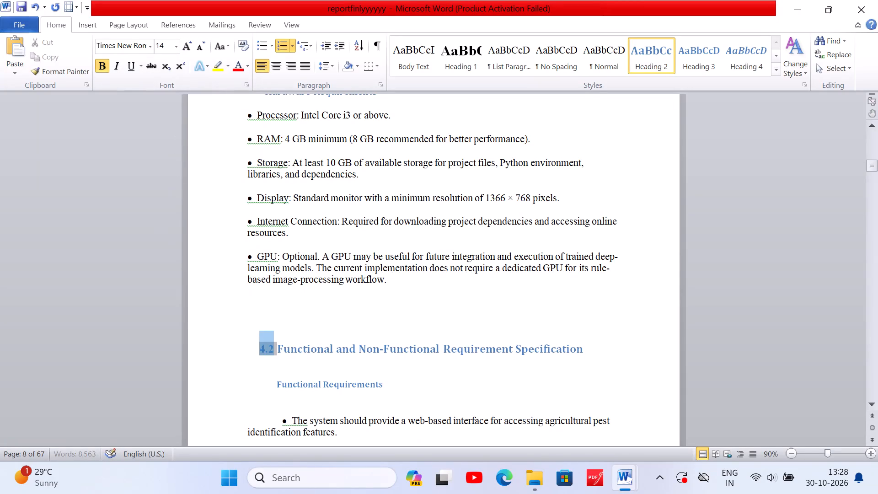
Delete the 4.2 heading "Functional and Non-Functional Requirement Specification".
click(249, 311)
click(256, 354)
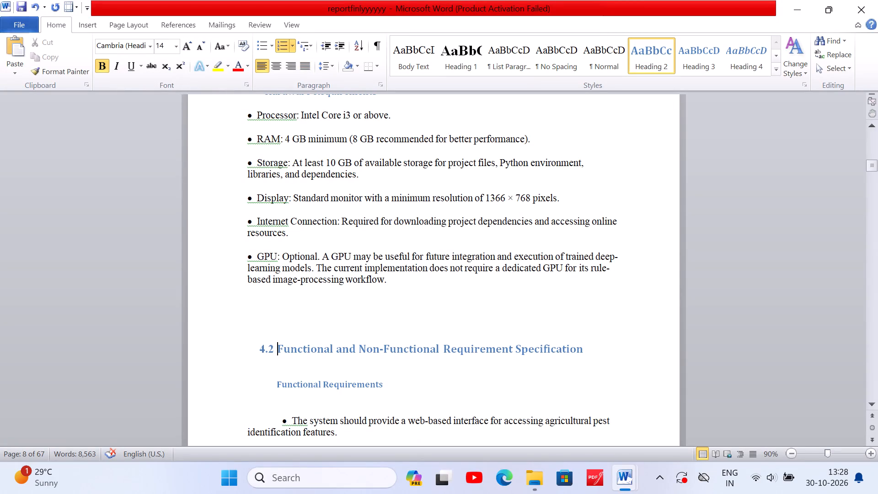
click(256, 354)
triple_click(256, 354)
click(256, 354)
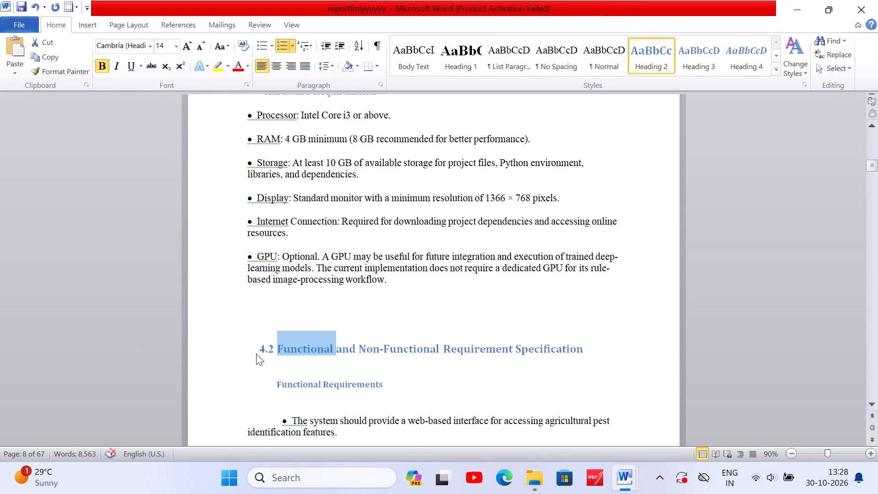
click(256, 354)
key(BackSpace)
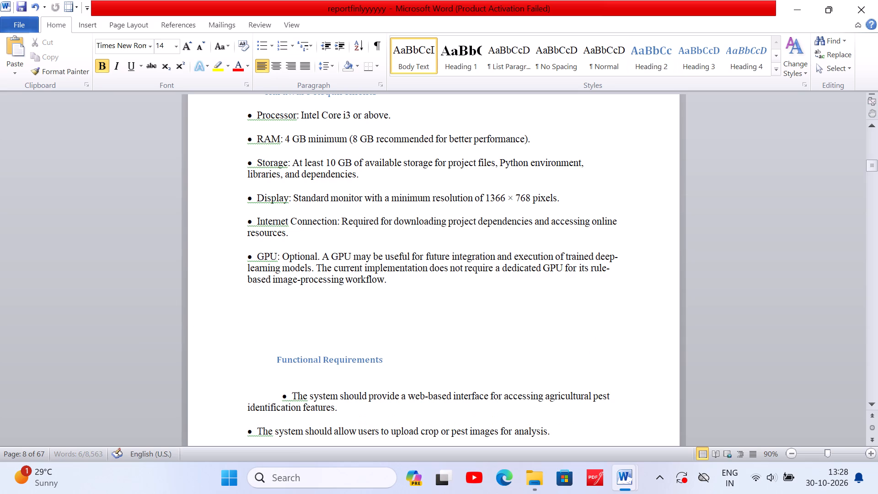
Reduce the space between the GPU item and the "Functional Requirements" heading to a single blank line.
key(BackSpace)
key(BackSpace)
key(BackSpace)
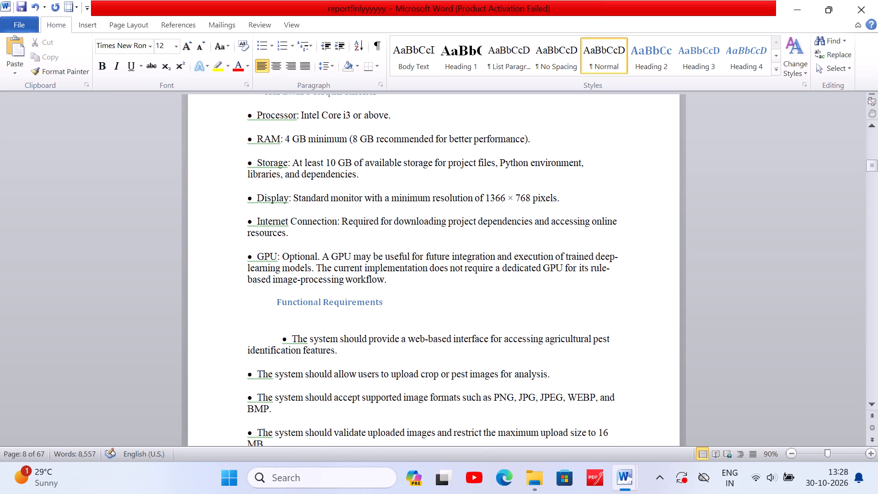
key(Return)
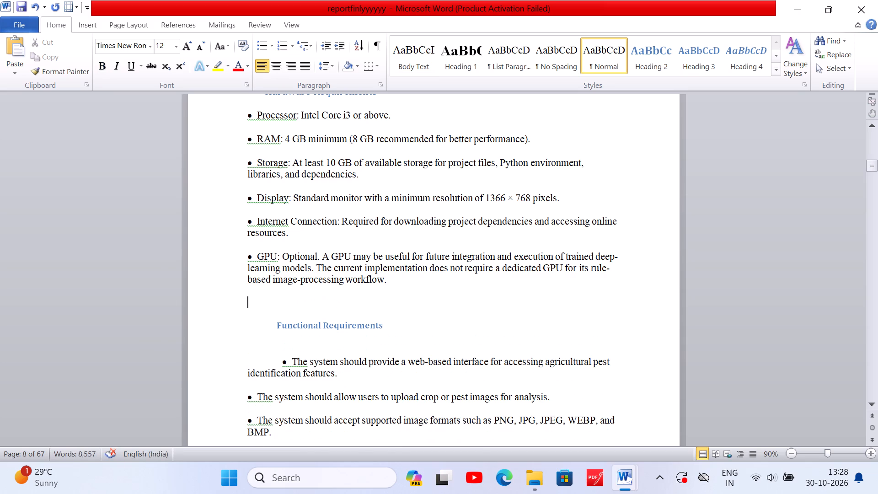
Undo the blank-line edits and the deletion of the 4.2 heading "Functional and Non-Functional Requirement Specification".
key(ctrl+z)
key(ctrl+z)
key(ctrl+z)
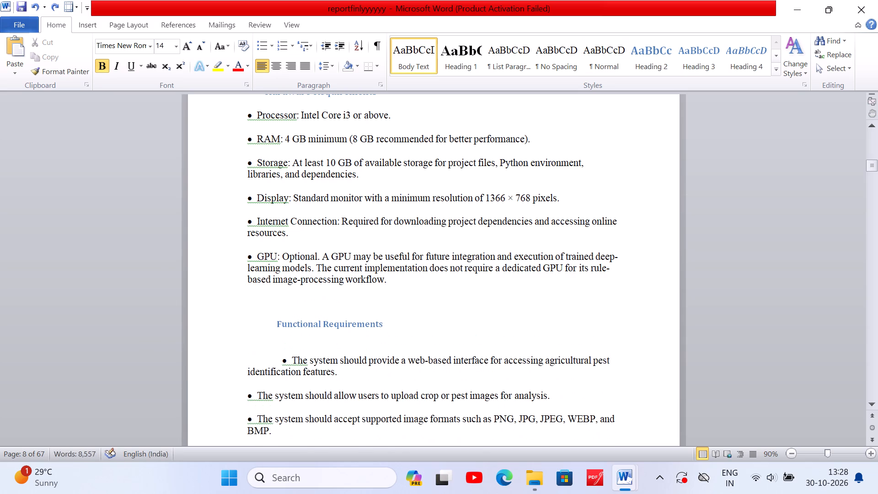
key(ctrl+z)
key(ctrl+z)
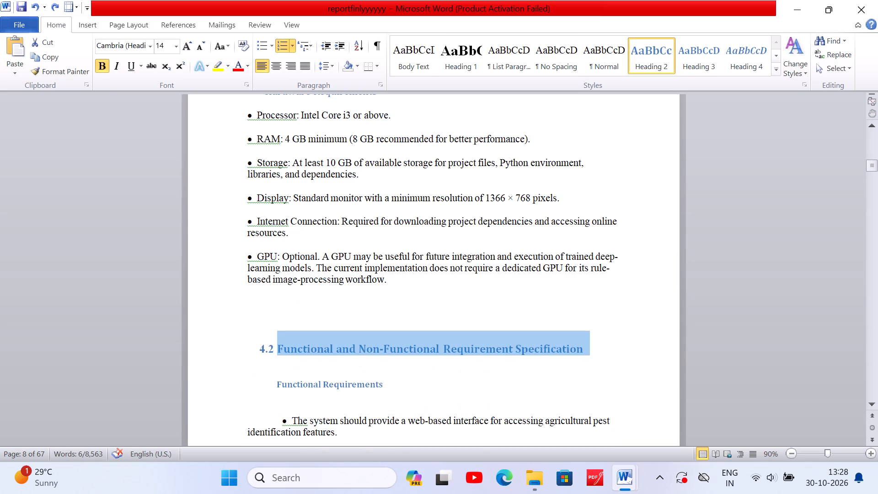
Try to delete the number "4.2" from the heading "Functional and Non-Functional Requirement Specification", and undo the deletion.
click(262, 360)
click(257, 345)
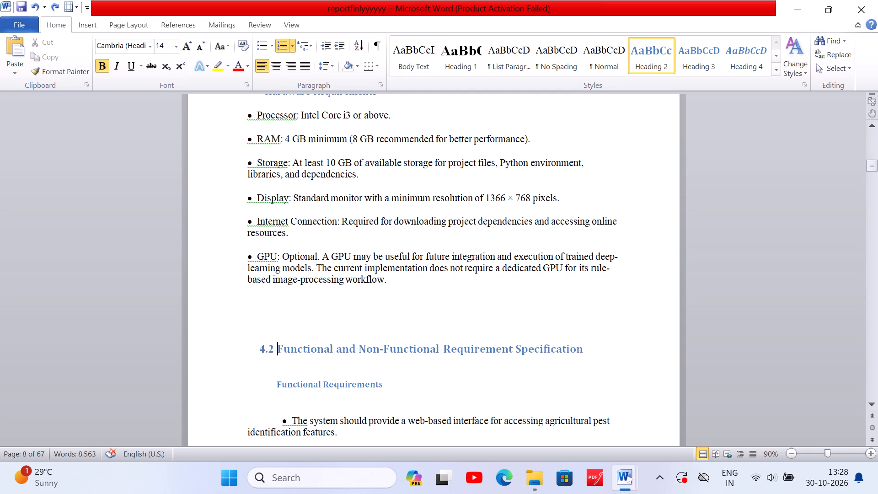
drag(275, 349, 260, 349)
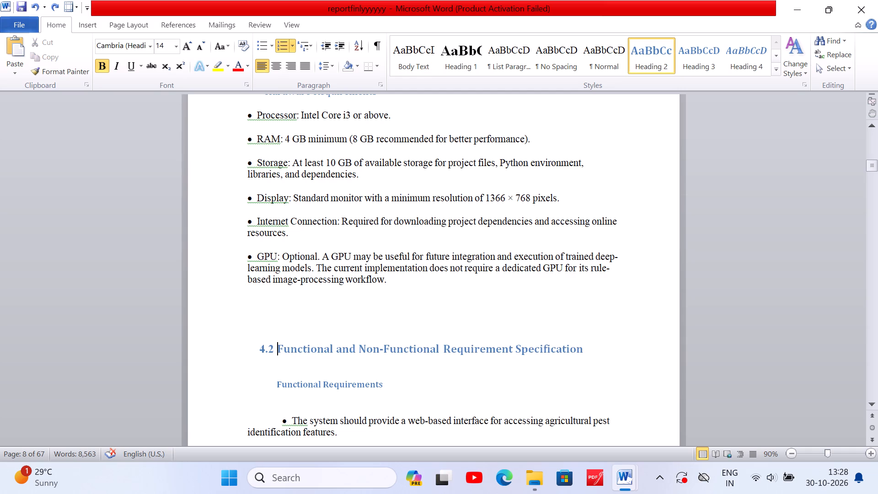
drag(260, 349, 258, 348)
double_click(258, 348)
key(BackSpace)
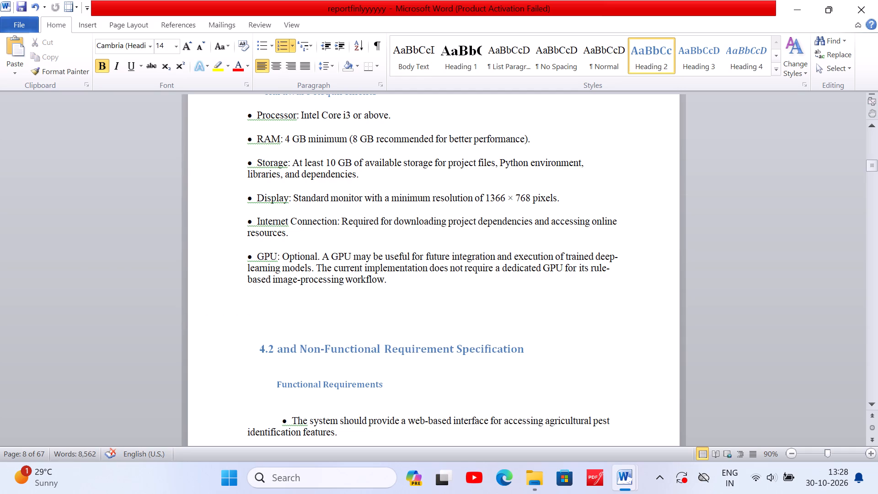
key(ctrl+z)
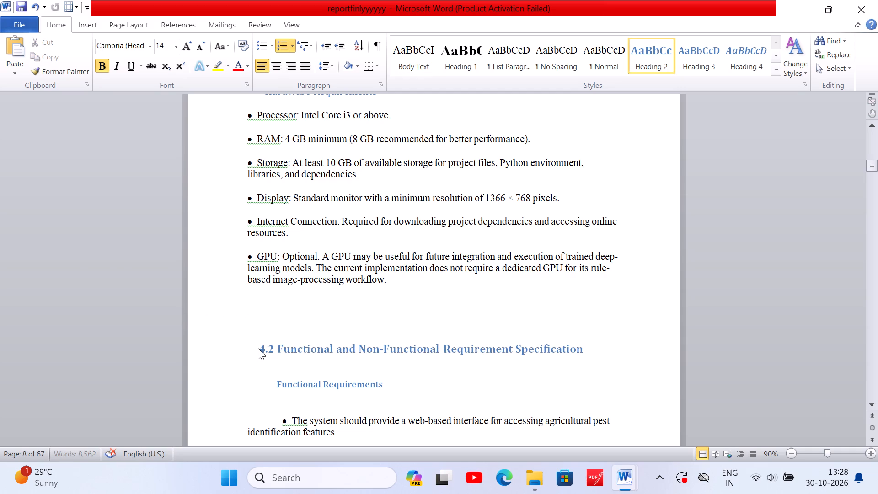
Set the heading "Non-Functional Requirements" to font size 14.
scroll(418, 351, down, 9)
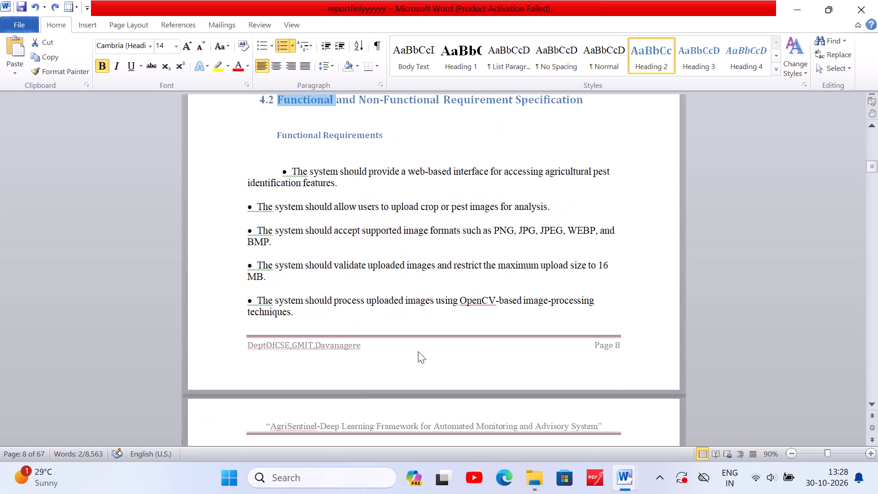
scroll(418, 351, down, 8)
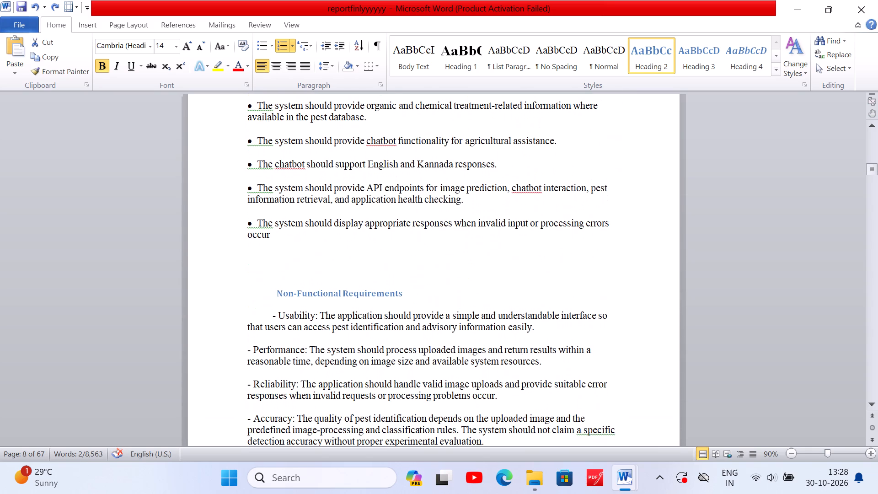
drag(406, 290, 301, 292)
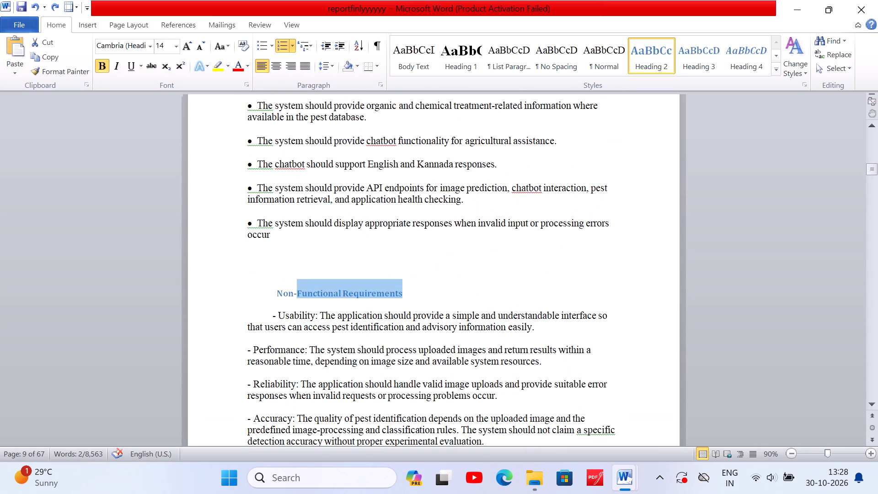
drag(301, 292, 274, 295)
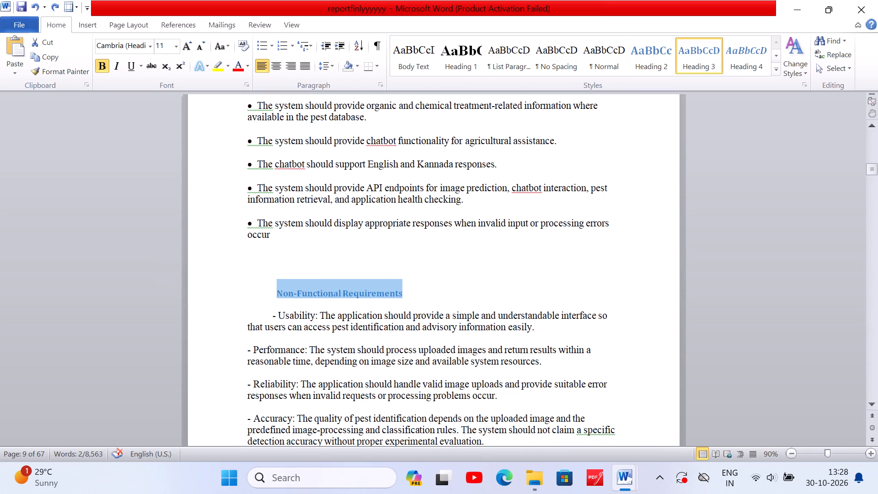
click(161, 45)
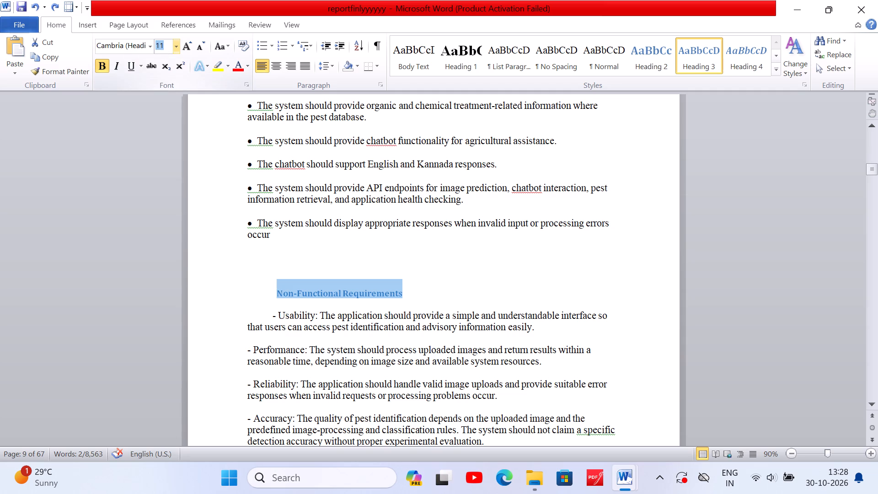
text(14)
key(Return)
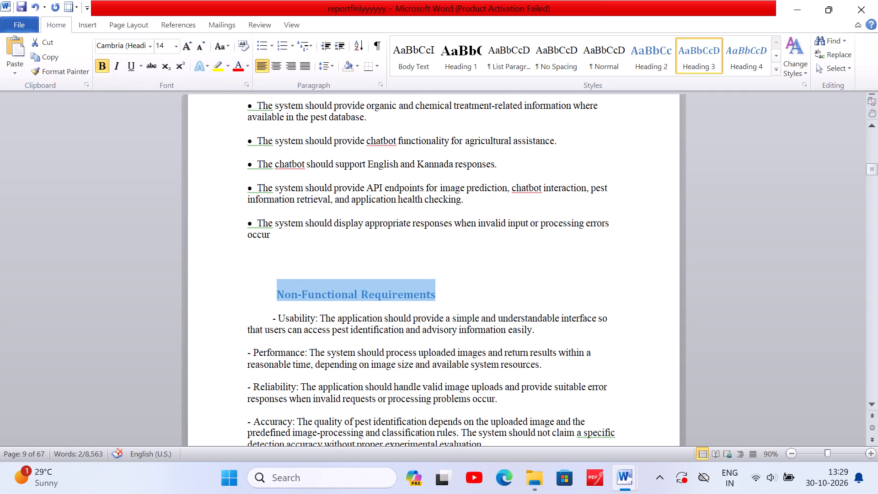
Turn the dashed Usability item under Non-Functional Requirements into a hollow-circle bullet with the label "Usability:" in bold.
click(256, 309)
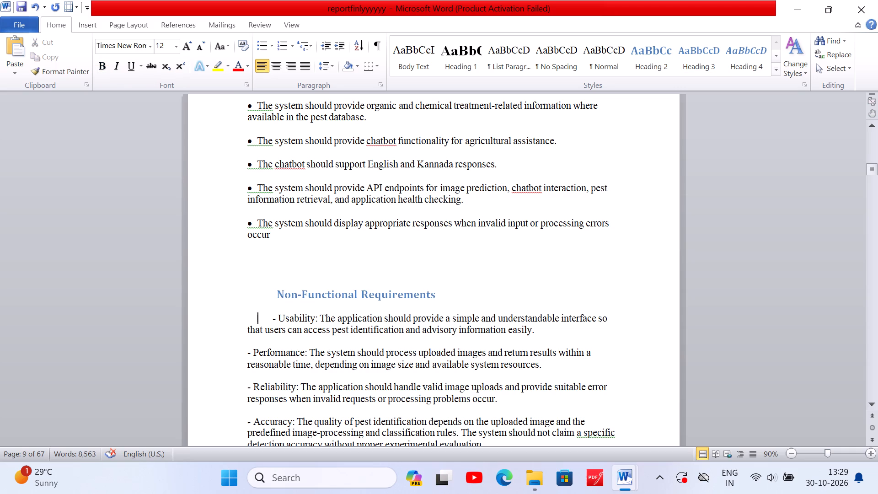
click(277, 319)
key(BackSpace)
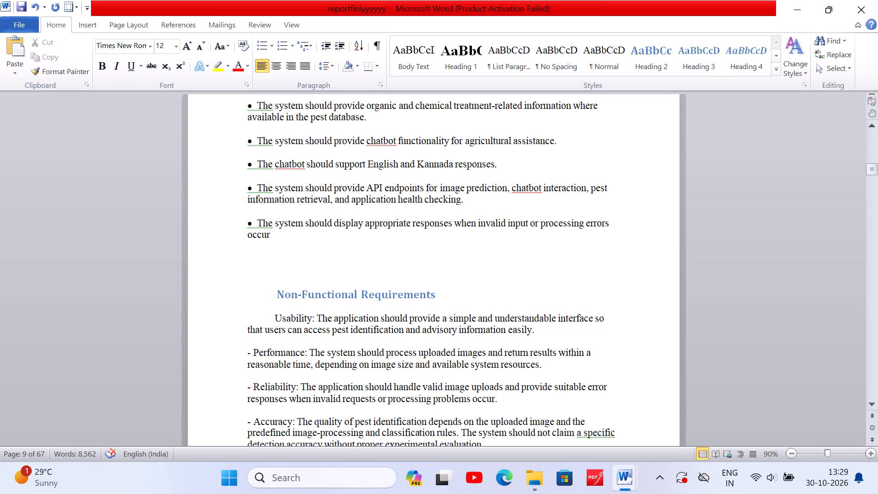
drag(313, 319, 270, 320)
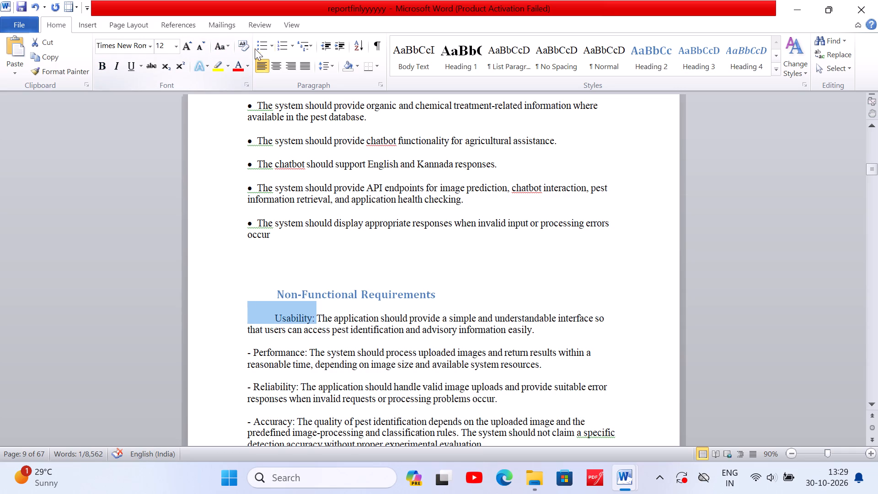
click(259, 48)
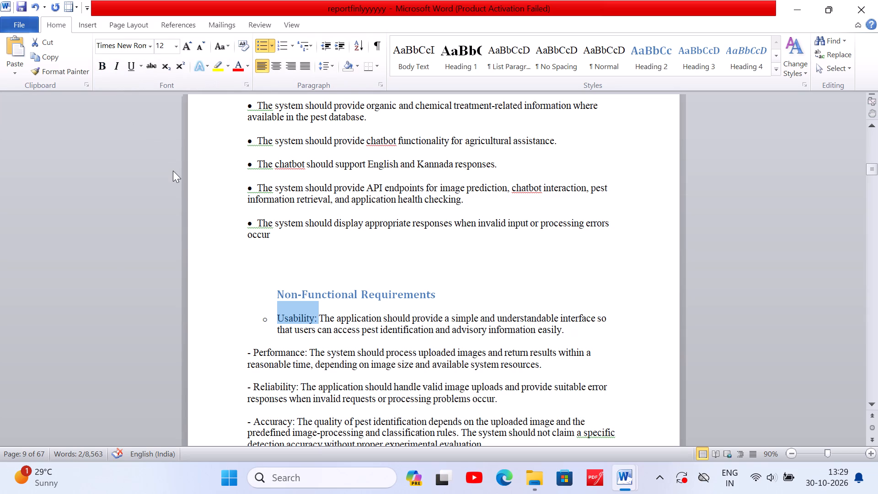
click(99, 60)
Turn the dashed Performance item into a hollow-circle bullet with the label "Performance:" in bold.
scroll(351, 326, down, 2)
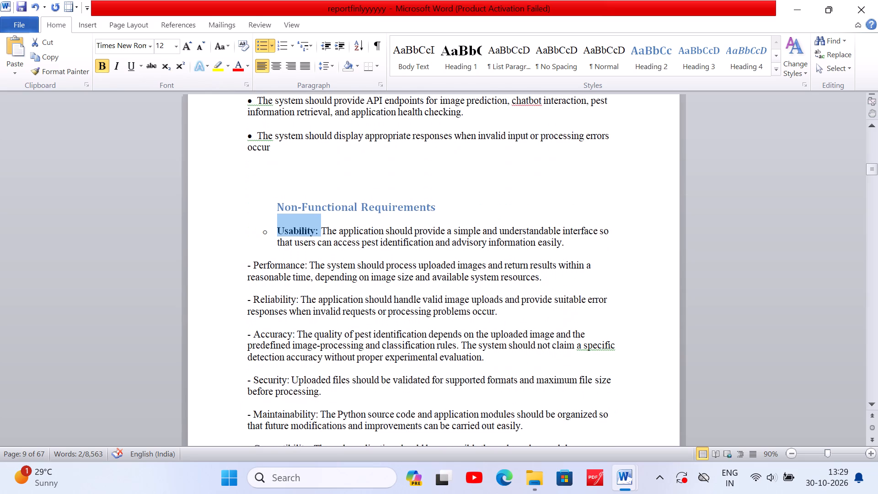
click(254, 266)
key(BackSpace)
key(BackSpace)
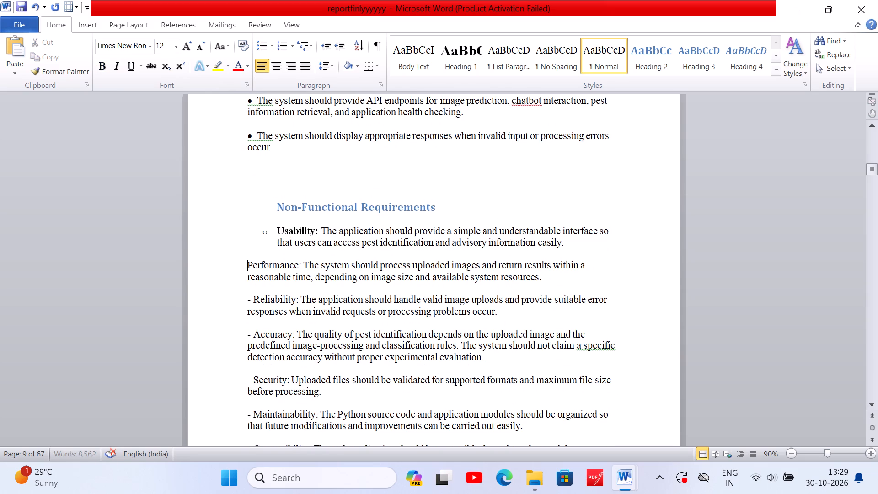
drag(245, 264, 291, 264)
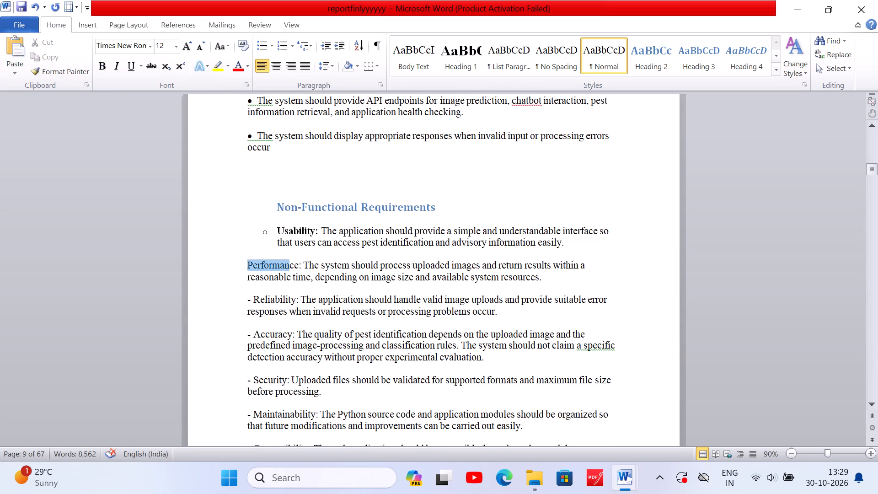
drag(291, 264, 301, 266)
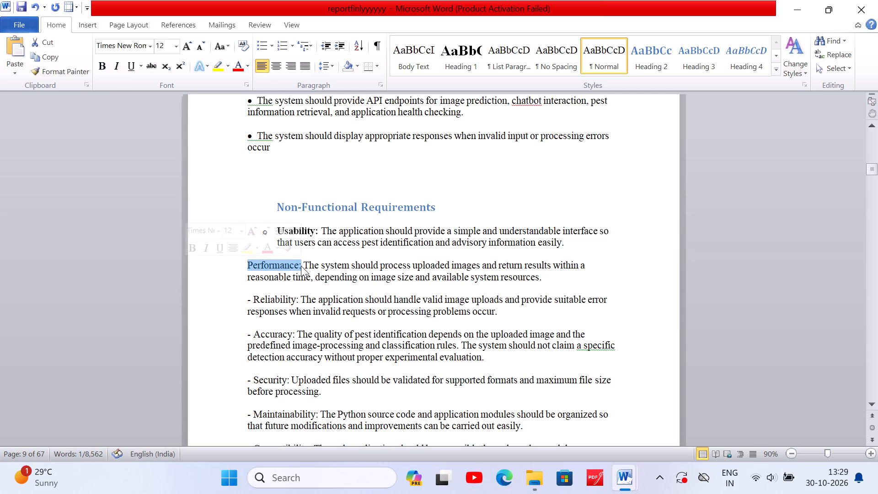
click(269, 47)
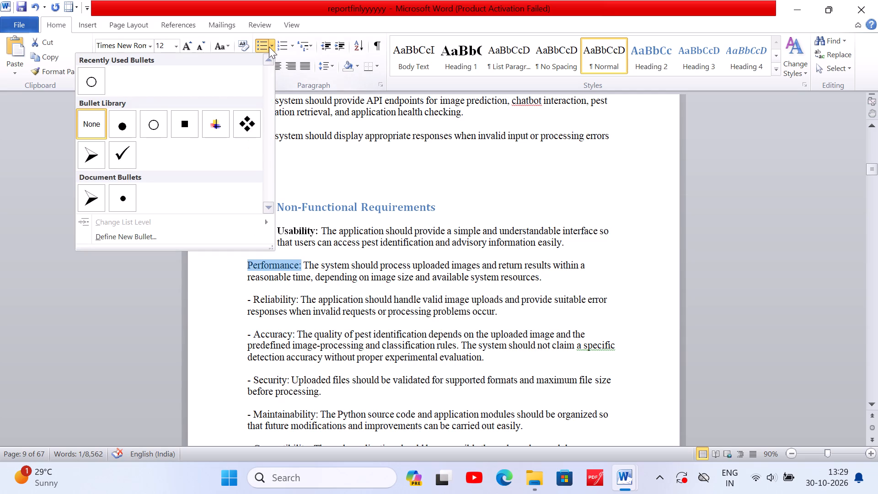
click(156, 122)
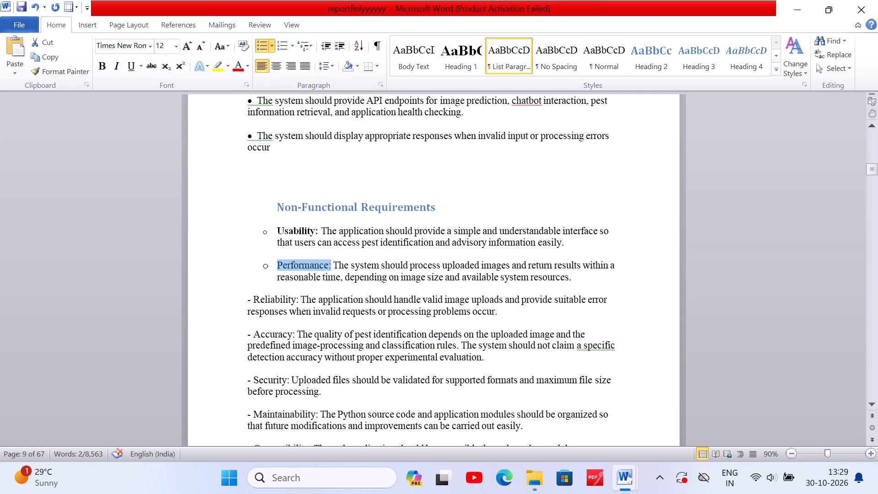
key(ctrl+b)
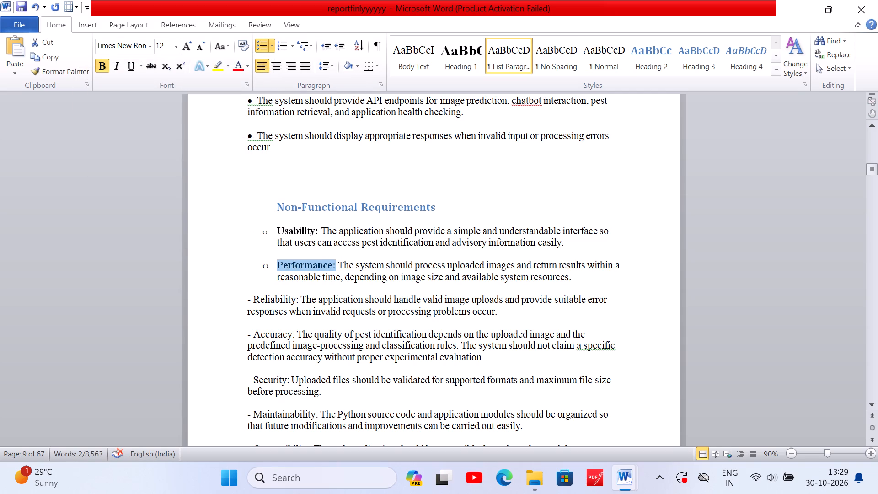
Turn the dashed Reliability item into a hollow-circle bullet with the label "Reliability:" in bold.
click(249, 301)
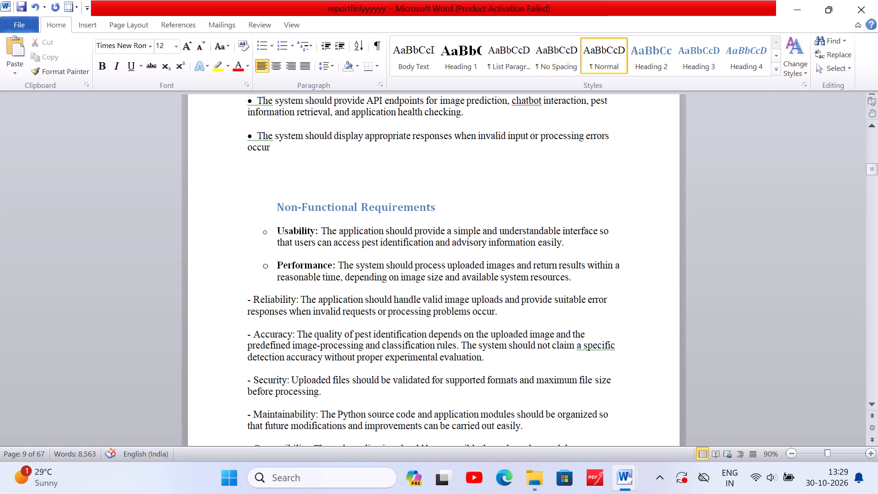
click(253, 301)
key(BackSpace)
key(BackSpace)
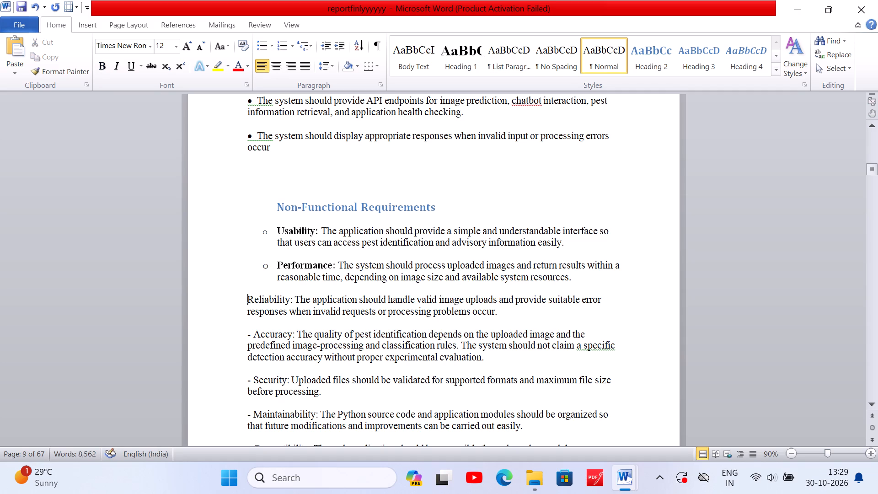
drag(243, 301, 288, 301)
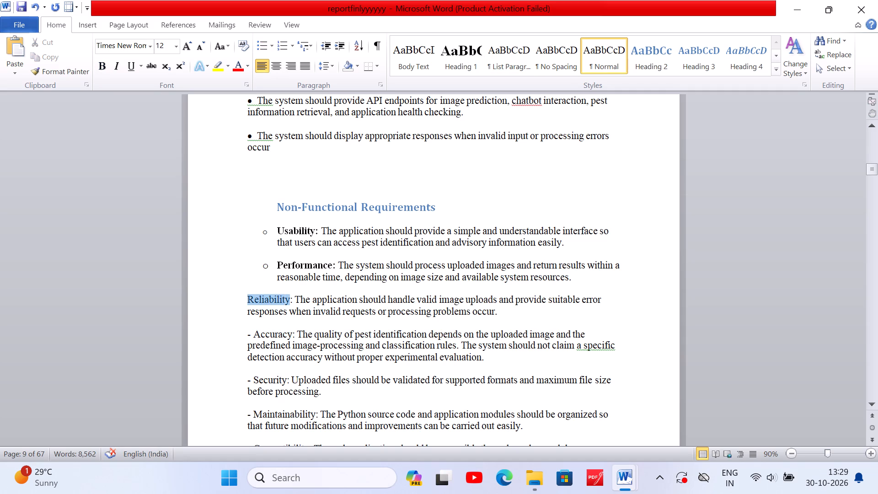
drag(288, 301, 290, 301)
drag(290, 301, 291, 303)
drag(291, 303, 293, 303)
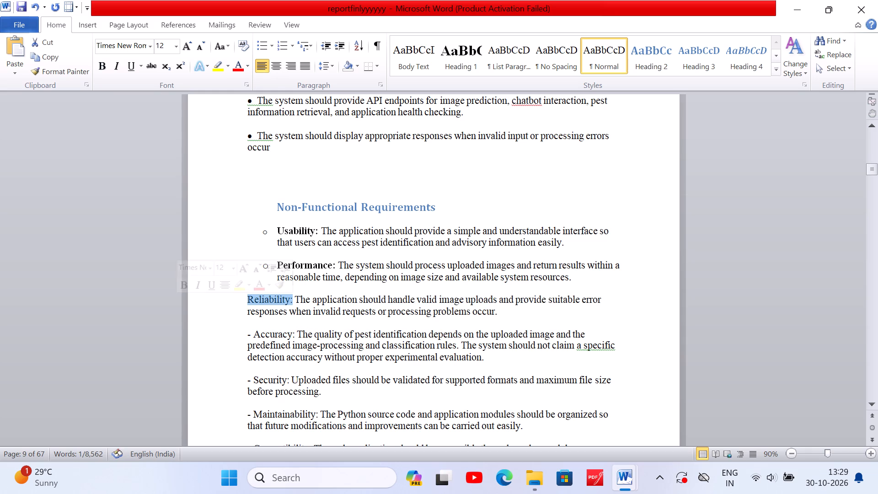
click(268, 42)
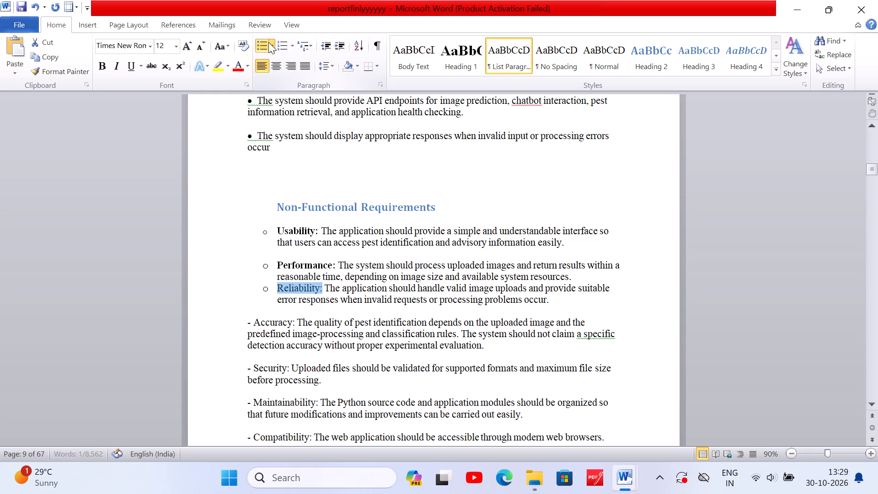
click(268, 42)
click(268, 42)
key(ctrl+b)
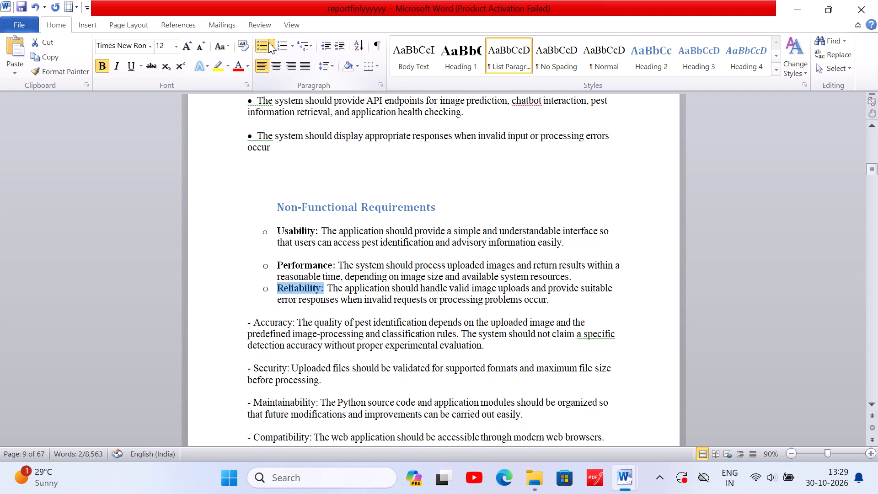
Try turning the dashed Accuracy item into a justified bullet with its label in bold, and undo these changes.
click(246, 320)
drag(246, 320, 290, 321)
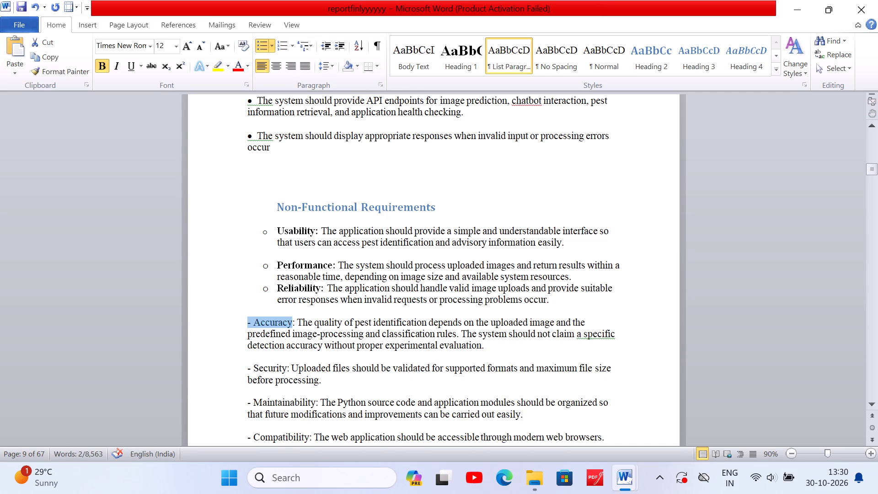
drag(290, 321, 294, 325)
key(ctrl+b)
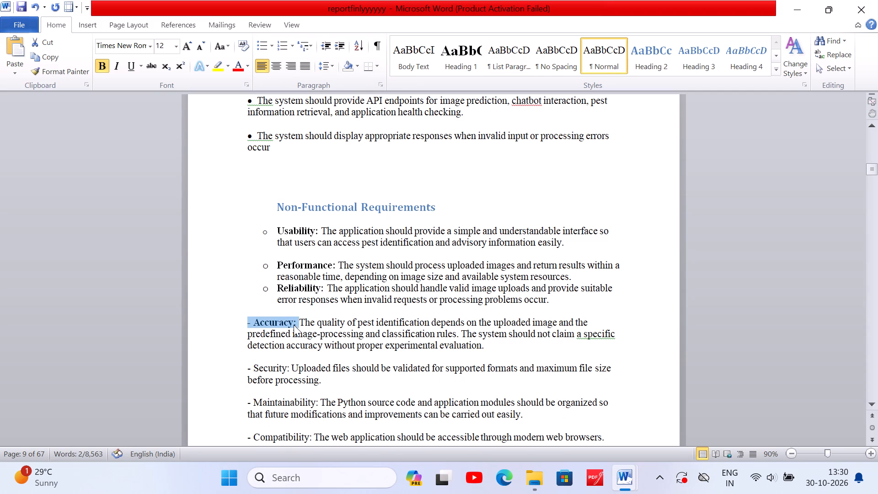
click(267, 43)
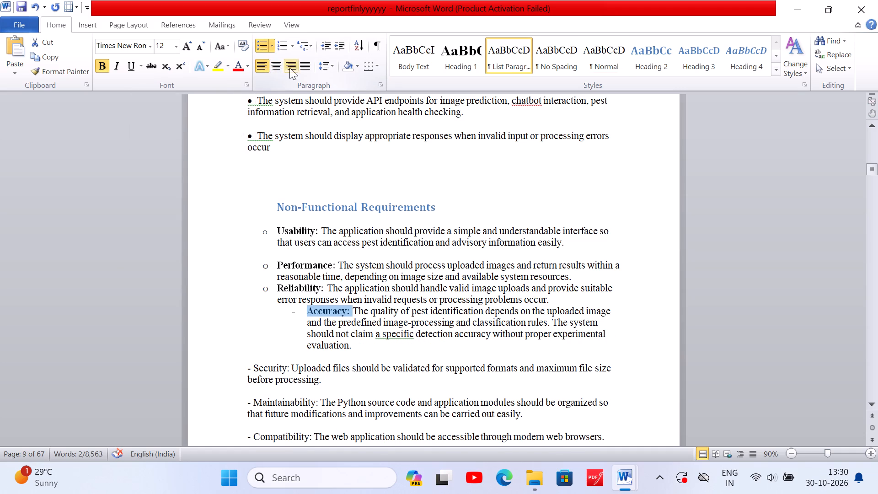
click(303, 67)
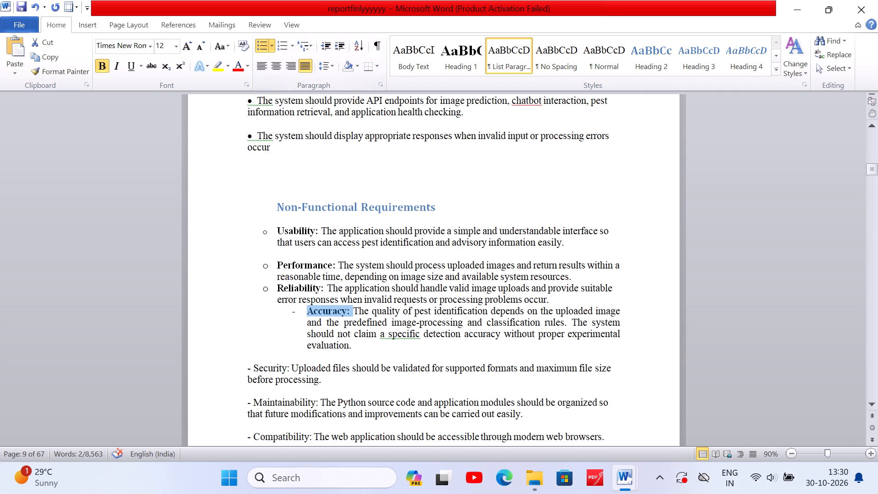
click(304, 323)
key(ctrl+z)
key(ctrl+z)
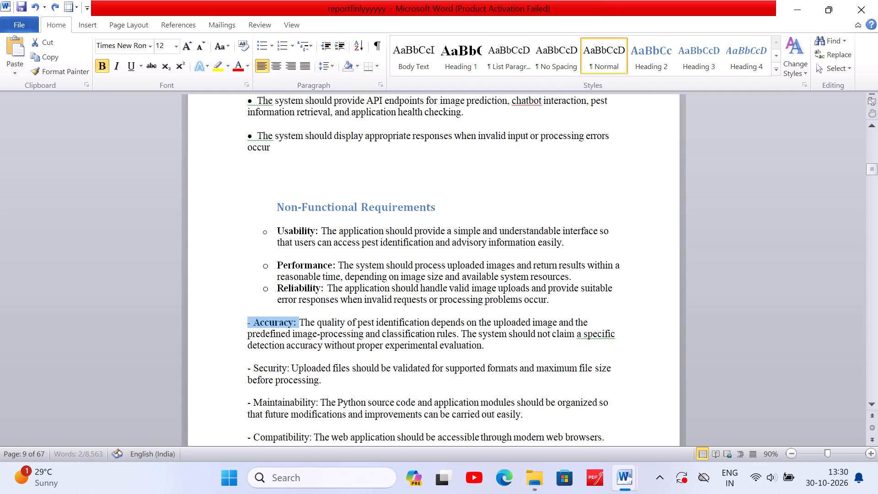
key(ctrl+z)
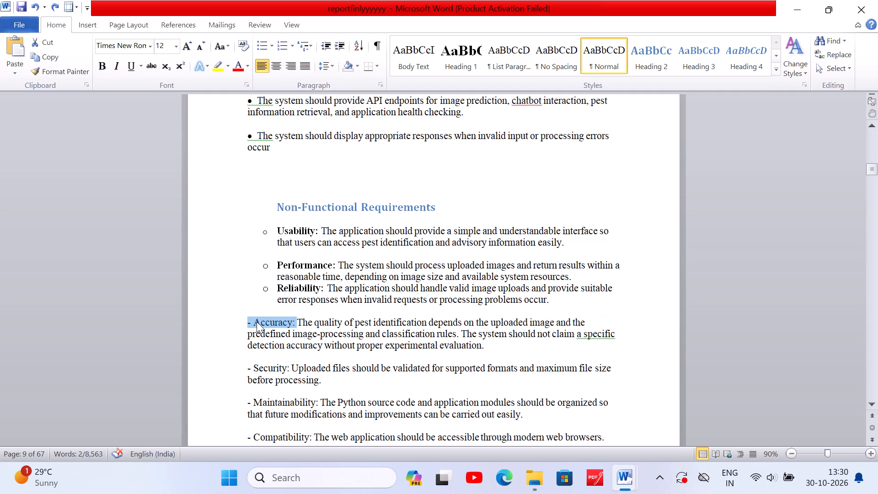
Remove the leading dashes from the Accuracy, Security, Maintainability and Compatibility items under Non-Functional Requirements.
click(257, 322)
key(BackSpace)
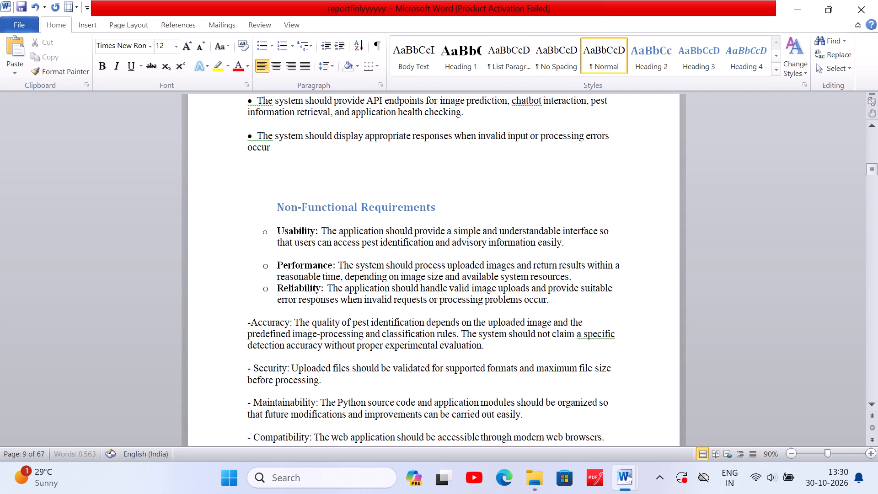
key(BackSpace)
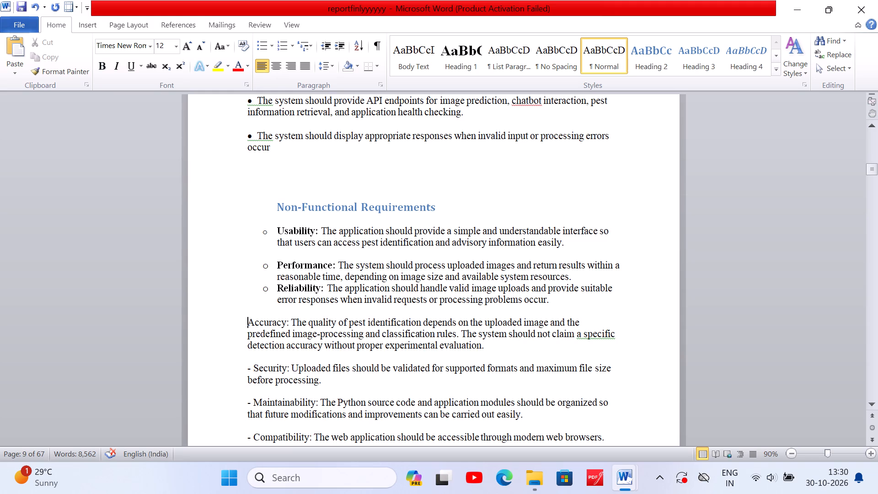
click(252, 366)
key(BackSpace)
key(BackSpace)
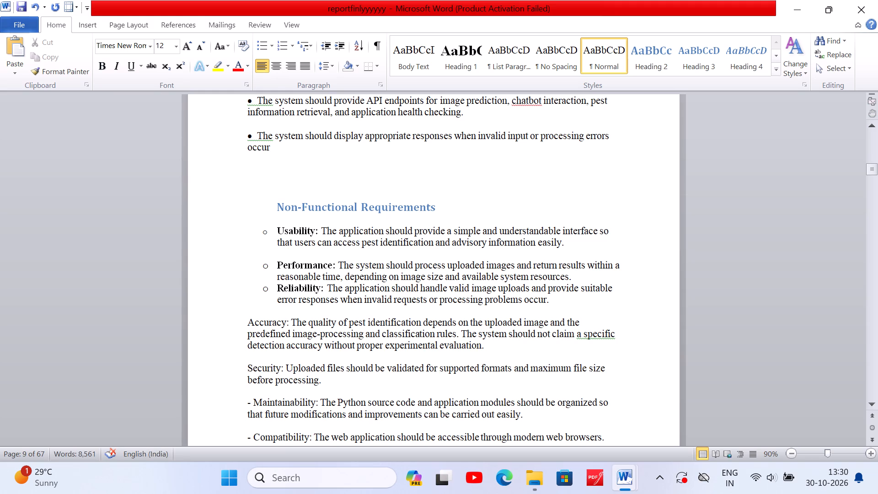
click(255, 408)
key(BackSpace)
key(BackSpace)
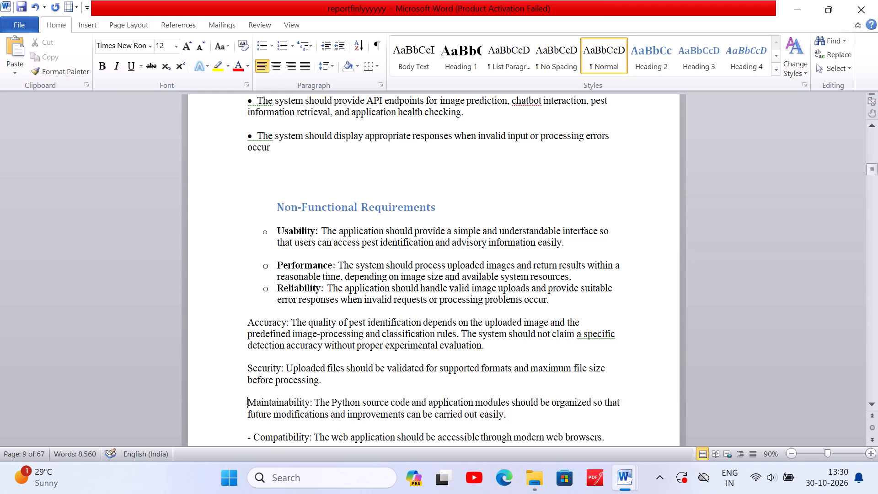
scroll(332, 341, down, 2)
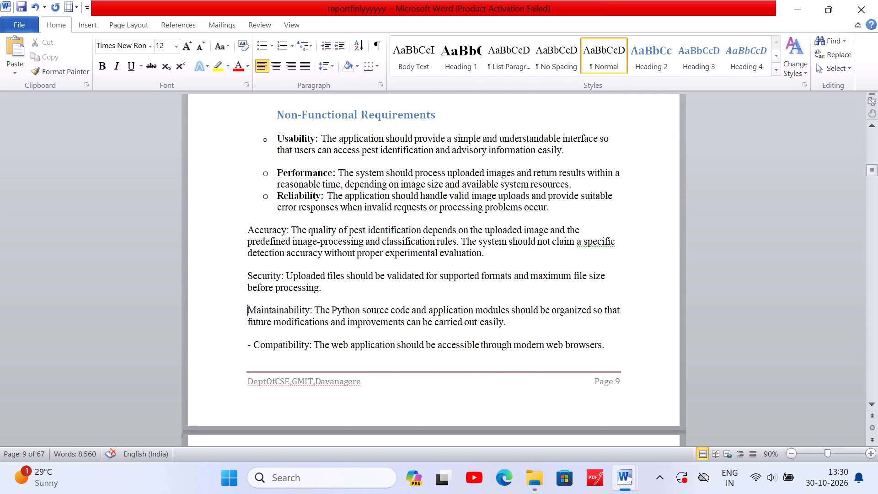
click(254, 346)
key(BackSpace)
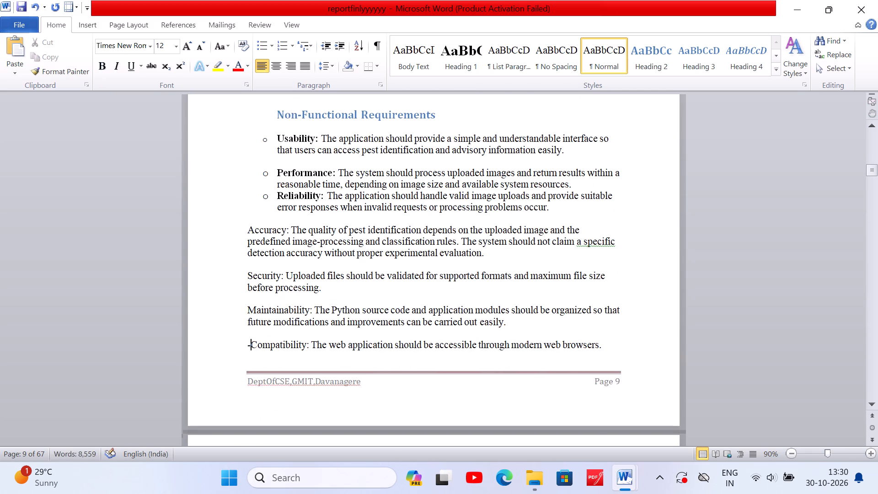
key(BackSpace)
triple_click(308, 309)
Remove the leading dashes from the Scalability and Language Support items just before Chapter 5.
scroll(308, 309, down, 1)
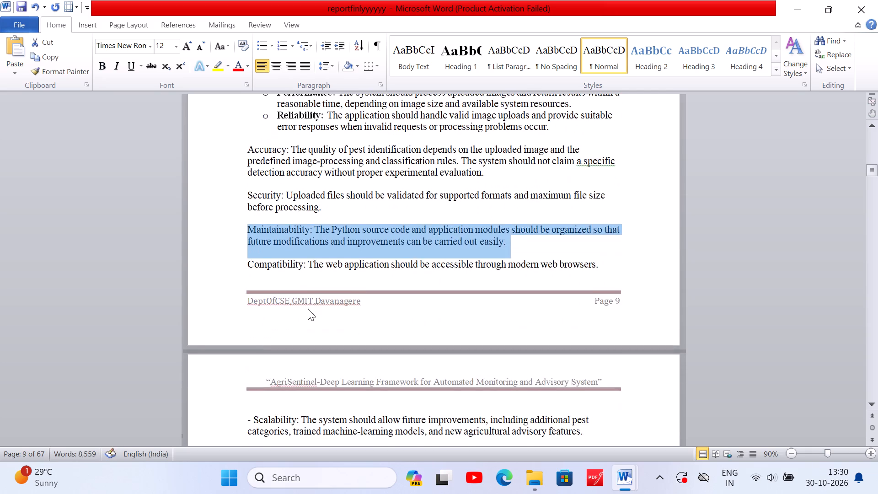
scroll(308, 309, down, 2)
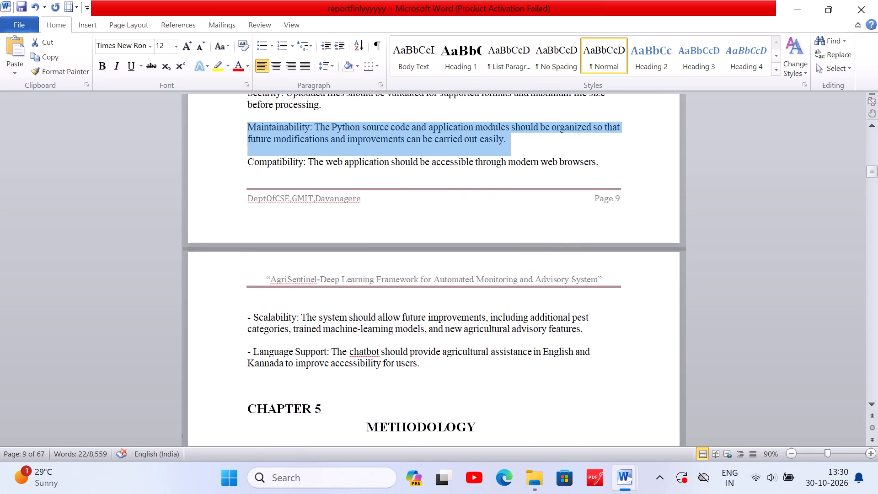
click(253, 319)
key(BackSpace)
key(BackSpace)
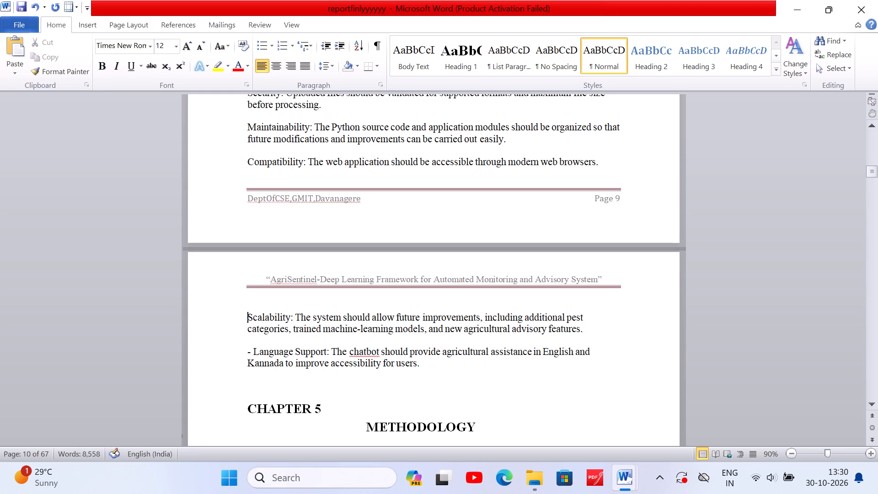
click(252, 354)
key(BackSpace)
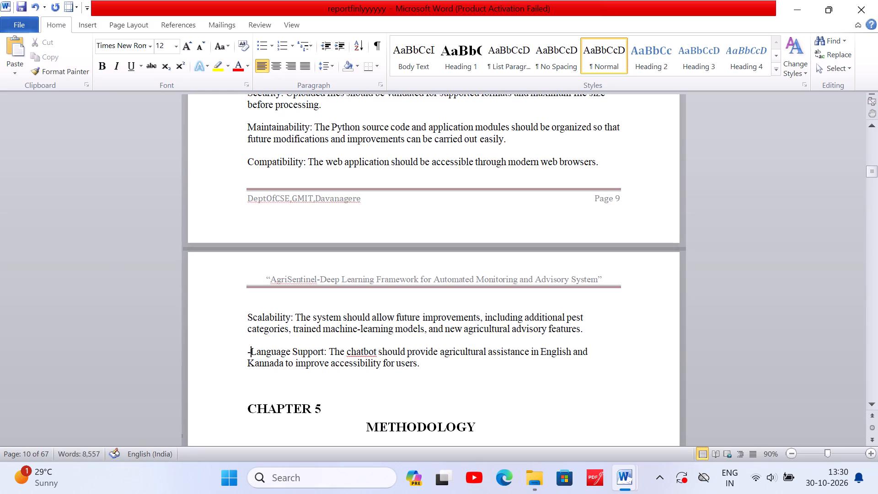
key(BackSpace)
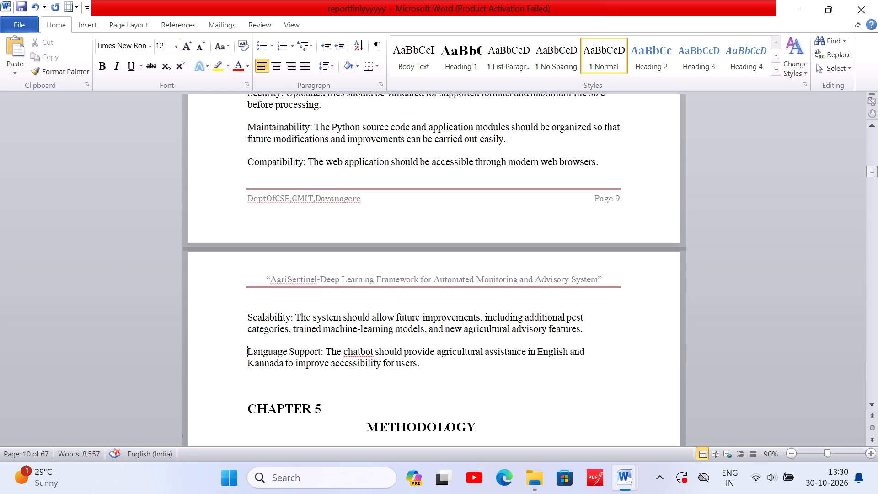
Turn the Language Support item into a hollow-circle bullet with the label "Language Support:" in bold.
click(245, 347)
drag(245, 347, 323, 348)
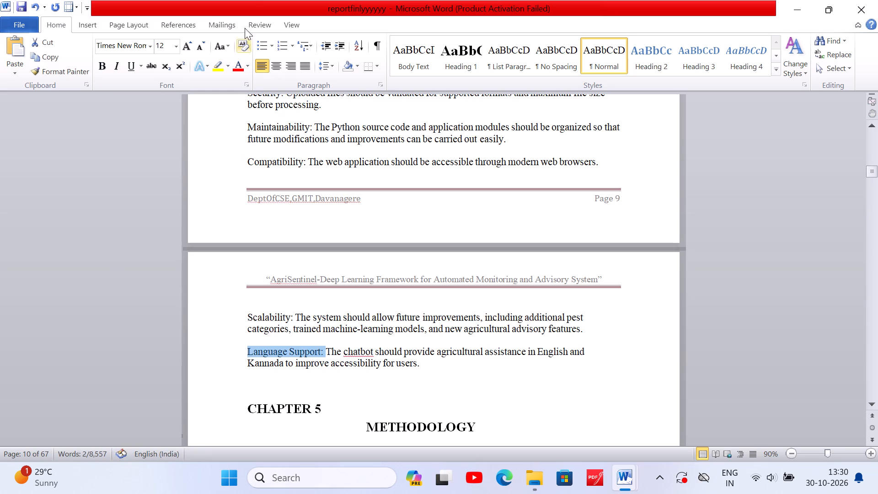
click(268, 41)
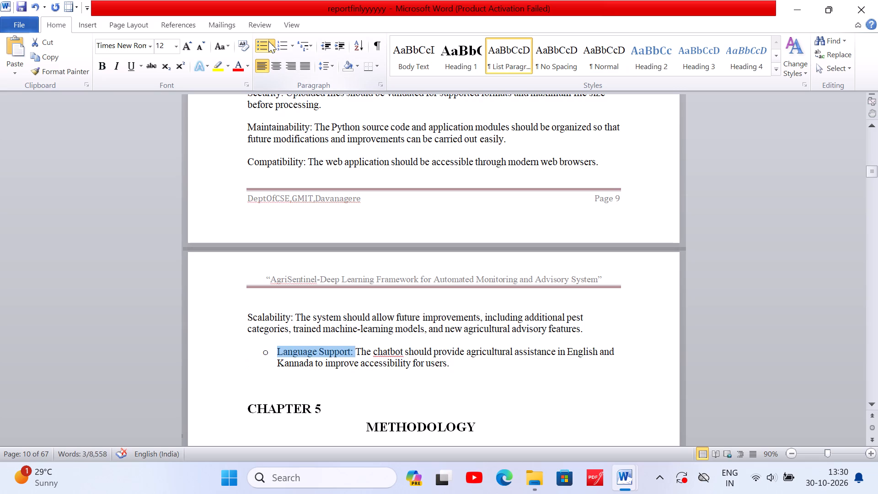
key(ctrl+b)
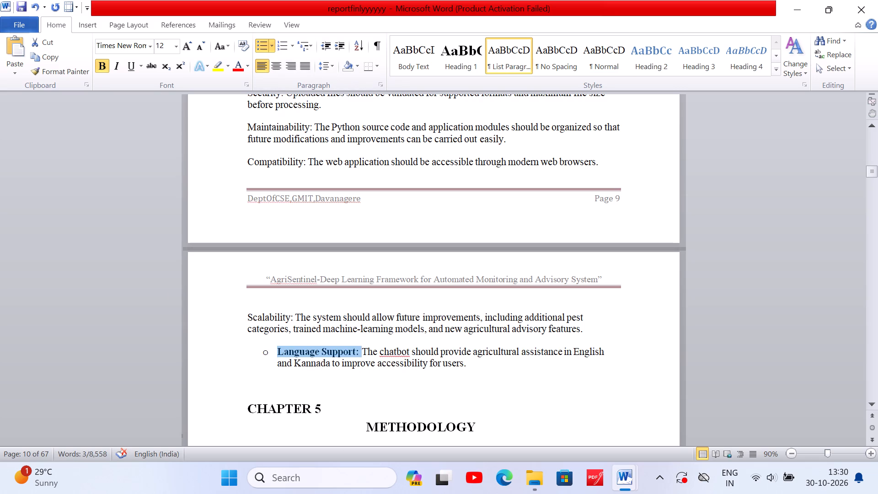
Turn the Scalability item into a hollow-circle bullet with the label "Scalability:" in bold.
drag(247, 316, 290, 323)
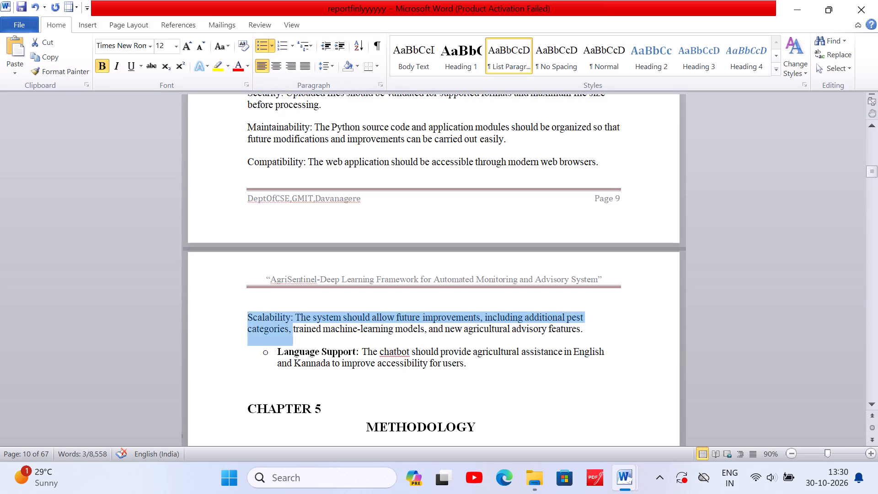
drag(290, 323, 293, 317)
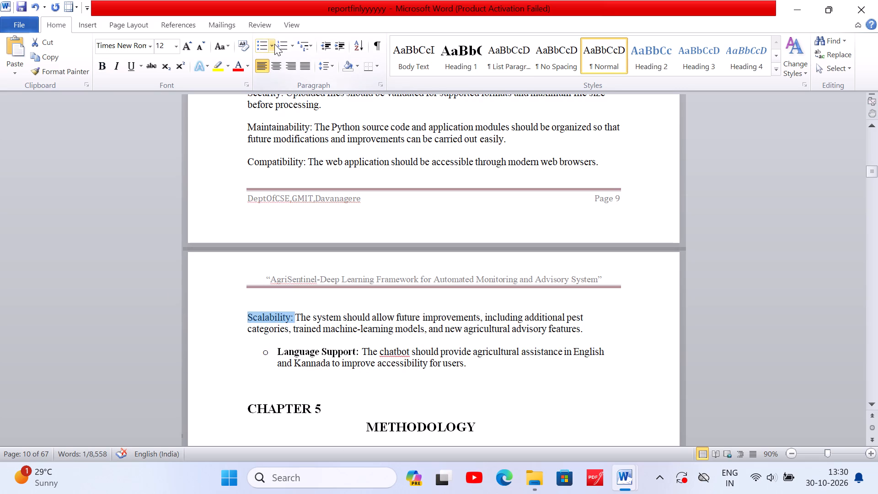
click(265, 45)
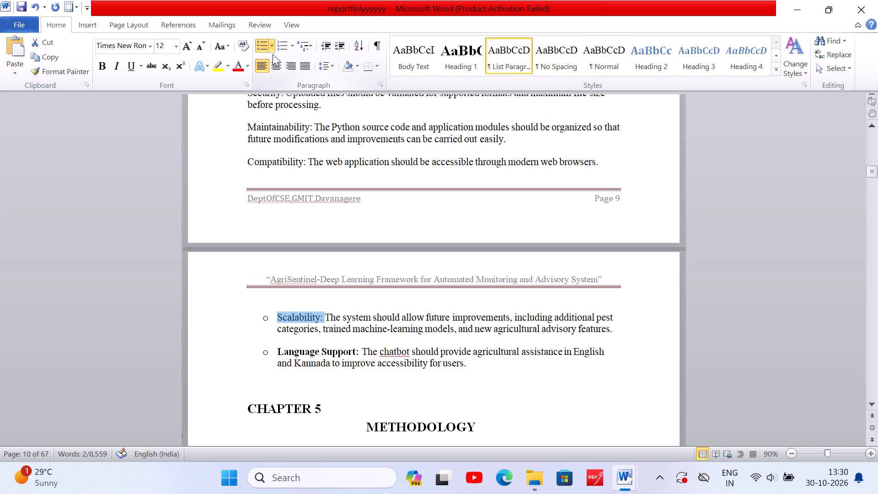
click(102, 65)
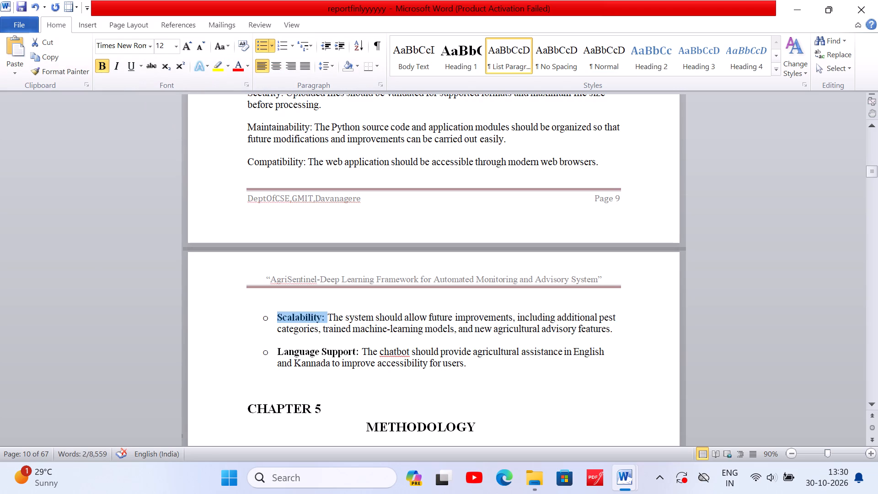
Make the label "Compatibility:" bold in the Non-Functional Requirements section.
click(243, 156)
drag(243, 156, 300, 161)
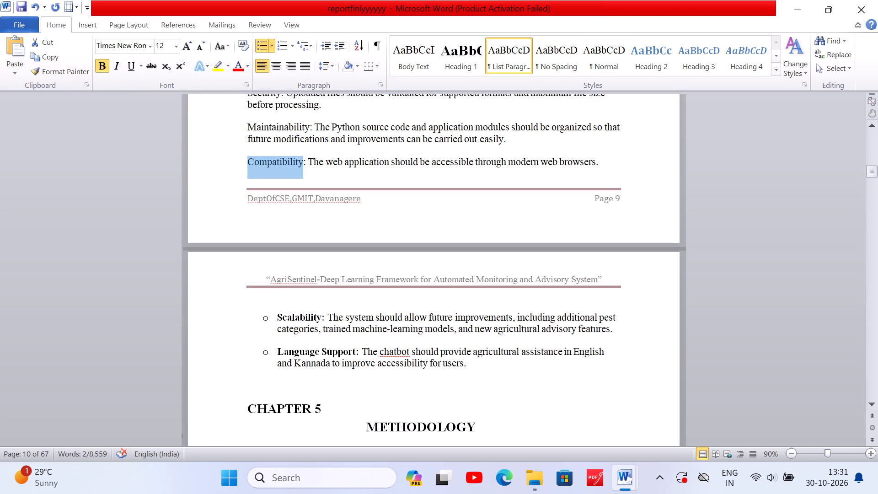
drag(300, 161, 309, 166)
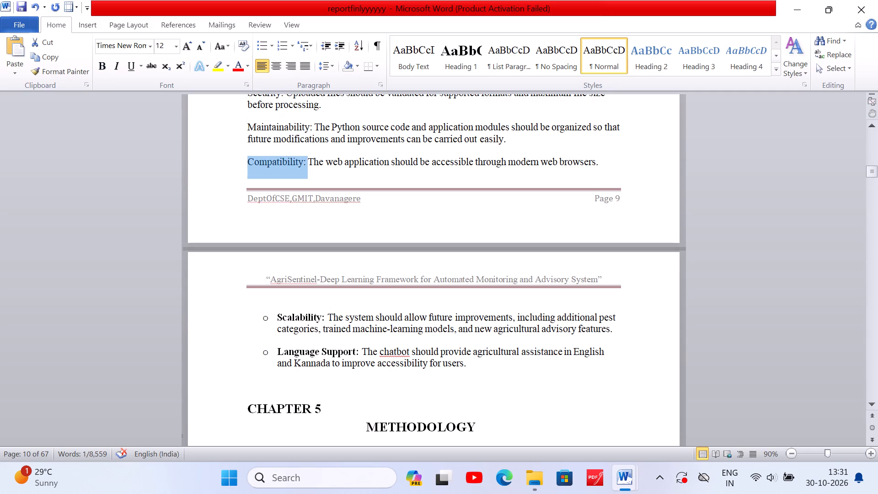
click(103, 68)
Turn the Accuracy item into a hollow-circle bullet with the label "Accuracy:" in bold.
scroll(319, 220, up, 2)
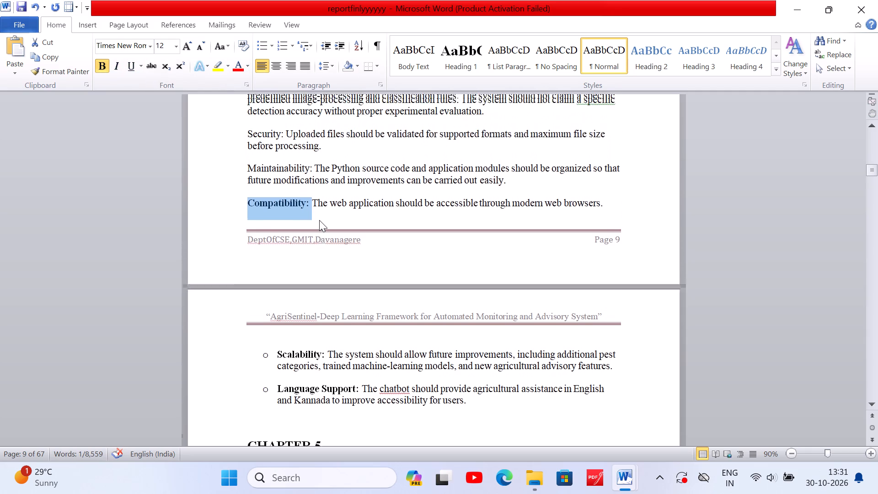
scroll(319, 220, up, 2)
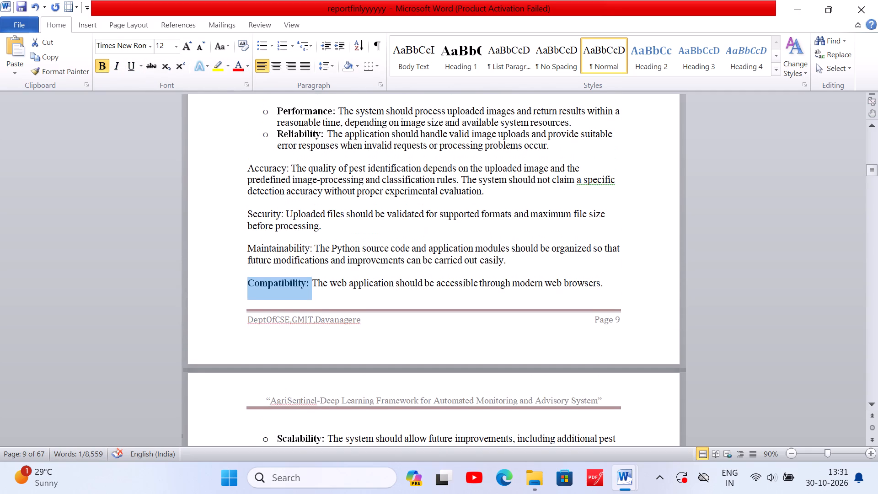
click(246, 169)
drag(246, 169, 288, 169)
click(264, 50)
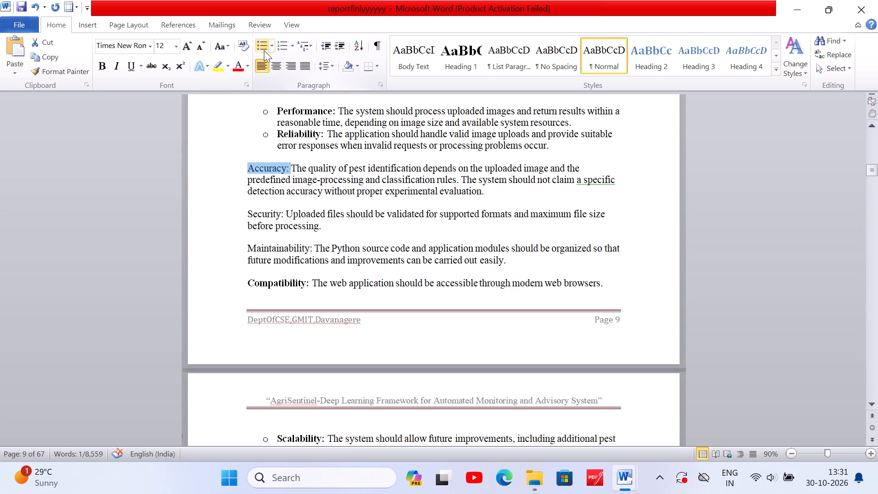
click(96, 65)
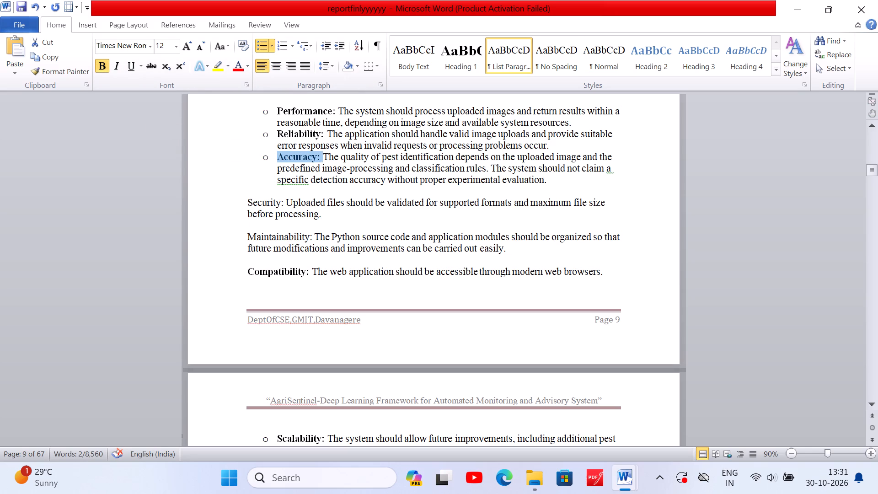
Turn the Security item into a hollow-circle bullet with the label "Security:" in bold.
drag(245, 202, 283, 200)
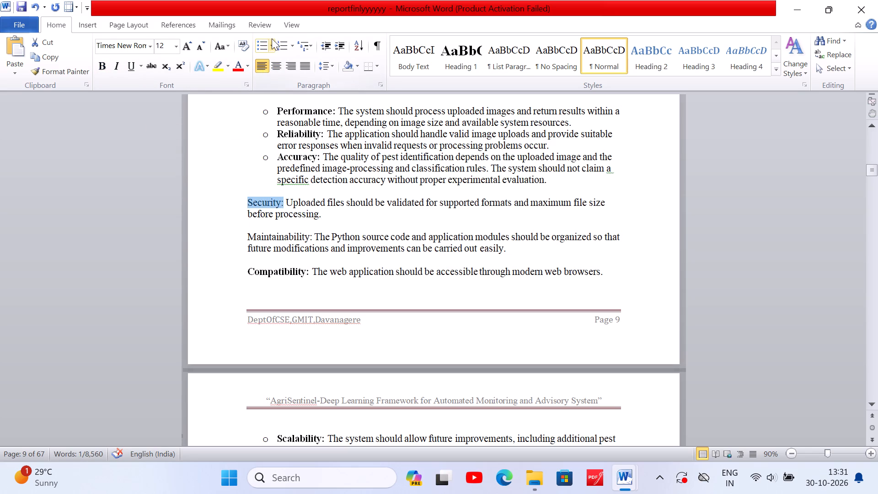
click(264, 43)
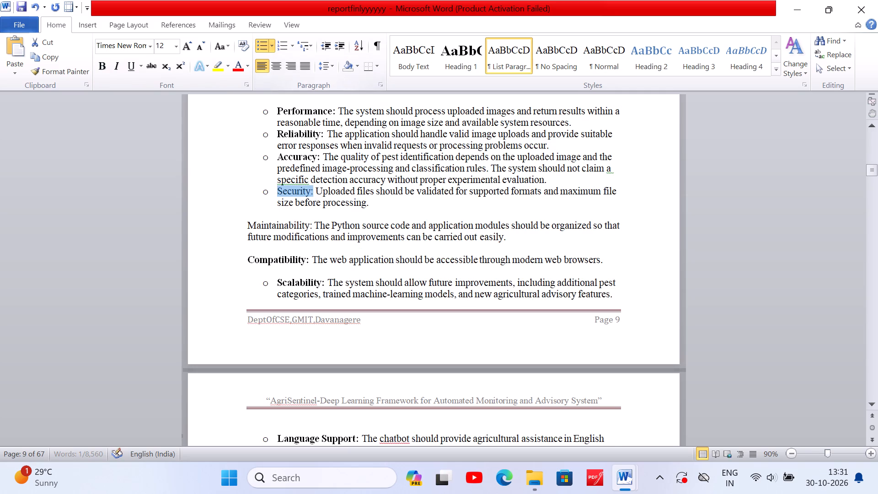
click(99, 68)
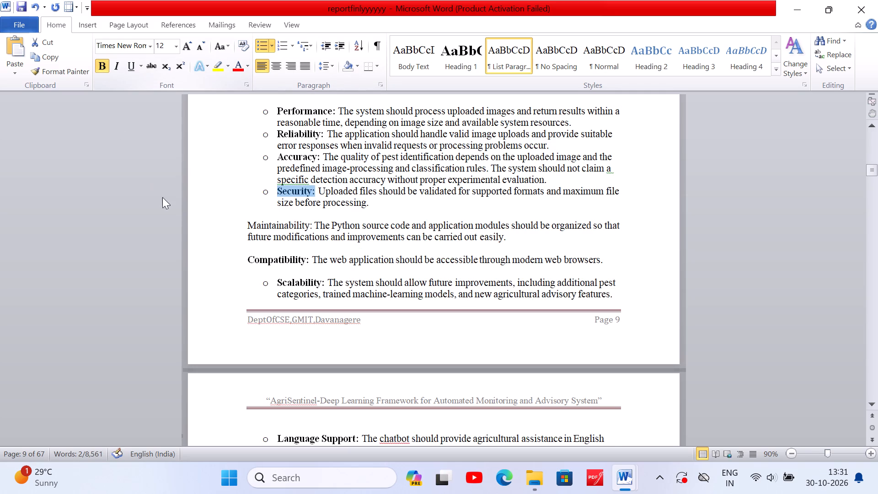
Turn the Compatibility item in the Non-Functional Requirements section into a hollow-circle bullet.
click(246, 217)
drag(246, 217, 256, 218)
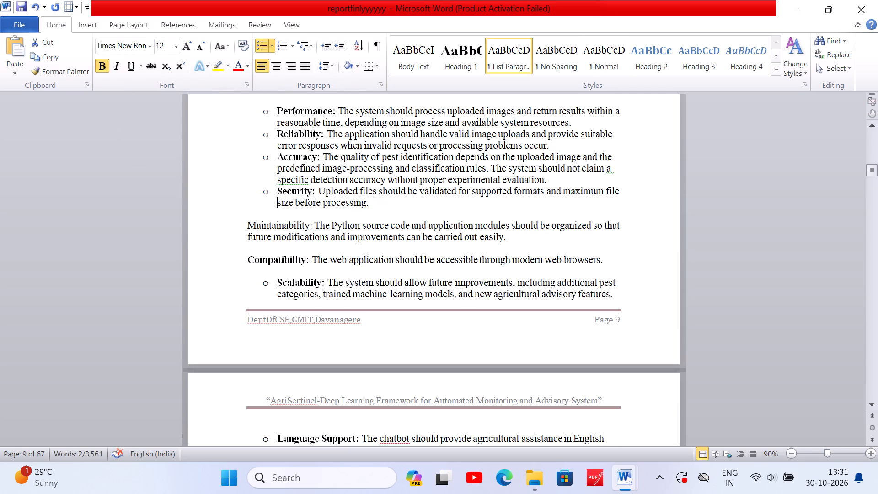
drag(256, 218, 293, 229)
click(222, 252)
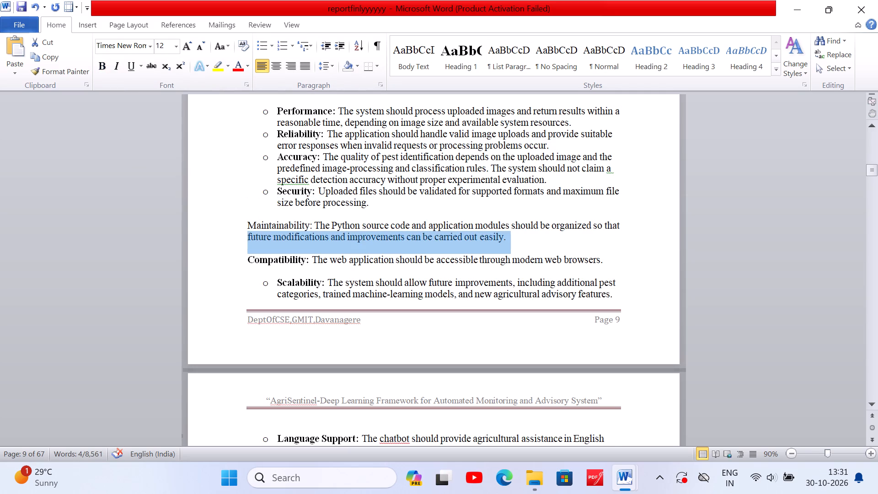
click(229, 278)
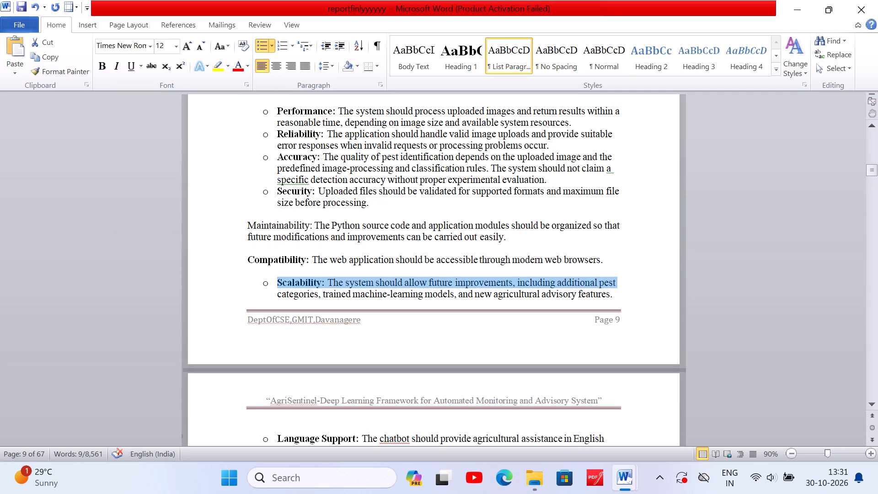
drag(245, 261, 311, 261)
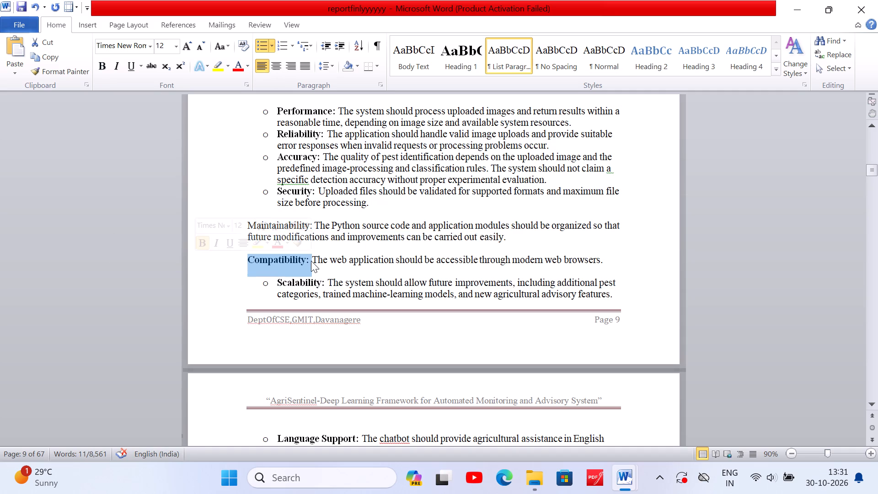
click(258, 45)
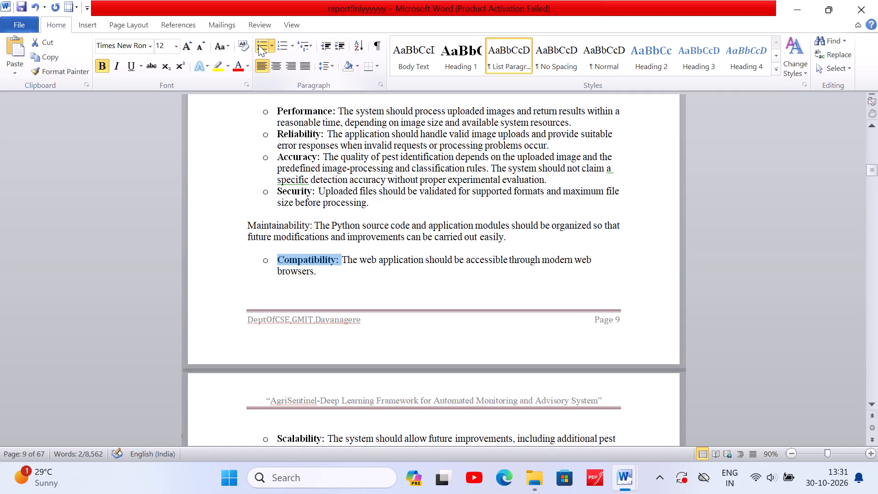
Turn the Maintainability item into a hollow-circle bullet with the word "Maintainability" in bold.
click(244, 222)
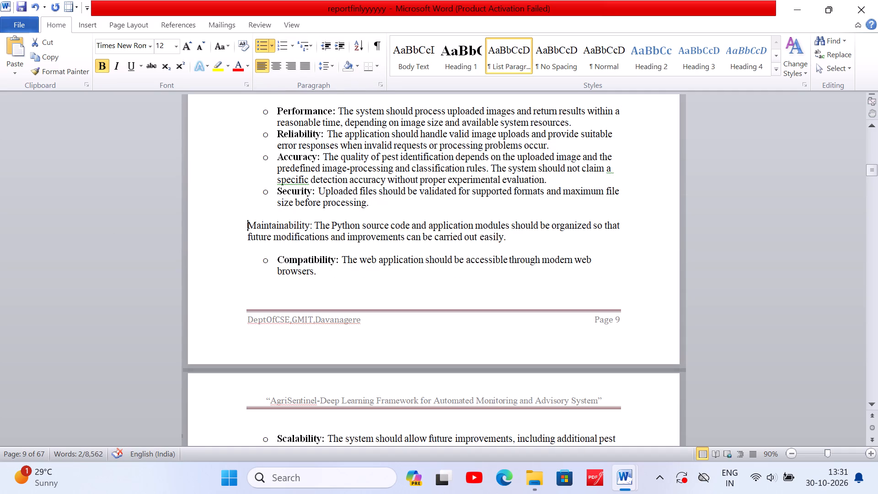
drag(244, 222, 309, 220)
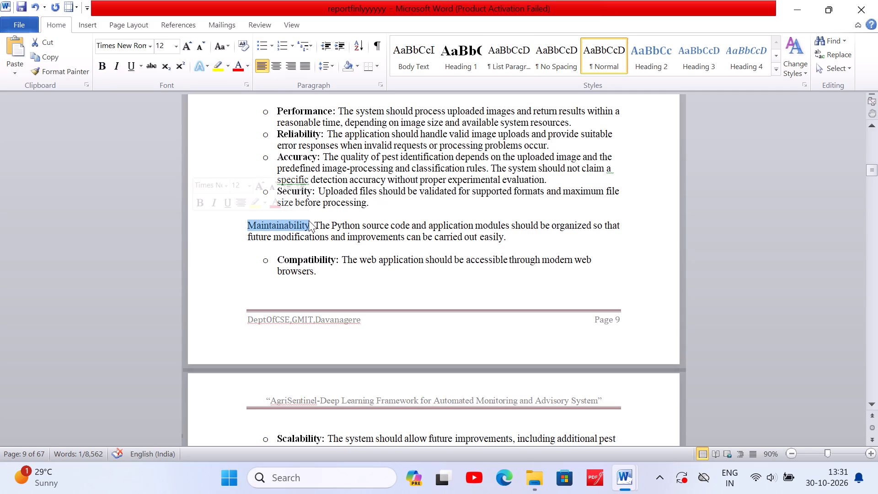
click(265, 50)
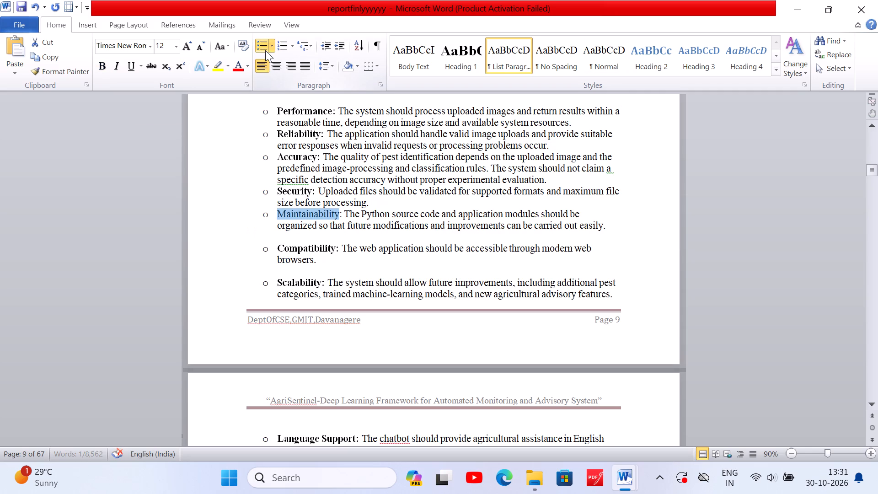
click(103, 61)
click(256, 212)
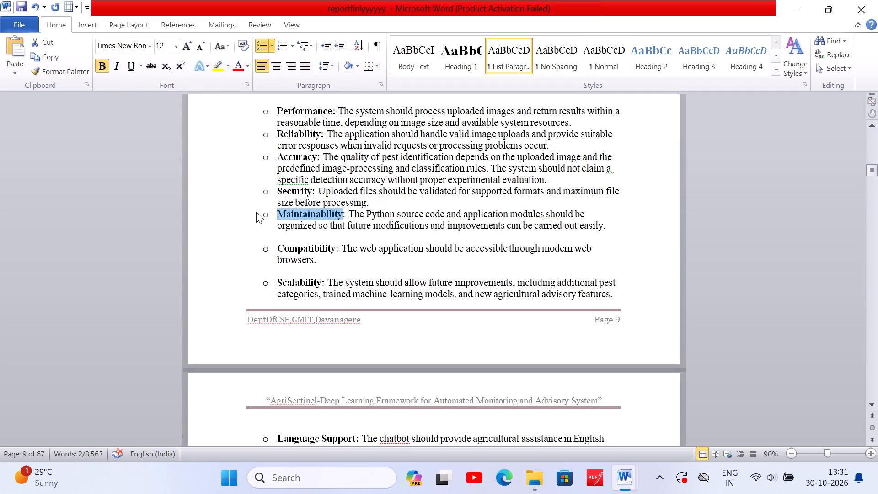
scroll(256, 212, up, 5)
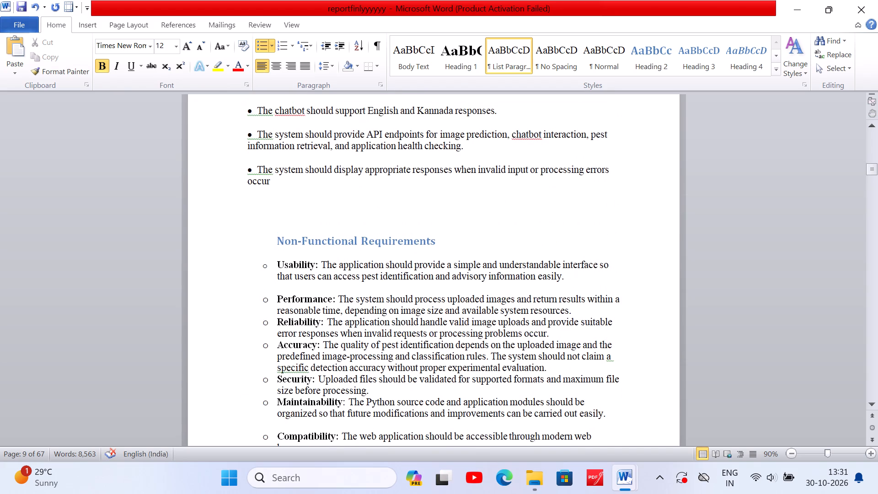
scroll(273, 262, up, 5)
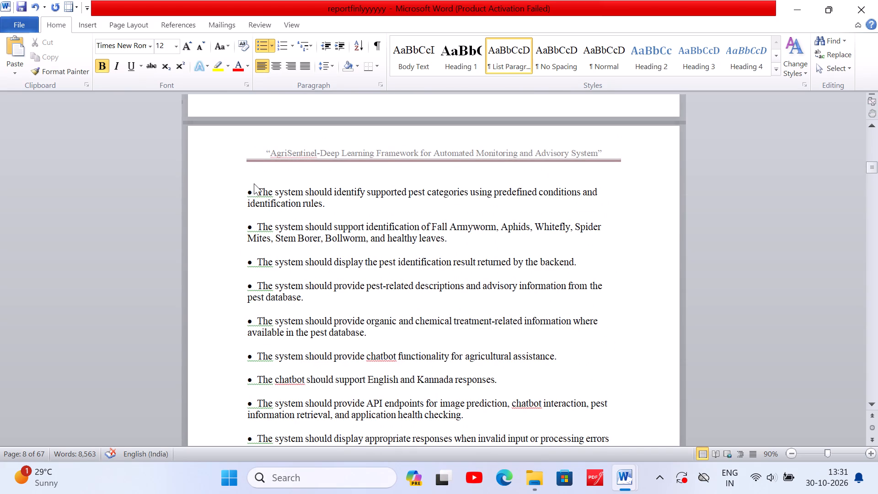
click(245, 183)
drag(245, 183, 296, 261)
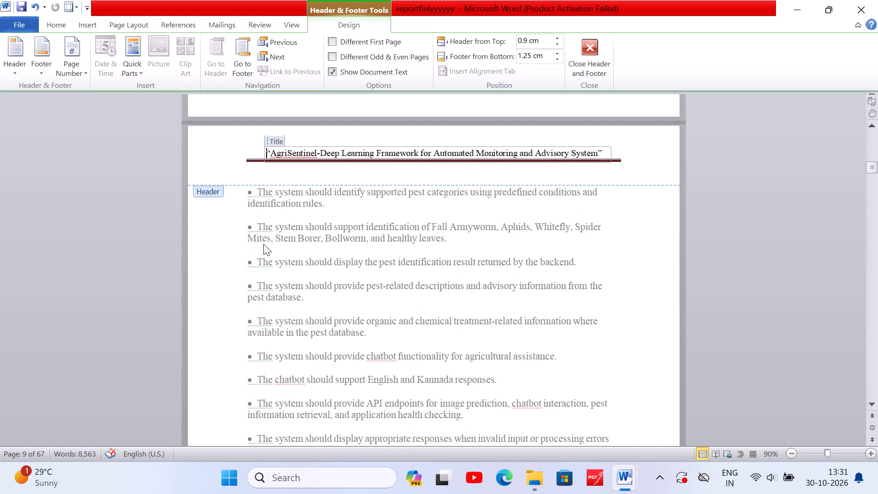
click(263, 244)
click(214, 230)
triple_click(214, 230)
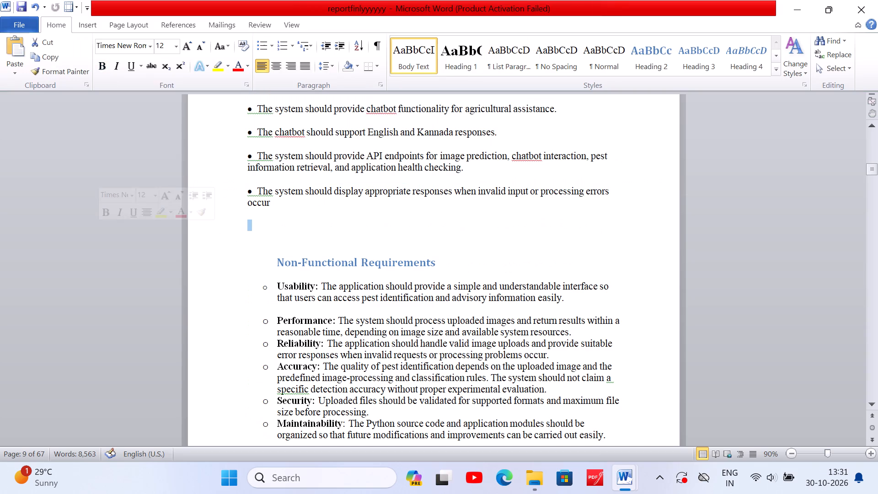
Justify the requirements text from the supported pest categories item through the Scalability item.
scroll(289, 278, up, 5)
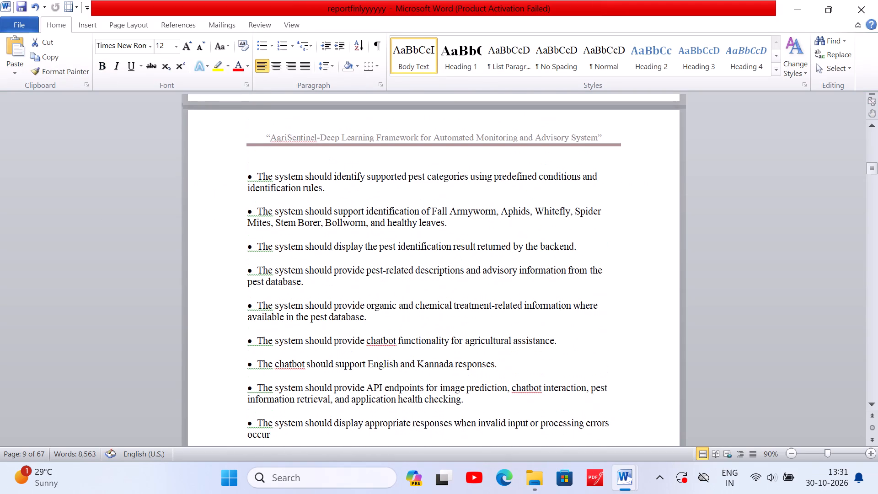
click(245, 172)
drag(245, 172, 327, 377)
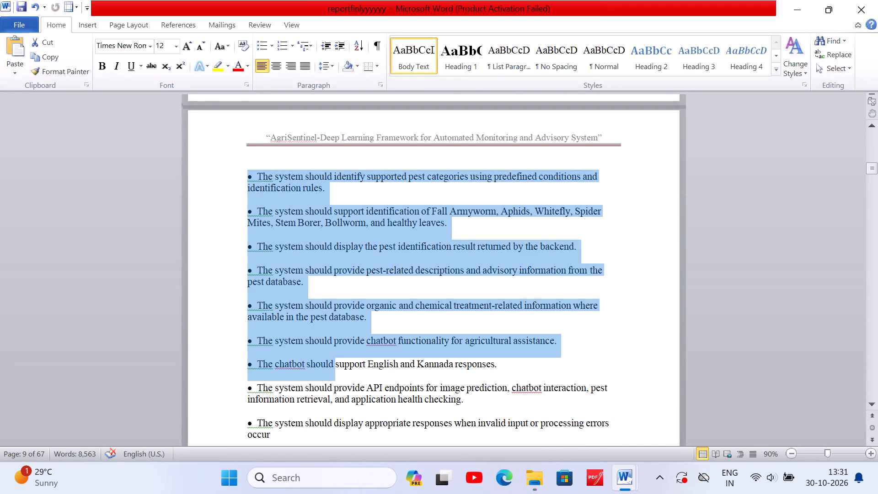
drag(327, 377, 401, 427)
scroll(347, 419, up, 1)
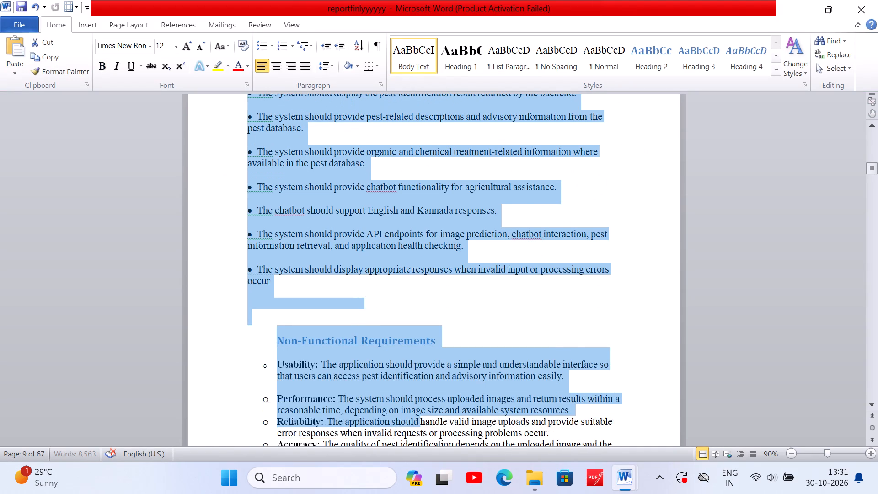
drag(401, 427, 546, 317)
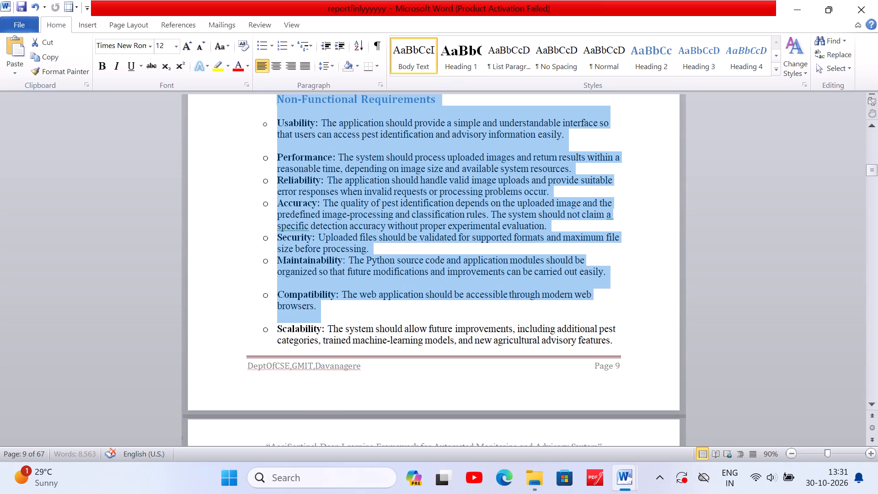
drag(546, 317, 624, 344)
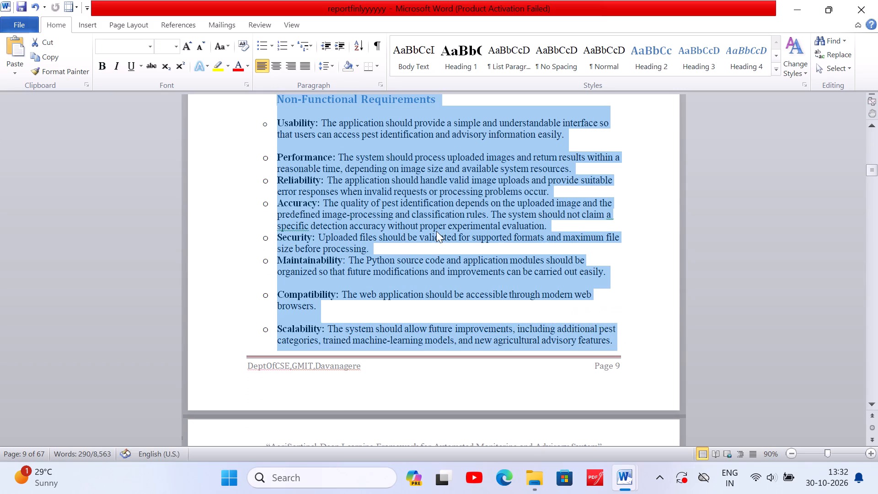
click(302, 59)
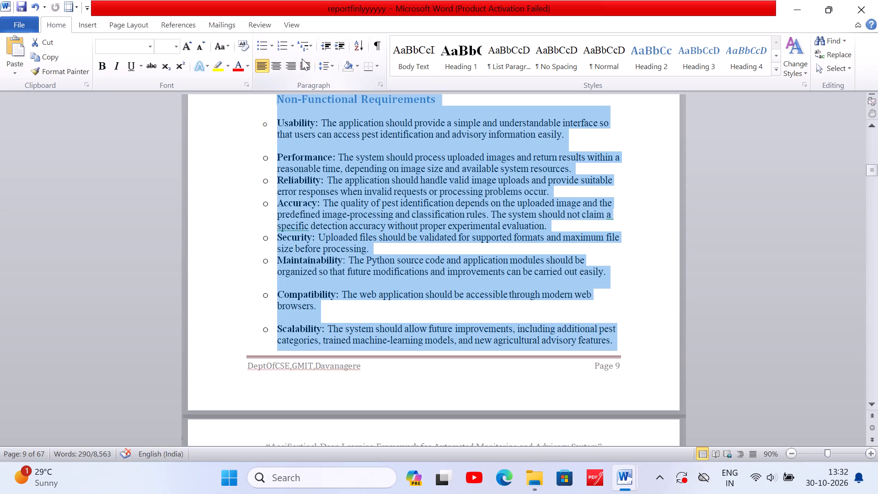
click(306, 66)
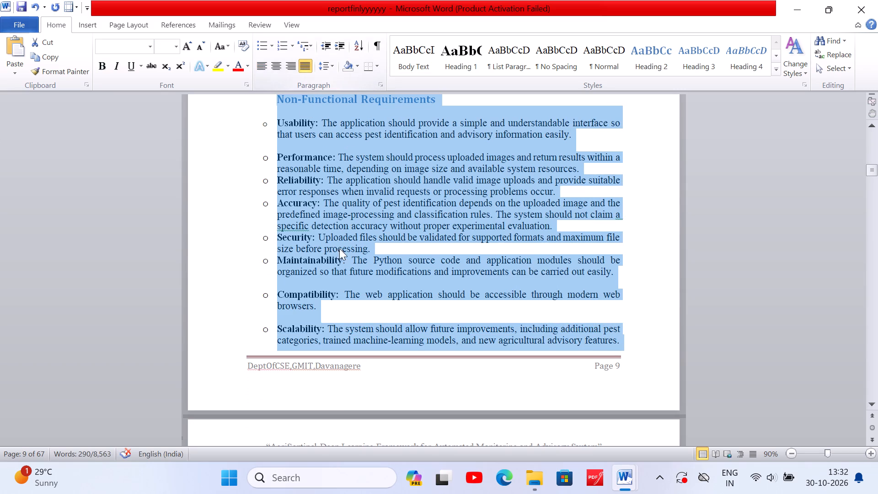
Remove the indent of the Non-Functional Requirements heading so it starts at the page margin.
scroll(343, 276, up, 6)
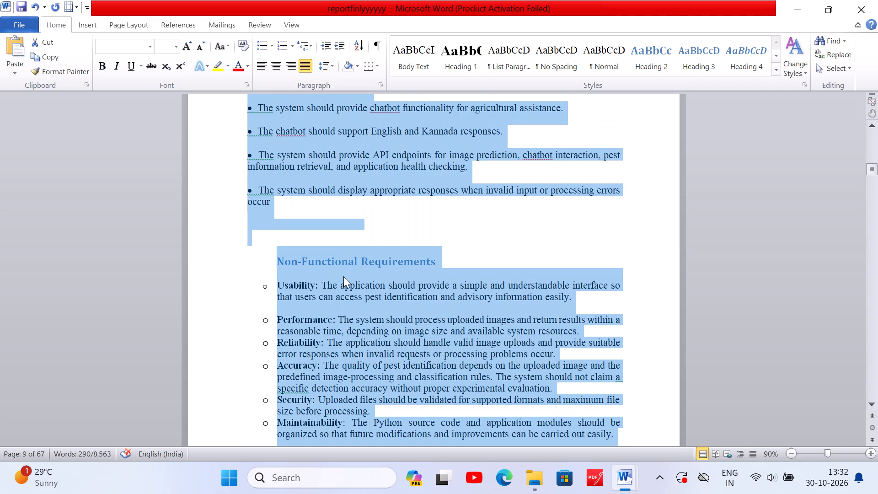
click(261, 242)
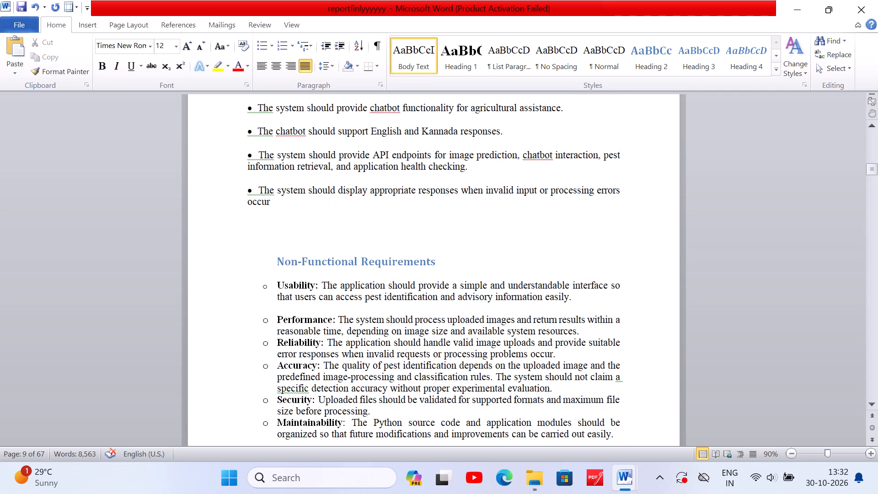
click(280, 260)
key(BackSpace)
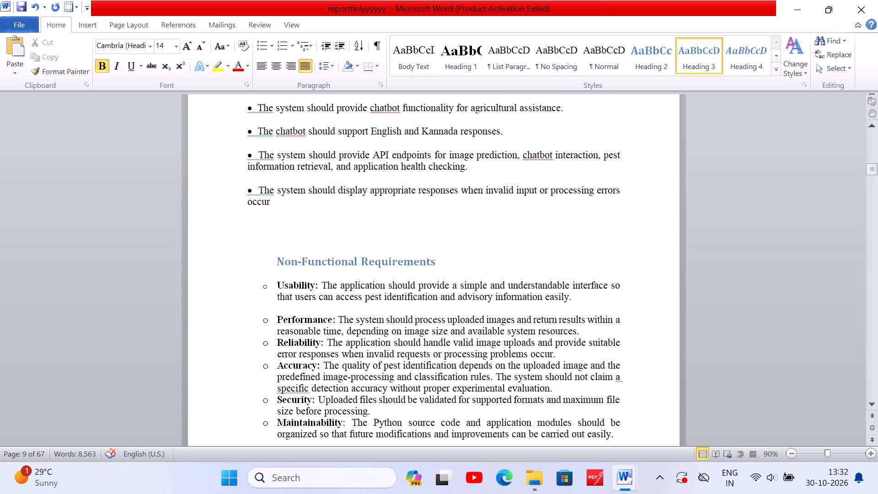
Remove the Usability item's bullet and reapply a hollow-circle bullet matching the Performance item below it.
click(263, 282)
click(254, 296)
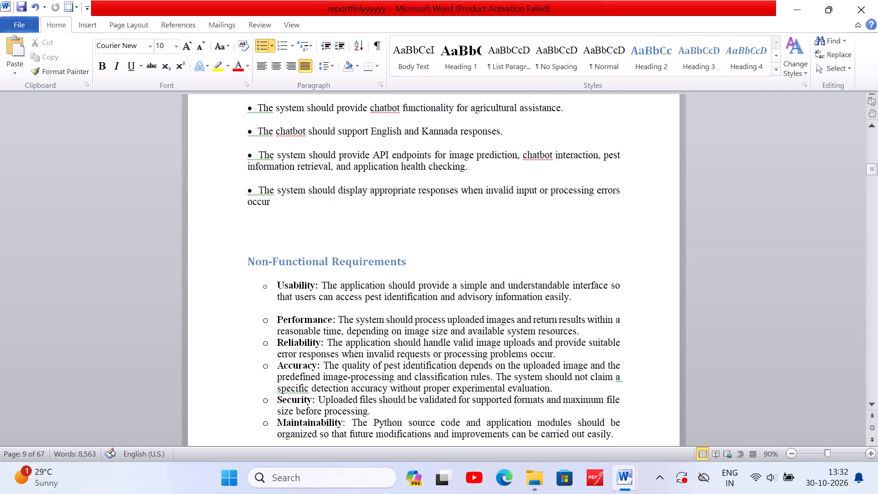
click(260, 289)
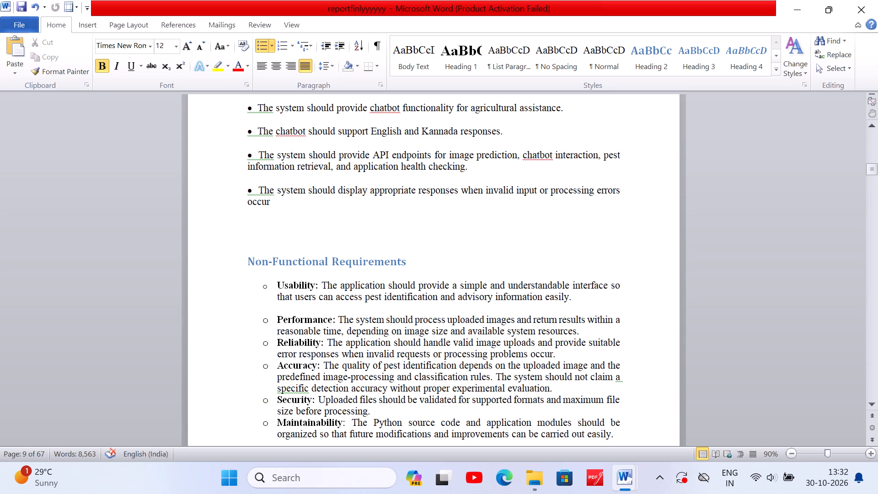
key(BackSpace)
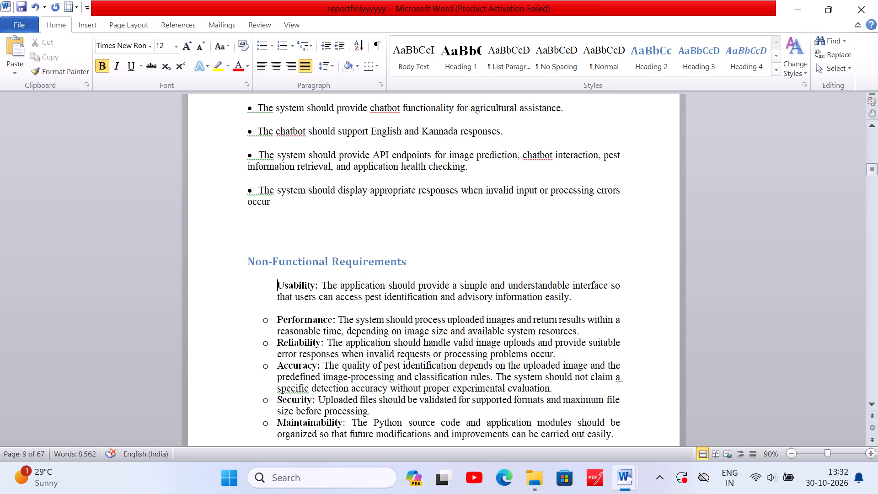
click(271, 289)
click(260, 39)
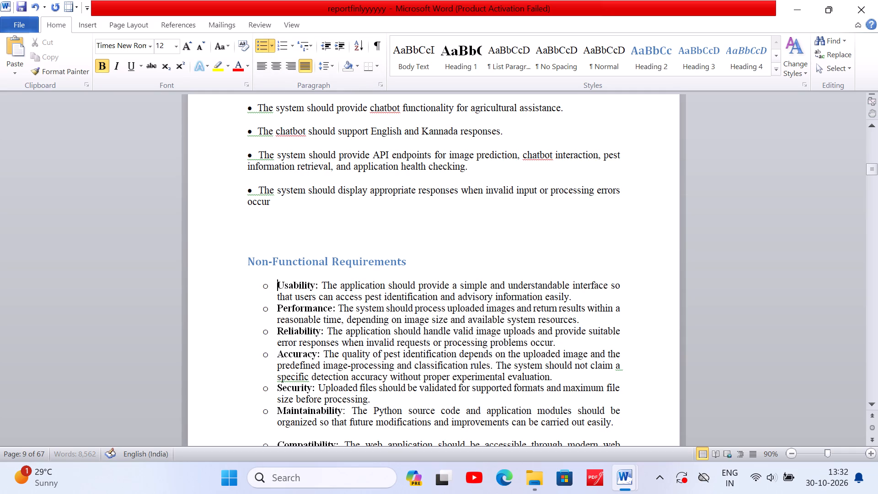
Set the line spacing of the non-functional requirements from Usability through Scalability to 1.5.
scroll(332, 354, down, 1)
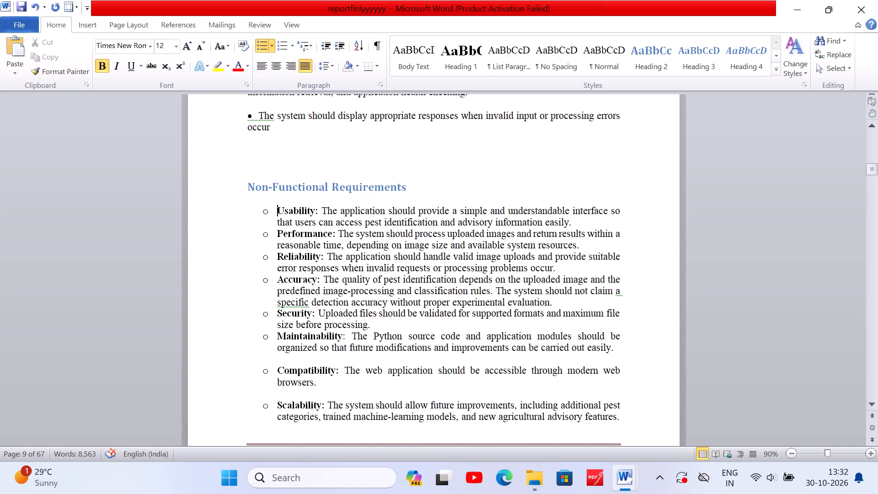
click(276, 210)
drag(276, 210, 445, 410)
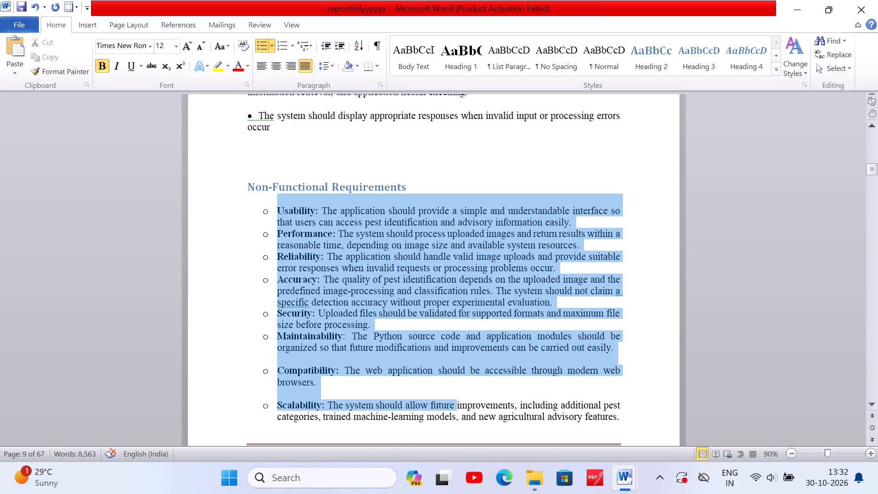
drag(445, 410, 625, 422)
scroll(576, 411, right, 1)
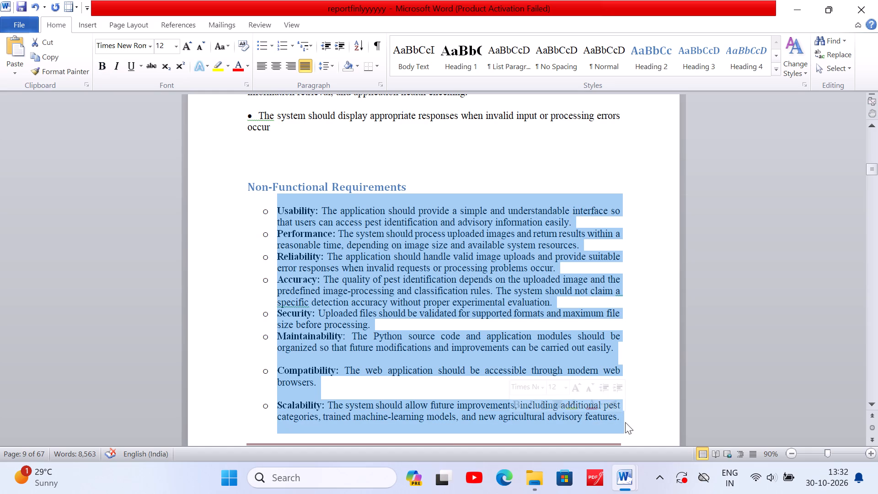
click(332, 65)
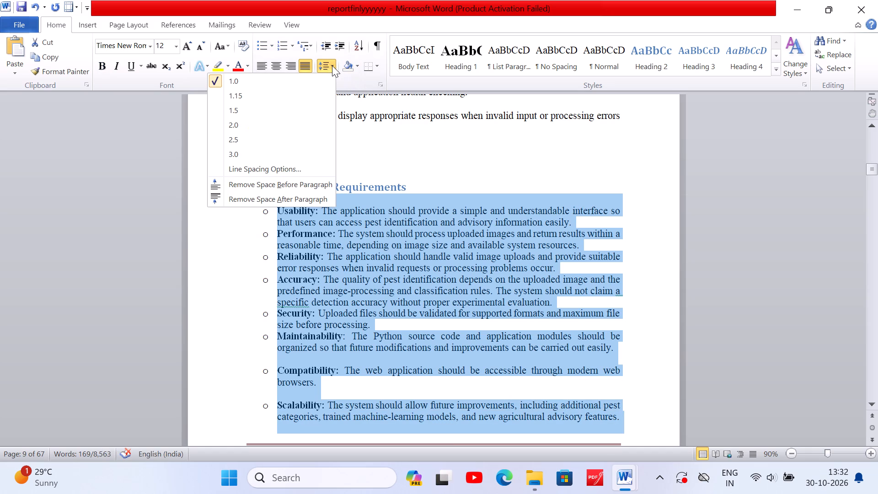
click(297, 112)
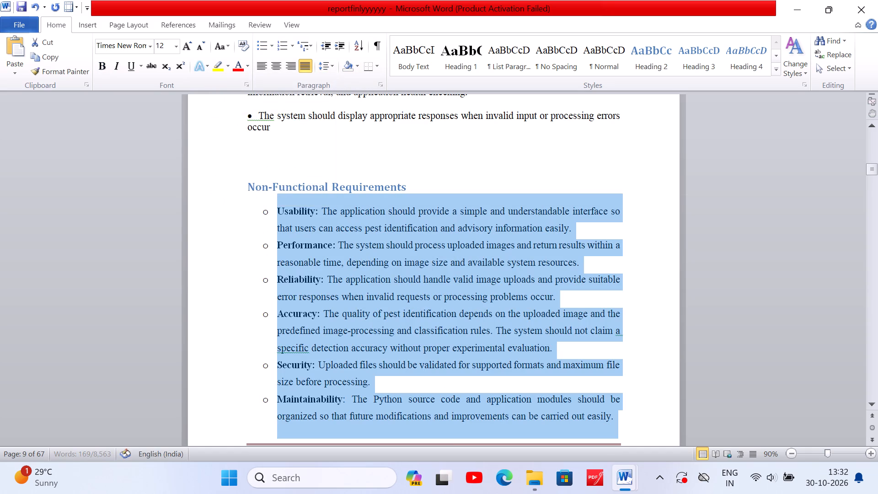
scroll(237, 300, down, 6)
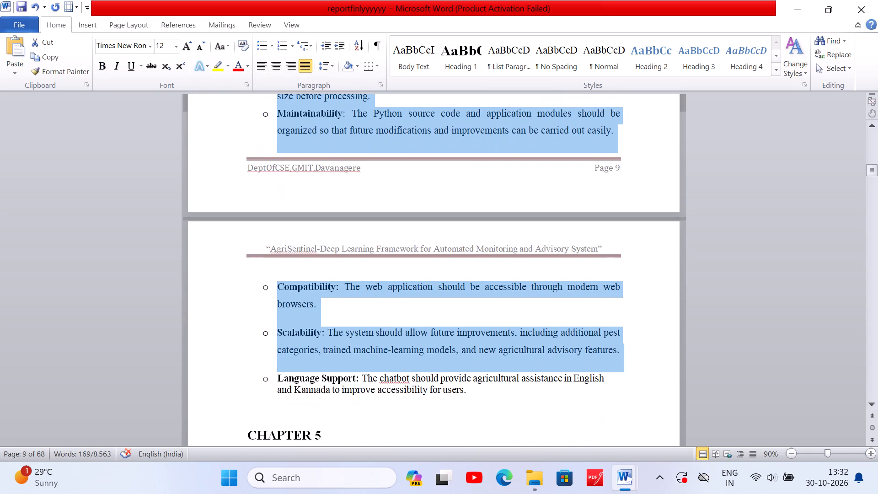
Set the Language Support item in the non-functional requirements to 1.5 line spacing and justify its text.
scroll(237, 300, down, 1)
click(256, 351)
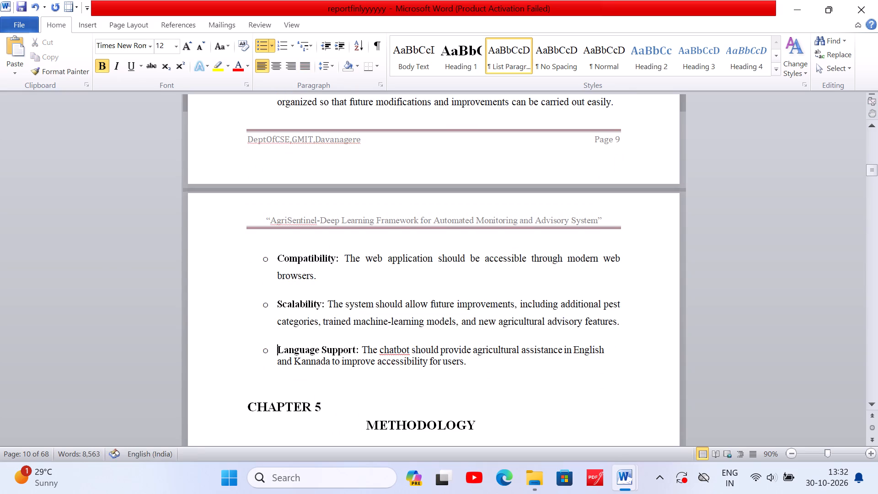
click(293, 376)
drag(262, 345, 480, 368)
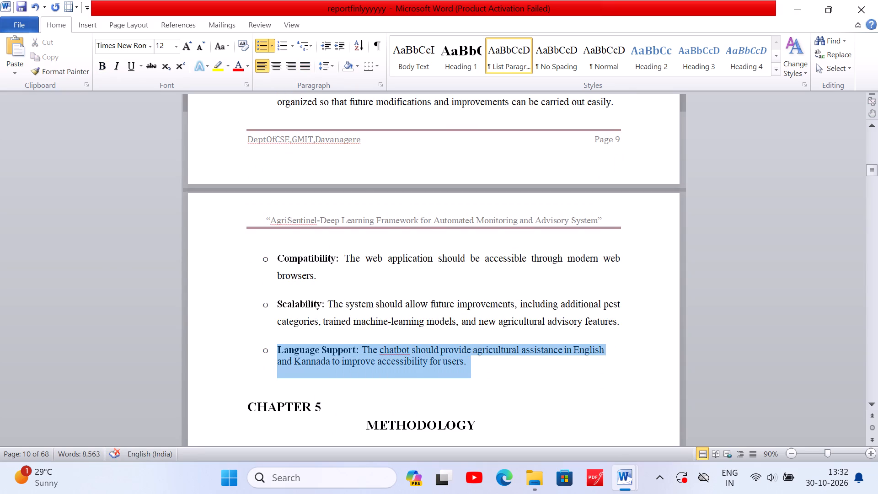
drag(480, 368, 484, 367)
click(327, 72)
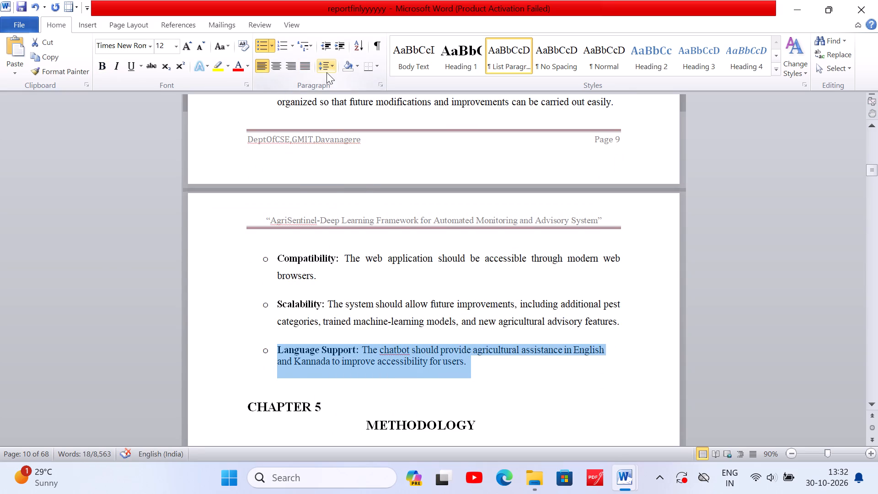
click(284, 115)
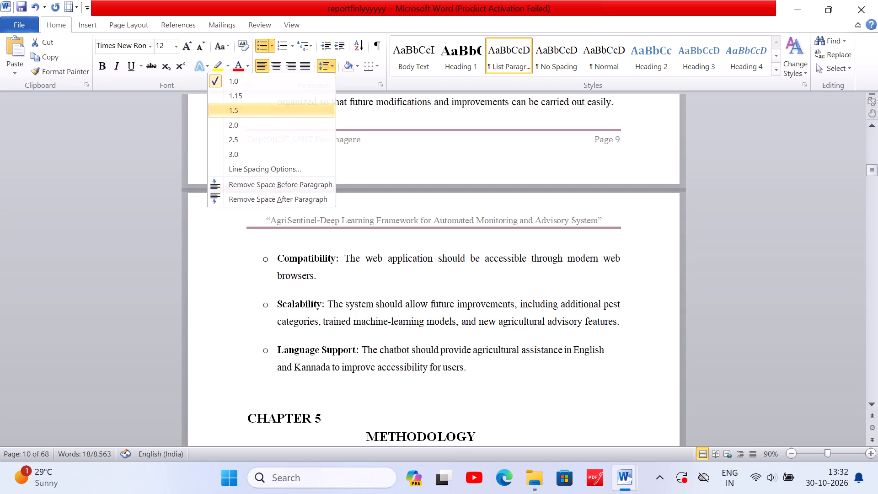
click(303, 64)
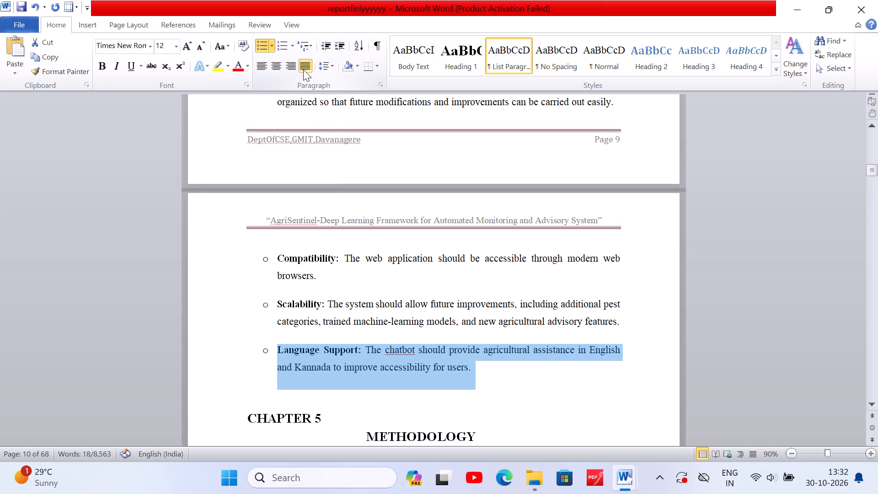
Insert blank lines after the Language Support item so the CHAPTER 5 METHODOLOGY heading starts at the top of the following page.
scroll(389, 319, down, 3)
click(335, 237)
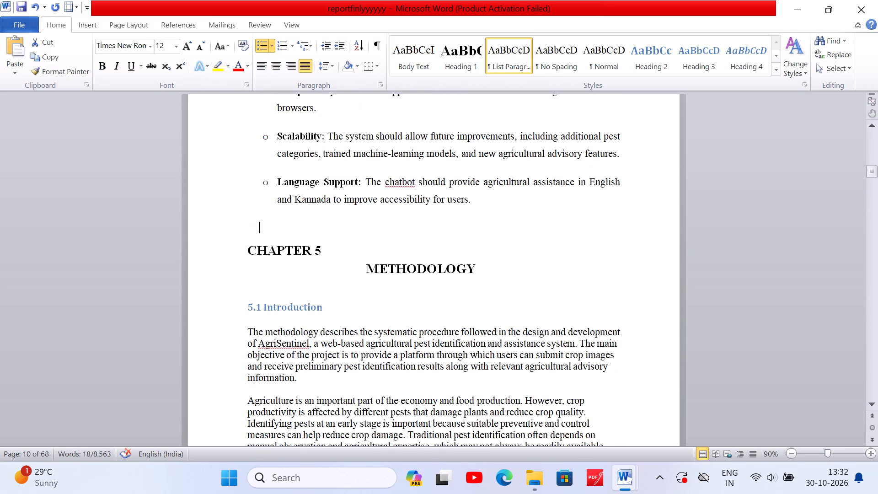
key(Return)
key(Return)
key(Return)
key(Return)
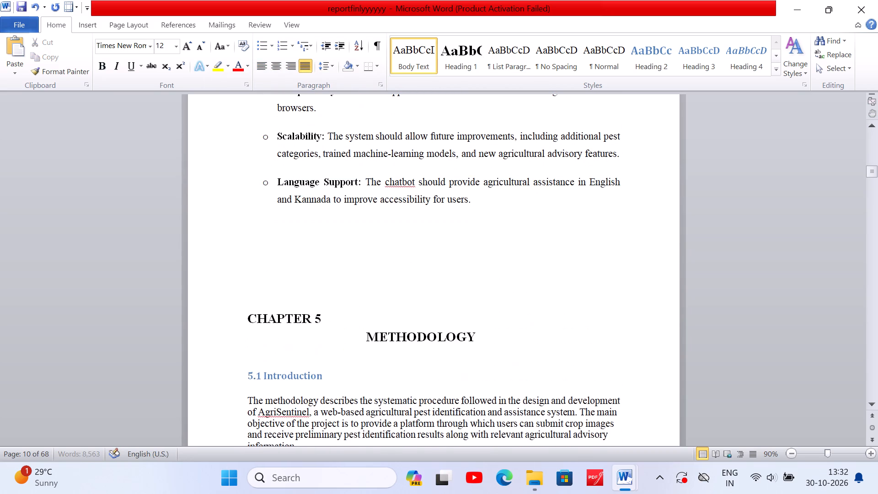
key(Return)
key(Return)
key(Return)
key(Return)
key(Return)
key(Return)
key(Return)
key(Return)
key(Return)
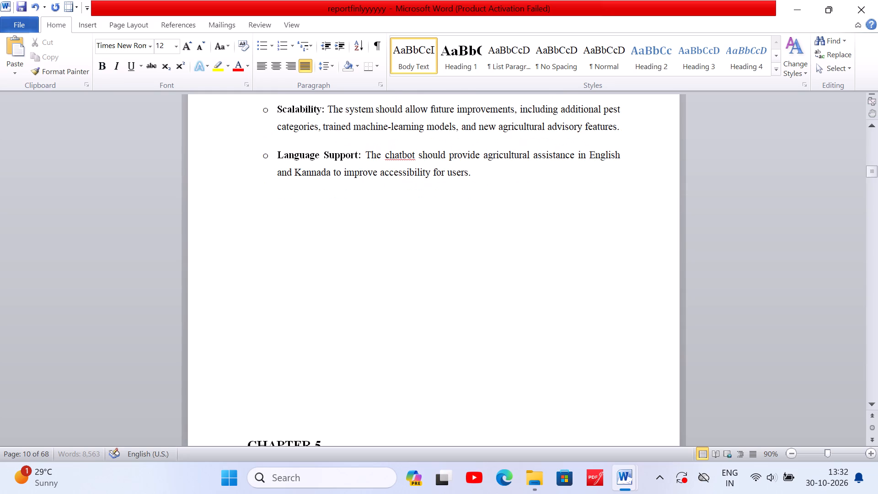
key(Return)
key(Return)
key(Return)
key(Return)
key(Return)
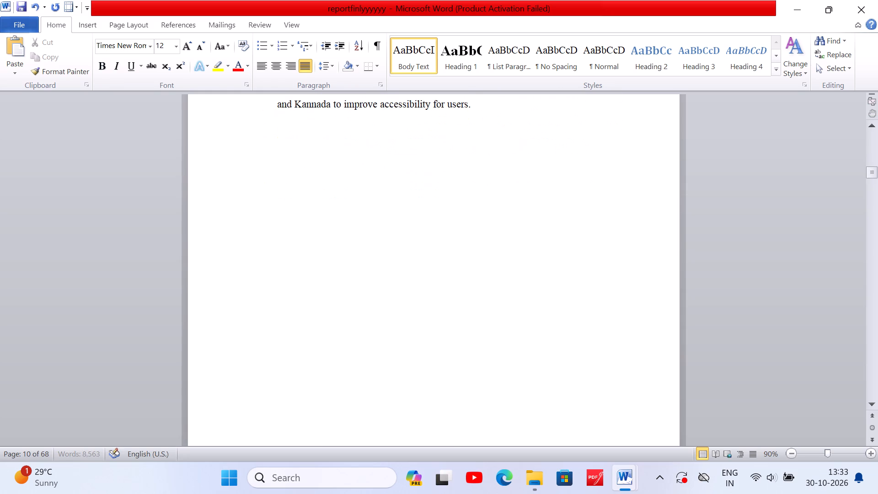
key(Return)
scroll(335, 237, down, 1)
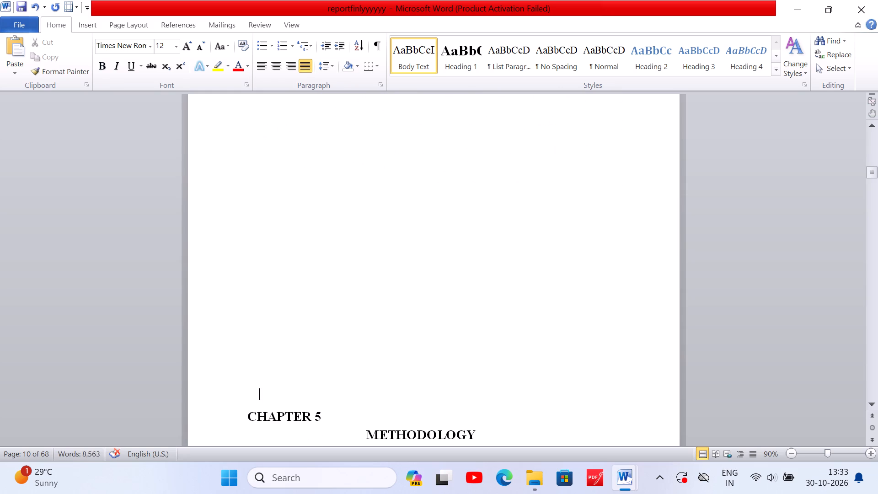
click(330, 227)
scroll(319, 180, up, 5)
scroll(319, 180, down, 5)
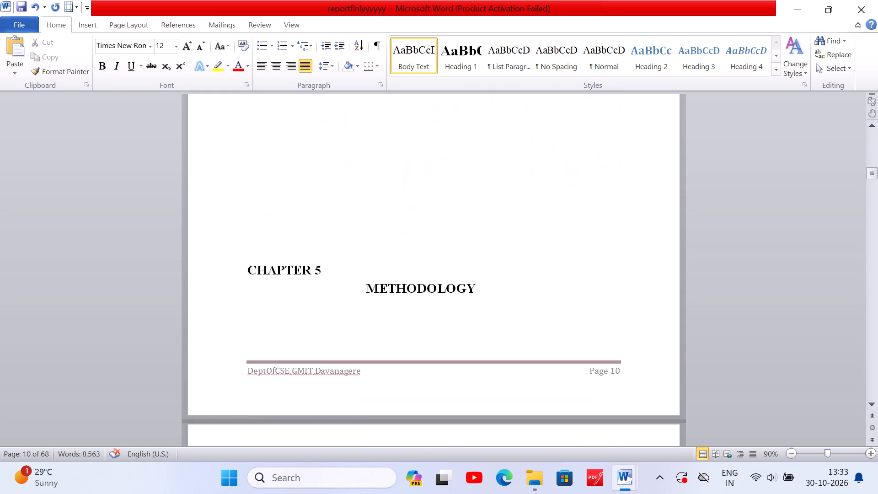
scroll(319, 180, up, 1)
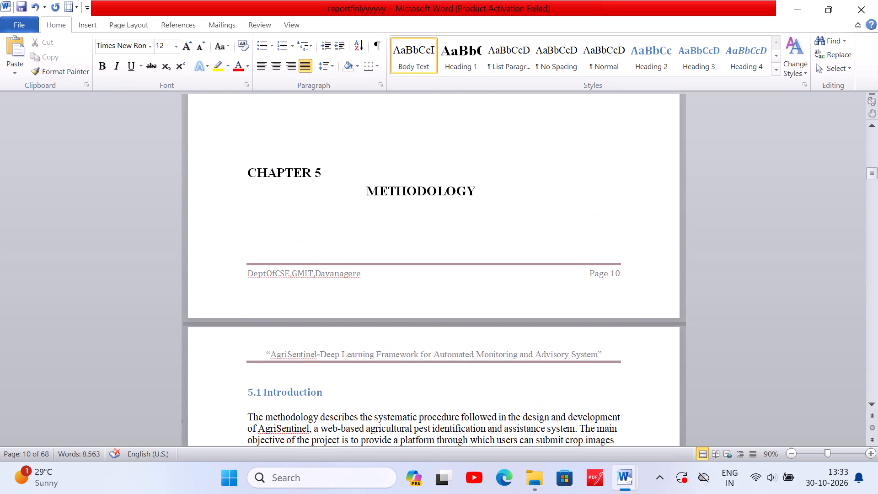
click(242, 166)
key(Return)
key(Return)
key(Return)
key(Return)
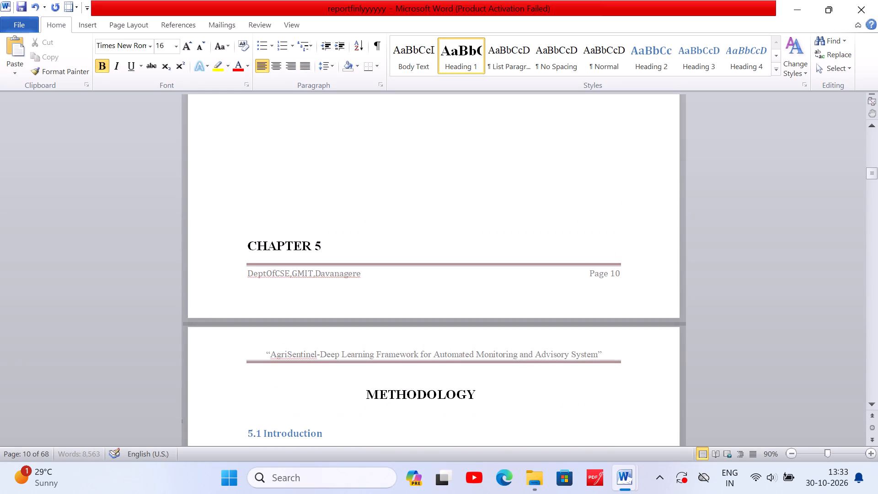
key(Return)
key(Return)
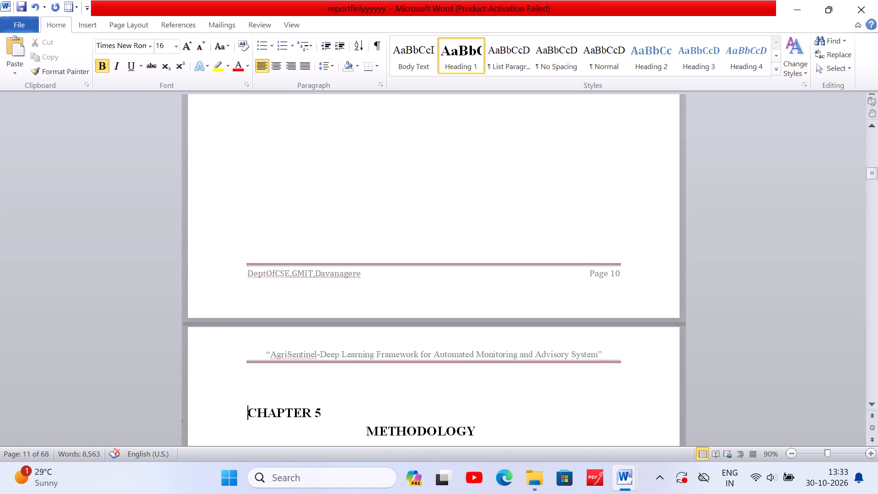
key(BackSpace)
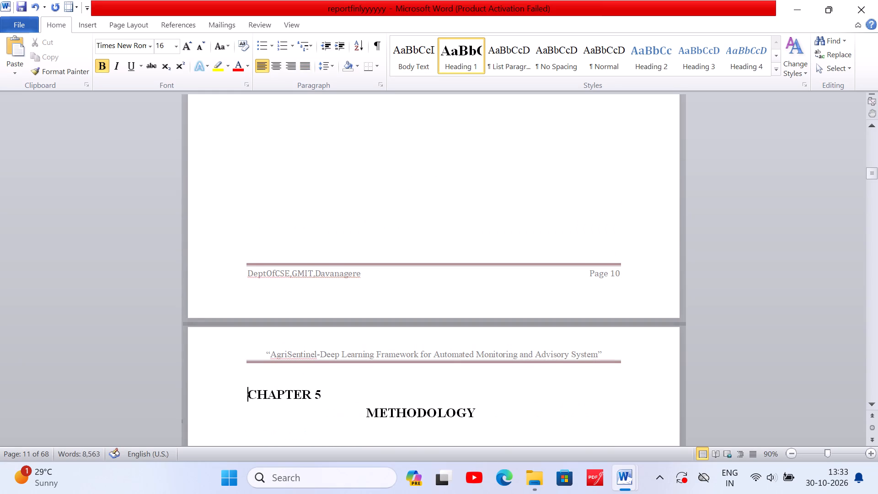
Justify the text from 5.1 Introduction through the six pest categories paragraph in 5.2 and set its line spacing to 1.5.
click(381, 324)
scroll(381, 324, down, 3)
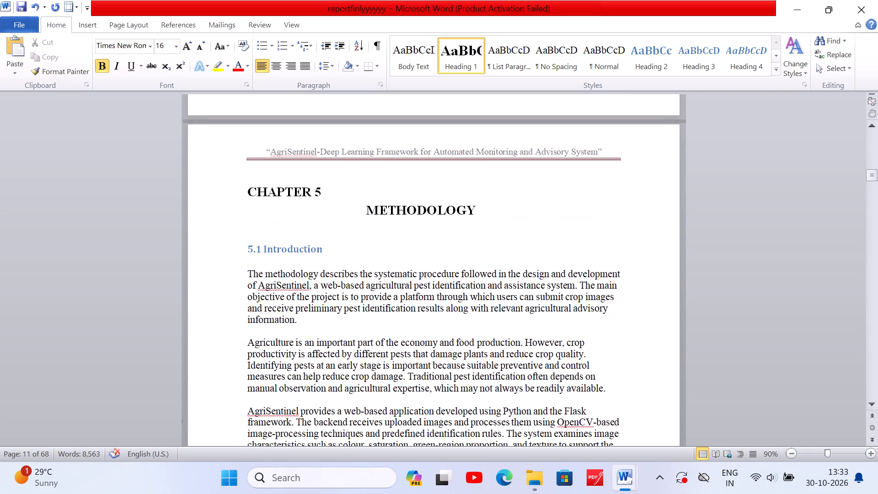
drag(247, 243, 373, 415)
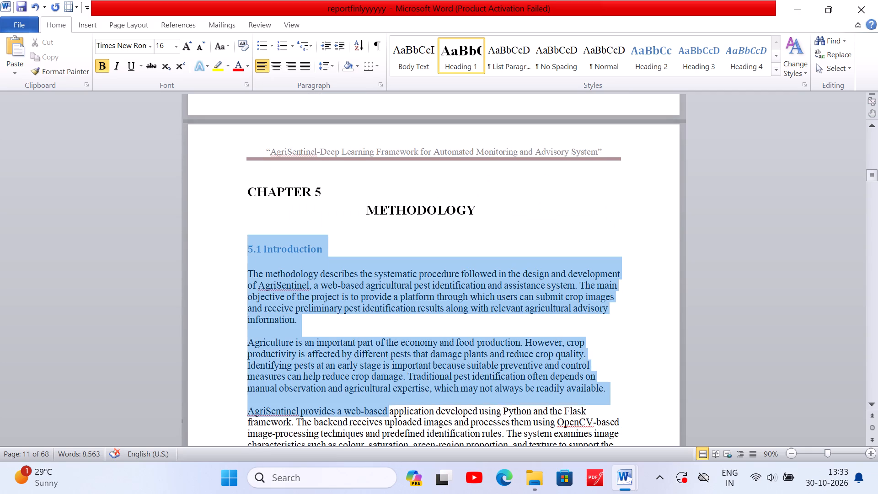
drag(373, 415, 429, 453)
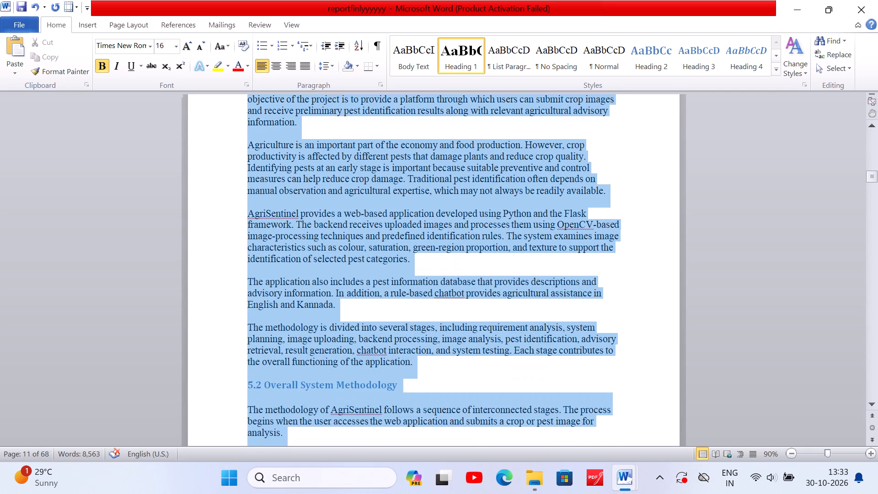
drag(429, 453, 457, 435)
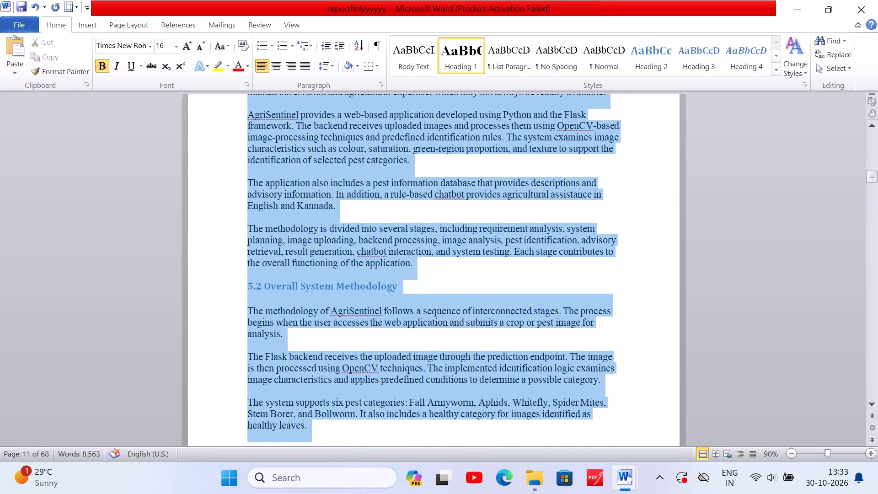
drag(457, 435, 400, 438)
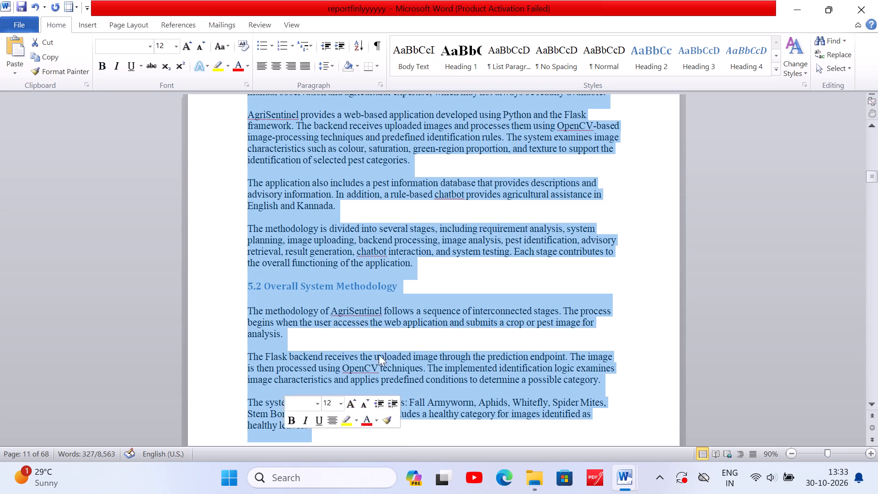
click(305, 63)
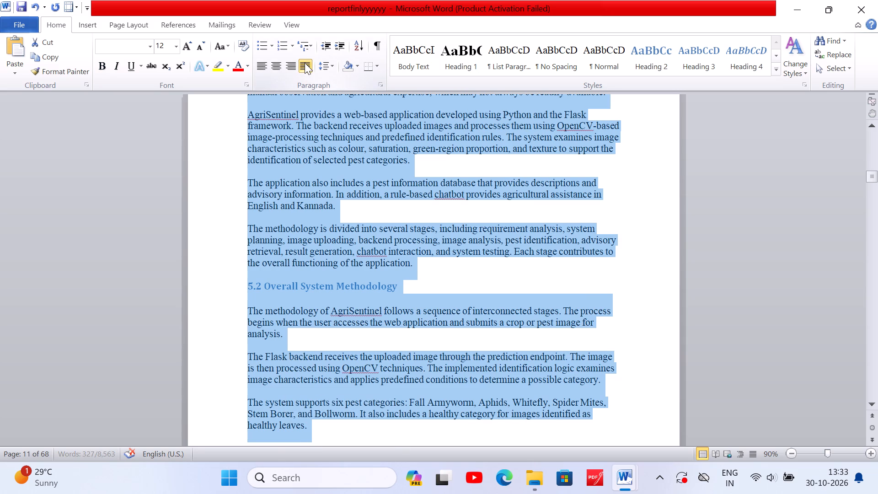
click(330, 70)
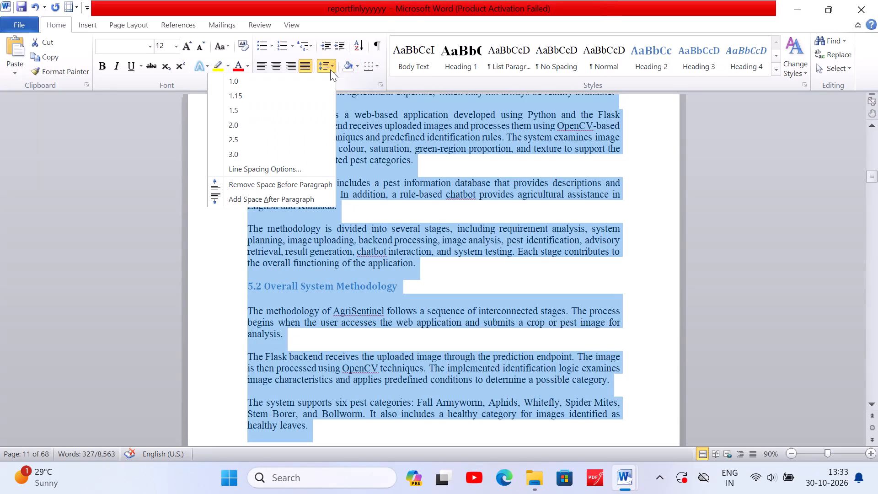
click(297, 111)
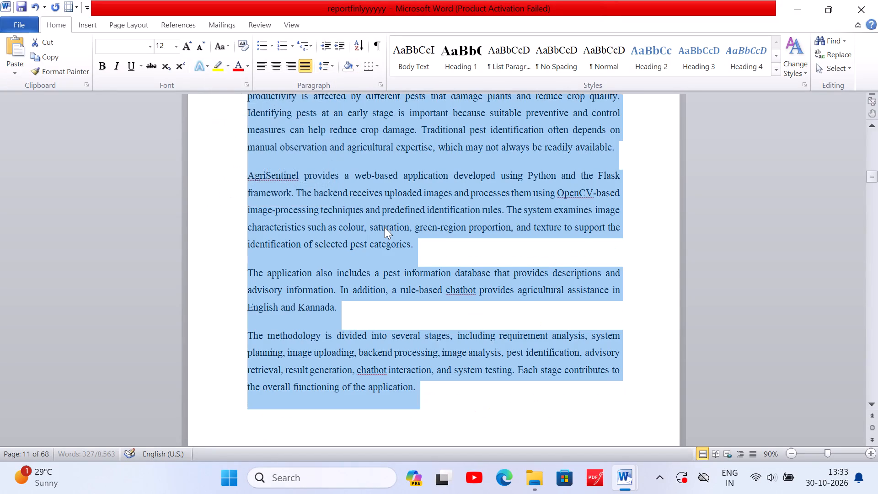
Justify and set 1.5 line spacing from 5.2's "After identifying a possible category" paragraph through 5.3.1's separate endpoints paragraph.
scroll(385, 227, down, 7)
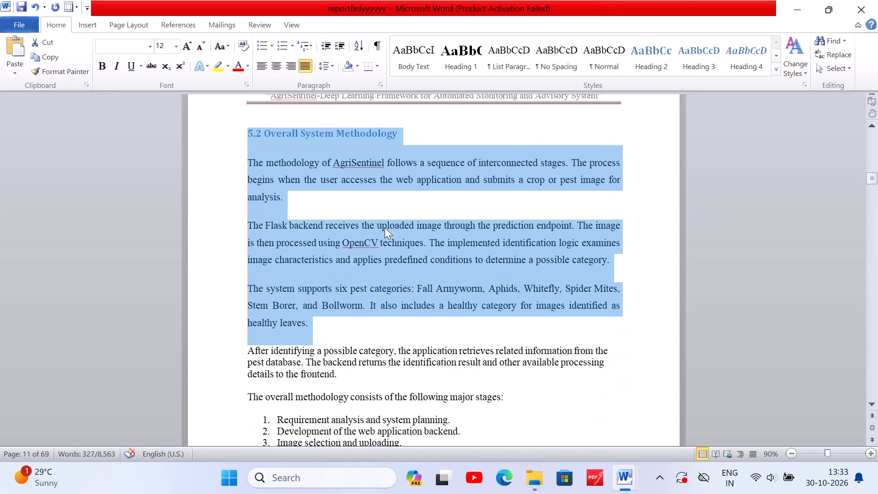
scroll(385, 227, down, 2)
scroll(336, 328, down, 3)
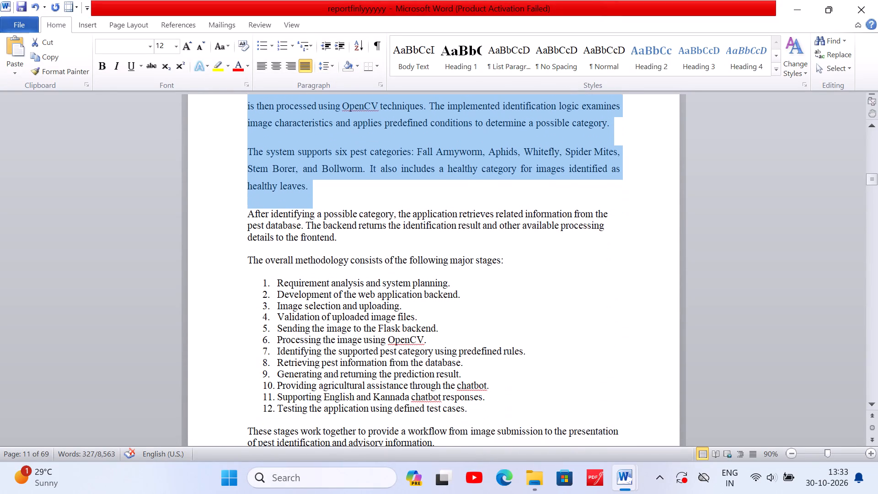
click(246, 214)
drag(246, 214, 327, 333)
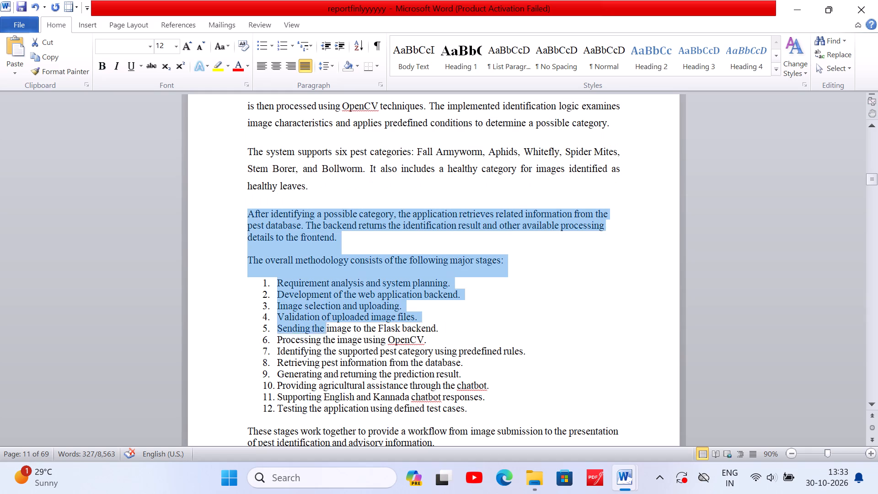
drag(327, 333, 402, 455)
scroll(365, 437, up, 1)
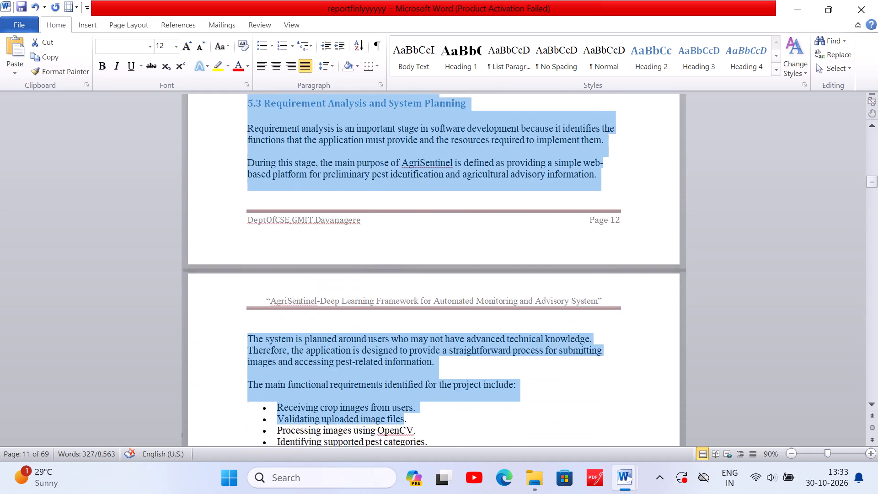
drag(402, 455, 439, 449)
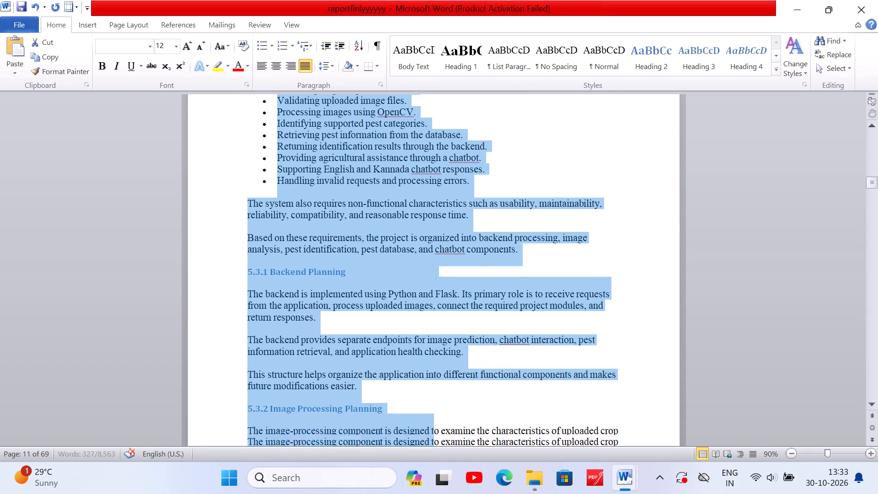
drag(439, 449, 452, 261)
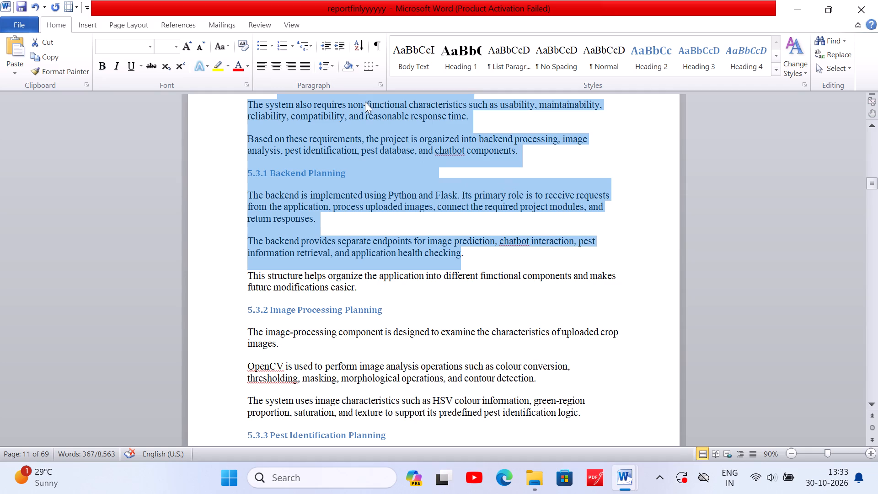
click(299, 70)
click(331, 67)
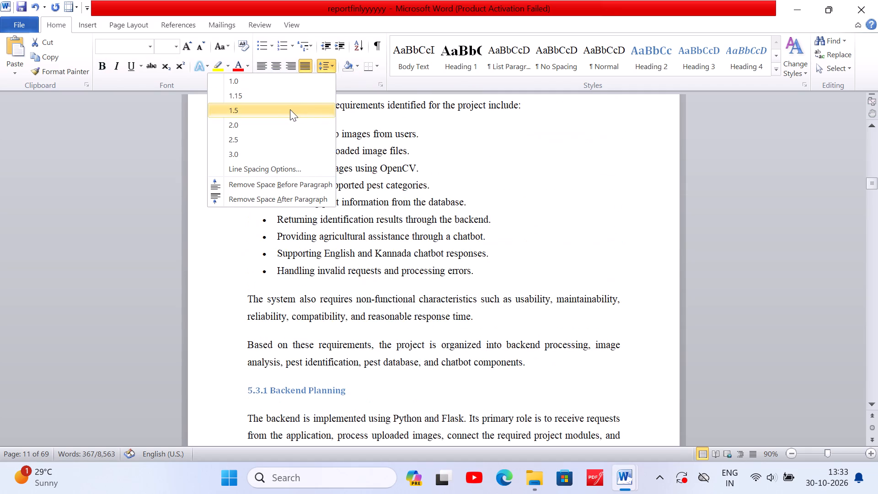
click(290, 109)
Justify and set 1.5 line spacing from 5.3.1's "This structure helps organize" paragraph through the first paragraph of 5.9.5 Healthy Category Identification.
scroll(442, 263, down, 3)
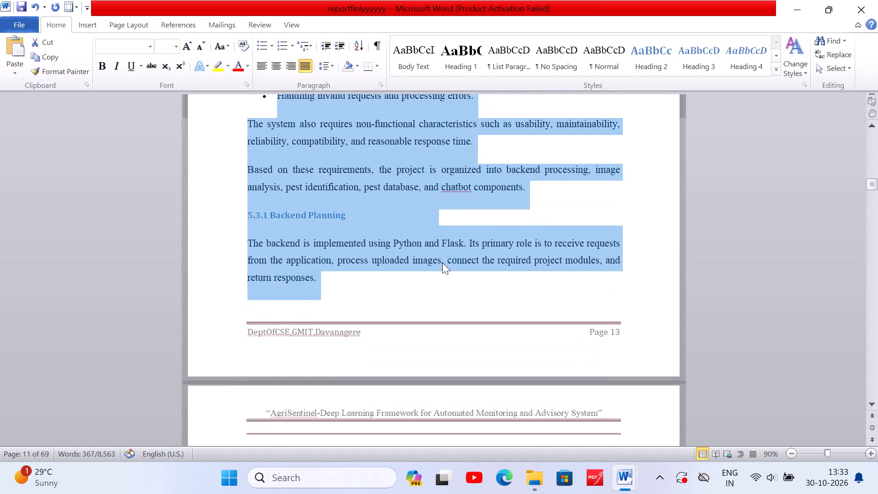
scroll(442, 263, down, 5)
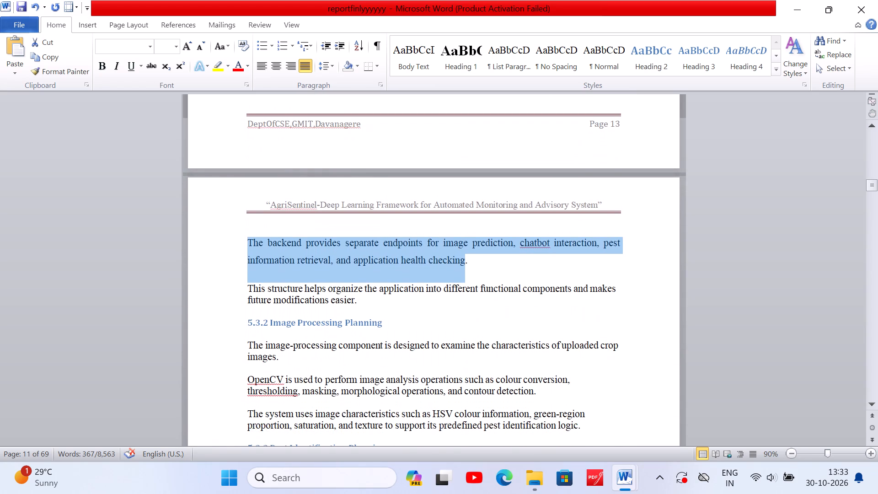
click(450, 313)
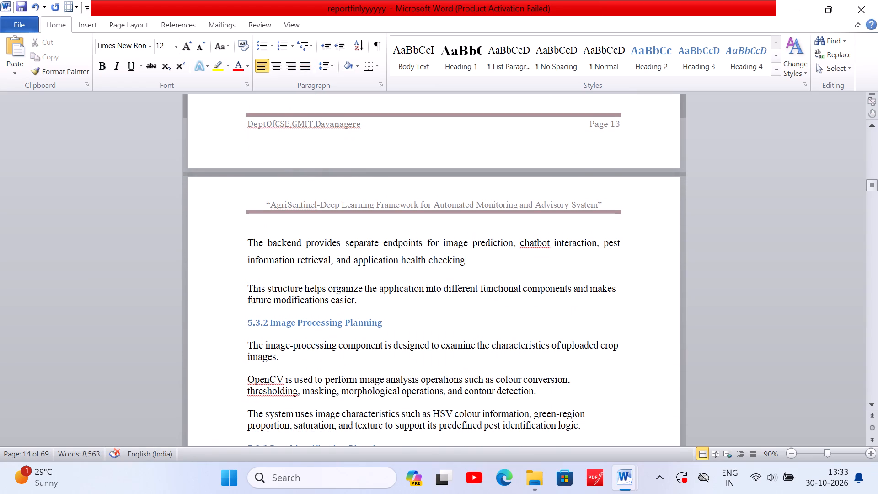
click(246, 286)
drag(246, 286, 411, 493)
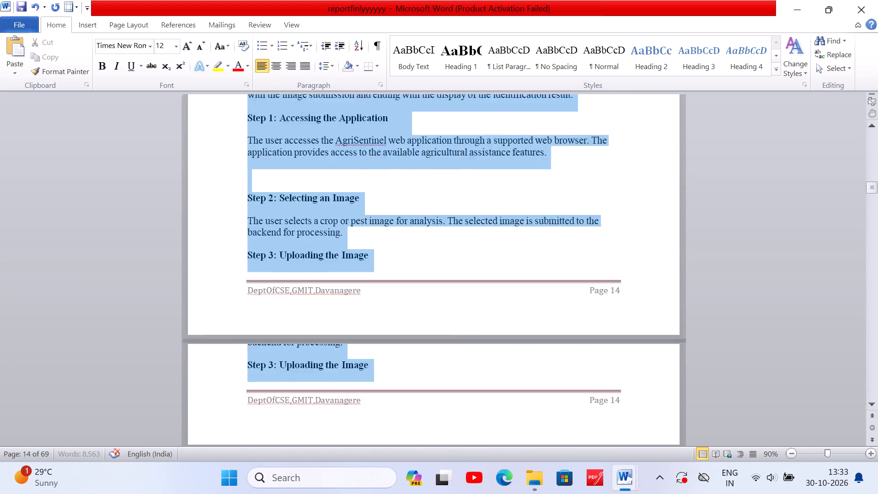
drag(411, 493, 421, 451)
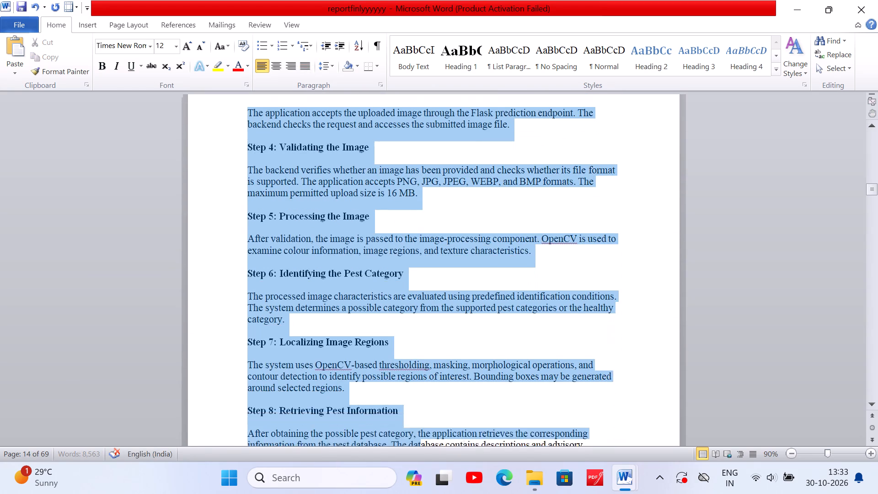
drag(421, 451, 476, 417)
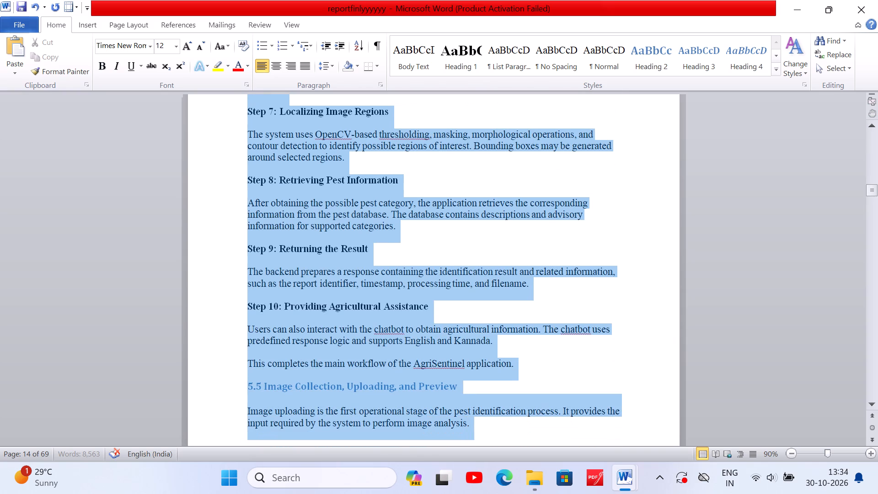
drag(476, 417, 457, 462)
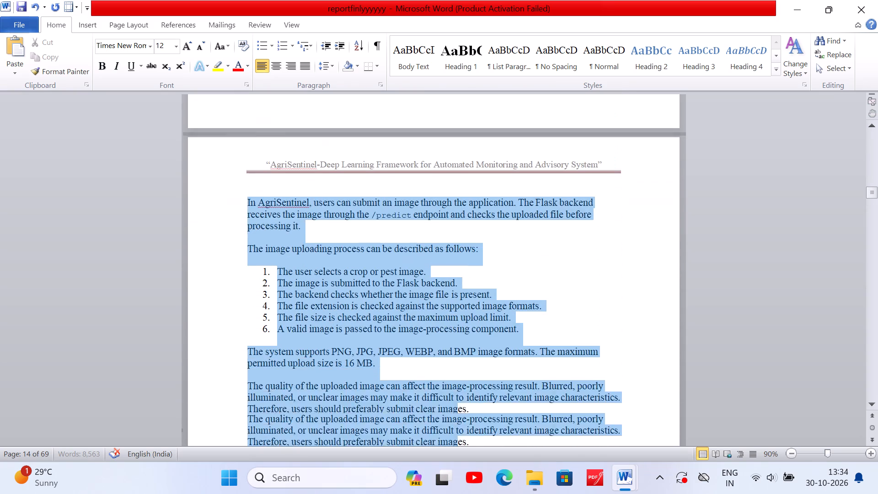
drag(457, 462, 455, 460)
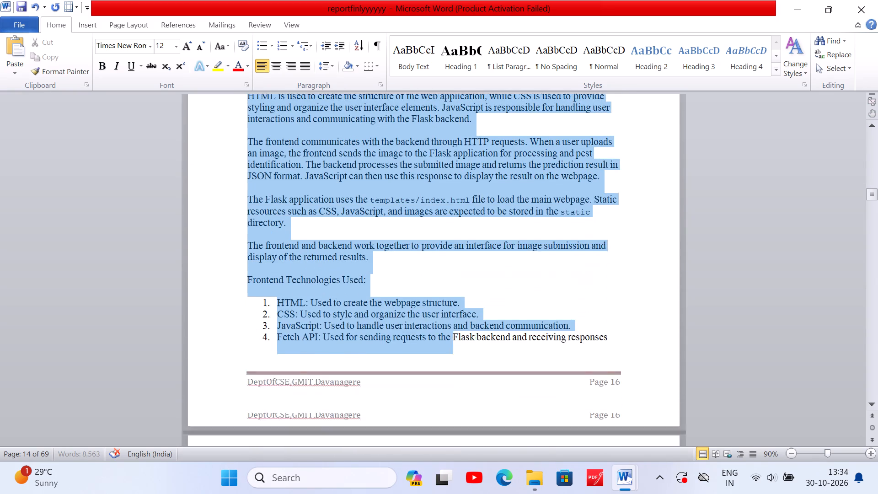
drag(455, 460, 466, 431)
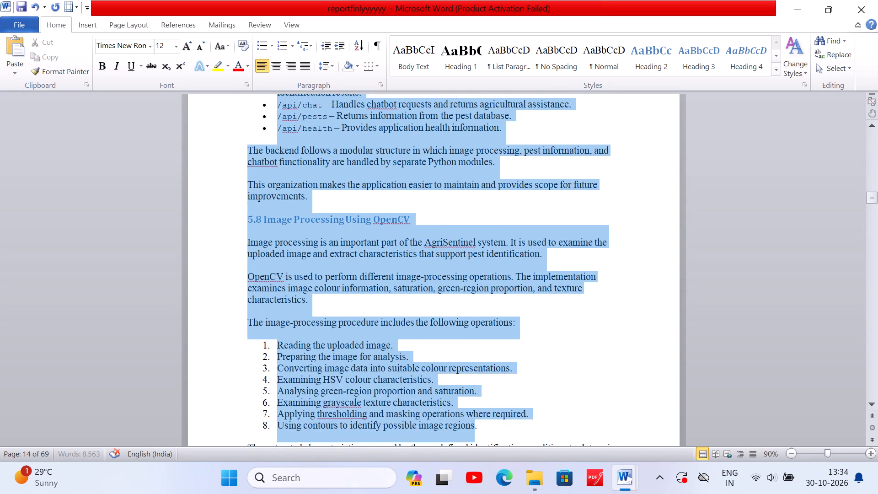
drag(466, 431, 454, 448)
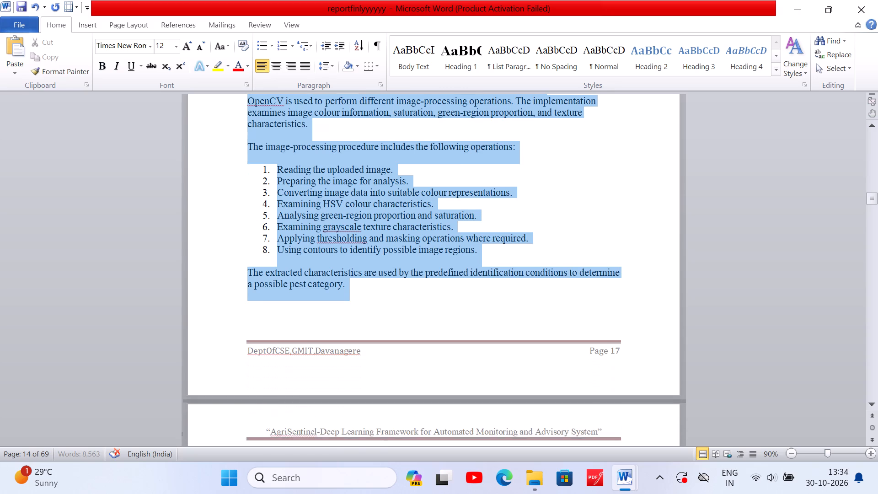
drag(454, 448, 453, 446)
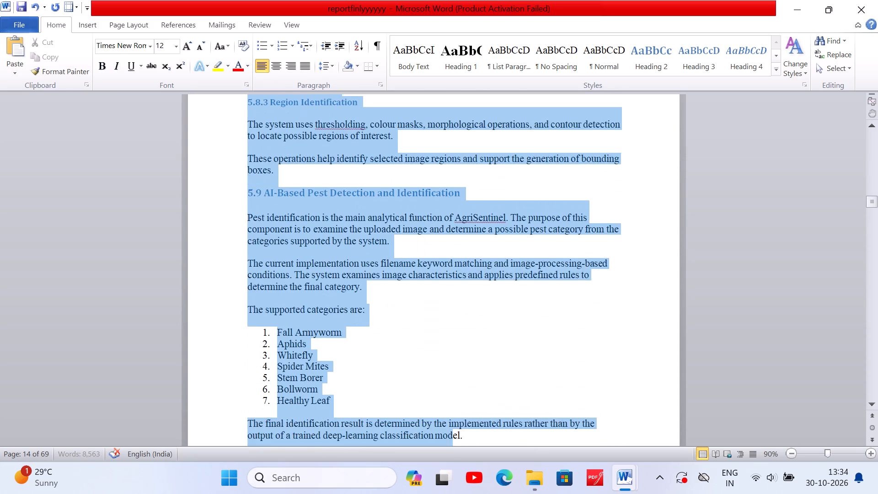
drag(453, 446, 448, 451)
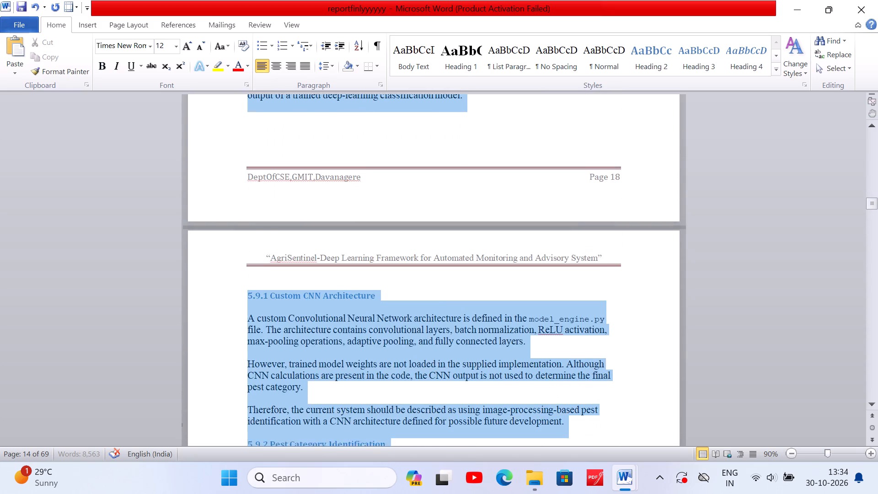
drag(448, 451, 452, 436)
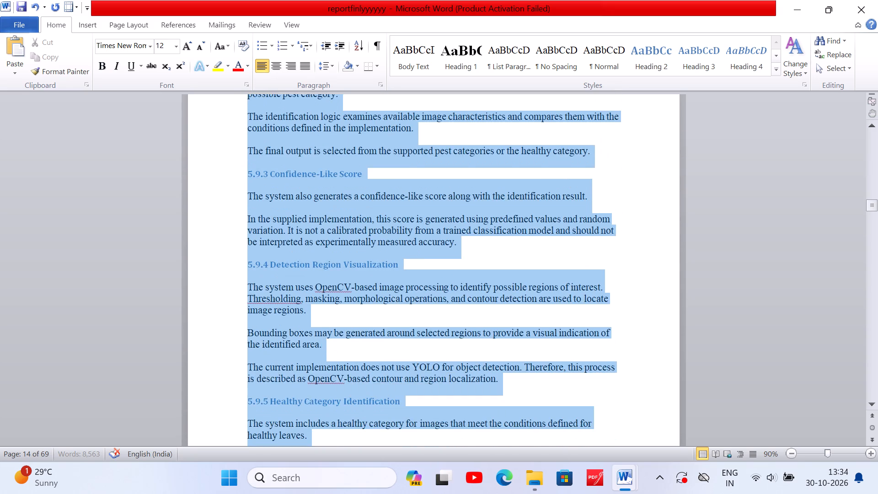
drag(452, 436, 409, 324)
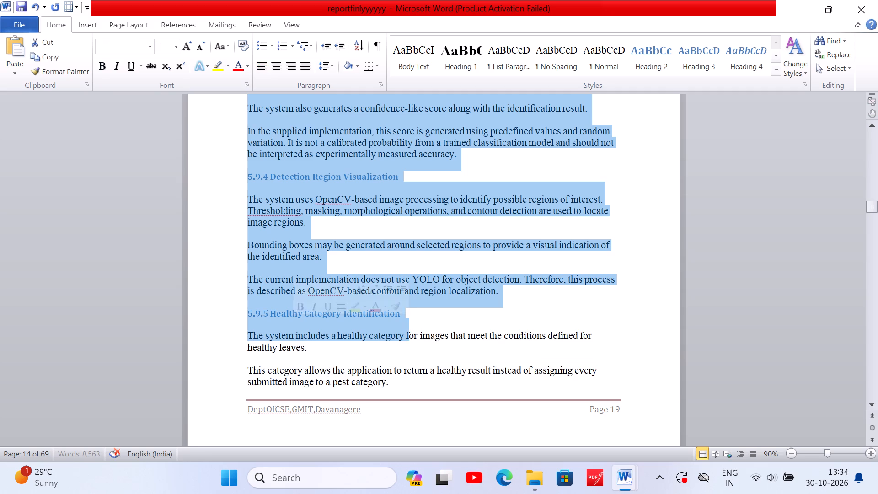
click(303, 62)
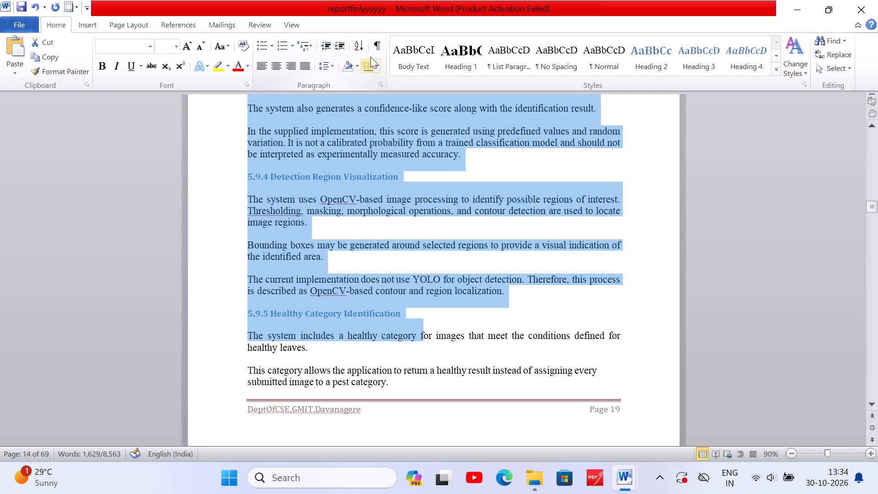
click(333, 66)
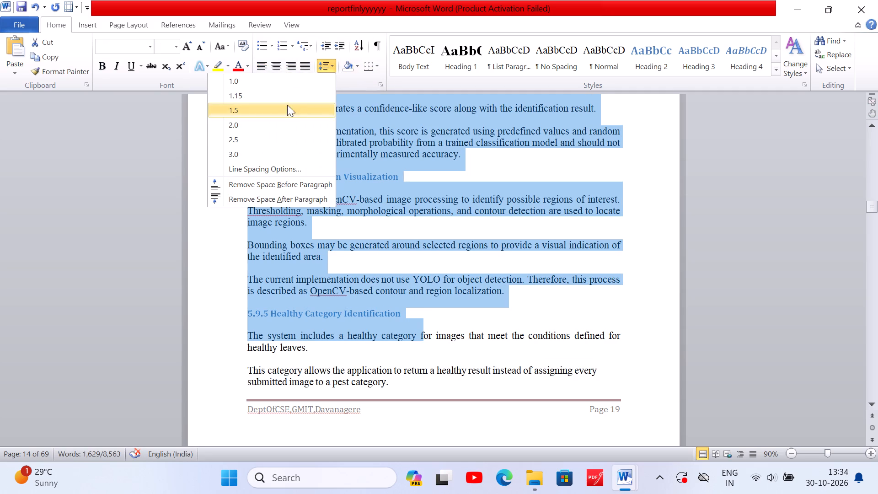
click(285, 108)
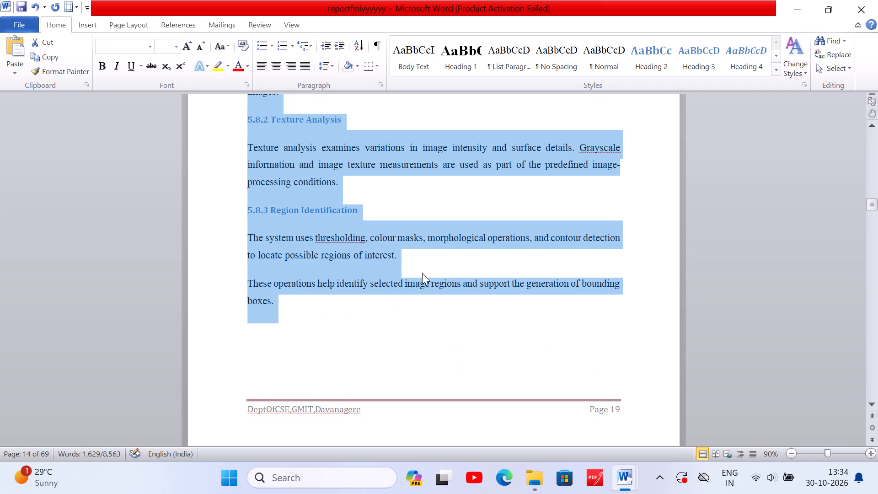
Justify and set 1.5 line spacing from the first paragraph of 5.9.5 Healthy Category Identification through the paragraphs directly under the 5.14 heading.
scroll(422, 273, down, 2)
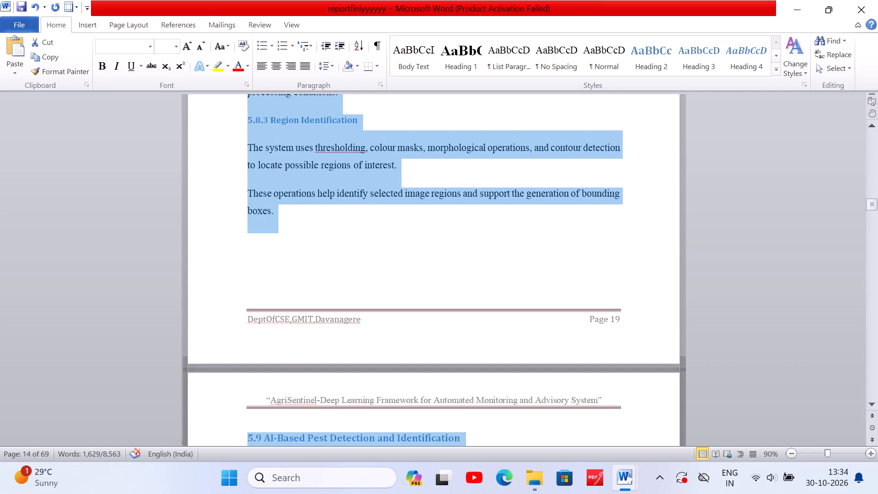
scroll(422, 273, up, 4)
scroll(422, 273, right, 1)
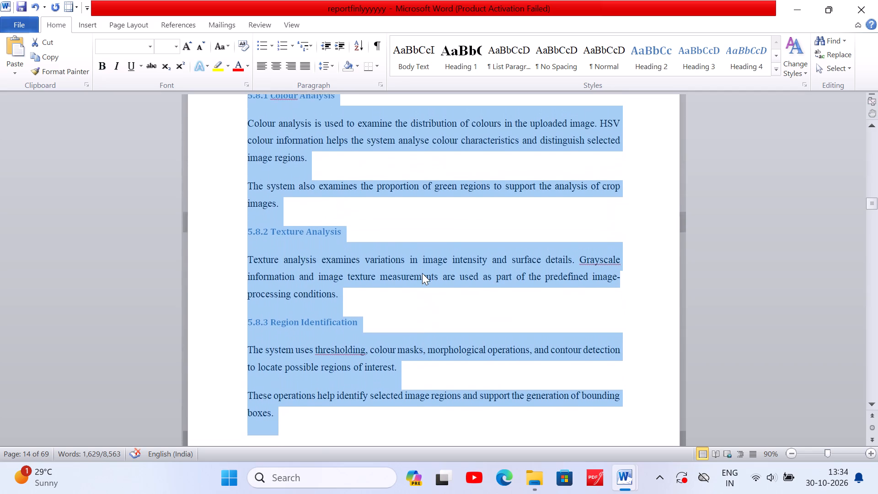
scroll(422, 273, right, 1)
scroll(422, 273, down, 7)
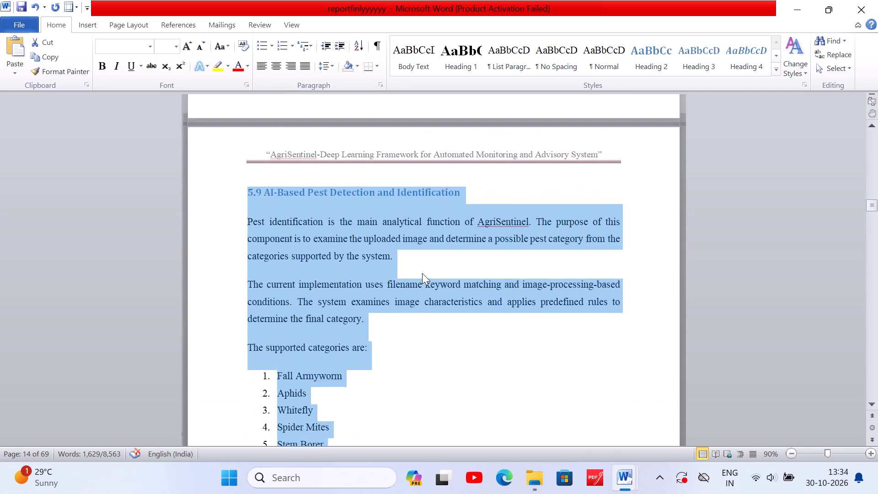
scroll(422, 273, down, 13)
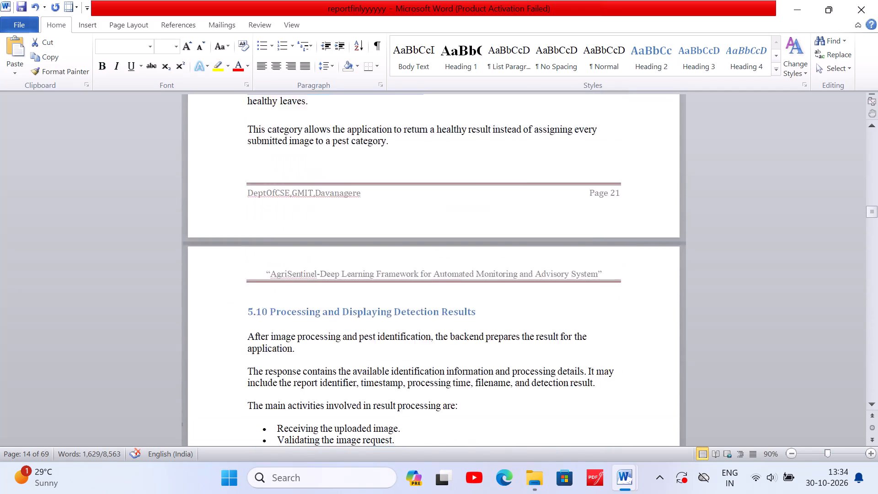
scroll(422, 273, up, 6)
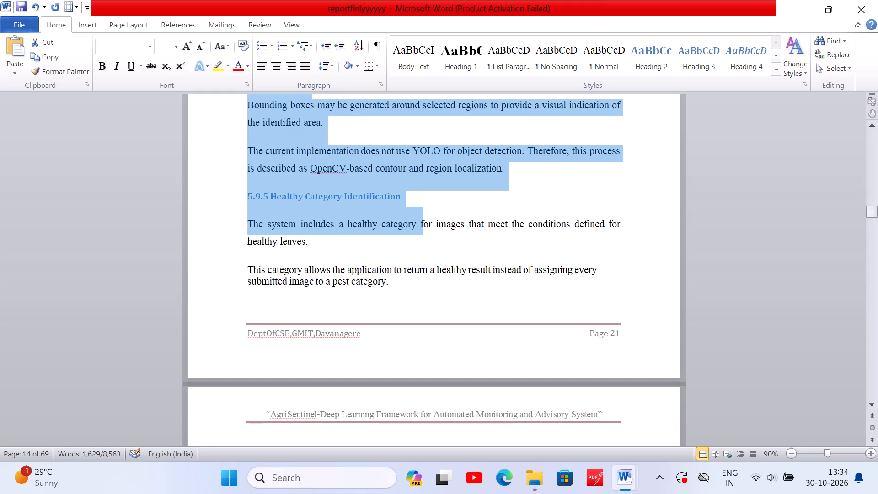
scroll(422, 273, up, 1)
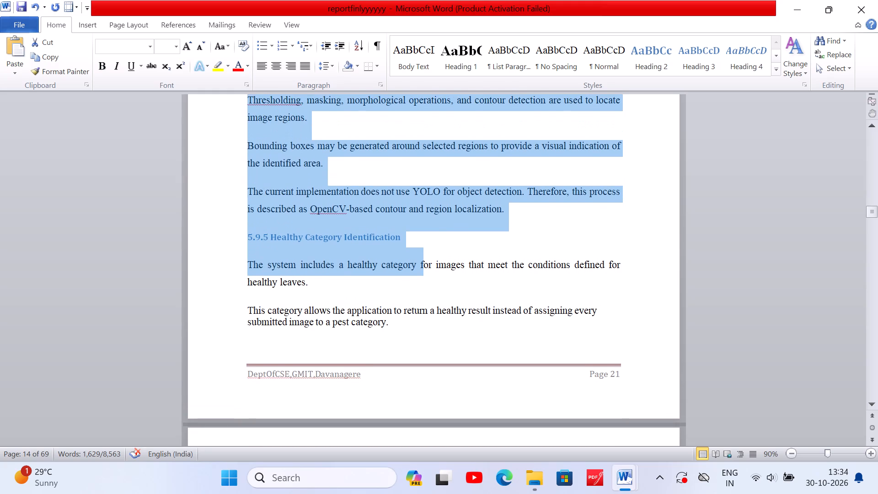
click(413, 286)
click(250, 259)
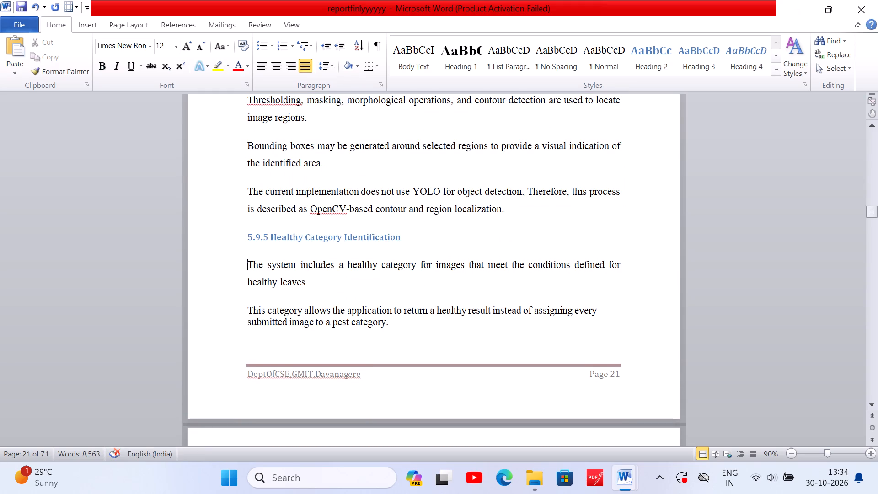
drag(250, 259, 424, 459)
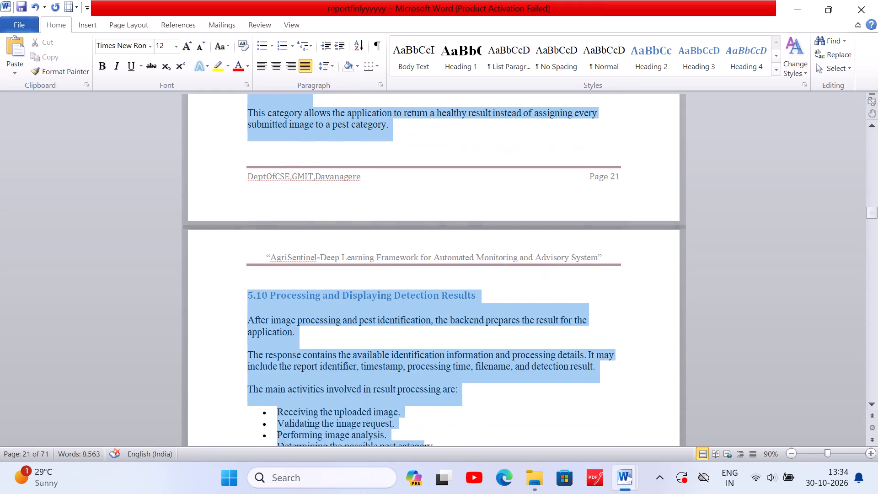
drag(424, 459, 427, 453)
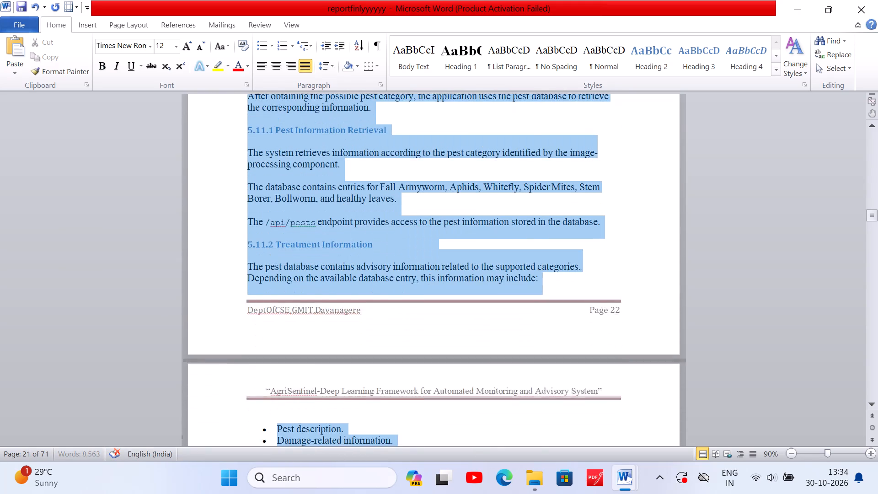
drag(427, 453, 427, 451)
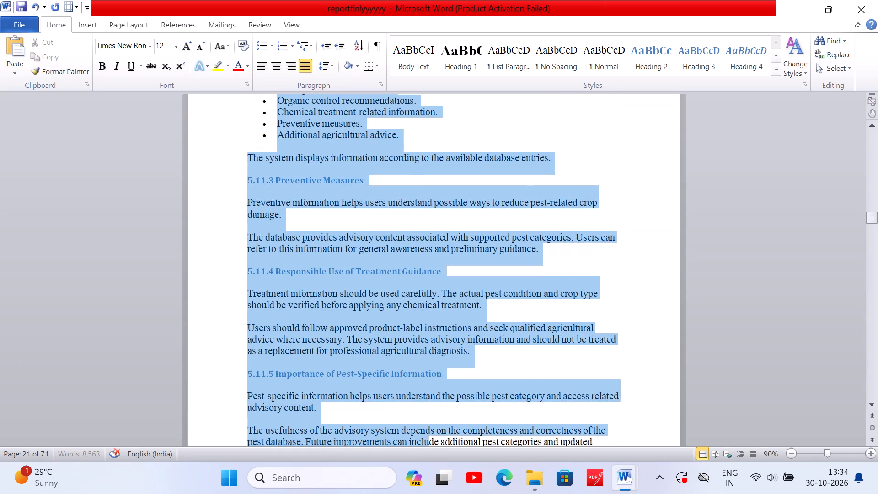
drag(427, 451, 428, 447)
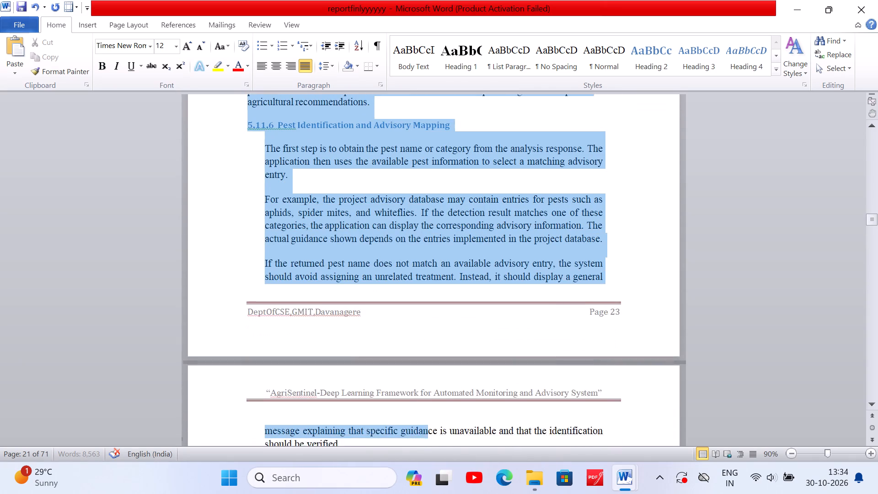
drag(428, 447, 434, 433)
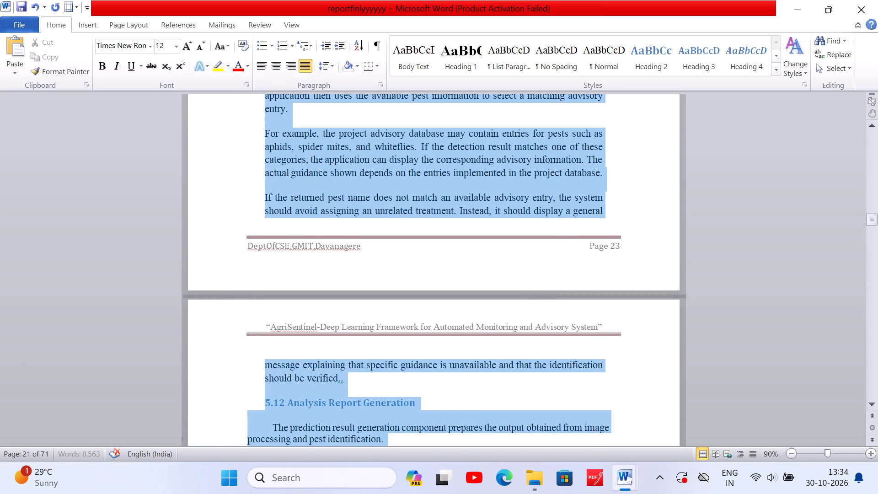
drag(434, 433, 434, 435)
drag(434, 435, 455, 426)
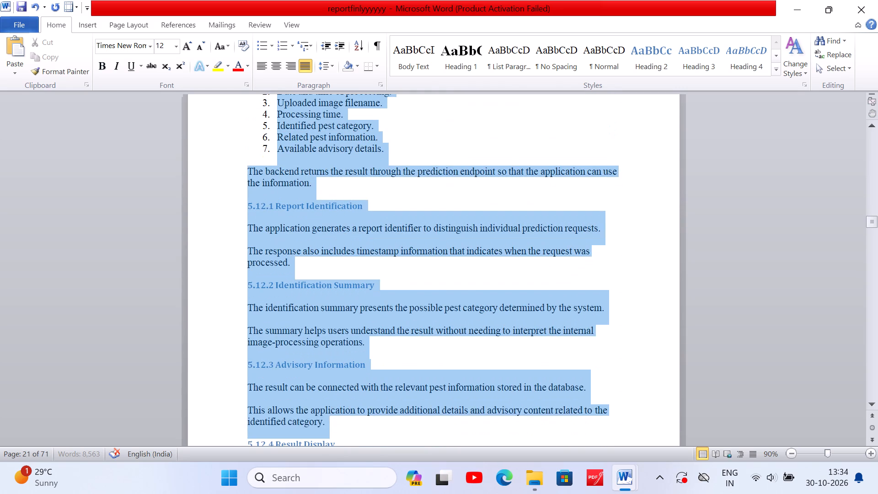
drag(455, 426, 456, 397)
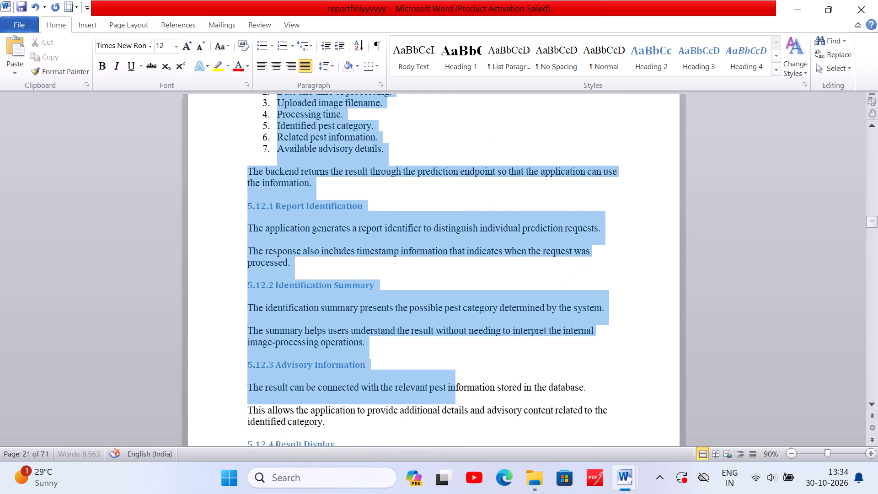
drag(456, 397, 451, 433)
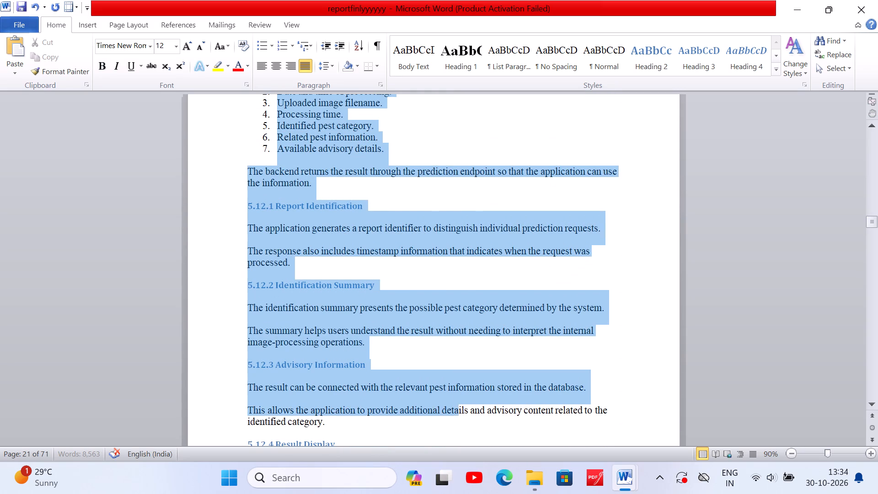
drag(451, 433, 447, 435)
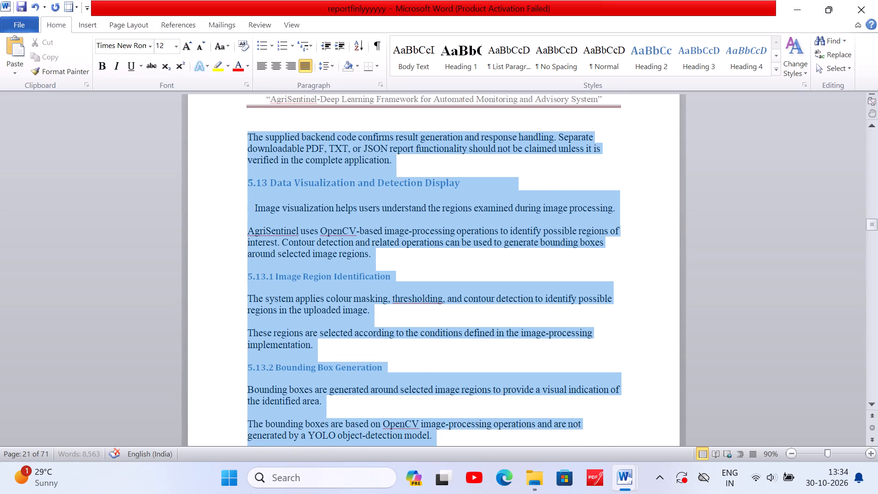
drag(447, 435, 459, 419)
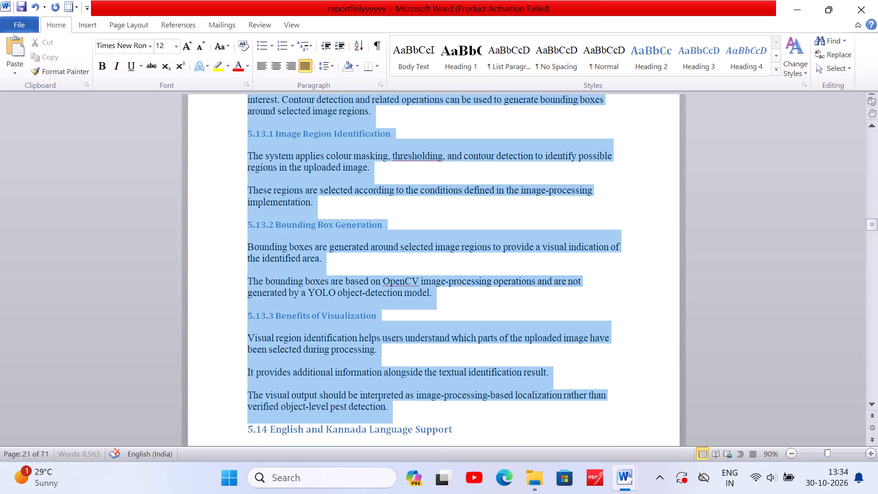
drag(459, 419, 461, 451)
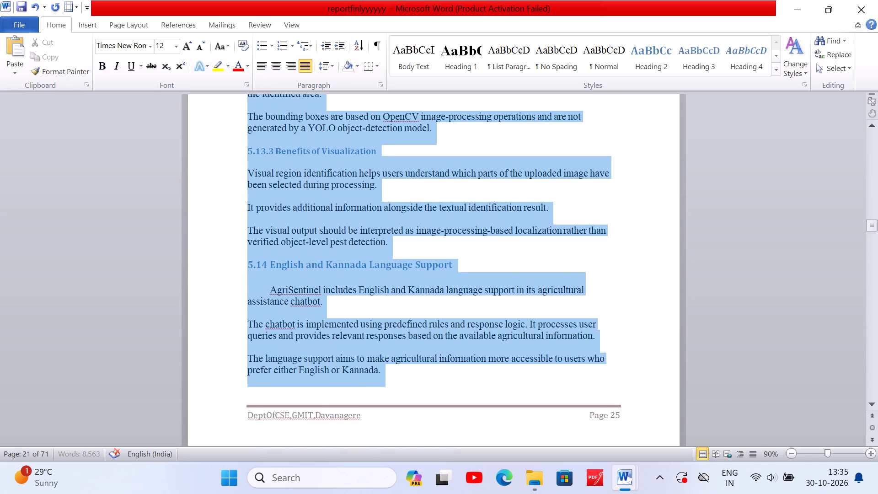
drag(461, 451, 436, 372)
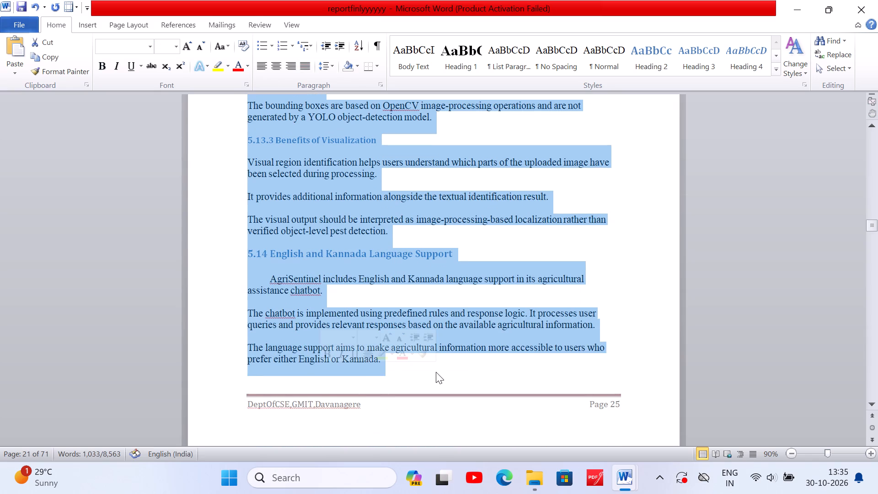
click(305, 71)
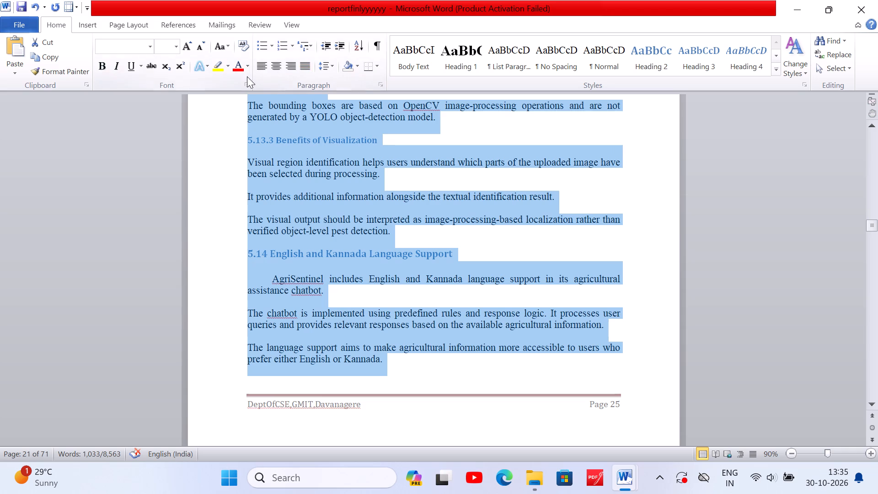
click(339, 70)
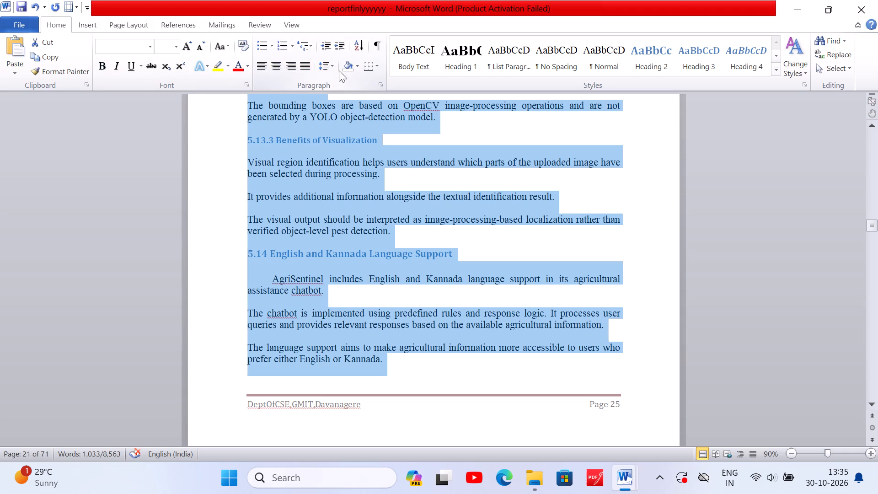
click(330, 65)
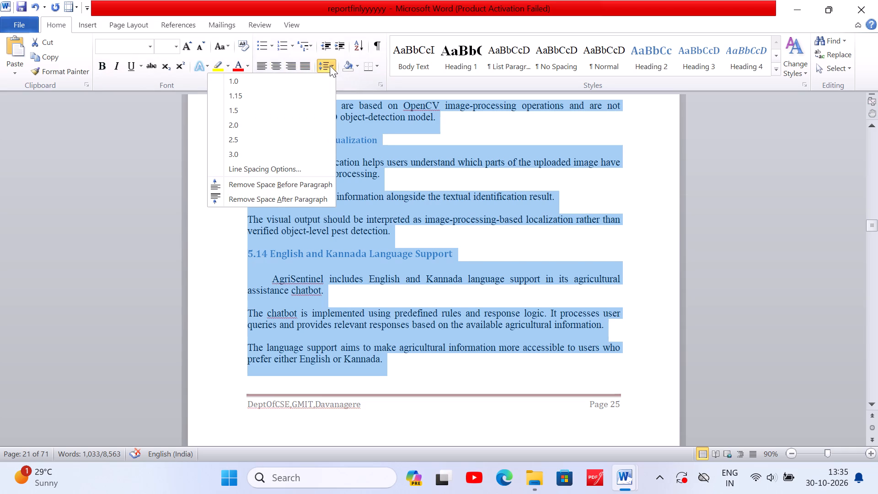
click(272, 112)
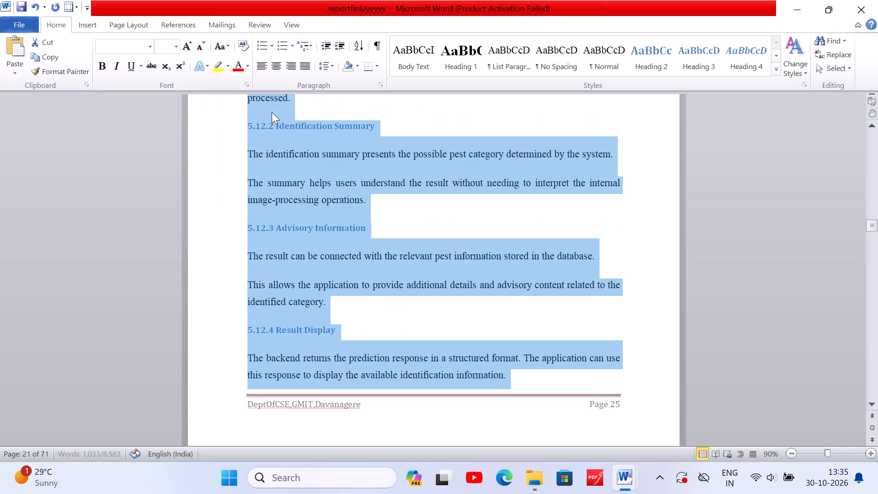
Set 1.5 line spacing and justify the text from 5.14.1 English Language Support through the end of 5.15.6 Security and Input Validation.
scroll(351, 291, down, 2)
ctrl+scroll(351, 291, up, 1)
ctrl+scroll(351, 291, down, 1)
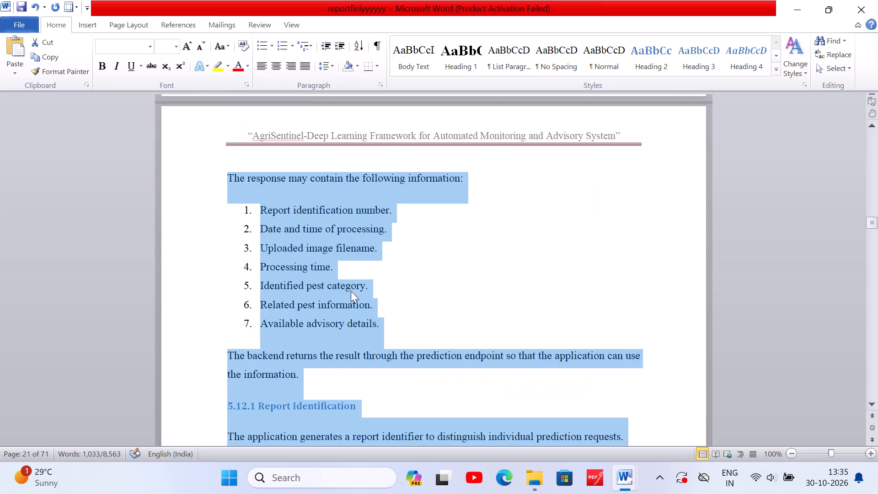
scroll(351, 291, down, 1)
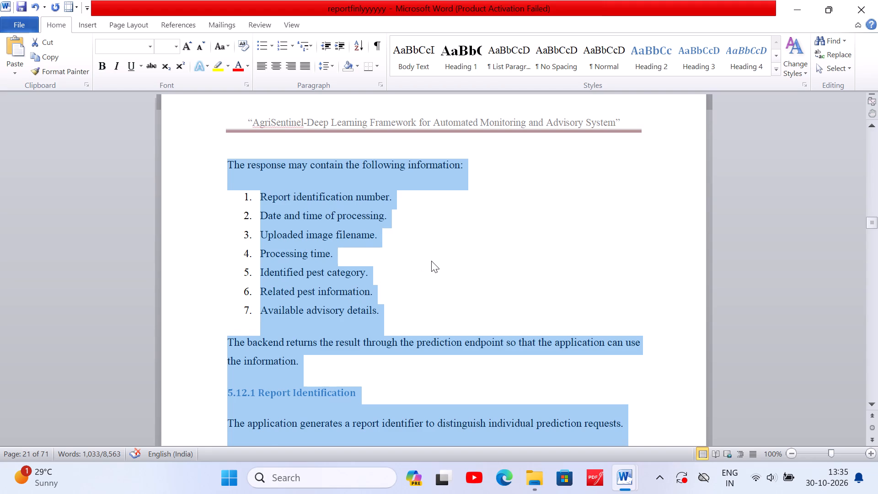
scroll(431, 261, down, 15)
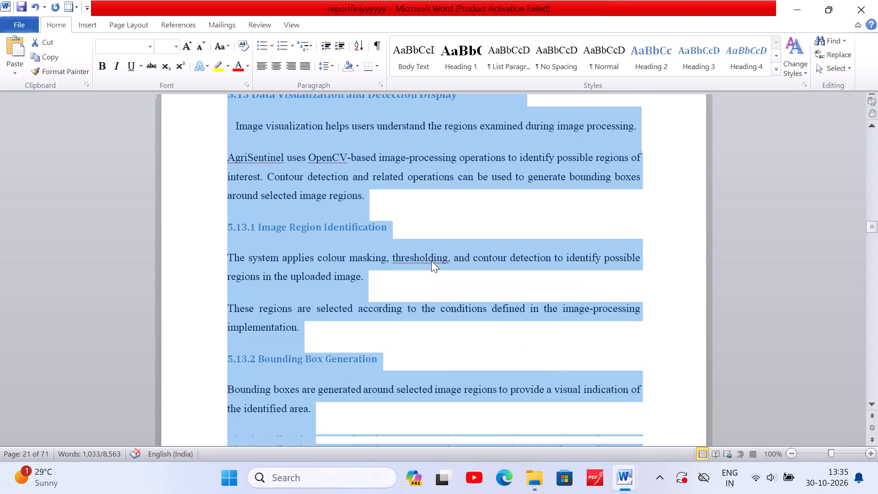
scroll(431, 261, down, 12)
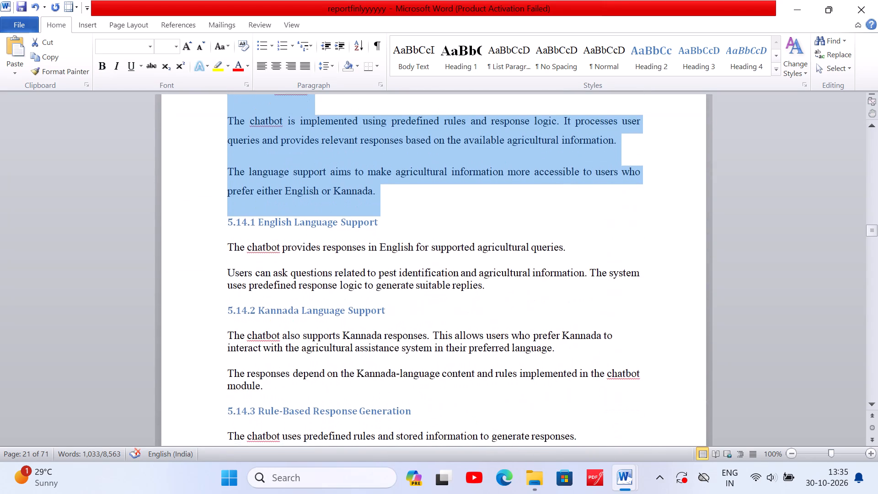
scroll(431, 261, down, 1)
click(225, 219)
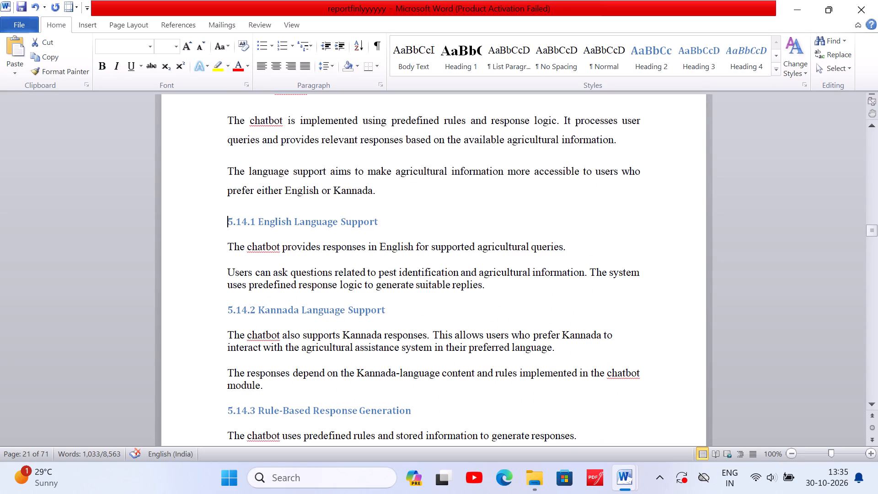
drag(225, 219, 416, 440)
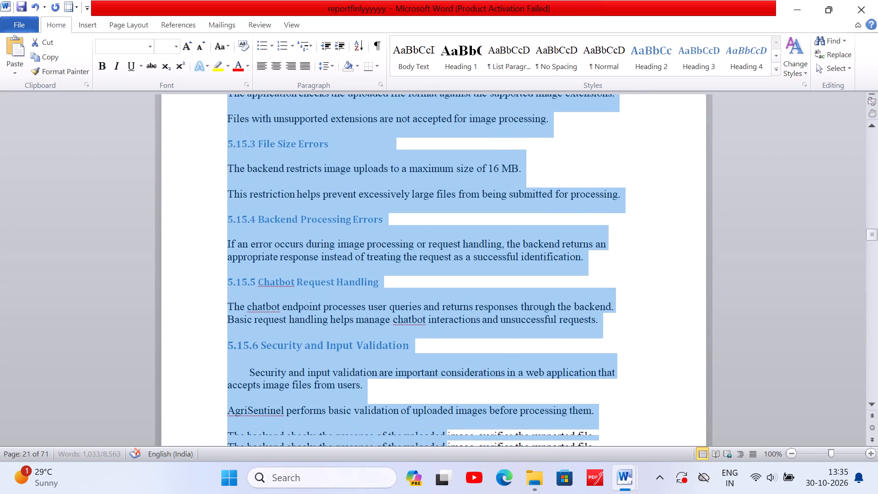
drag(416, 440, 409, 449)
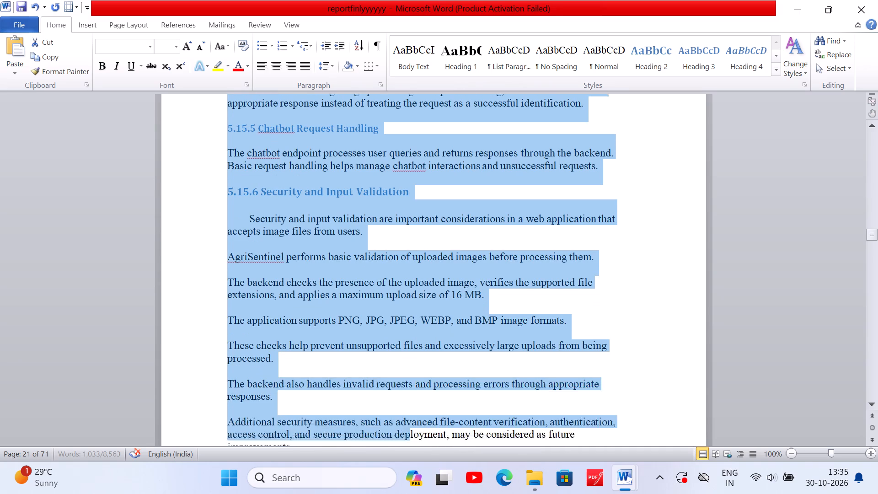
drag(409, 449, 350, 379)
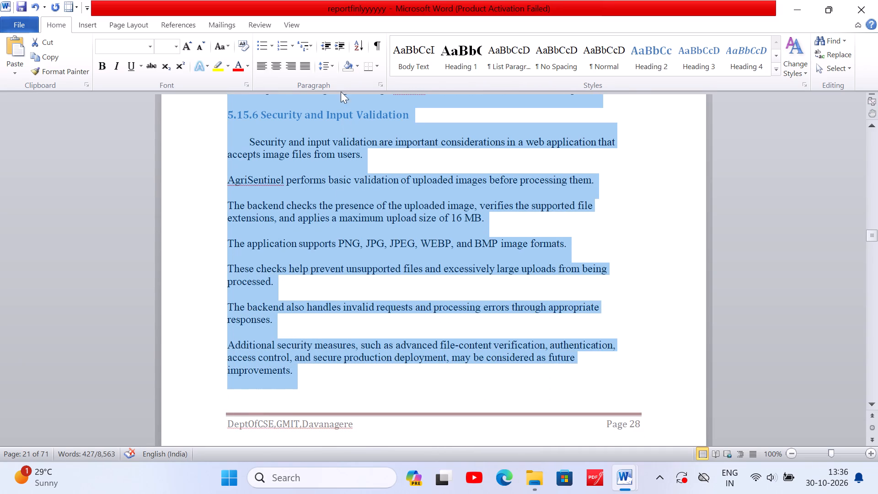
click(320, 67)
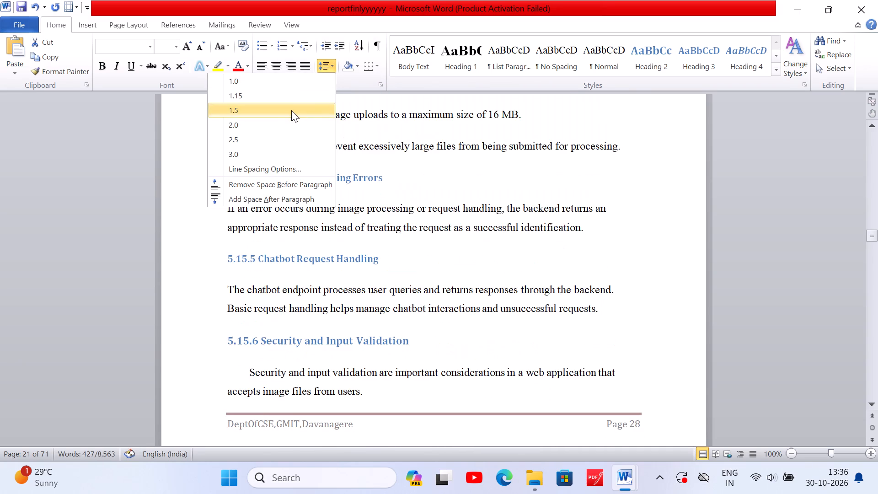
click(291, 110)
click(306, 68)
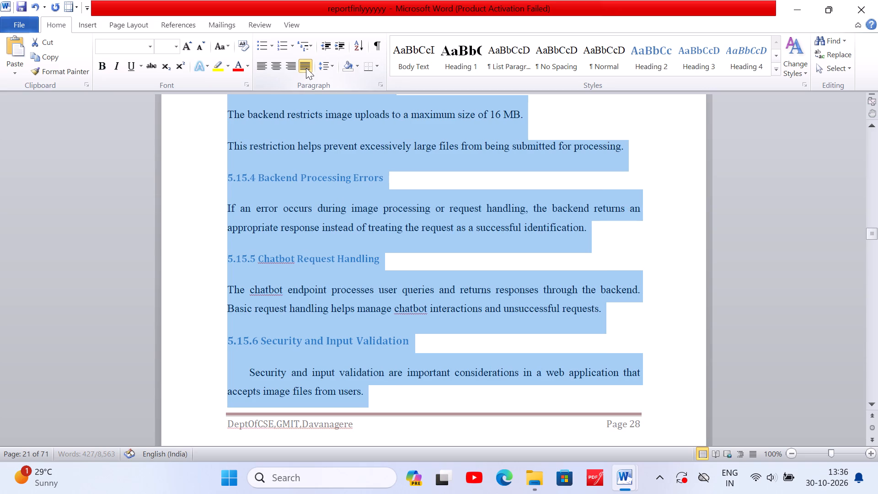
click(210, 248)
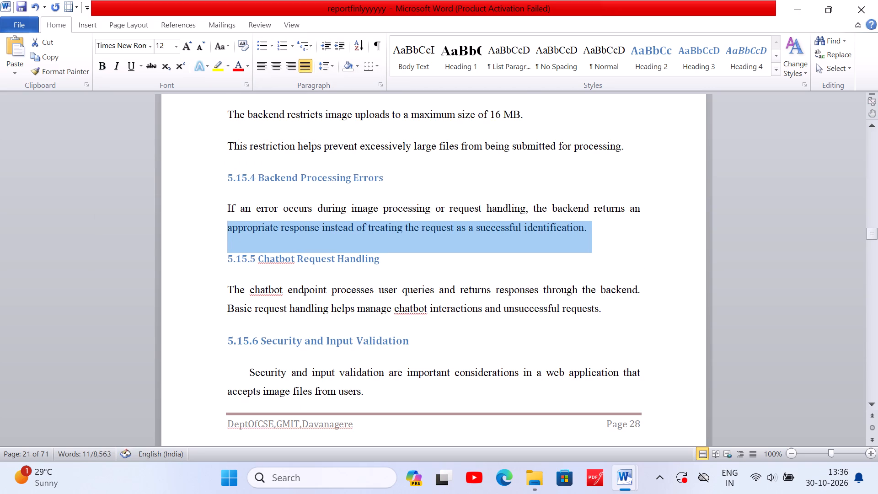
Remove the leading spaces before "Security and input validation" in the first paragraph of 5.15.6.
click(248, 368)
key(BackSpace)
key(BackSpace)
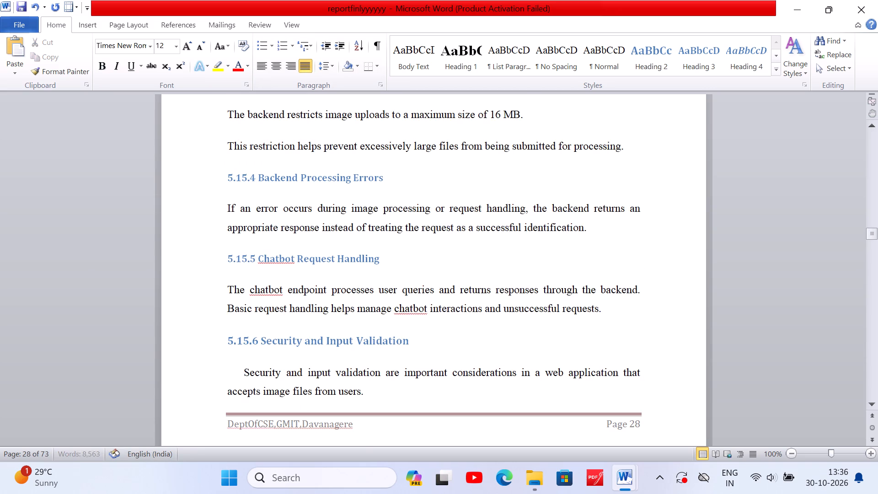
key(BackSpace)
key(BackSpace)
key(BackSpace)
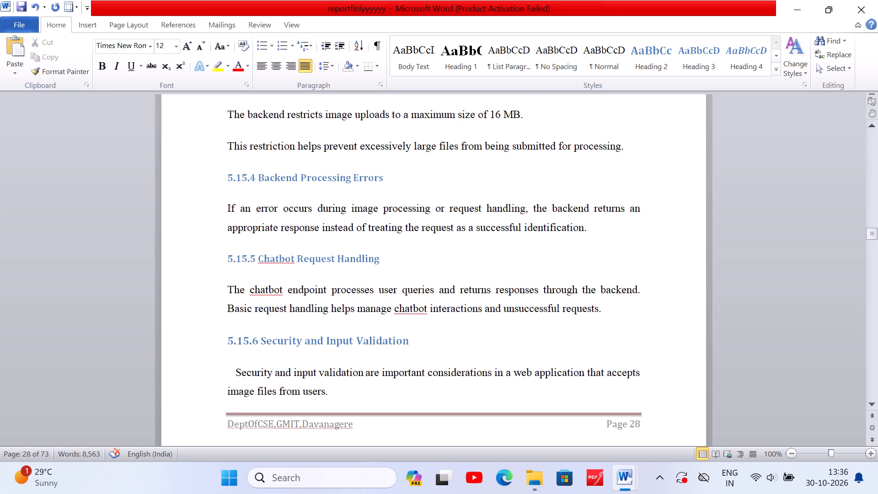
key(BackSpace)
key(BackSpace)
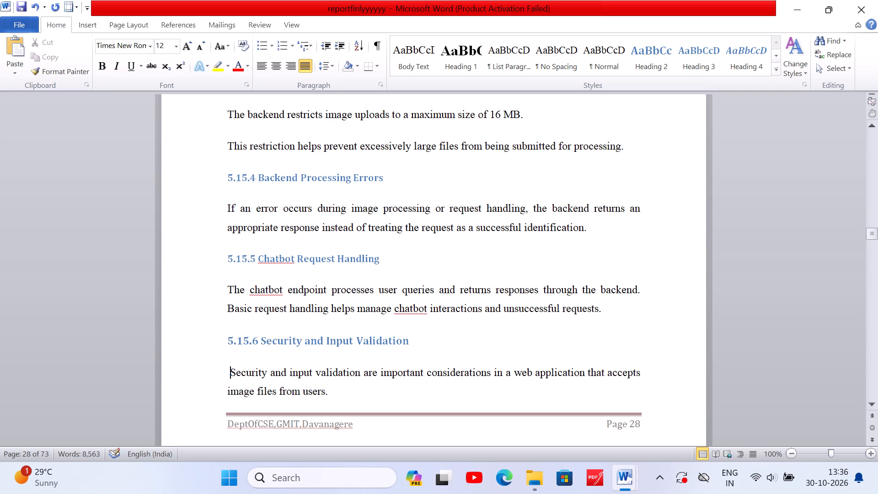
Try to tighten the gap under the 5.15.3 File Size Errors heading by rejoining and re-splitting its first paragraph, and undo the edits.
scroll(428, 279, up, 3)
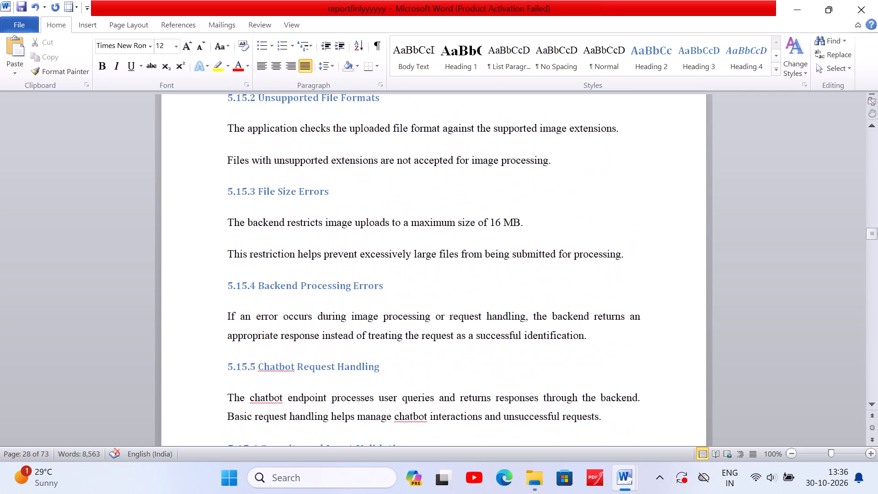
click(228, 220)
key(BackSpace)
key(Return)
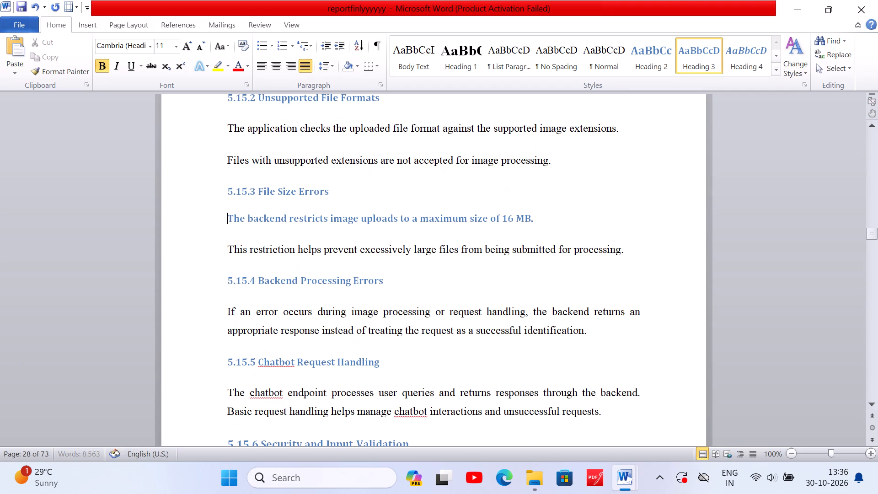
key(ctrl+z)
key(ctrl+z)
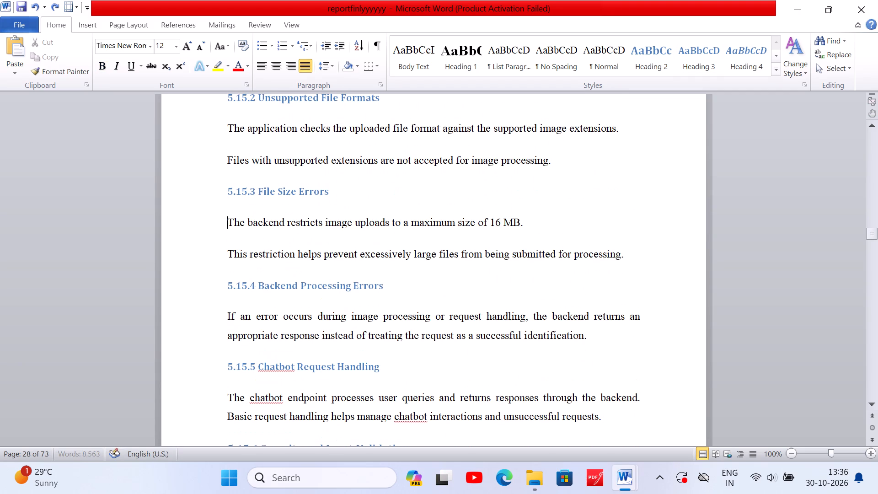
Remove the indent and extra blank space before the 5.16 Testing and Validation Methodology heading.
scroll(440, 242, down, 6)
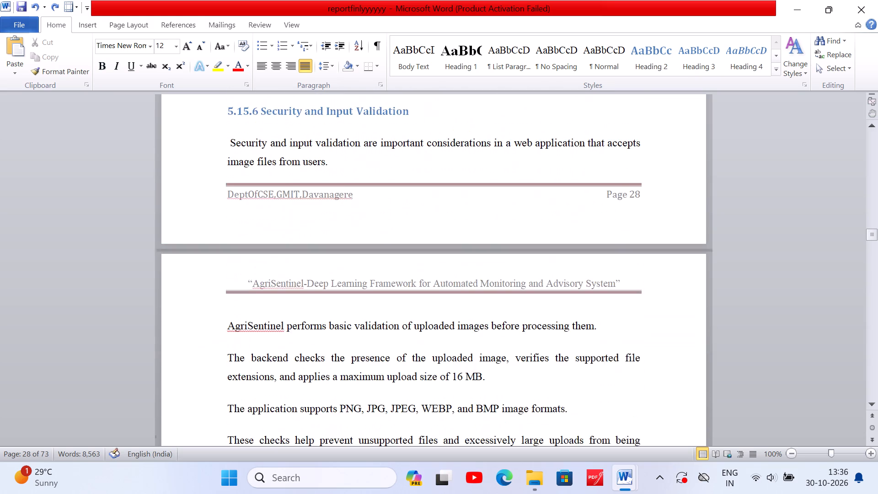
scroll(440, 242, down, 4)
scroll(440, 242, up, 1)
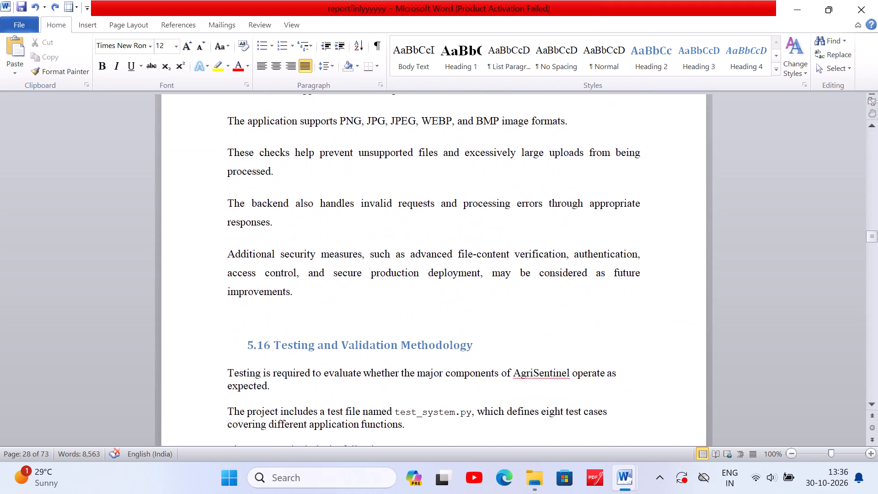
scroll(440, 242, up, 1)
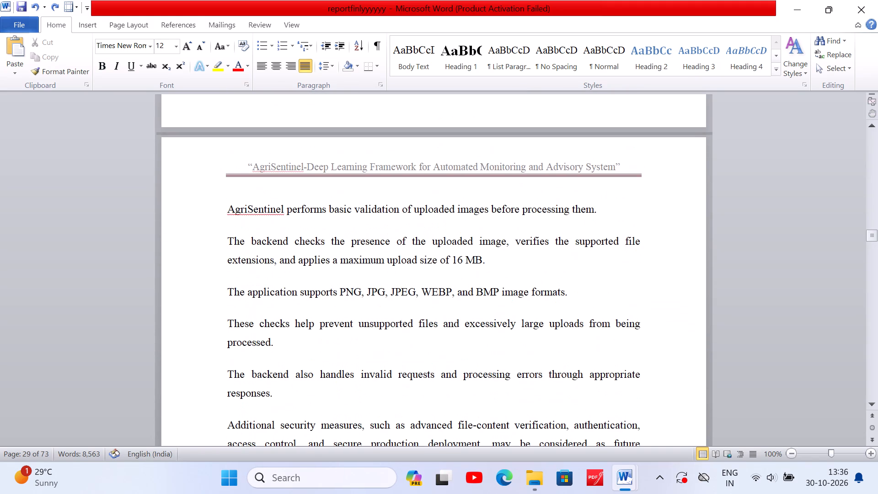
scroll(440, 252, down, 2)
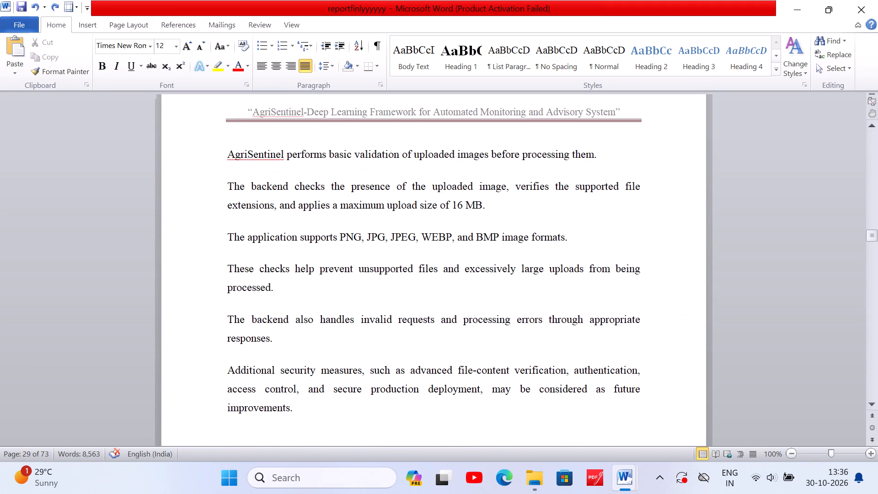
scroll(440, 252, down, 7)
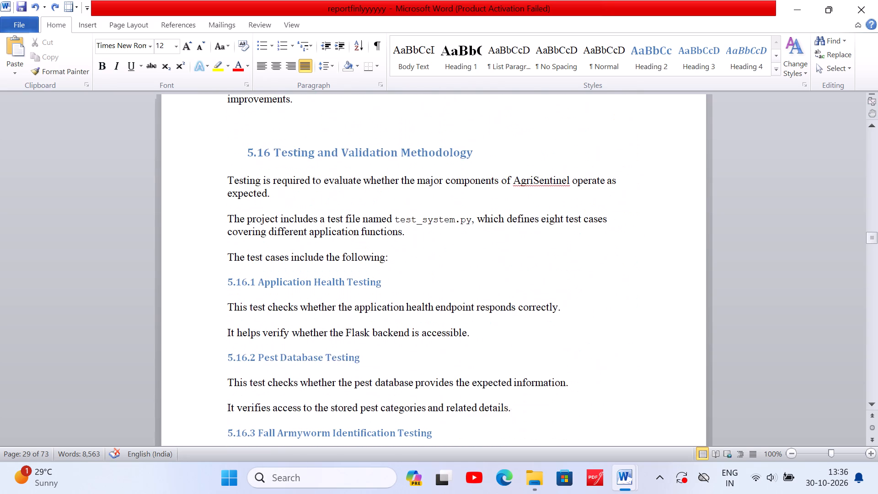
scroll(440, 252, down, 1)
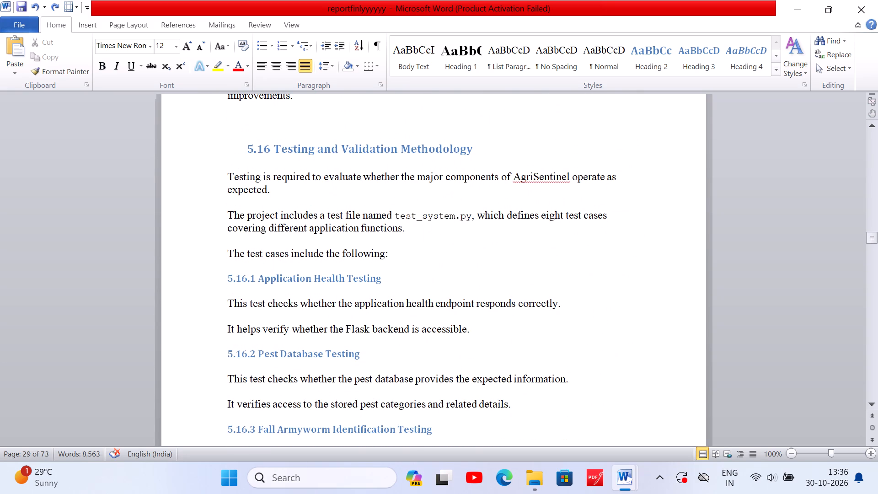
click(249, 150)
key(BackSpace)
key(BackSpace)
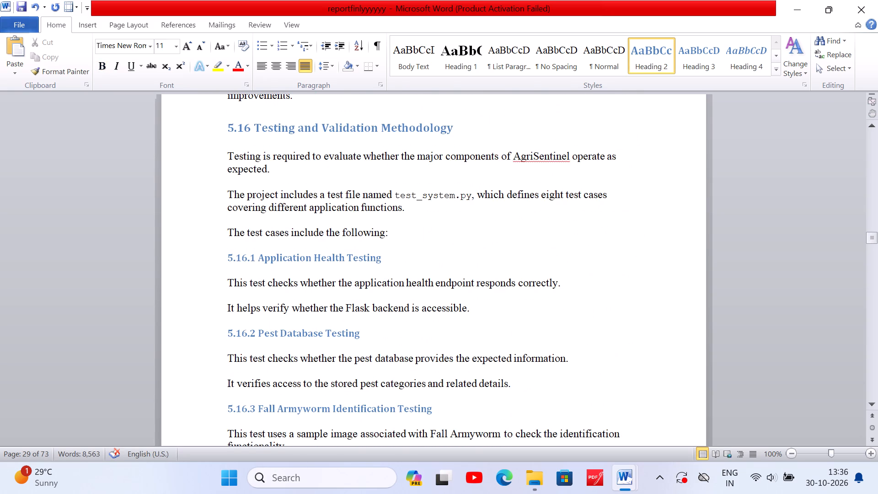
Justify the text from the 5.16 Testing and Validation Methodology heading through 5.17's Flask paragraph.
double_click(220, 114)
drag(220, 114, 308, 281)
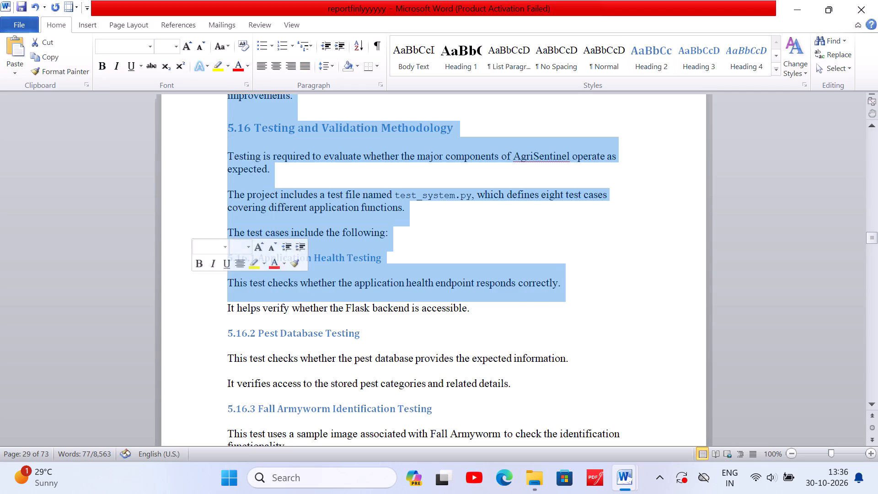
click(206, 205)
click(229, 126)
drag(229, 126, 386, 397)
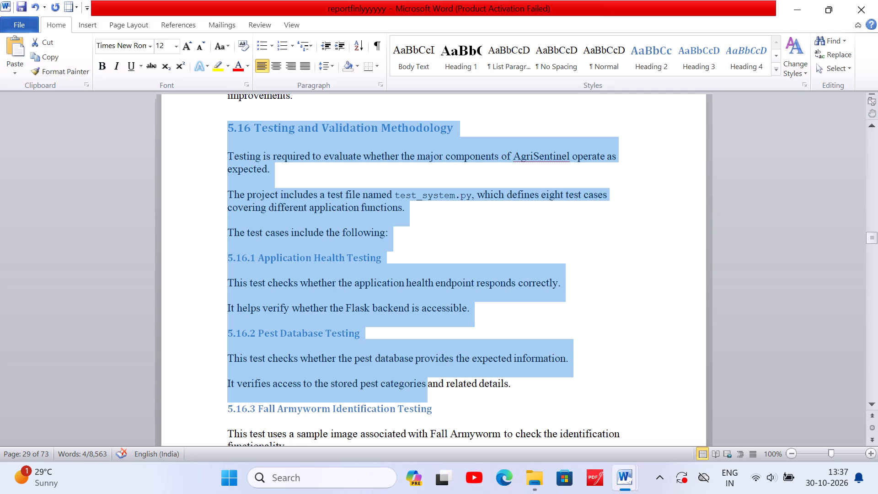
drag(386, 397, 408, 451)
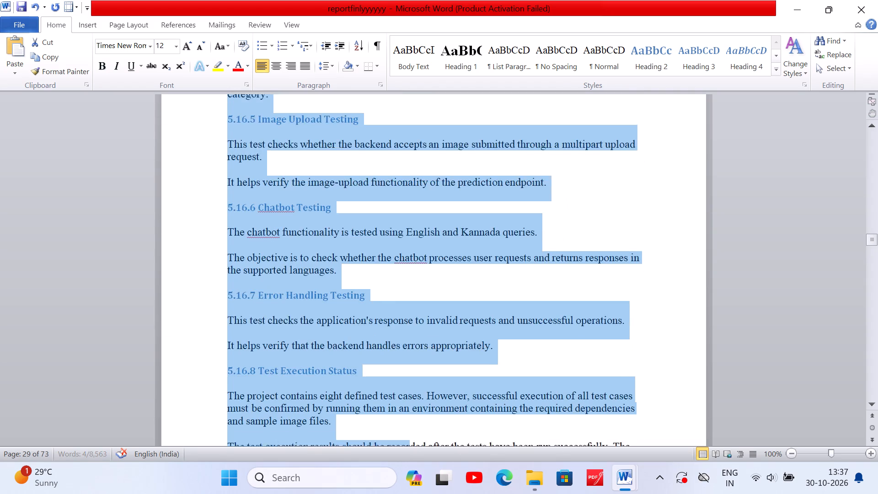
drag(408, 451, 485, 438)
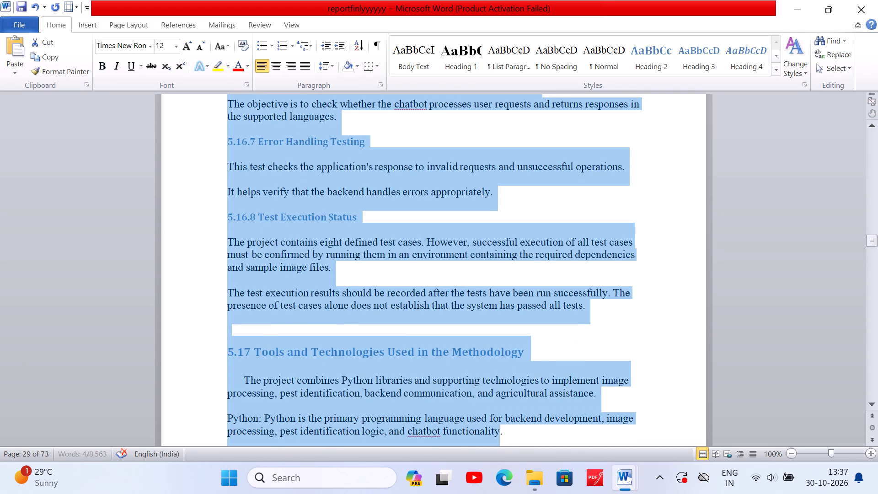
drag(485, 438, 488, 438)
drag(488, 438, 569, 444)
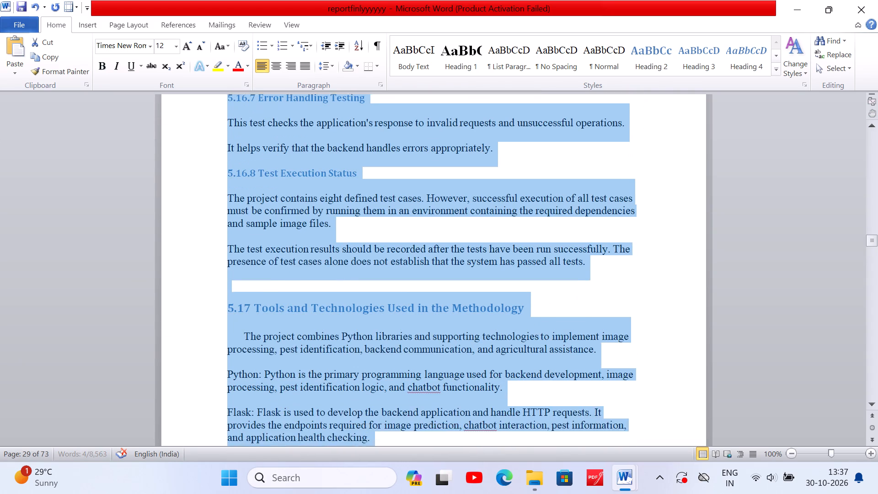
drag(569, 444, 488, 422)
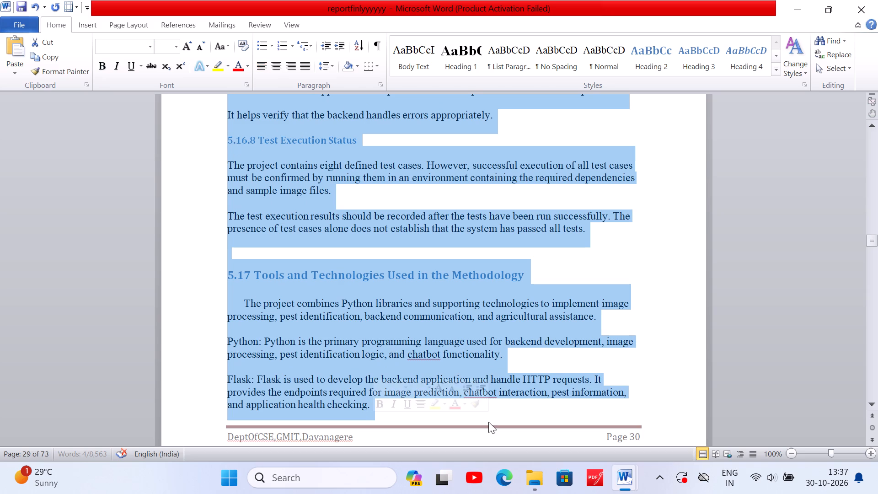
click(303, 56)
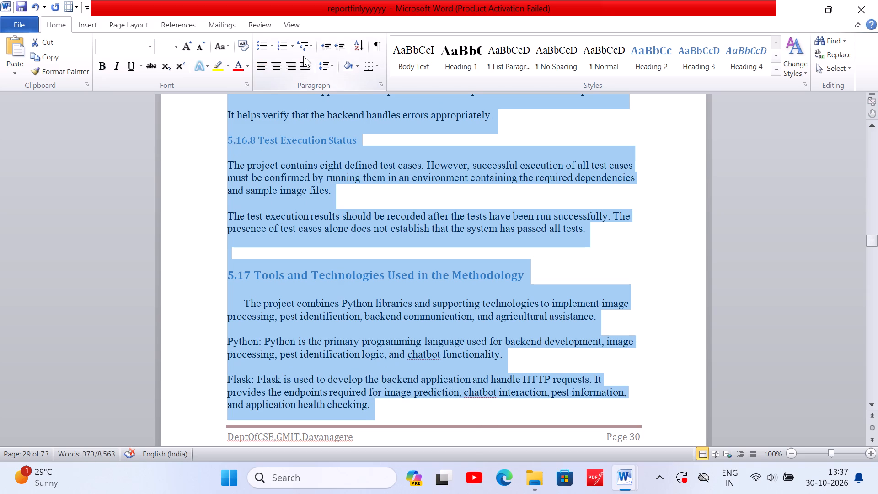
click(303, 62)
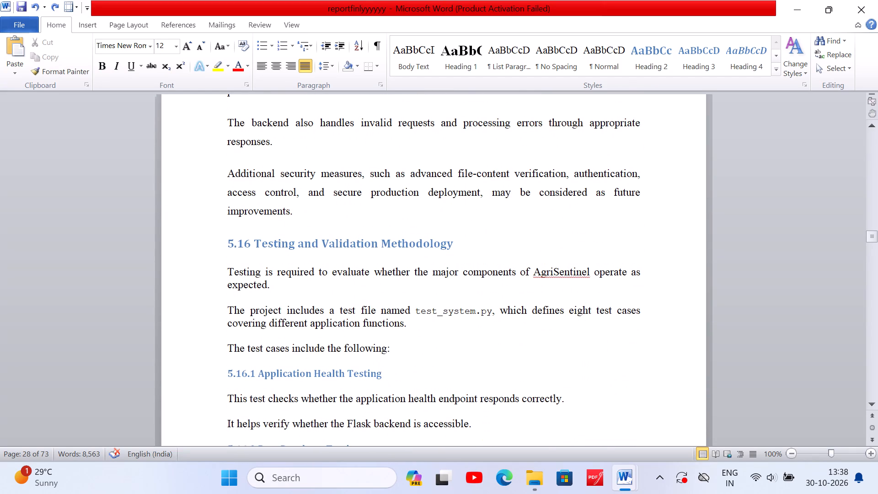
Delete the line "The test cases include the following:" above the 5.16.1 Application Health Testing heading.
click(229, 242)
drag(229, 242, 392, 347)
click(405, 354)
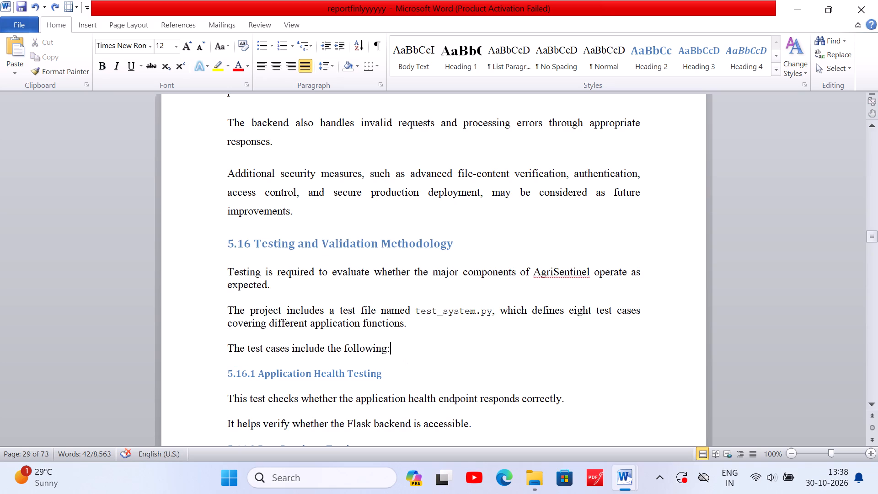
click(393, 347)
drag(393, 347, 233, 352)
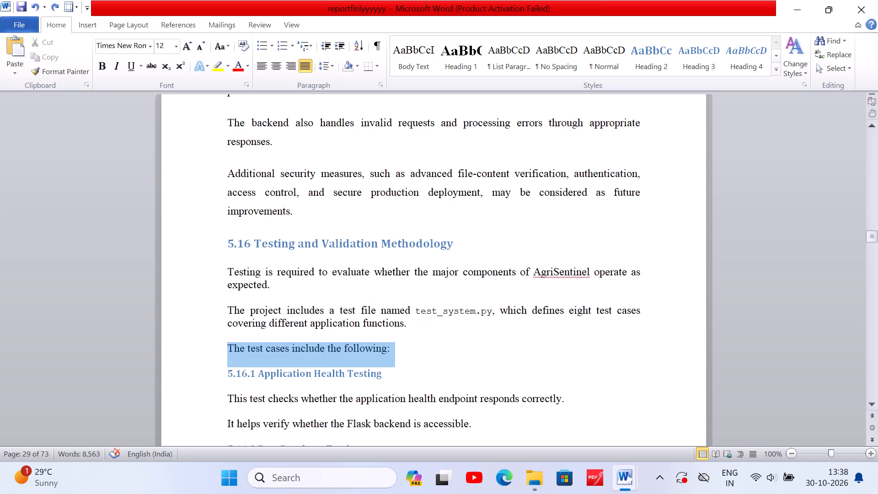
drag(233, 352, 233, 352)
key(BackSpace)
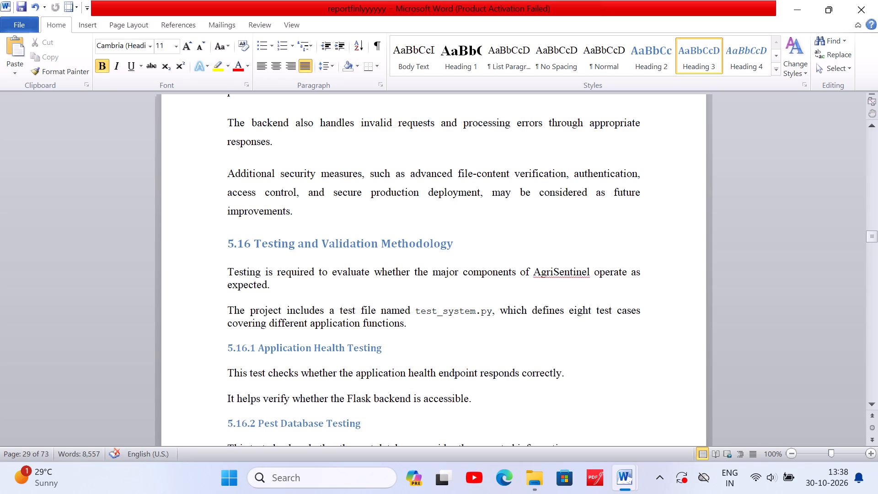
Examine the layout of the 5.16 testing subsections across the page break.
scroll(386, 348, down, 6)
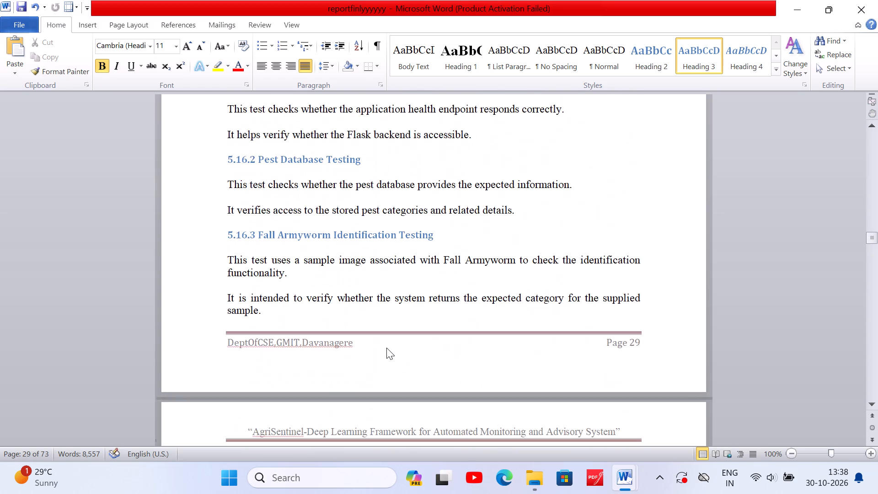
scroll(386, 348, down, 4)
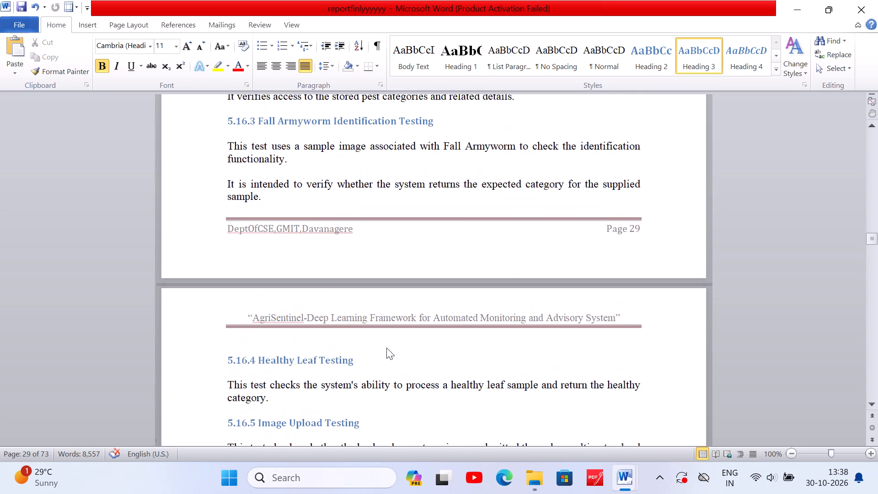
scroll(386, 348, down, 1)
scroll(386, 348, up, 1)
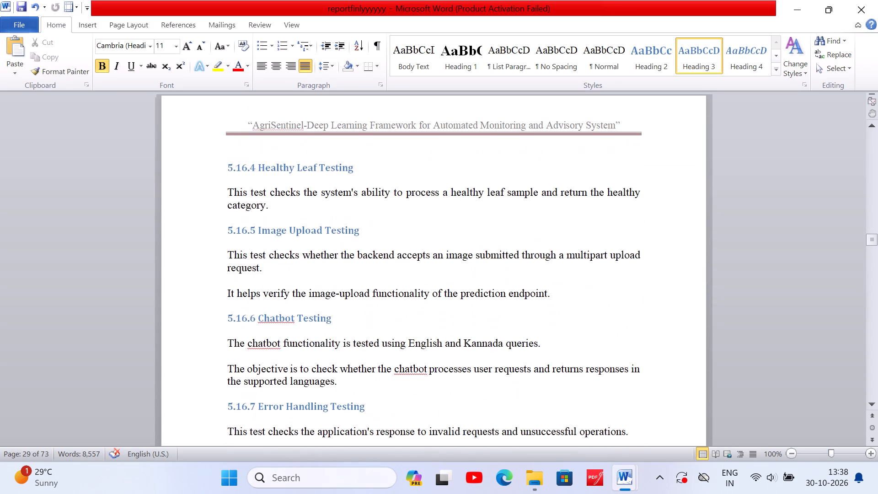
scroll(386, 348, up, 7)
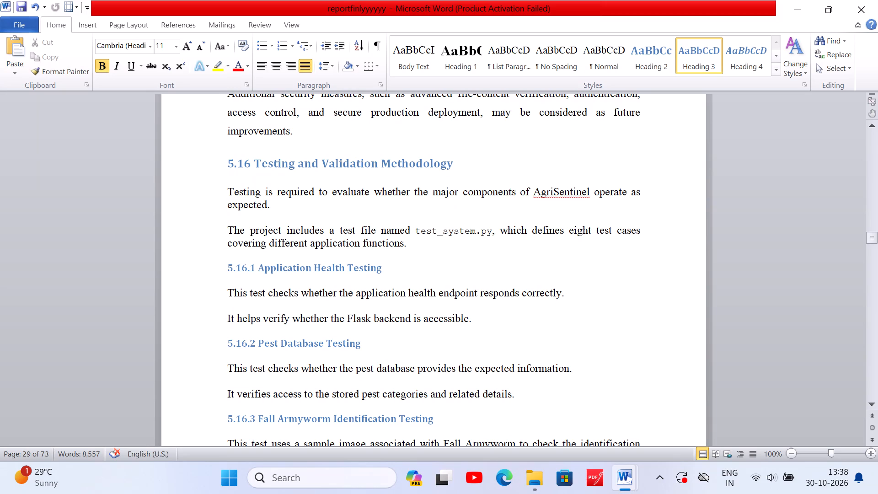
Justify the text from the 5.16.3 Fall Armyworm Identification Testing heading through 5.18.5 Bilingual Chatbot Assistance and set its line spacing to 1.5.
scroll(386, 348, down, 3)
click(386, 348)
scroll(386, 348, down, 1)
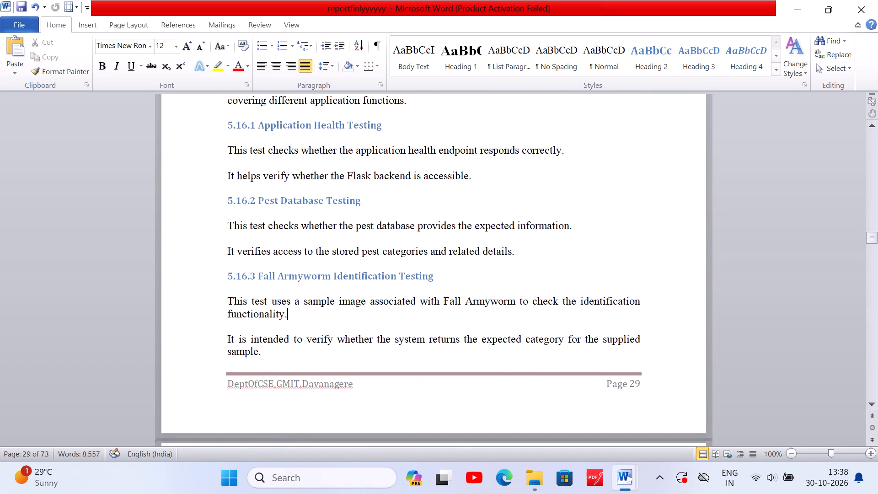
click(223, 278)
drag(223, 278, 291, 432)
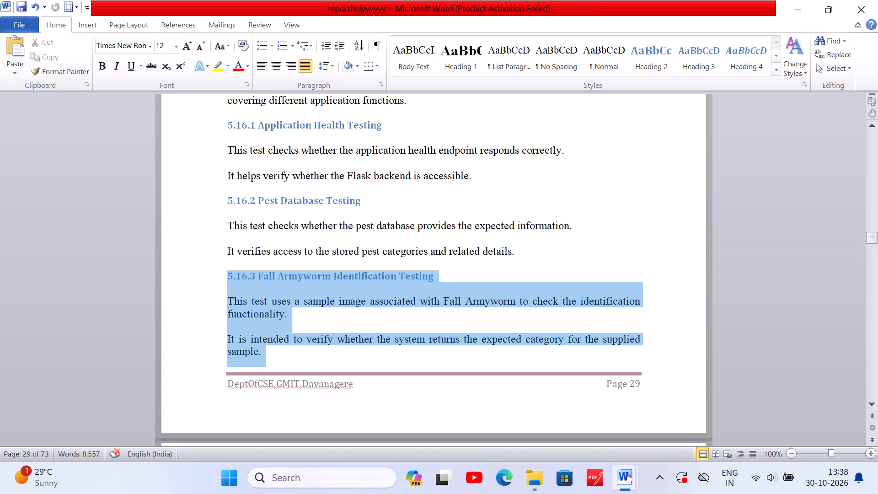
drag(291, 432, 348, 398)
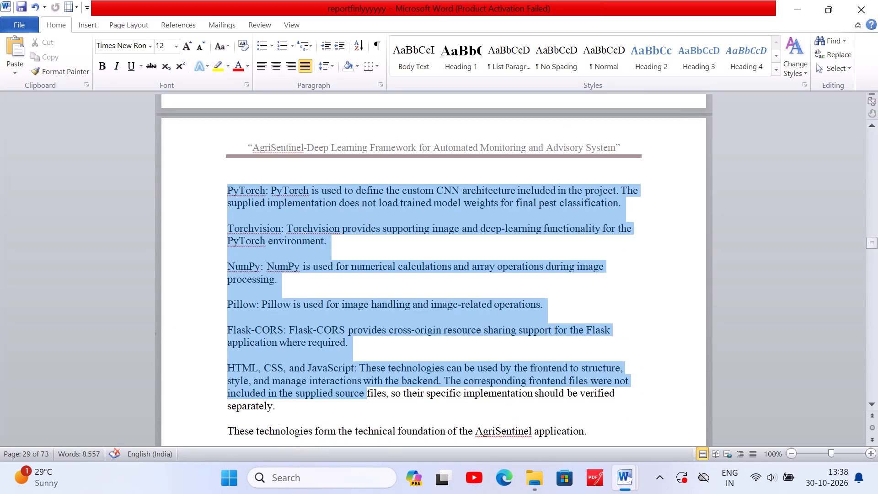
drag(348, 398, 406, 440)
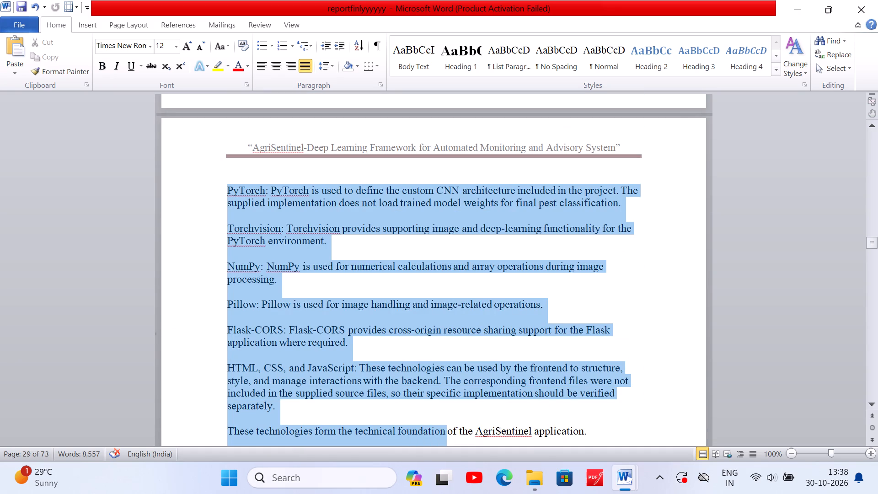
drag(406, 440, 518, 449)
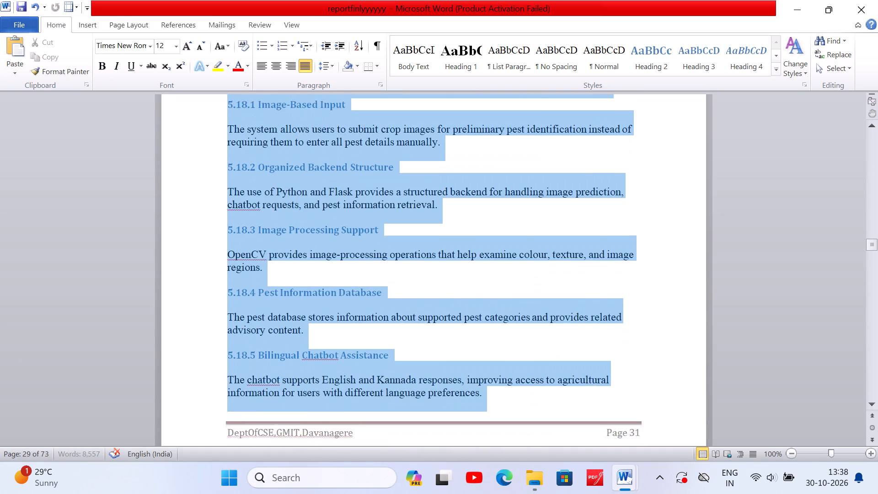
drag(518, 449, 511, 379)
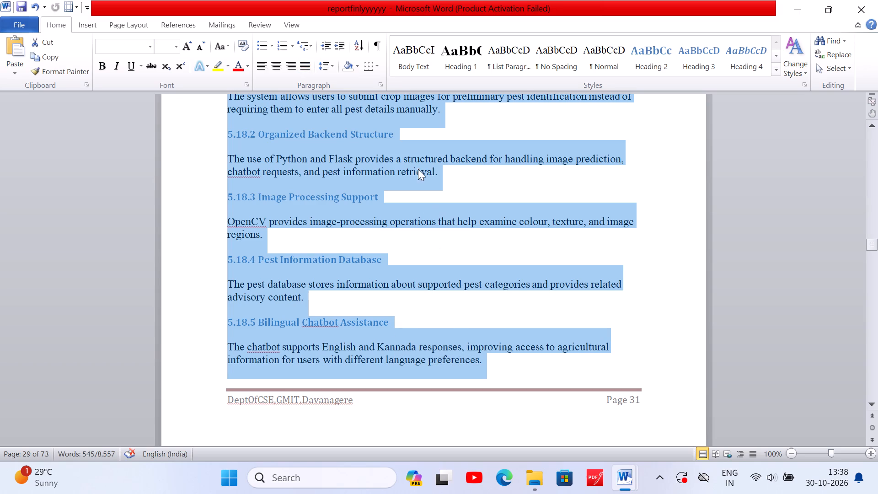
click(310, 71)
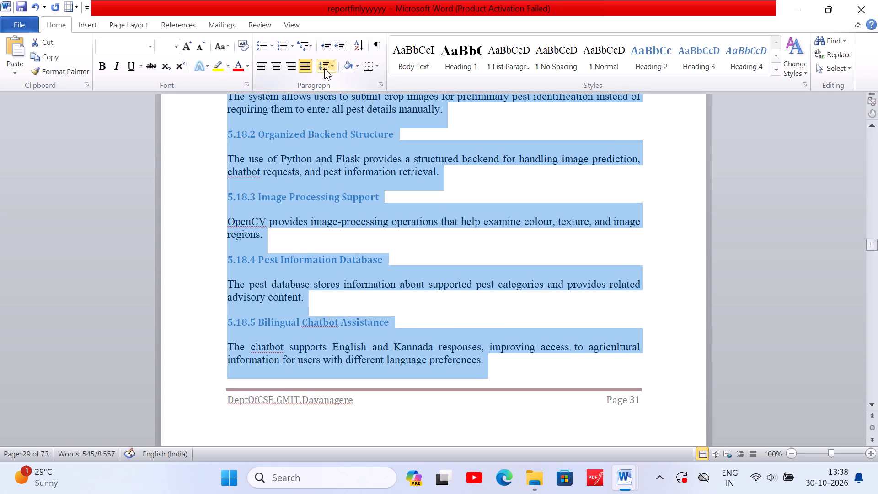
click(327, 68)
click(290, 110)
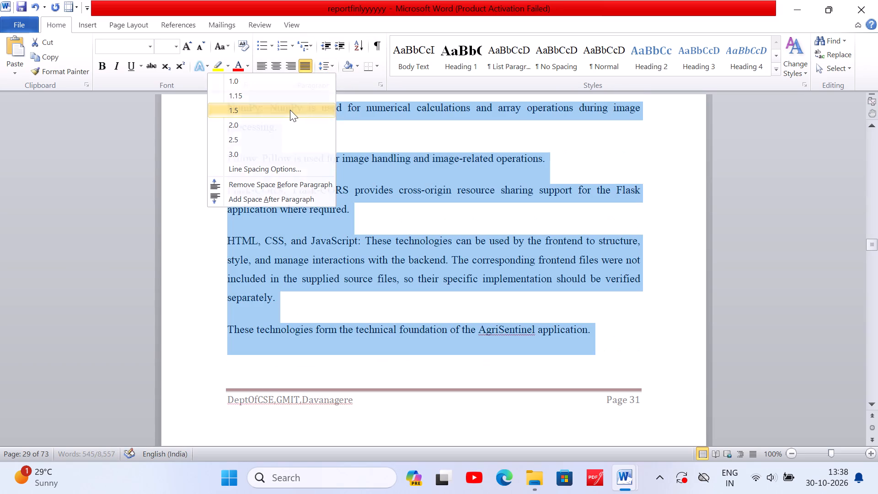
click(296, 366)
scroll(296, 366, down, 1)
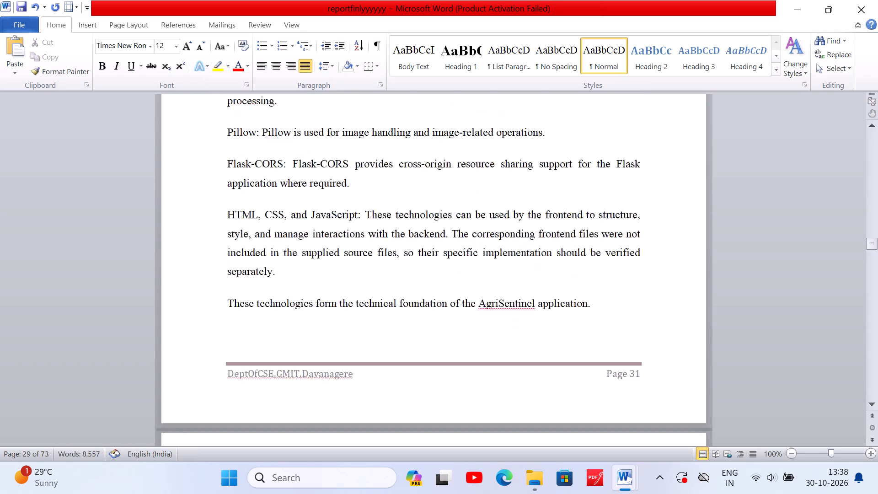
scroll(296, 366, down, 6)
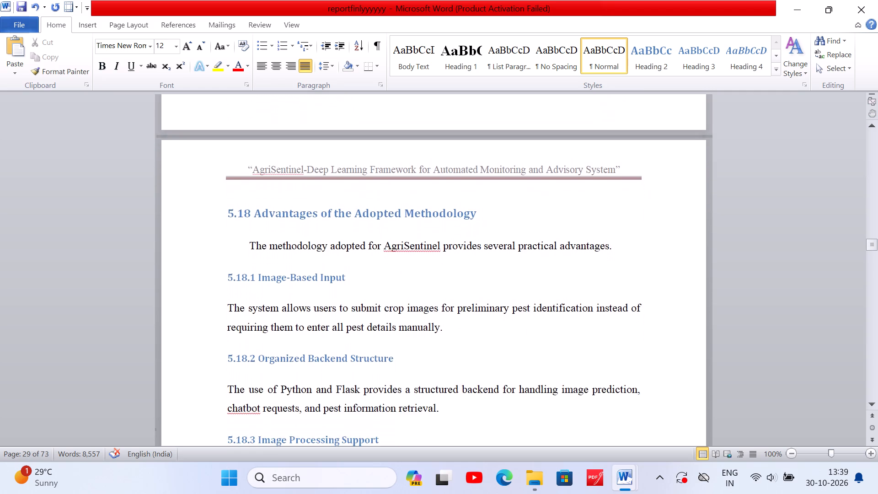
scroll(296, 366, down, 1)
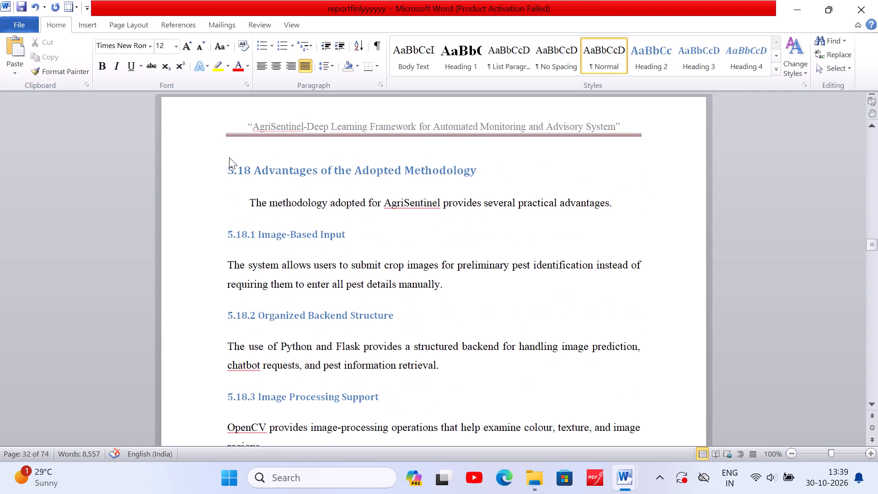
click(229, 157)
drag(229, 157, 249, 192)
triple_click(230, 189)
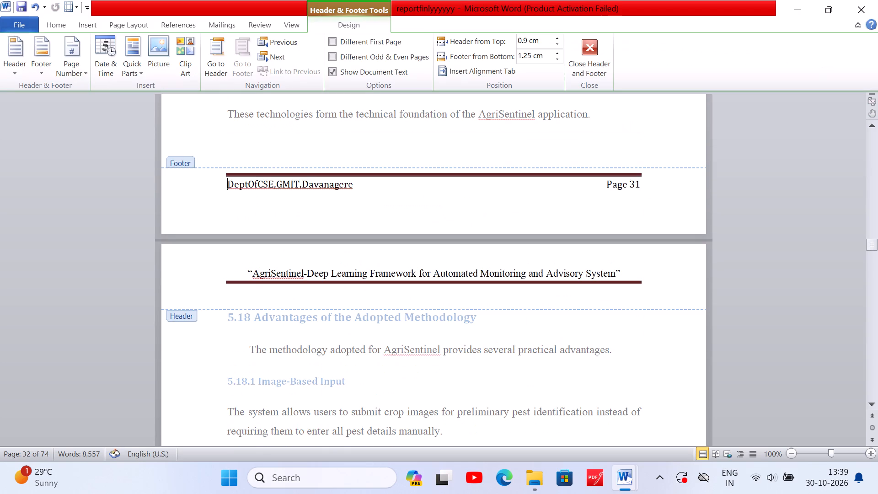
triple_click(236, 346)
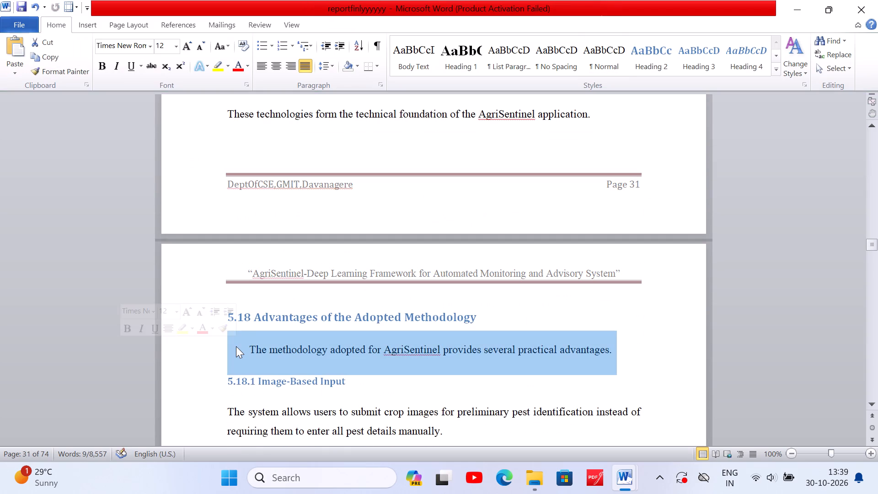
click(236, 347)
Justify the text from the 5.18 heading through the paragraph beginning "These limitations identify areas" and set its line spacing to 1.5.
click(222, 311)
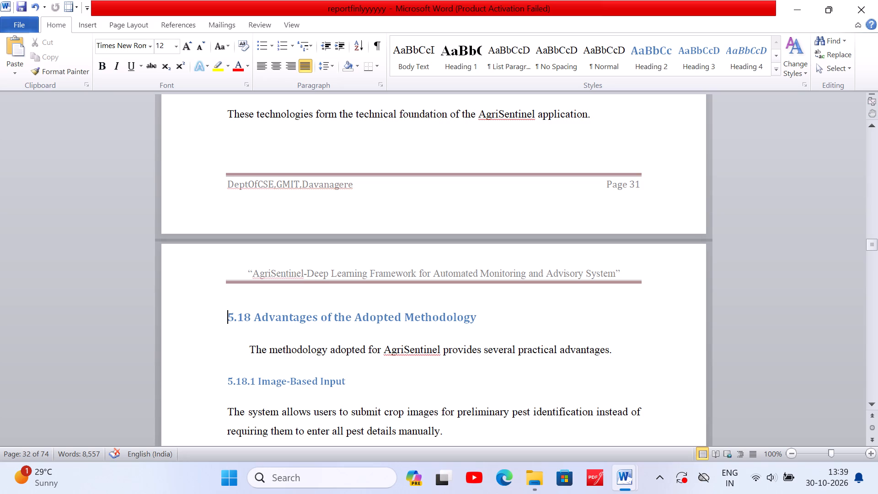
drag(222, 311, 338, 489)
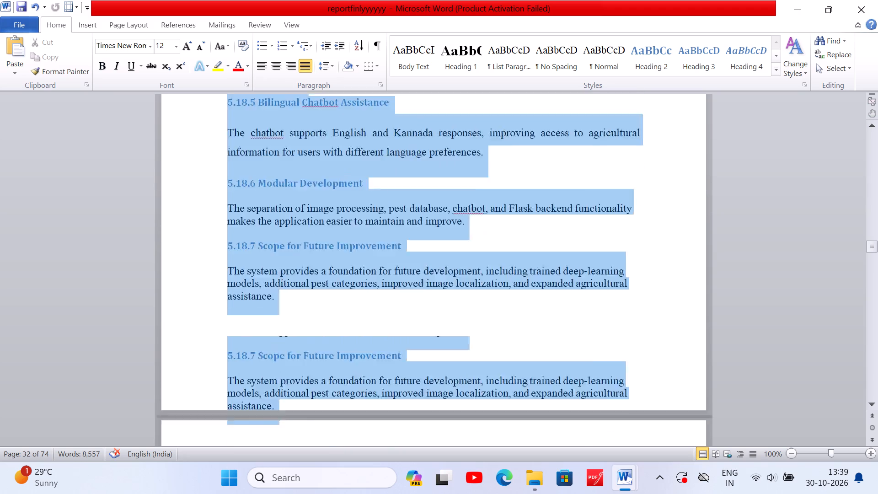
drag(338, 489, 363, 397)
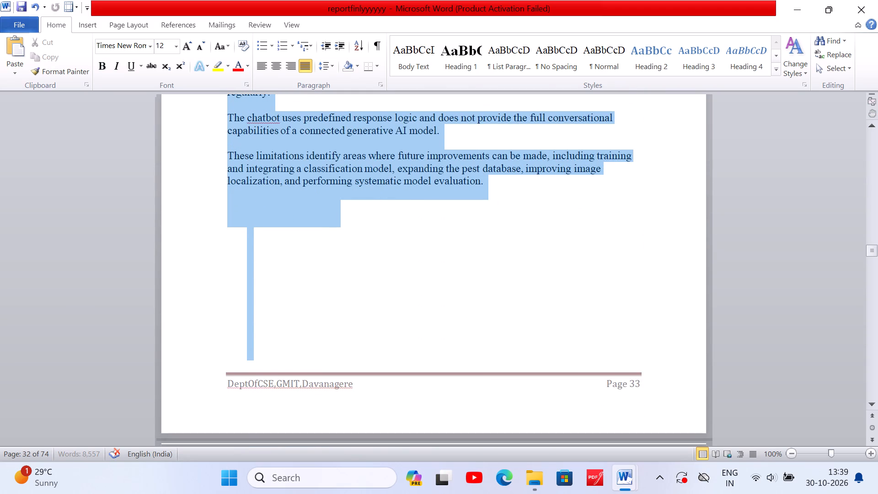
drag(363, 397, 358, 217)
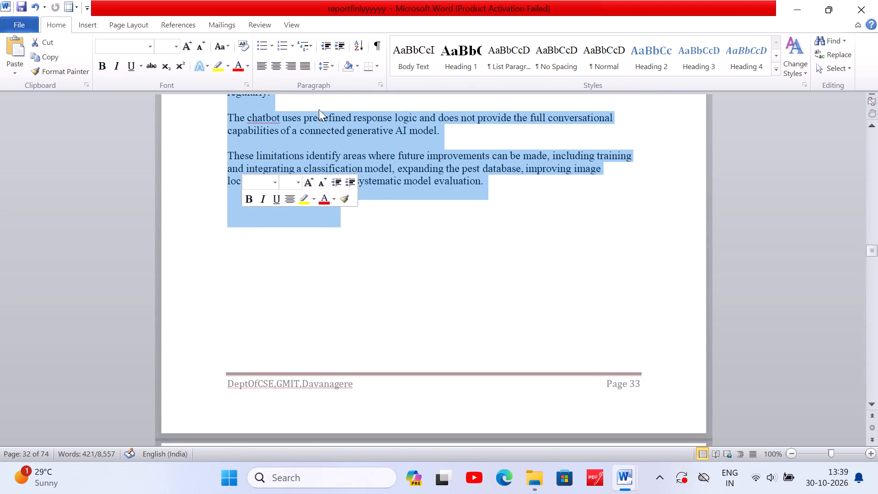
click(304, 64)
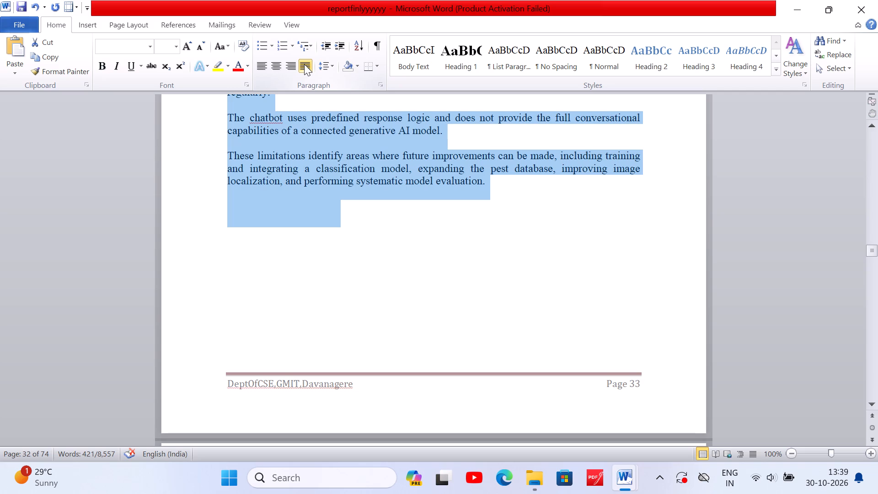
click(304, 64)
click(304, 64)
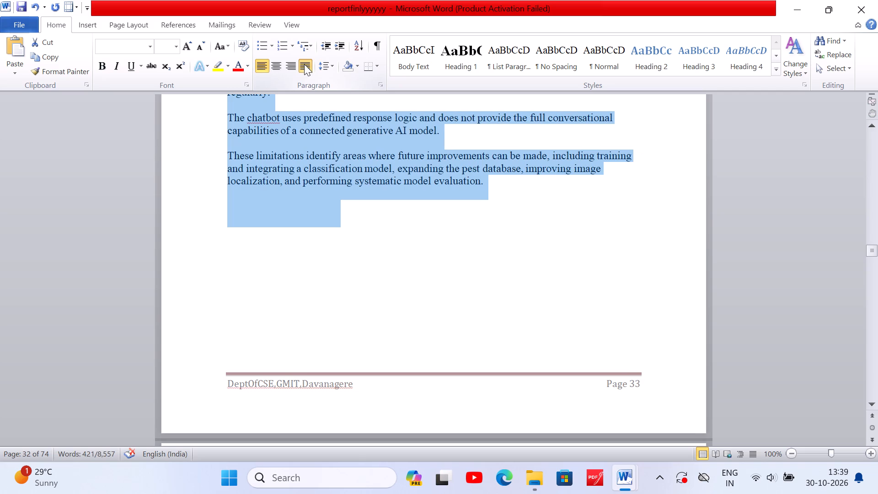
click(328, 65)
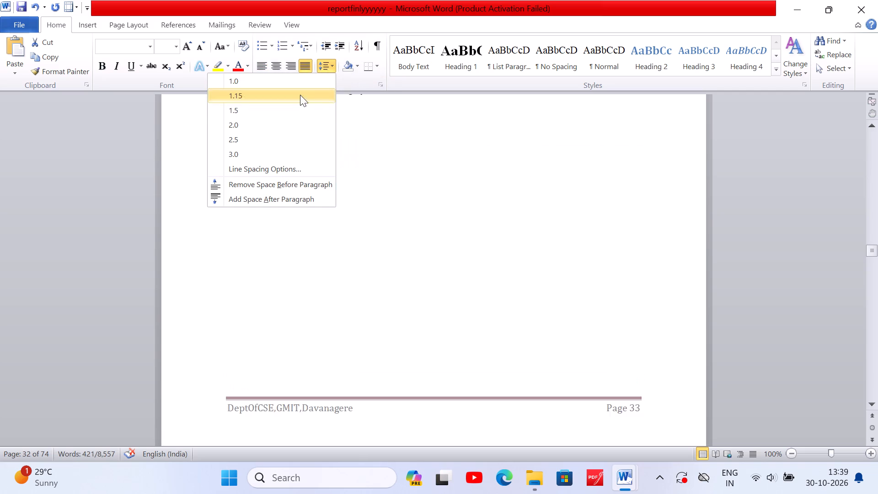
click(292, 109)
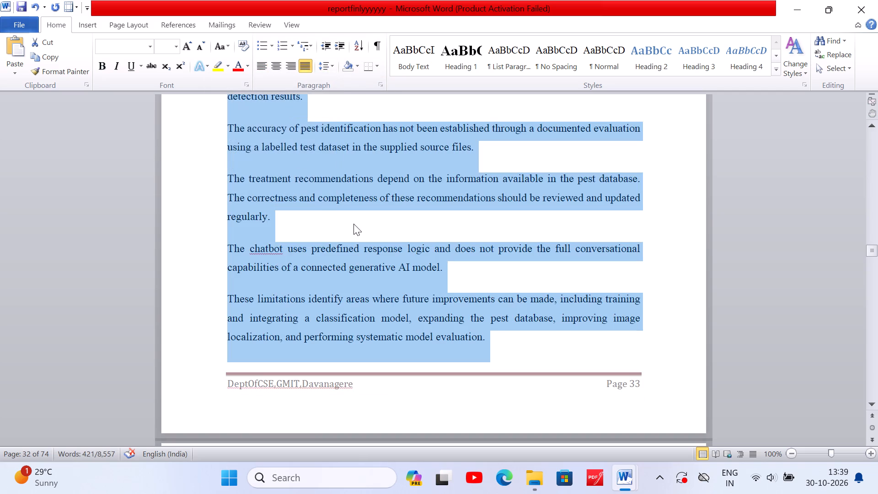
Delete the blank lines and indent before the CHAPTER 6 heading so it starts at its page's top, against the margin.
click(335, 215)
scroll(335, 215, down, 9)
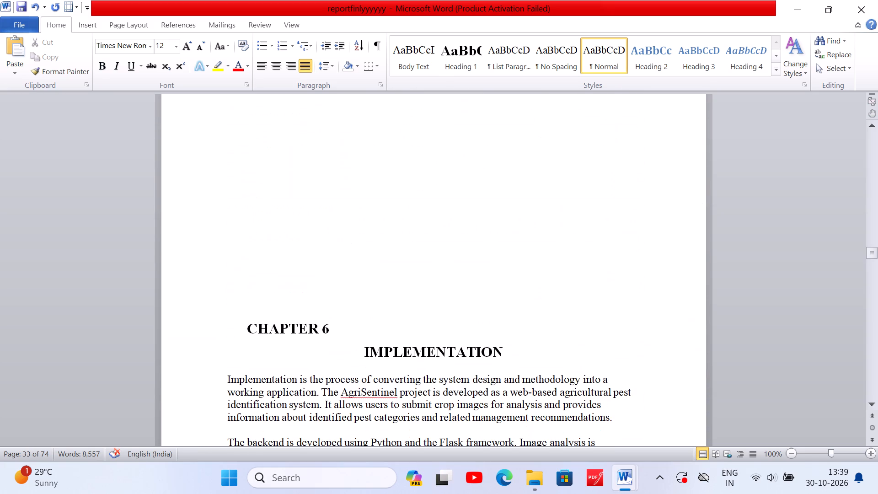
scroll(335, 215, down, 1)
click(241, 326)
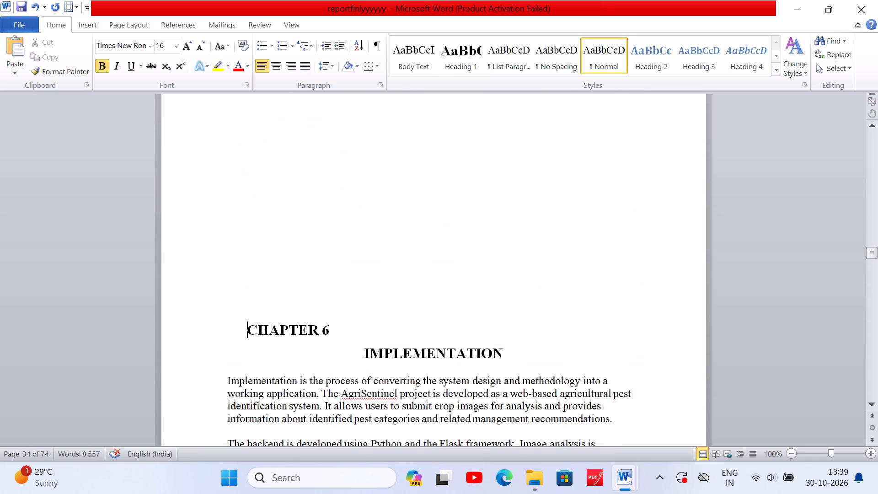
key(BackSpace)
key(BackSpace)
key(BackSpace)
key(BackSpace)
key(BackSpace)
key(BackSpace)
key(BackSpace)
key(BackSpace)
key(BackSpace)
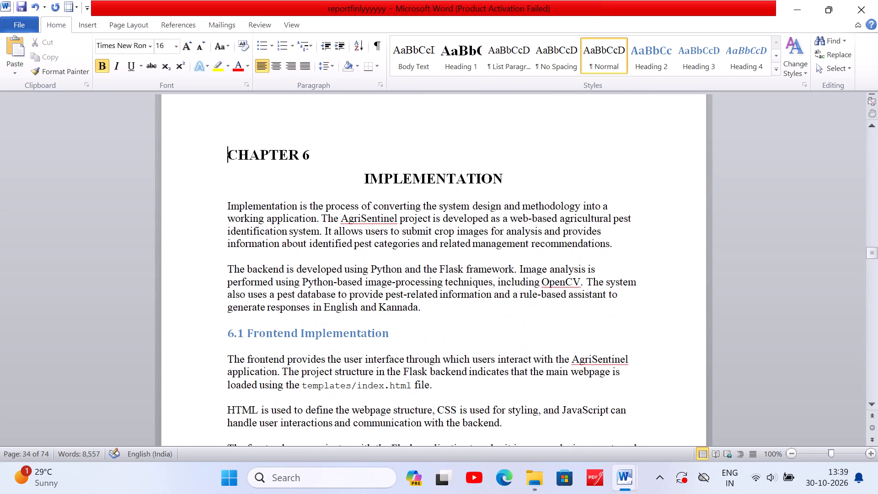
scroll(241, 326, up, 3)
key(BackSpace)
key(BackSpace)
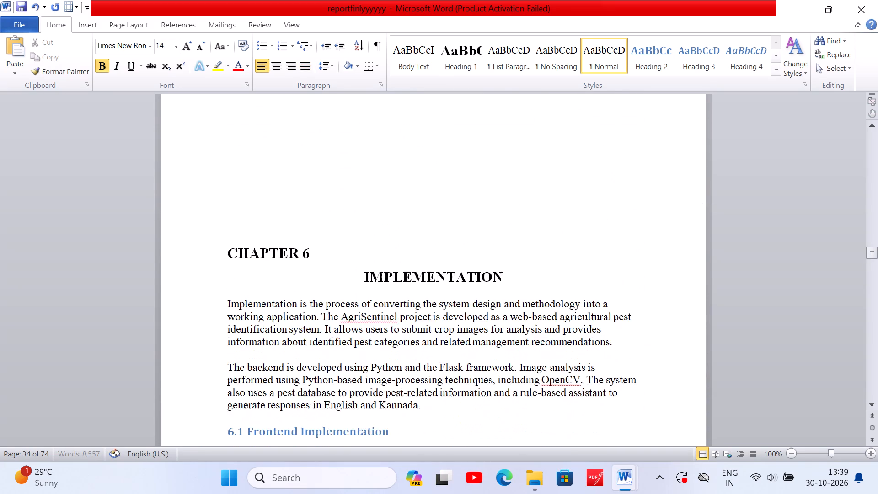
key(BackSpace)
key(BackSpace)
key(BackSpace)
key(BackSpace)
scroll(241, 326, up, 2)
key(BackSpace)
key(BackSpace)
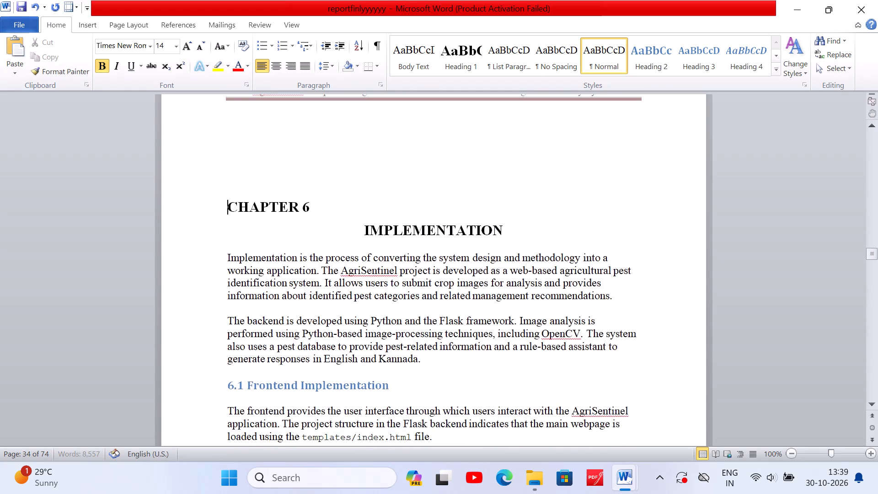
key(BackSpace)
key(BackSpace)
key(BackSpace)
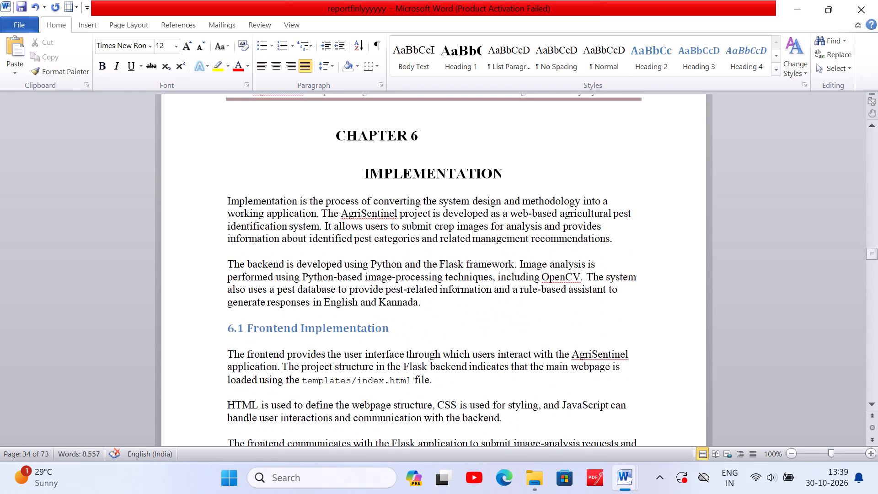
key(BackSpace)
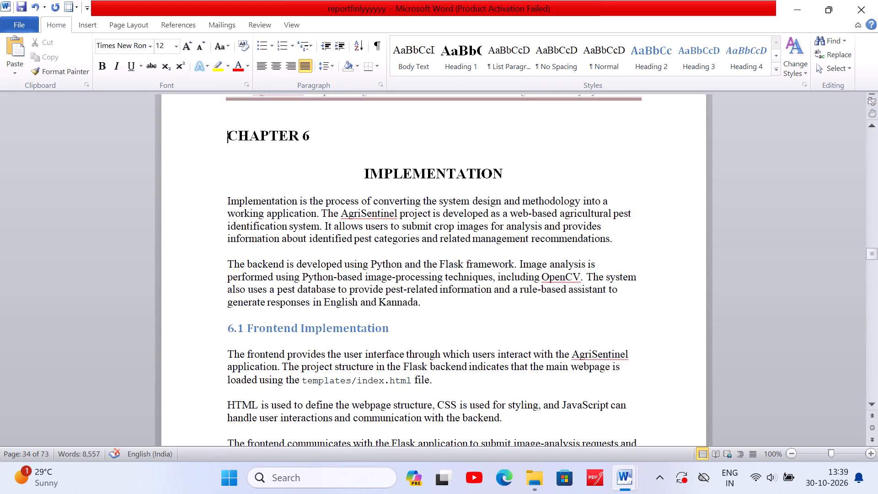
Remove the indent before the IMPLEMENTATION title and keep the title on its own line beneath CHAPTER 6.
click(364, 172)
key(BackSpace)
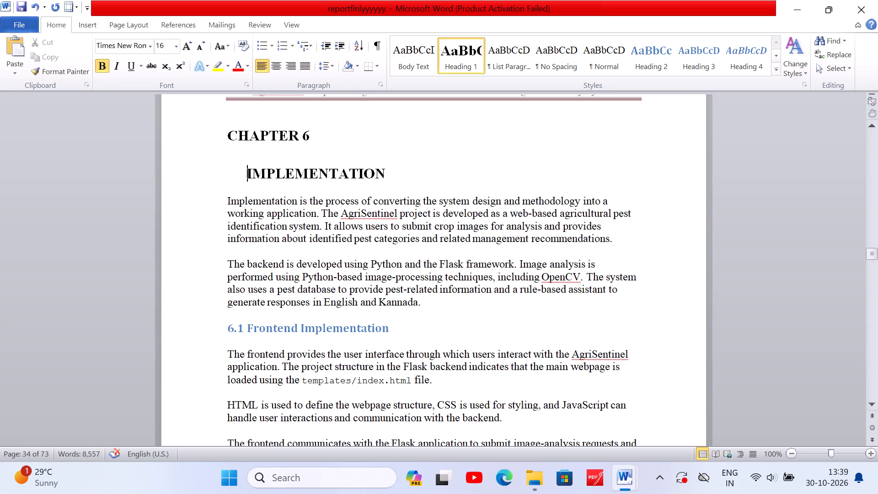
key(BackSpace)
key(BackSpace)
key(Return)
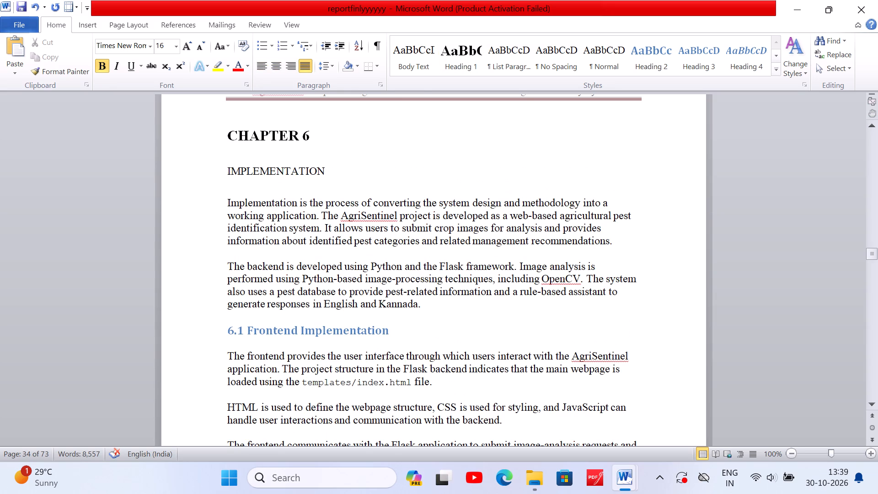
Centre the IMPLEMENTATION title, make it bold and set its font size to 14.
drag(227, 169, 334, 161)
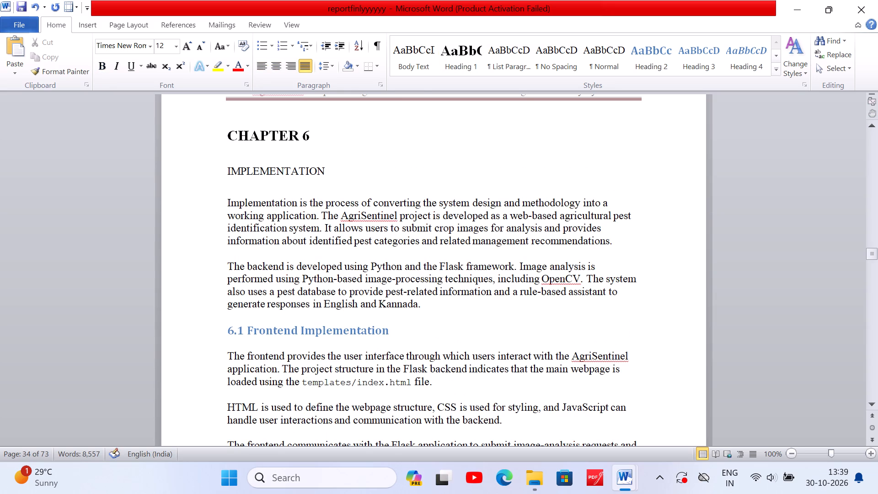
drag(327, 171, 225, 159)
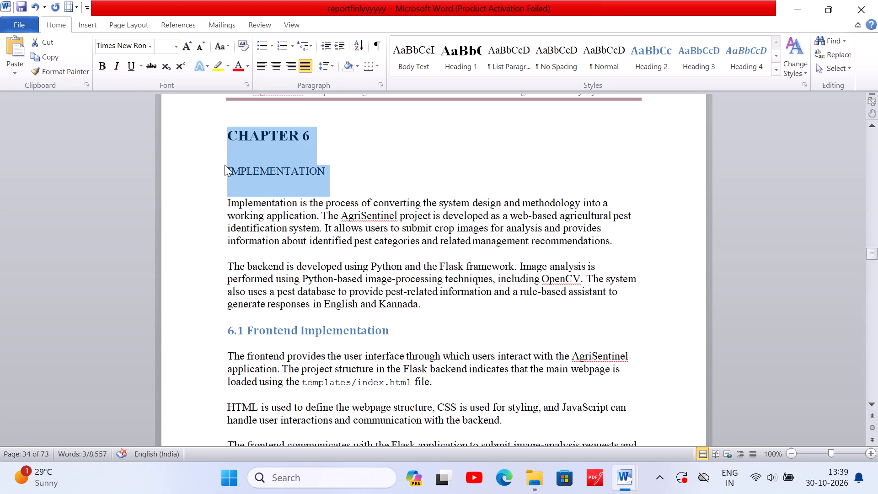
drag(225, 165, 229, 172)
drag(229, 172, 304, 172)
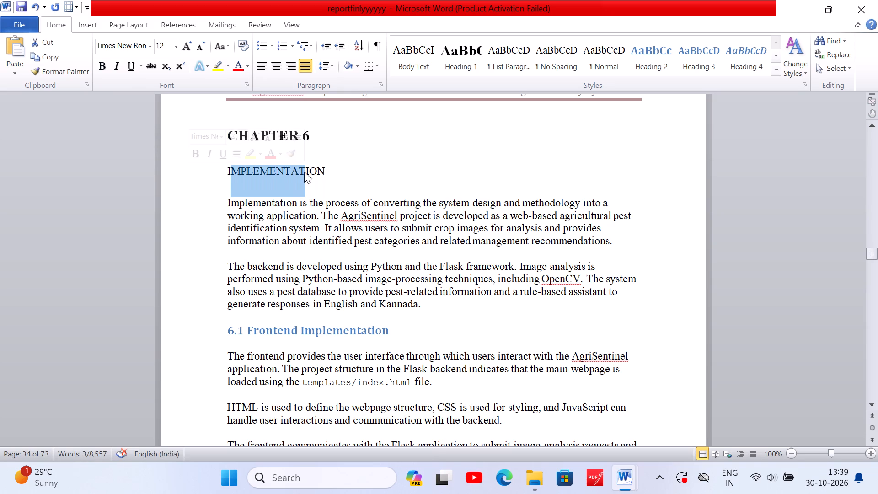
click(221, 172)
drag(221, 172, 285, 161)
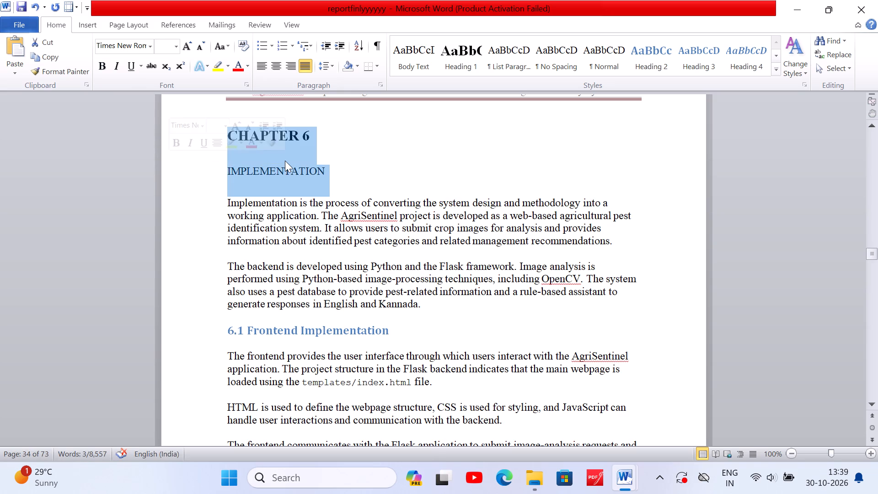
click(362, 174)
drag(362, 174, 241, 172)
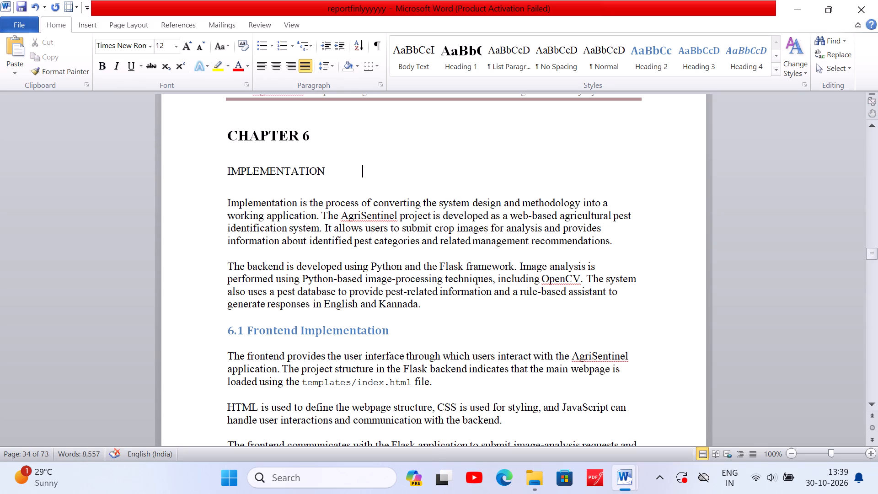
drag(241, 172, 227, 168)
click(227, 168)
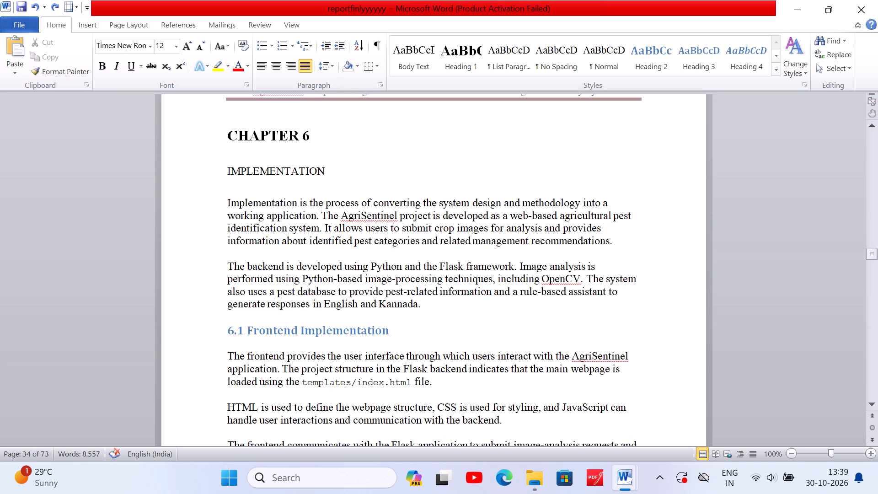
click(329, 166)
drag(329, 166, 232, 175)
click(276, 60)
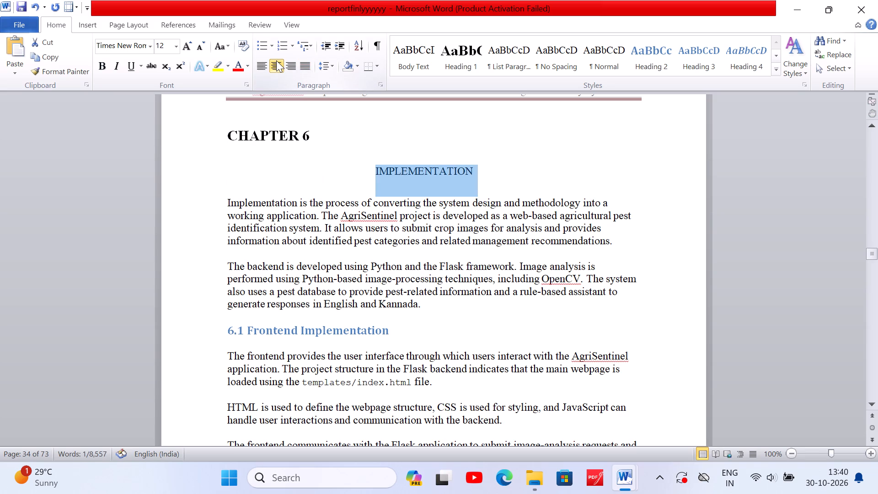
click(101, 71)
click(164, 45)
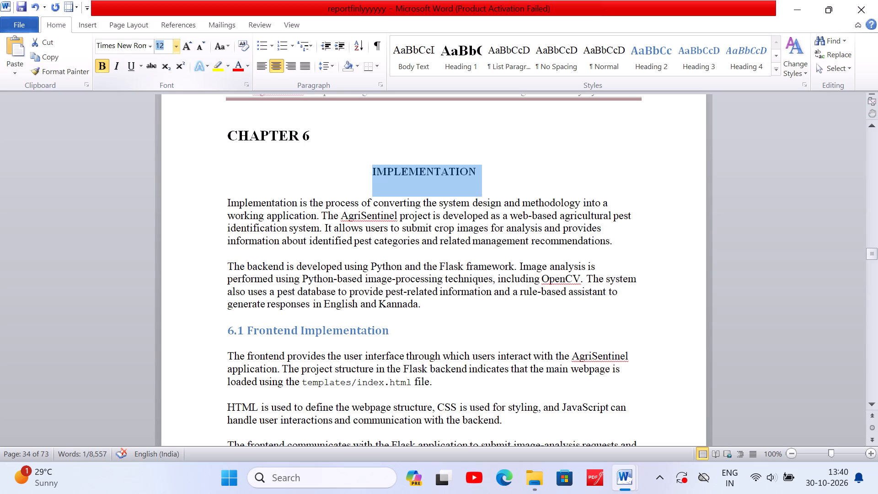
text(14)
key(Return)
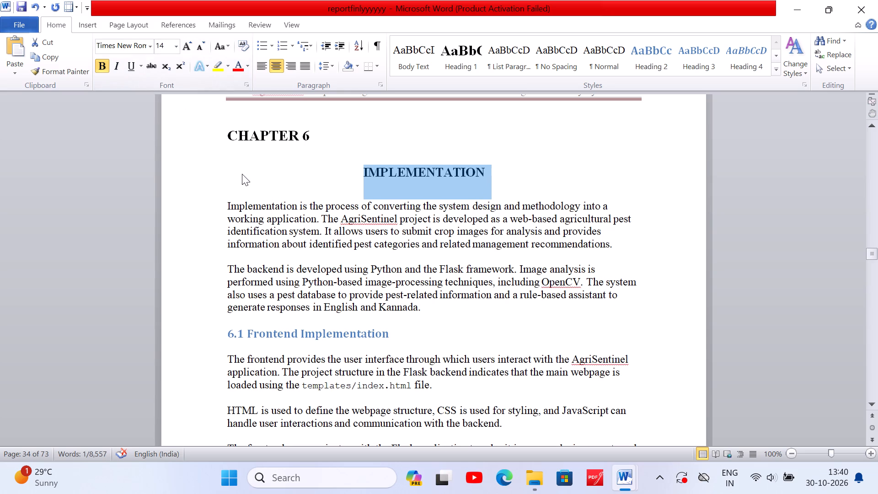
click(242, 174)
Justify the text from "Implementation is the process" through the first paragraph of 6.3 Backend Implementation and set its line spacing to 1.5.
click(224, 204)
drag(224, 204, 430, 361)
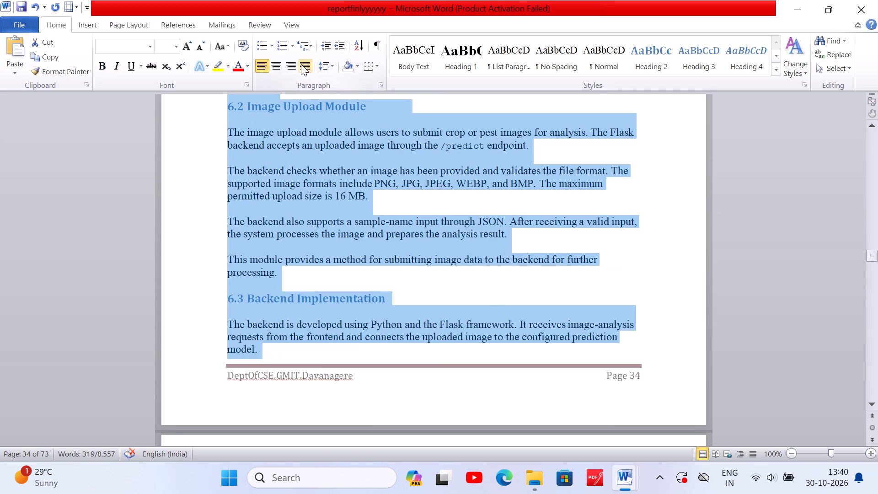
click(301, 64)
click(327, 67)
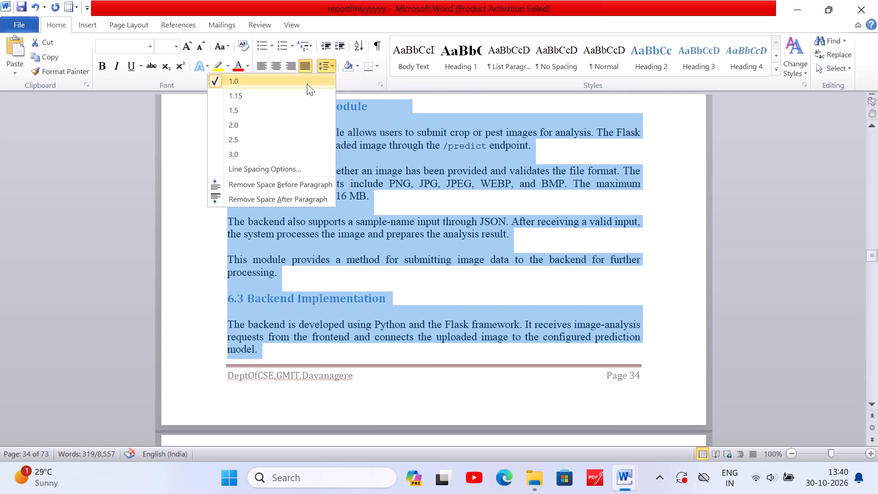
click(286, 109)
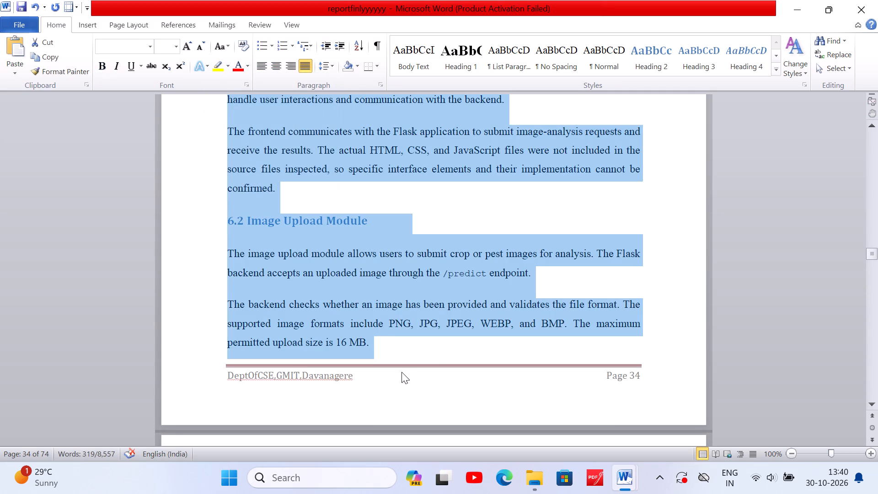
Justify the text from "The frontend sends the image" in 6.3 through the end of 6.5 and set its line spacing to 1.5.
click(402, 373)
scroll(402, 373, down, 5)
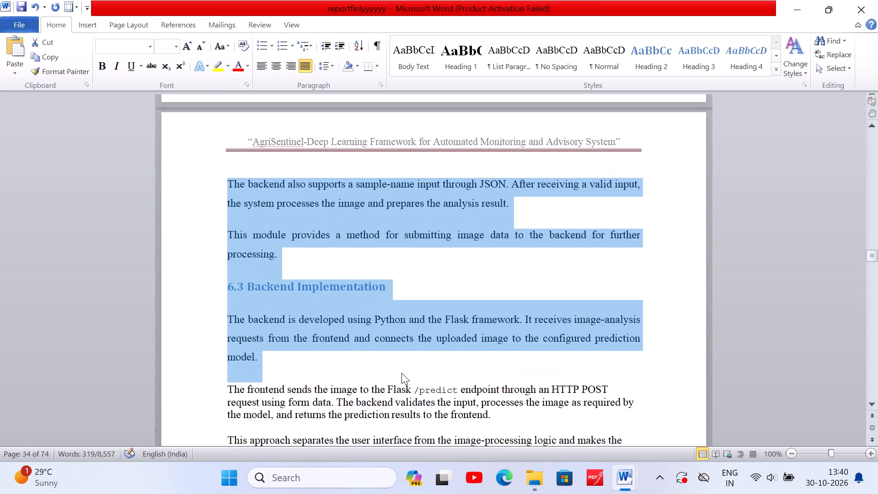
scroll(402, 373, down, 3)
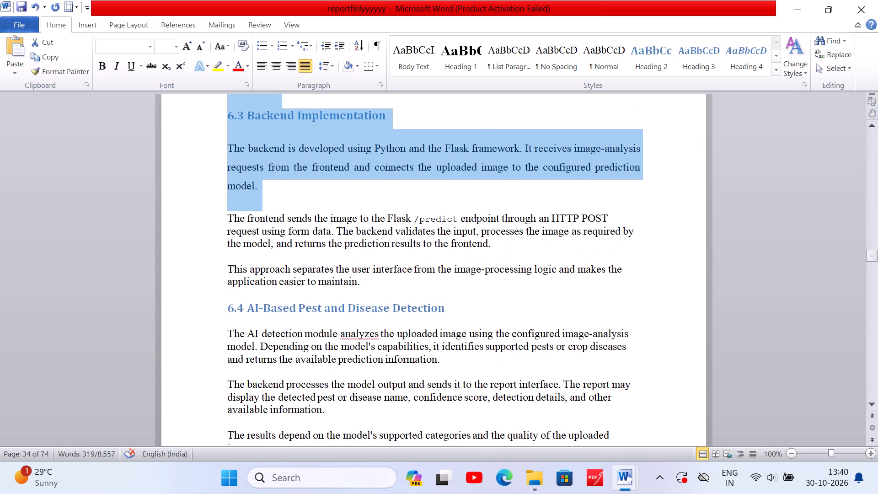
click(224, 220)
drag(224, 220, 364, 443)
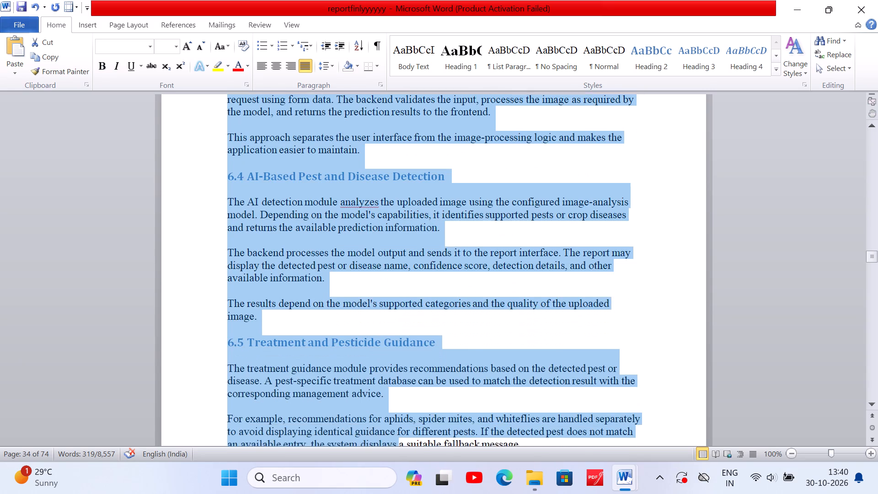
drag(364, 443, 478, 366)
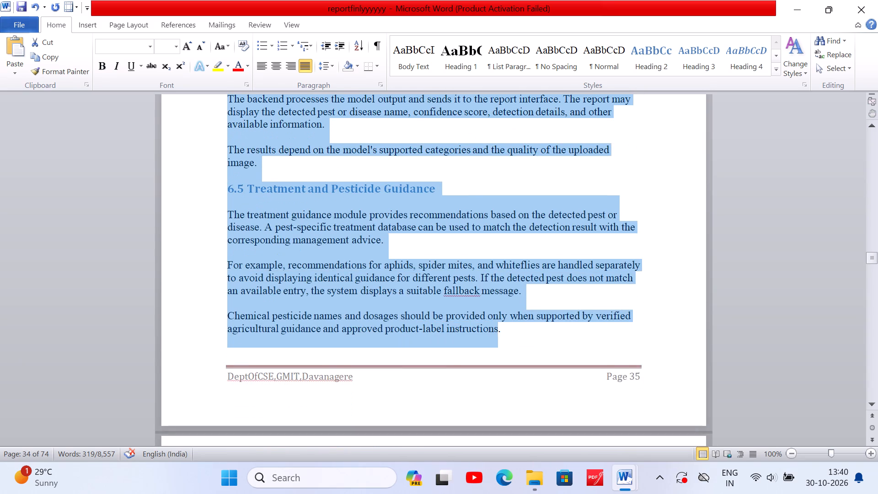
drag(478, 366, 503, 357)
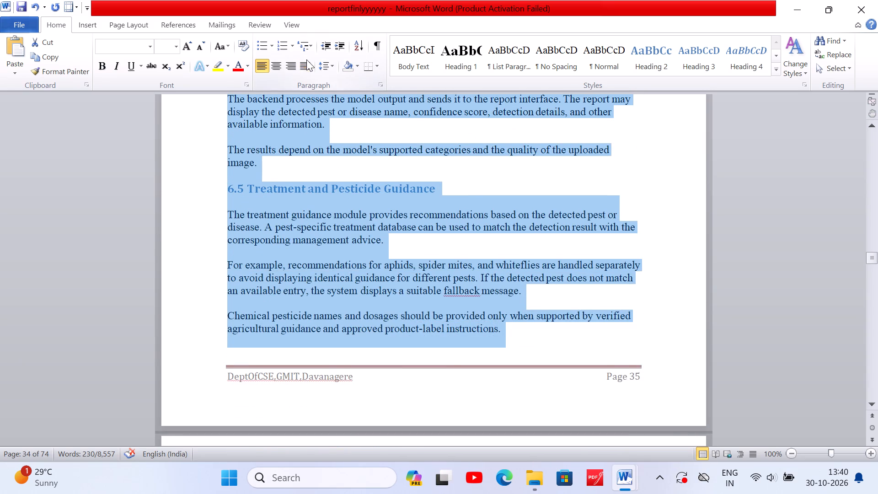
click(306, 61)
click(322, 70)
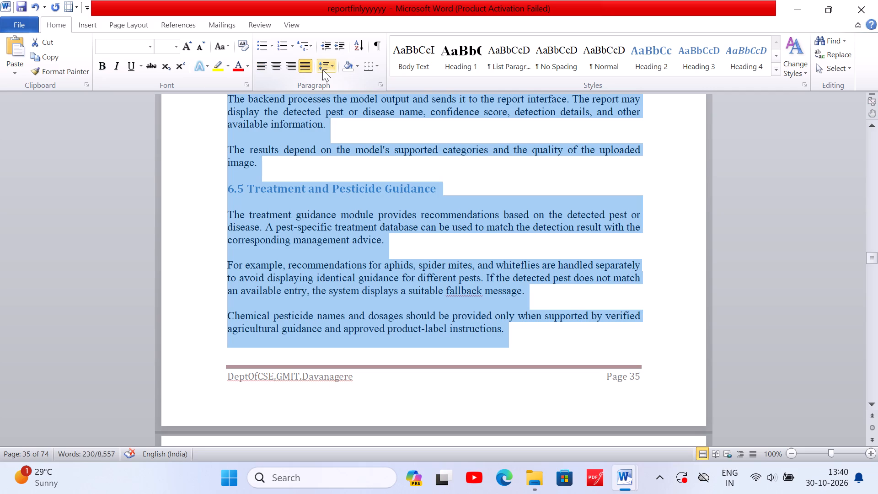
click(290, 116)
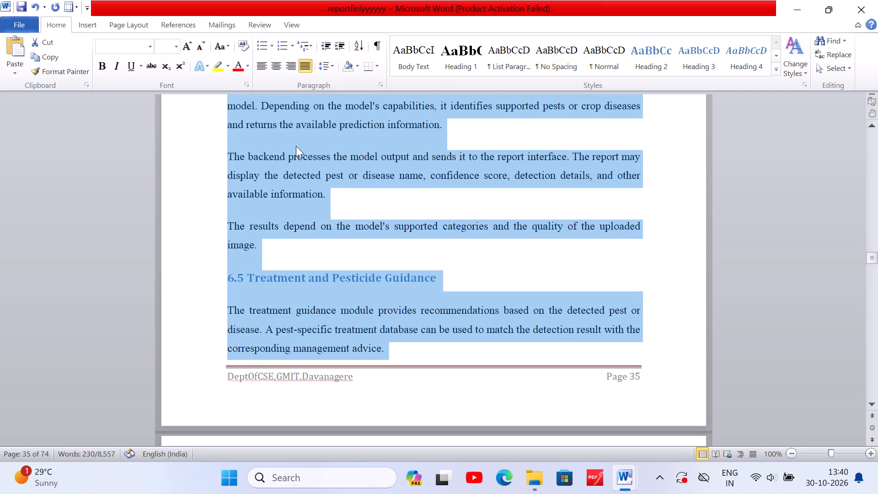
Justify the text from the 6.6 AI Report Generation heading through the last bullet of Chapter 6 and set its line spacing to 1.5.
scroll(346, 243, right, 1)
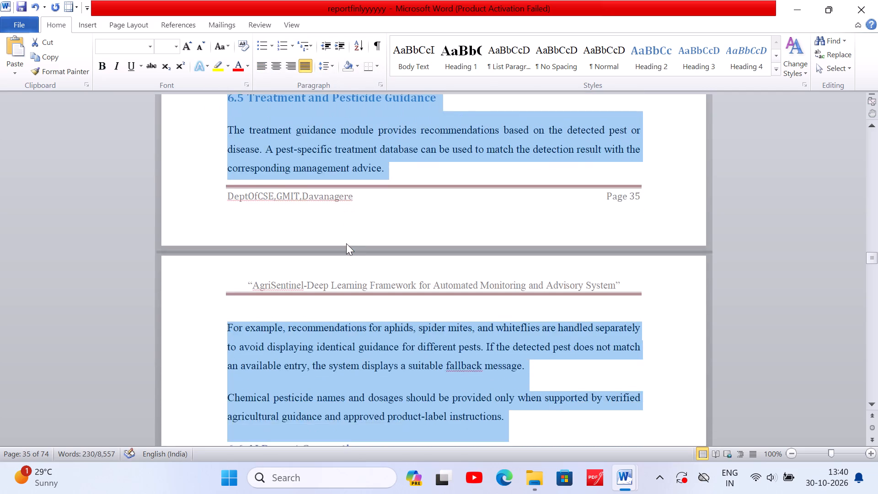
scroll(346, 243, down, 4)
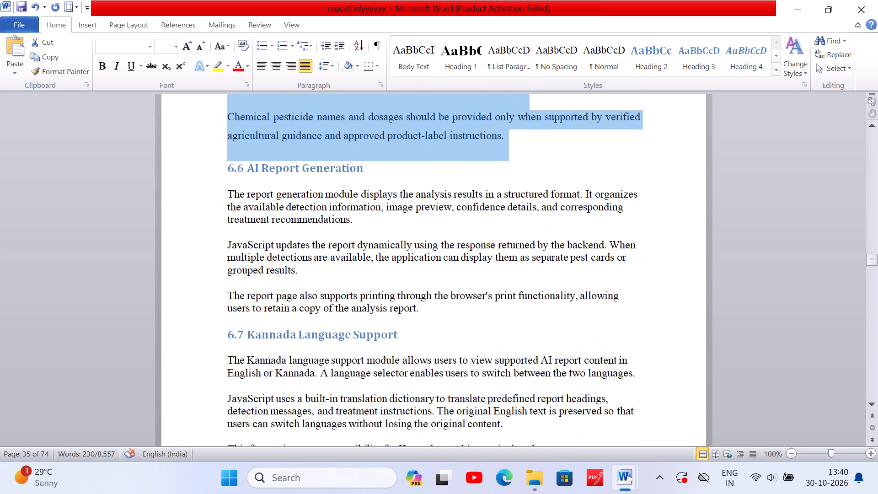
click(227, 169)
drag(227, 169, 361, 388)
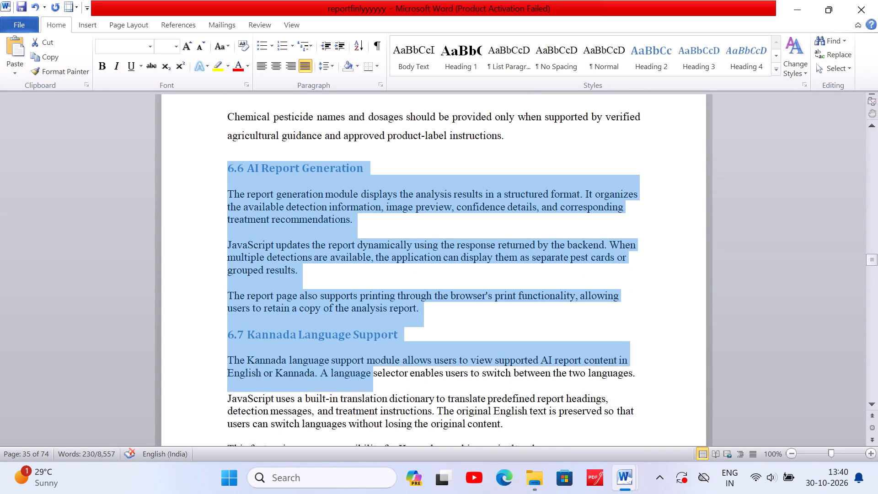
drag(361, 388, 330, 279)
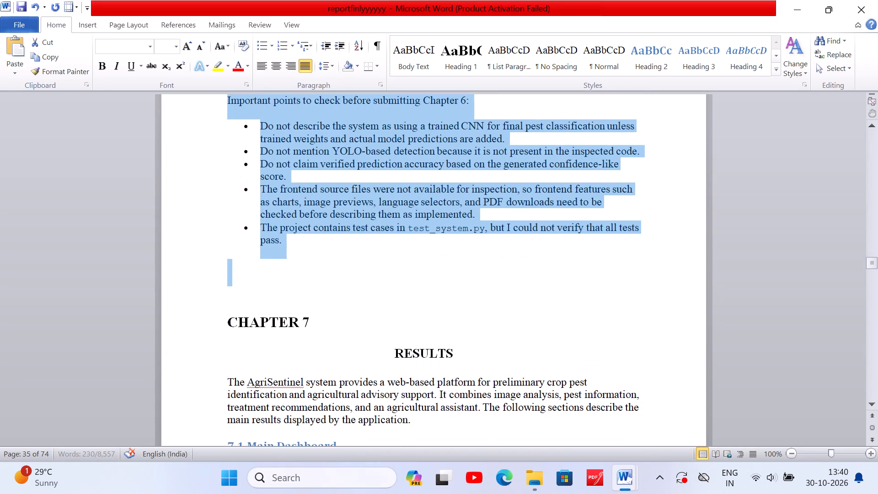
drag(330, 279, 300, 250)
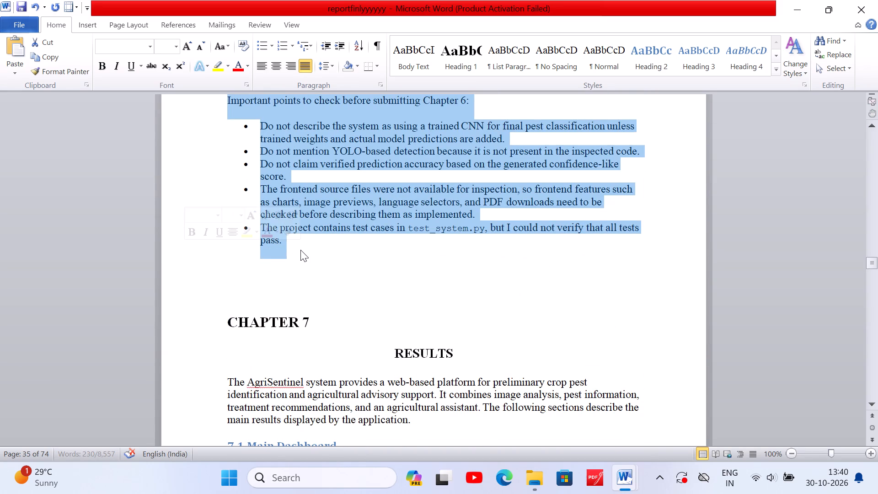
click(301, 59)
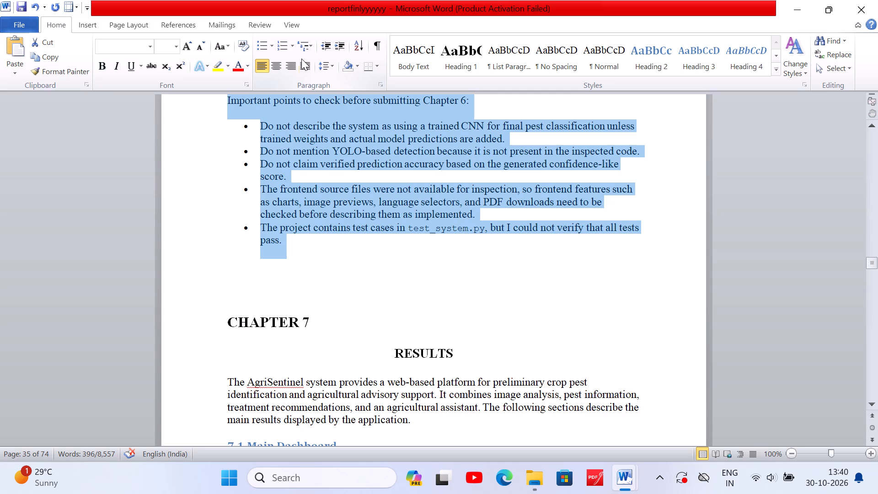
click(303, 64)
click(324, 65)
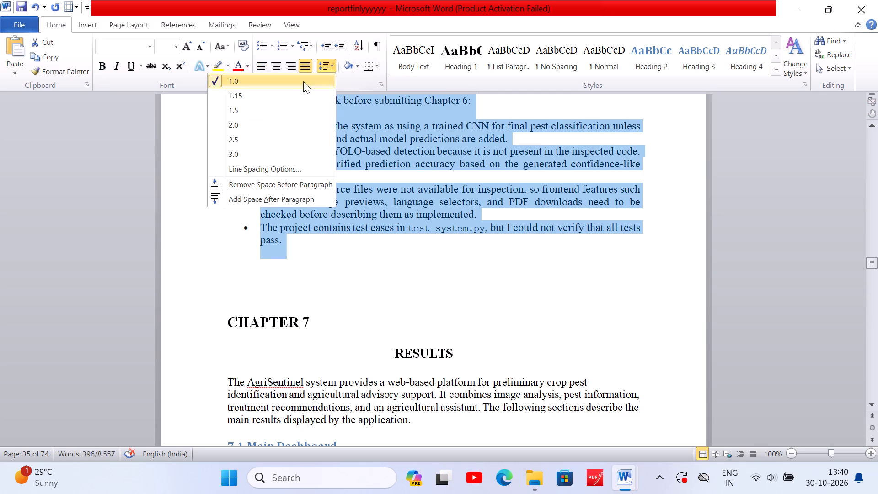
click(278, 110)
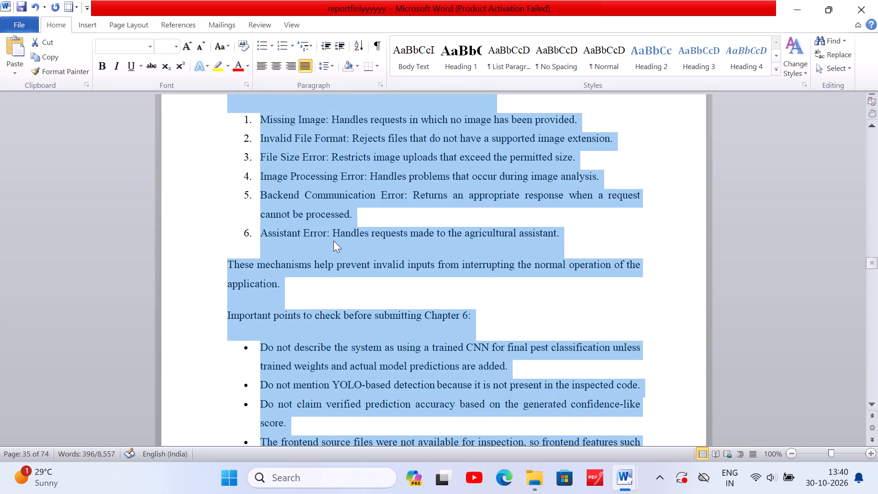
scroll(333, 241, down, 3)
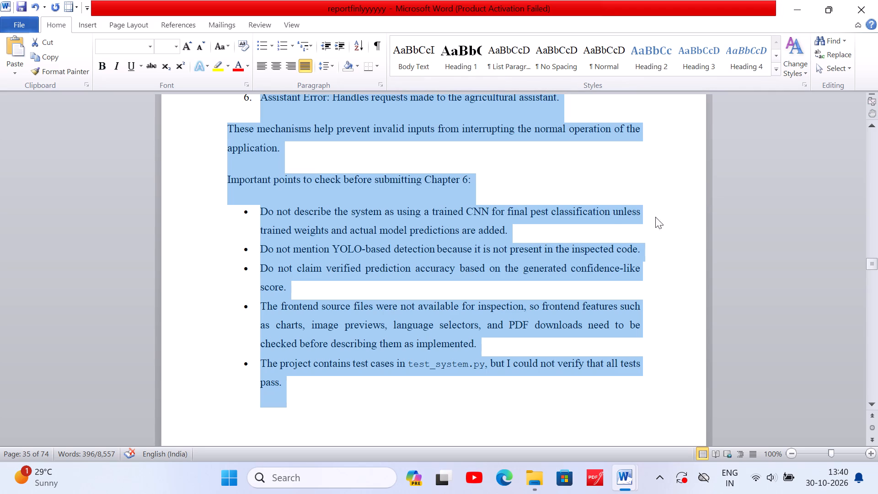
click(570, 173)
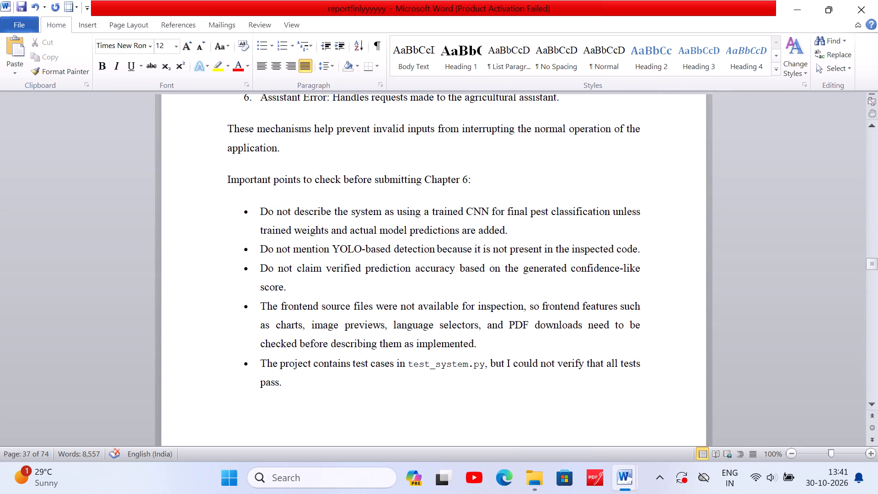
scroll(515, 279, up, 1)
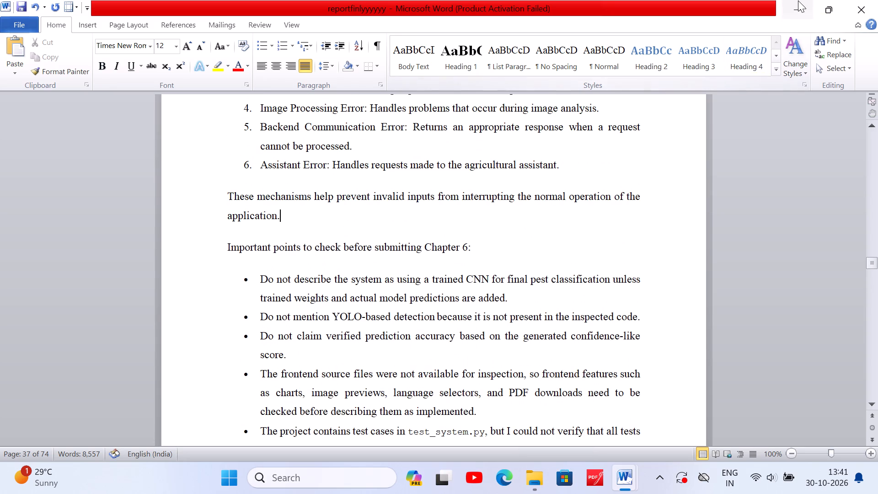
Minimize the report window and close the Downloads folder window.
click(798, 0)
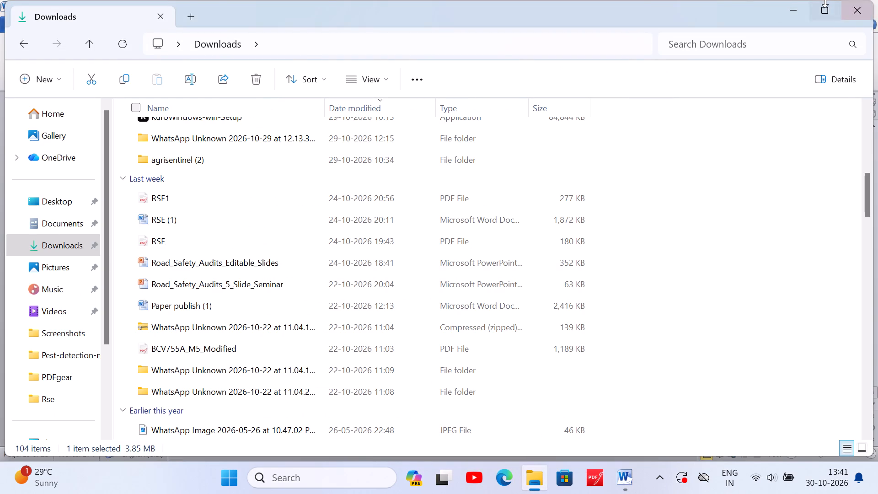
click(855, 13)
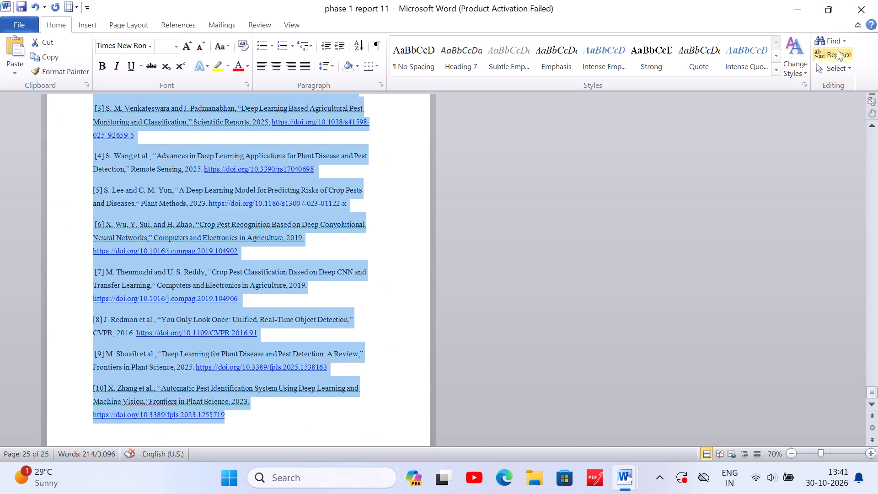
Close the phase 1 report 11 document without saving its changes.
drag(871, 4, 629, 264)
click(877, 2)
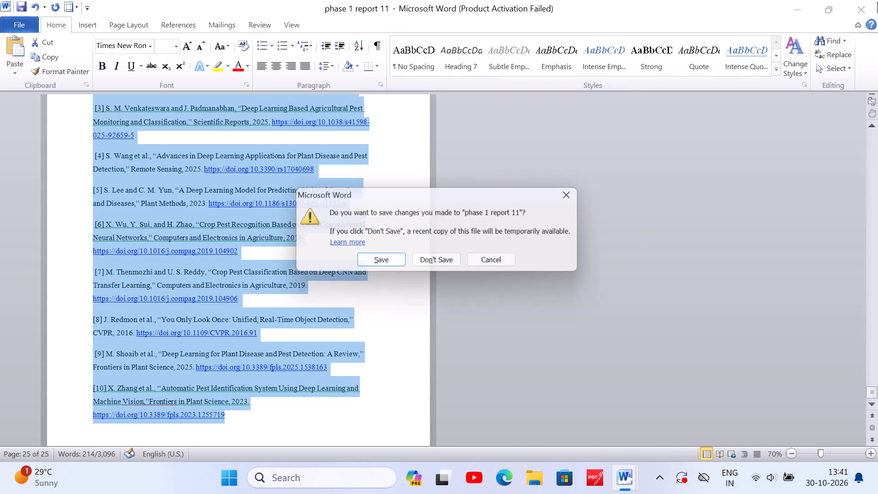
click(443, 260)
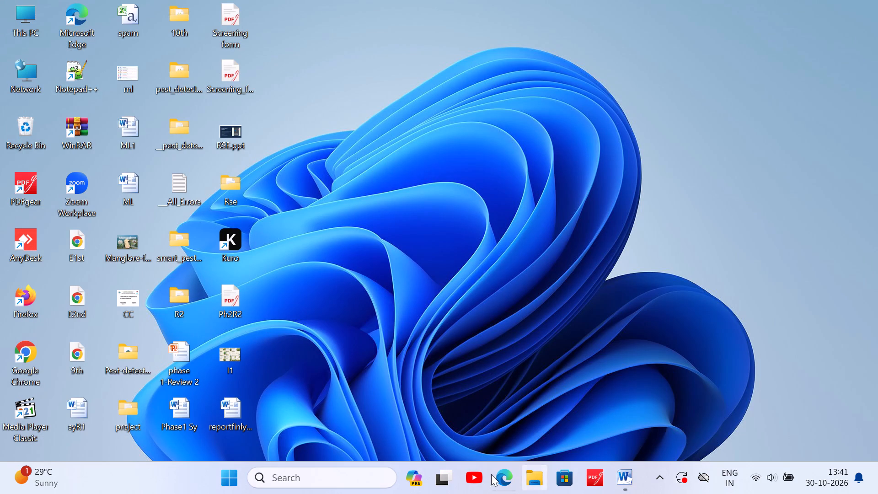
Find Google Chrome through the system search and open it in a new window.
click(333, 482)
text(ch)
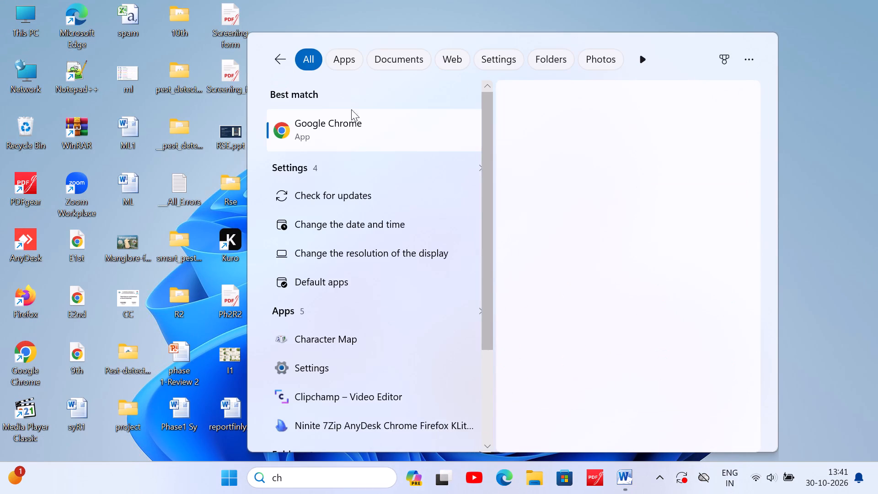
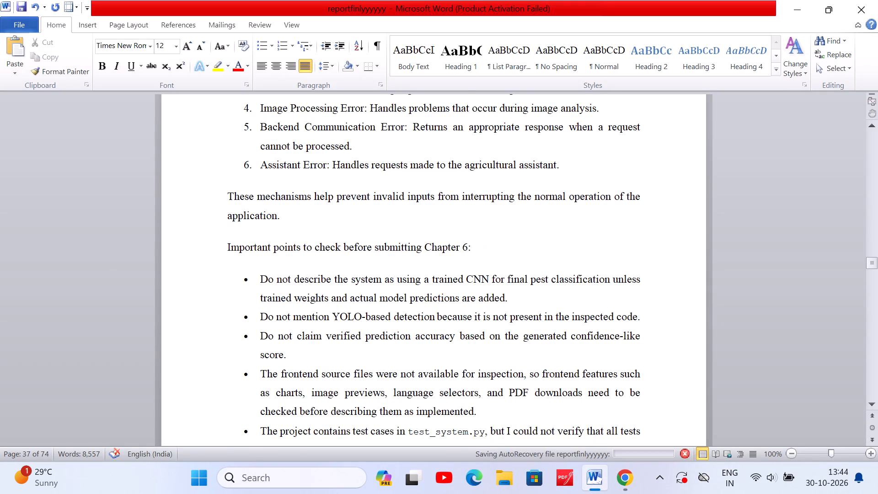
scroll(477, 247, down, 3)
scroll(477, 247, up, 1)
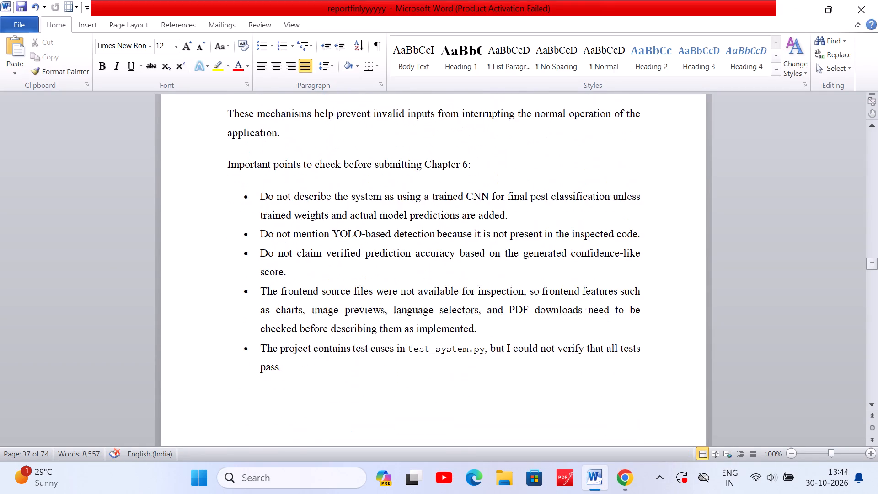
scroll(477, 247, up, 7)
scroll(477, 247, down, 1)
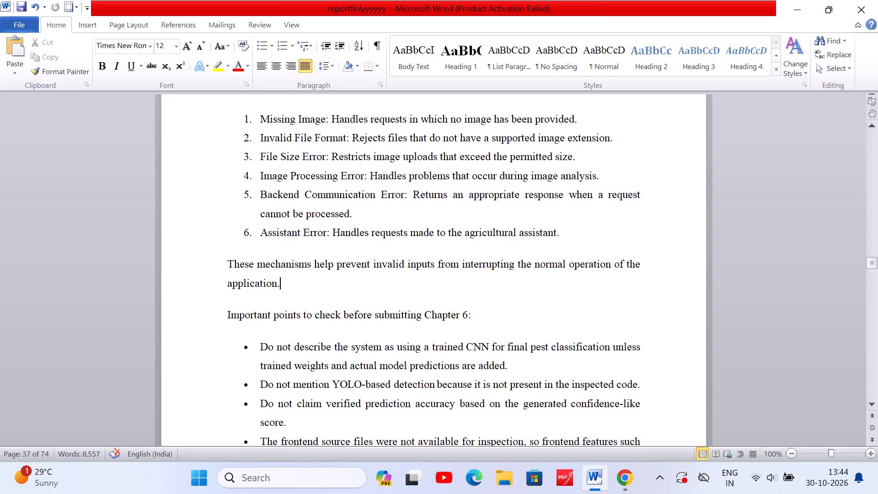
drag(473, 312, 241, 311)
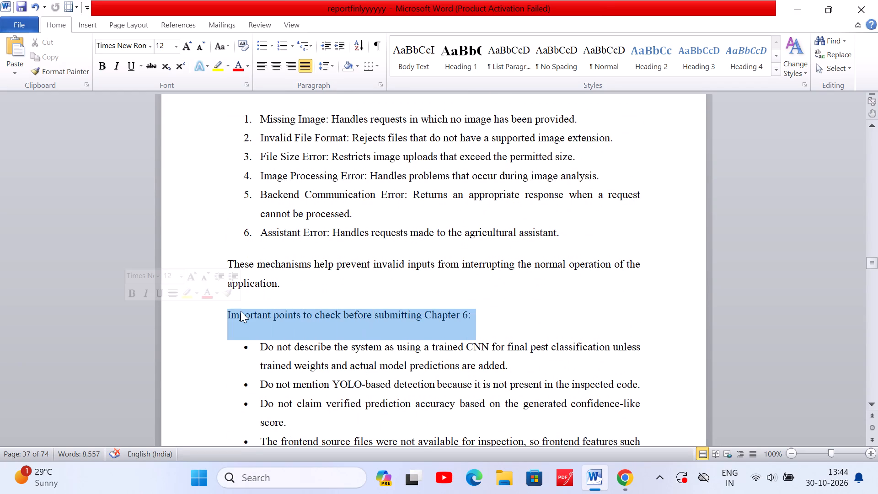
key(BackSpace)
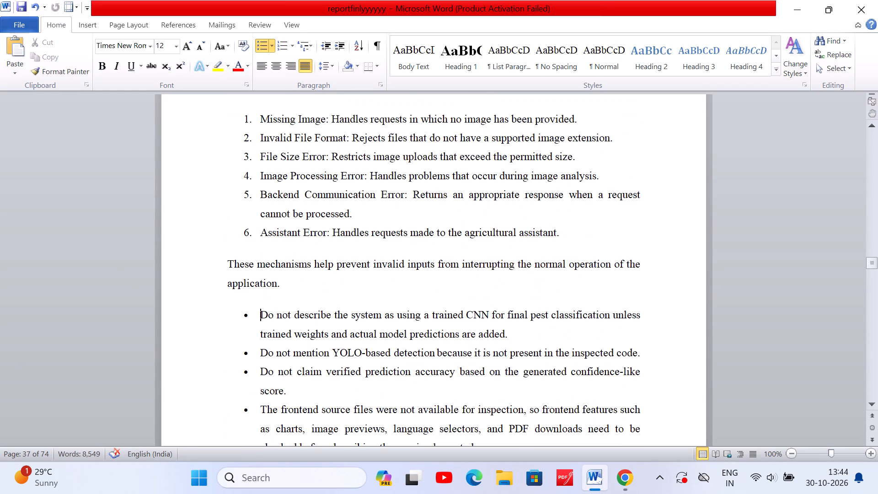
Insert three blank lines before the CHAPTER 7 heading so that the chapter starts on a new page.
scroll(365, 296, down, 4)
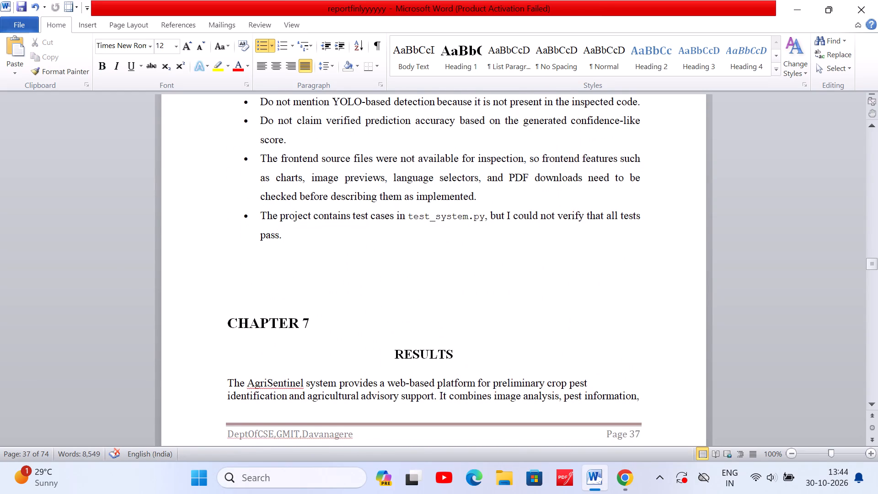
click(233, 322)
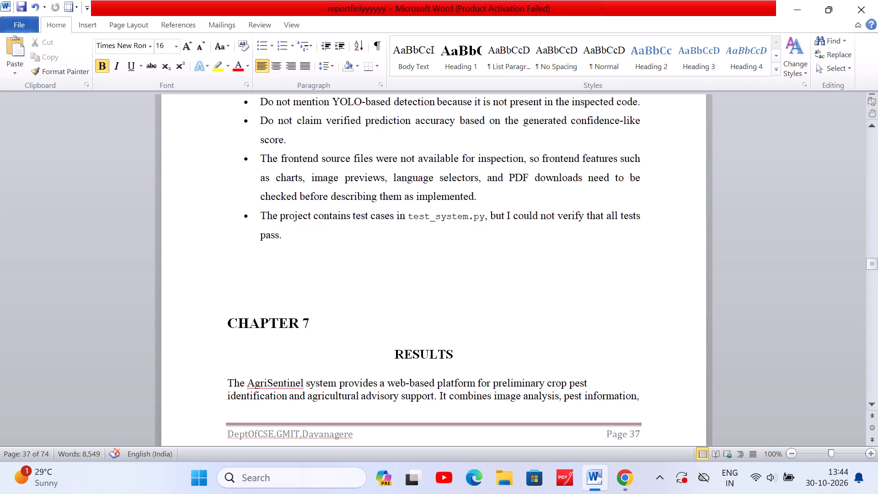
click(228, 321)
key(Return)
key(Return)
key(Return)
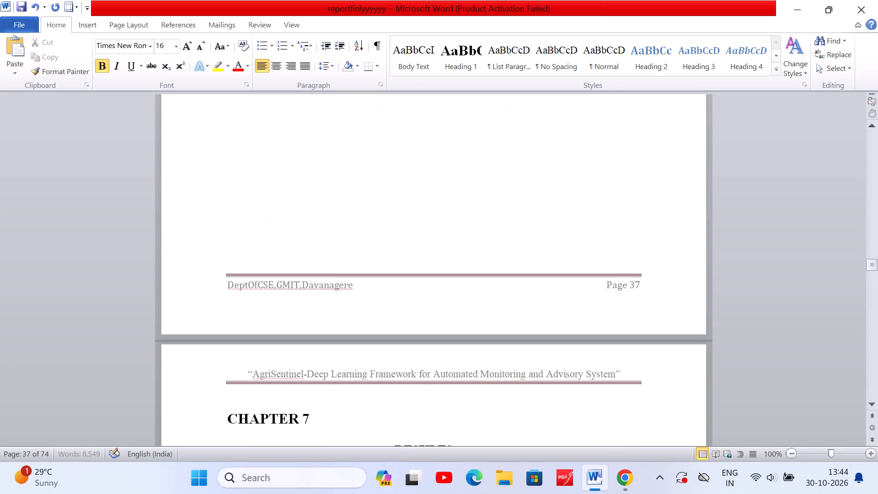
key(Return)
key(BackSpace)
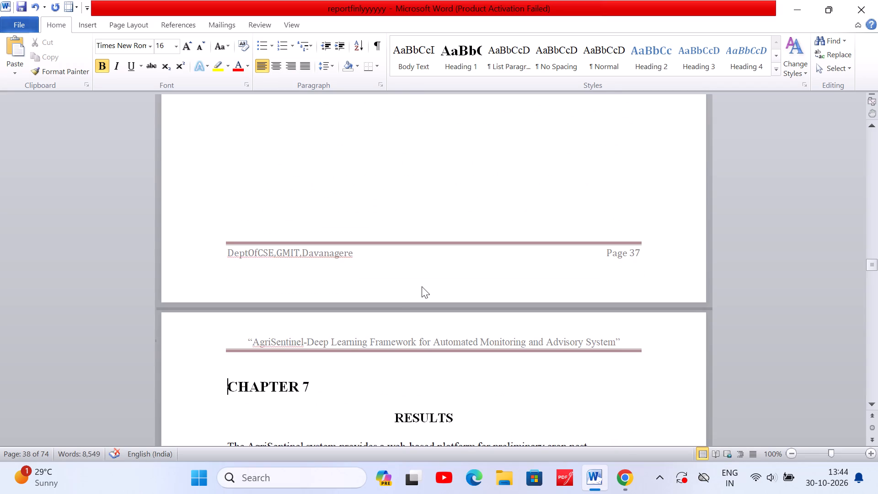
Justify the text from the Chapter 7 introduction through the 7.1 Main Dashboard paragraphs and set its line spacing to 1.5.
scroll(422, 286, down, 5)
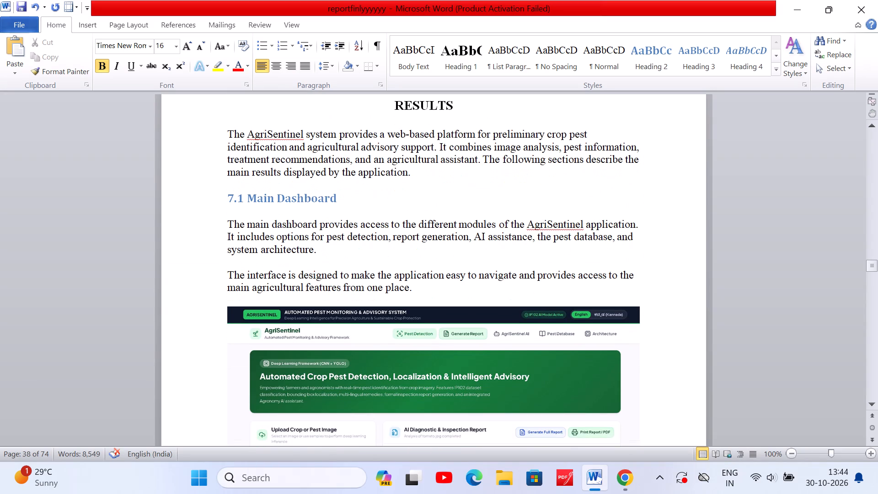
click(229, 132)
drag(229, 132, 402, 282)
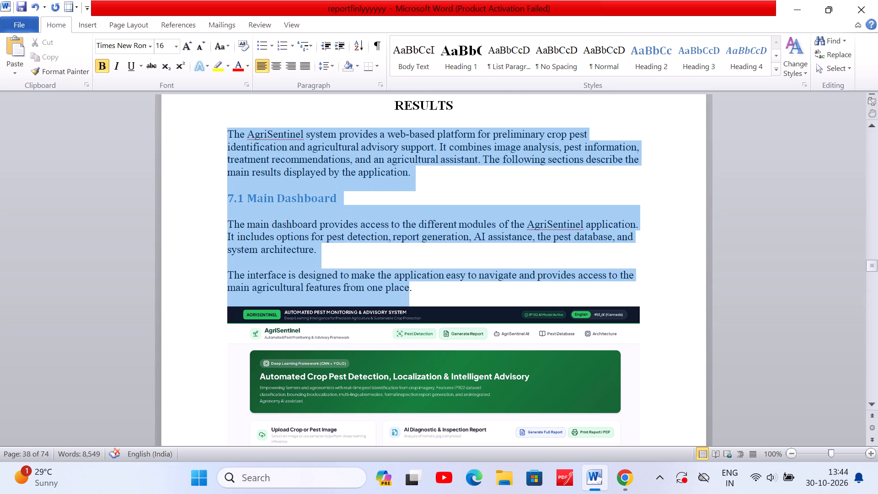
drag(402, 282, 480, 309)
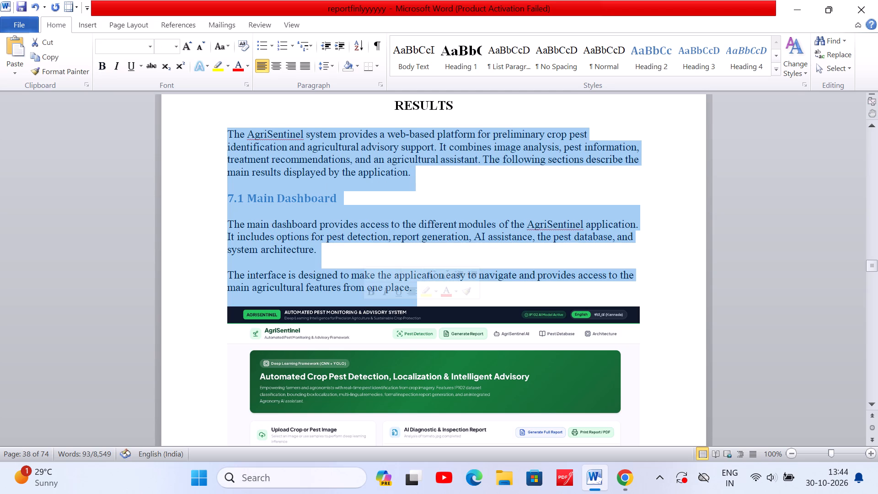
click(307, 68)
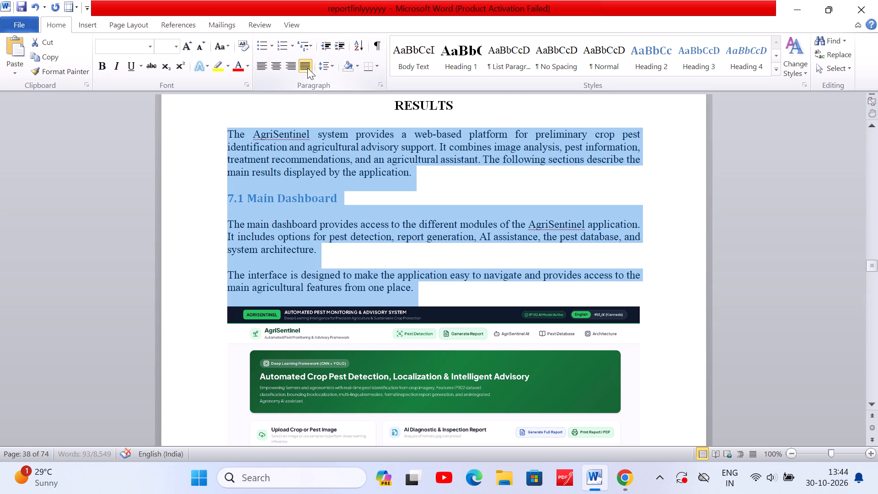
click(322, 67)
click(289, 110)
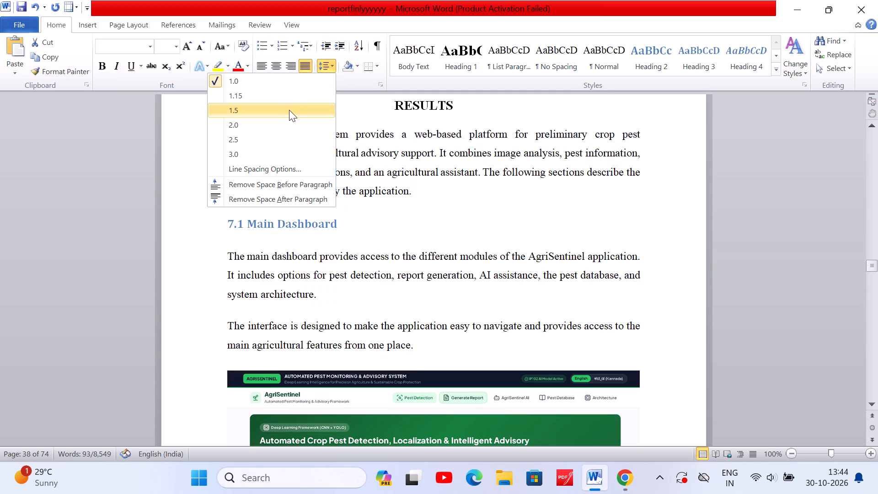
scroll(421, 251, down, 2)
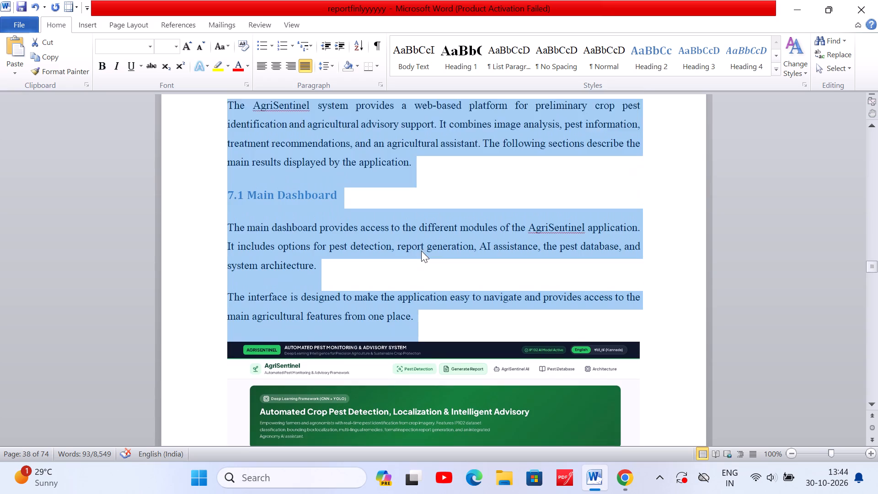
scroll(421, 251, down, 2)
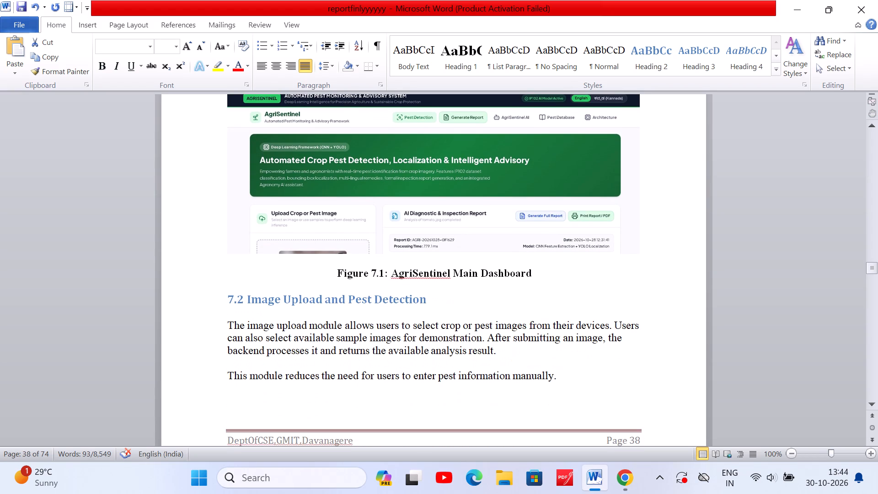
Justify the 7.2 Image Upload and Pest Detection heading and its paragraphs and set their line spacing to 1.5.
drag(225, 295, 521, 393)
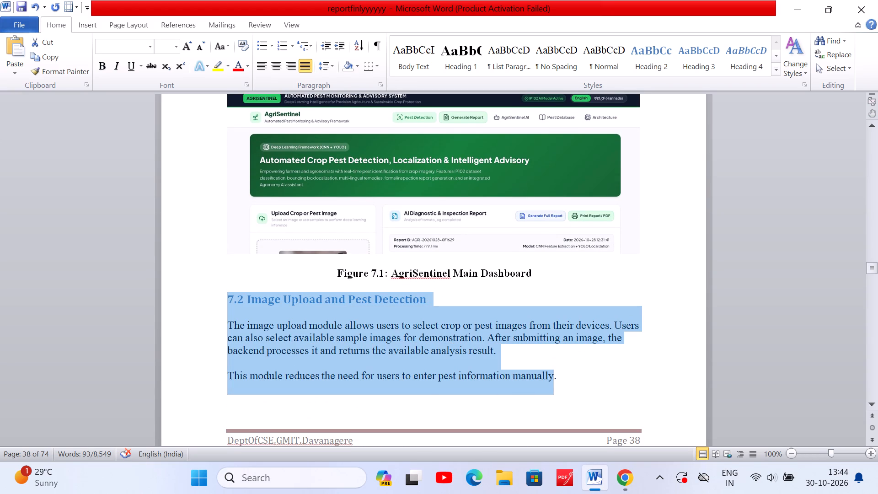
drag(521, 393, 587, 389)
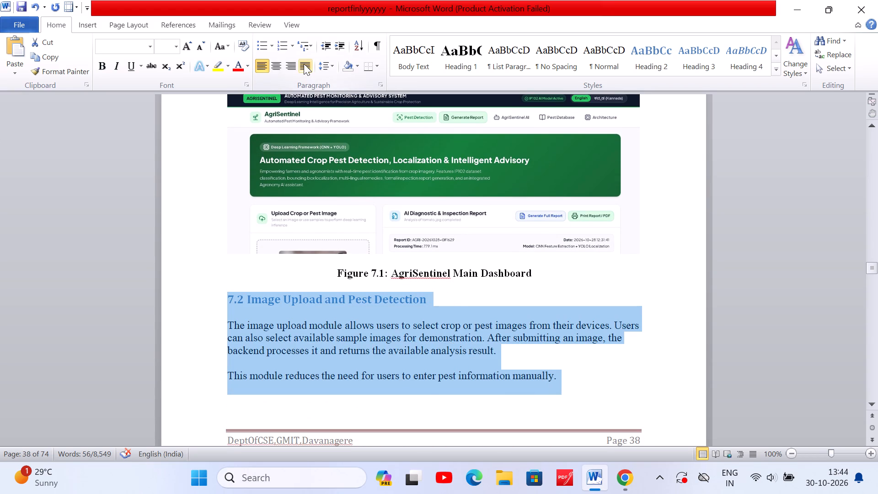
click(304, 64)
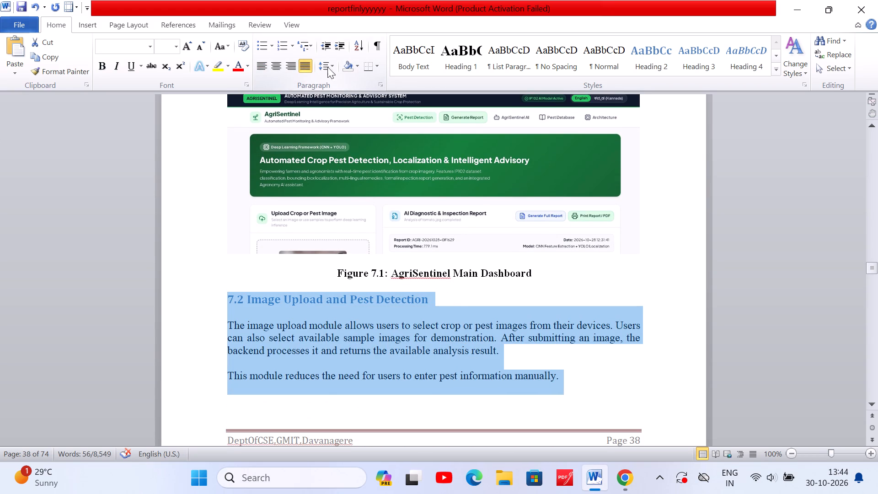
click(327, 68)
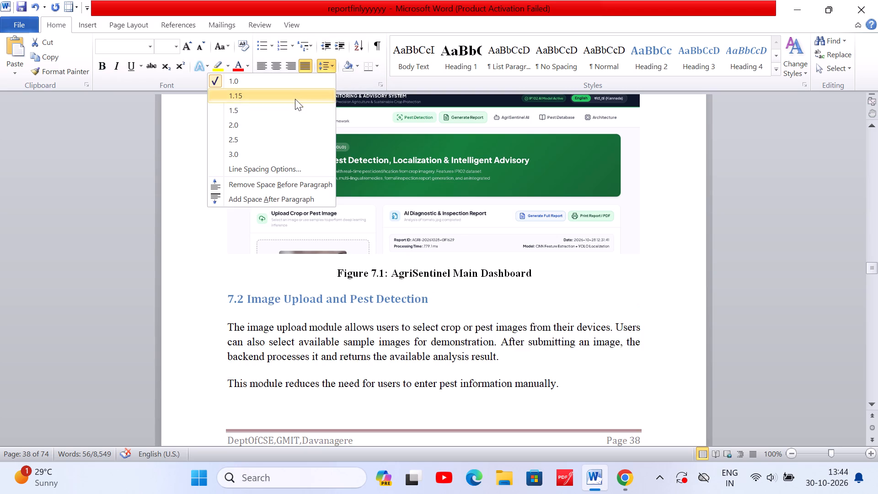
click(291, 113)
Justify the 7.3 AI Diagnostic and Inspection Report heading and its two paragraphs and set their line spacing to 1.5.
scroll(396, 286, down, 1)
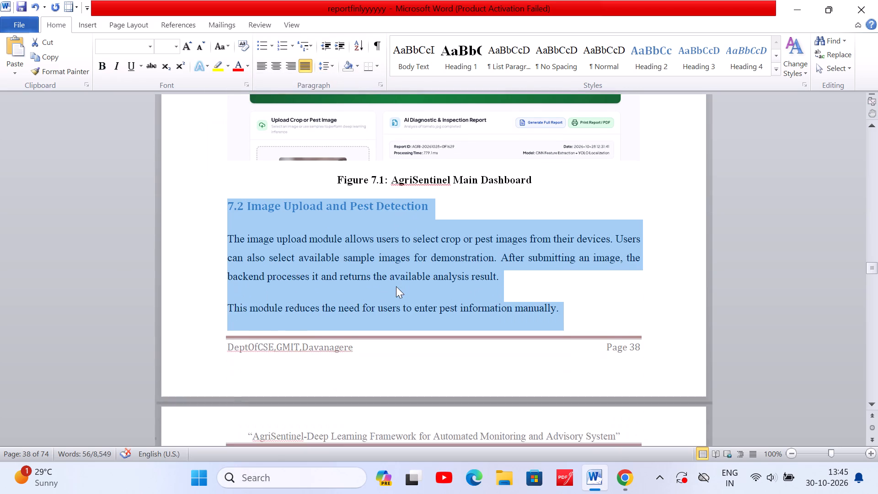
scroll(396, 286, down, 6)
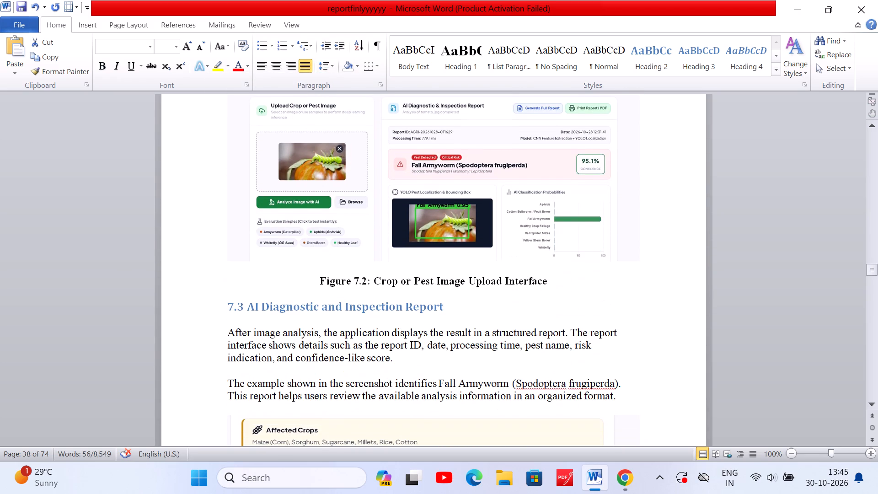
click(221, 308)
drag(221, 308, 430, 382)
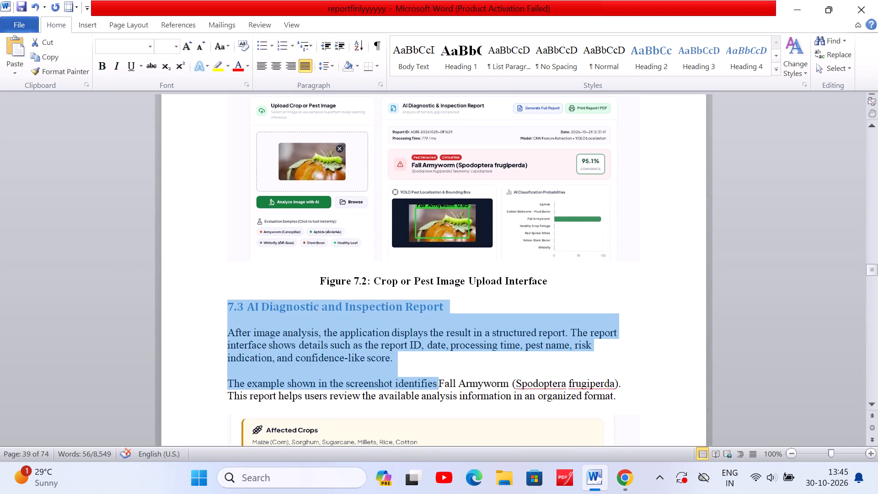
drag(430, 382, 623, 401)
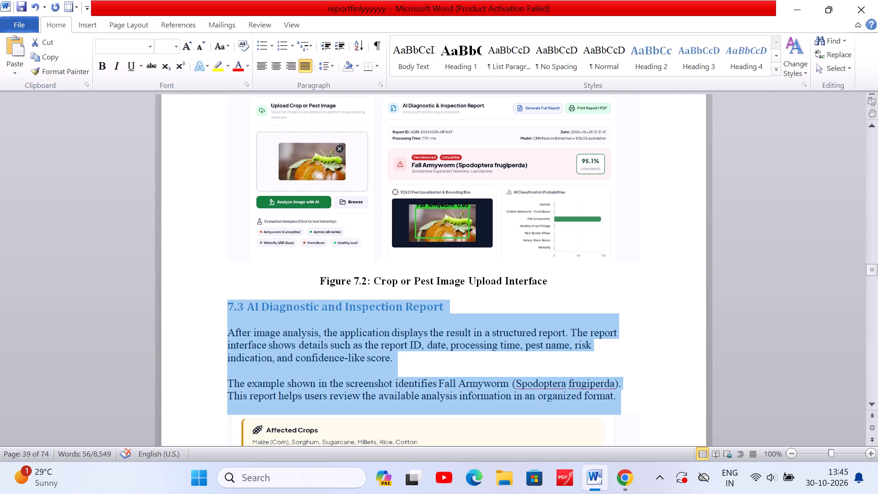
click(304, 70)
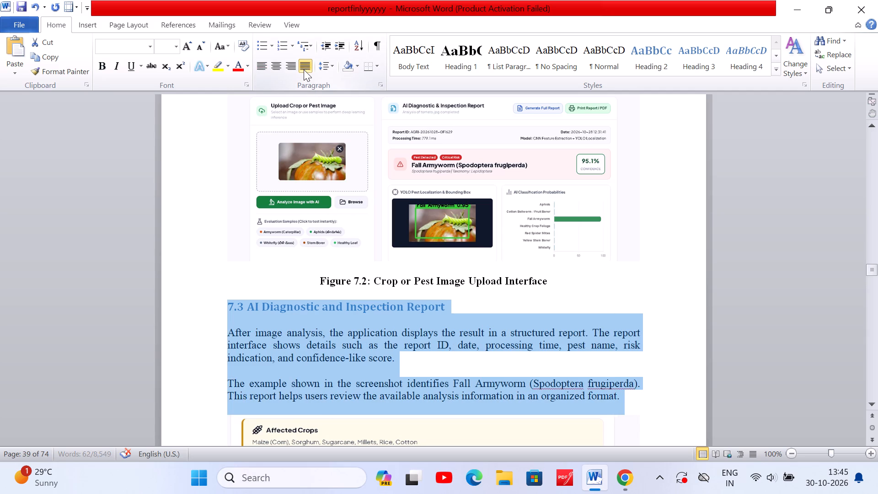
click(327, 63)
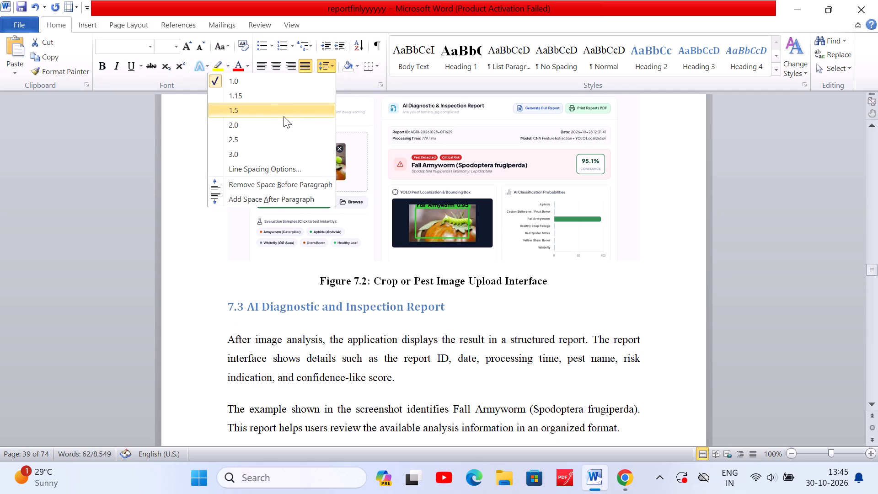
click(284, 116)
Examine how the section 7.3 screenshot and its Figure 7.3 caption are laid out across the page break.
scroll(366, 243, down, 6)
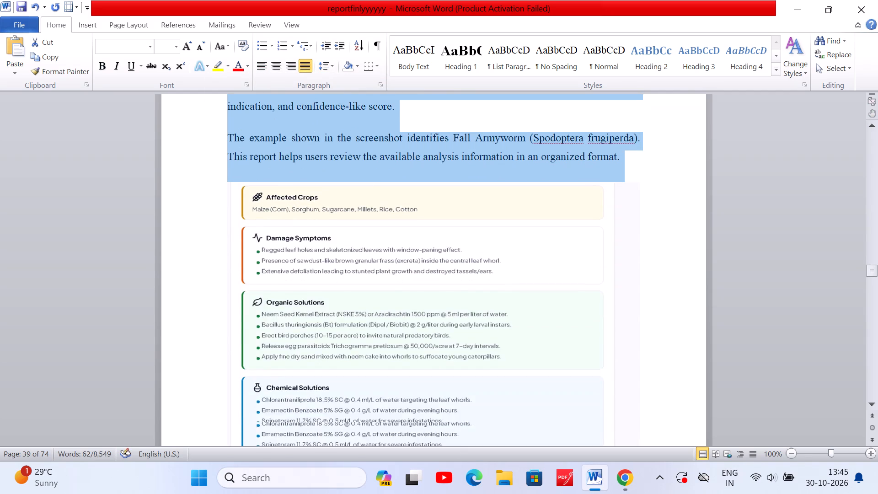
scroll(366, 243, down, 5)
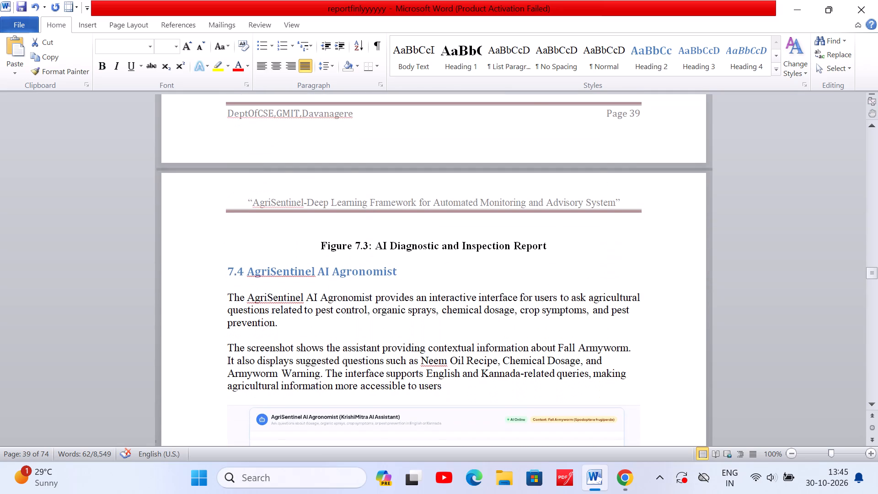
scroll(366, 243, up, 5)
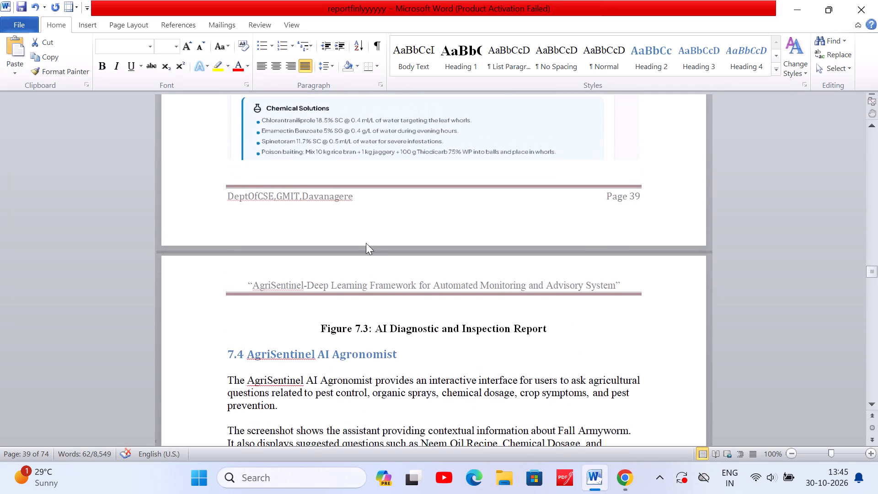
scroll(366, 243, up, 5)
scroll(366, 243, right, 1)
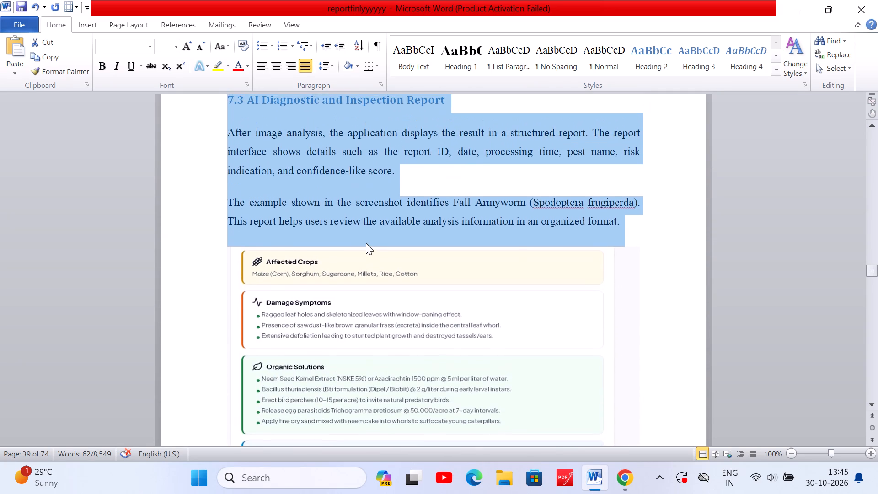
scroll(366, 243, right, 1)
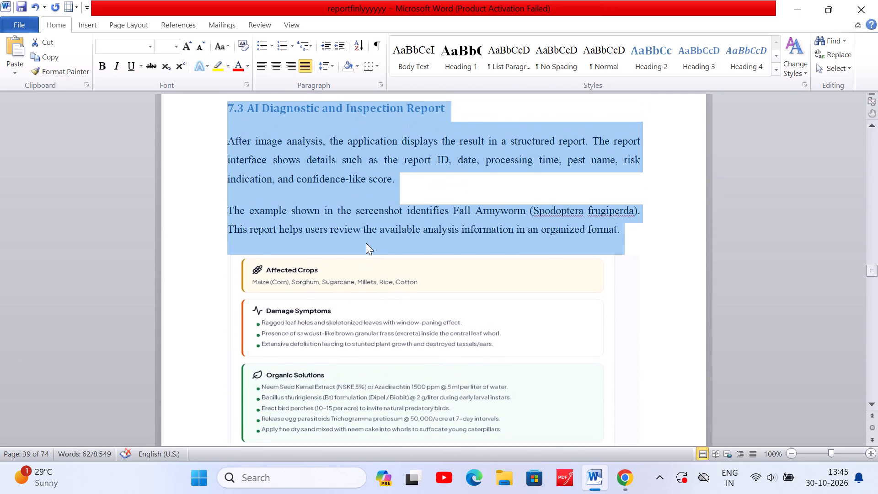
scroll(366, 243, right, 1)
scroll(366, 243, down, 2)
scroll(366, 243, right, 1)
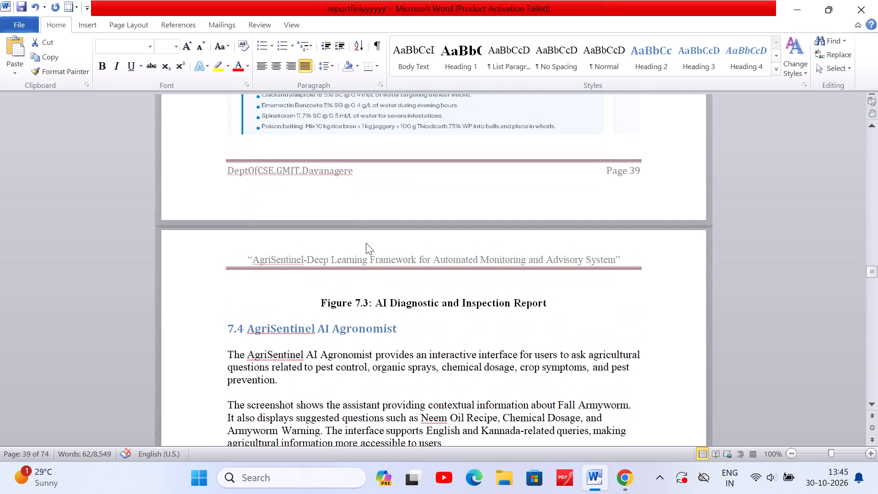
scroll(366, 243, right, 1)
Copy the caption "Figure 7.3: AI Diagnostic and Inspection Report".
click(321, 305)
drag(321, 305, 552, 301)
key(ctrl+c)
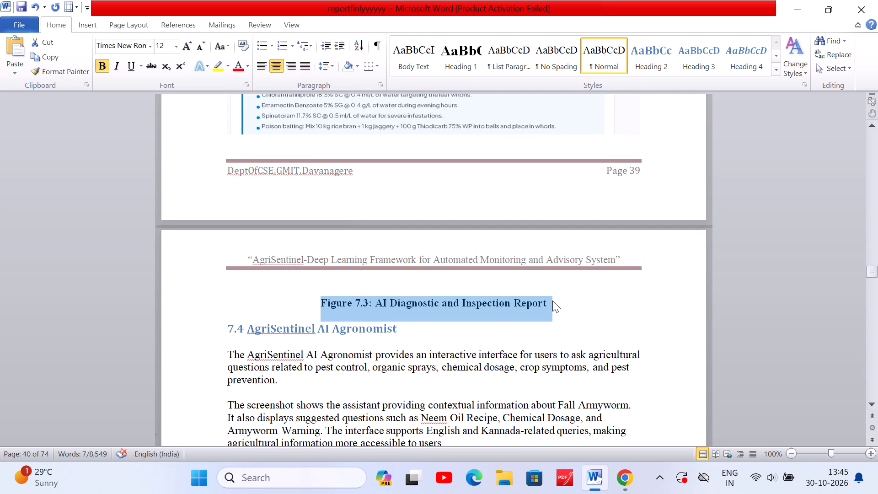
Shrink the screenshot in section 7.3 slightly, to about 9.84 cm high and 15.77 cm wide.
click(476, 142)
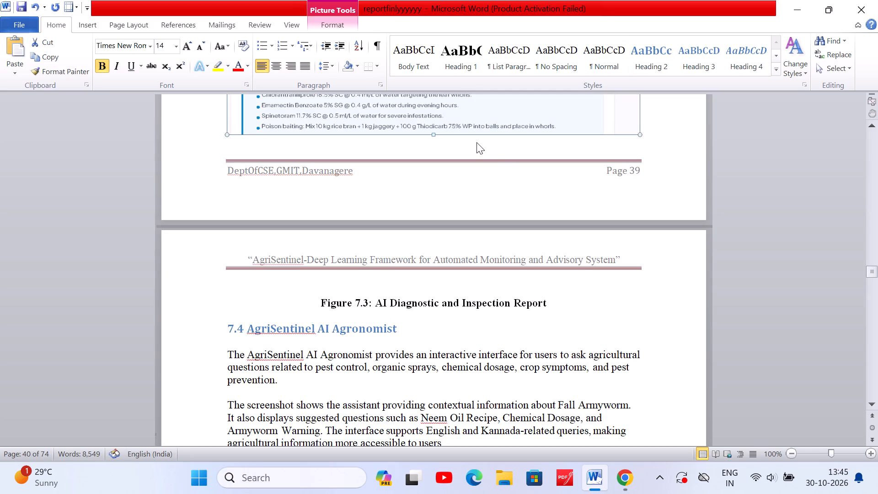
scroll(476, 142, up, 3)
scroll(476, 142, down, 1)
scroll(476, 142, up, 2)
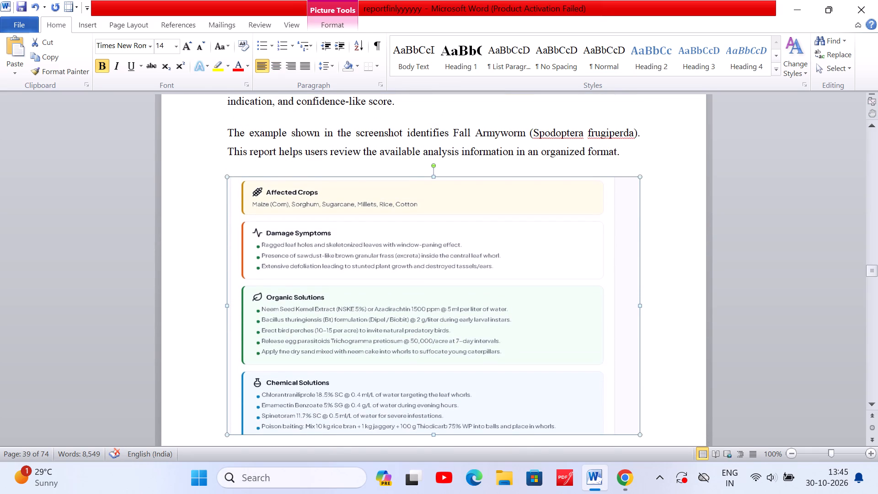
drag(638, 177, 626, 179)
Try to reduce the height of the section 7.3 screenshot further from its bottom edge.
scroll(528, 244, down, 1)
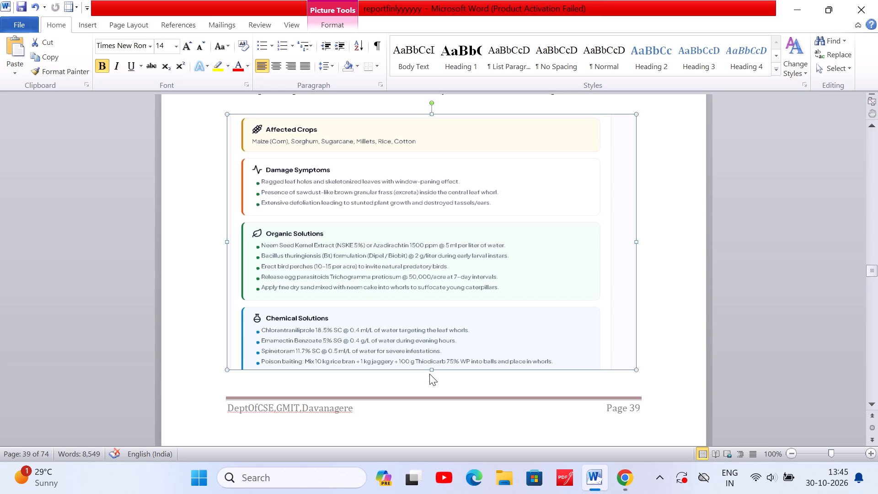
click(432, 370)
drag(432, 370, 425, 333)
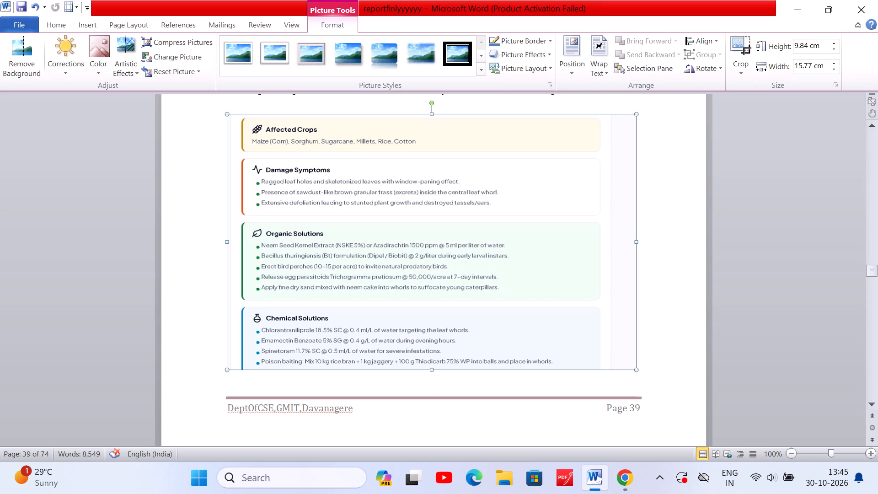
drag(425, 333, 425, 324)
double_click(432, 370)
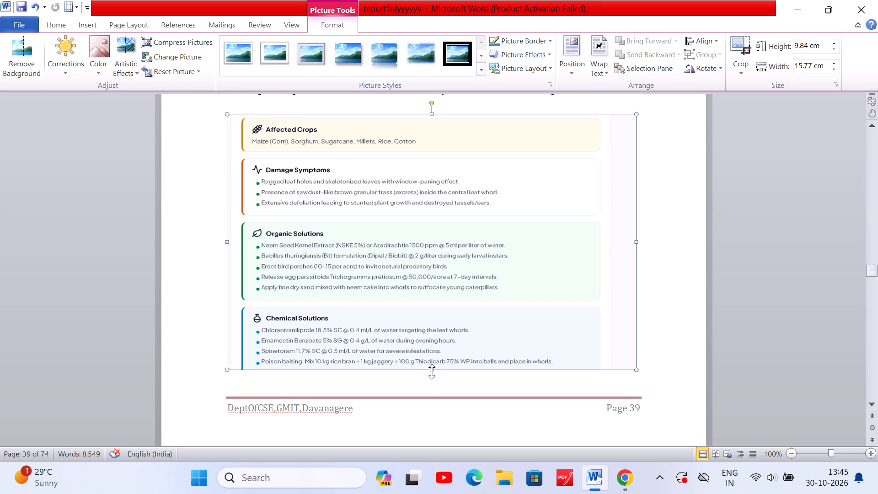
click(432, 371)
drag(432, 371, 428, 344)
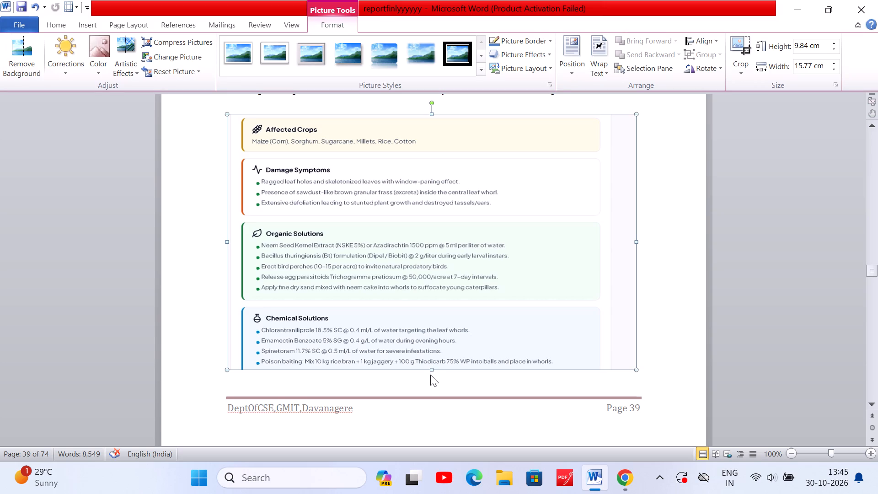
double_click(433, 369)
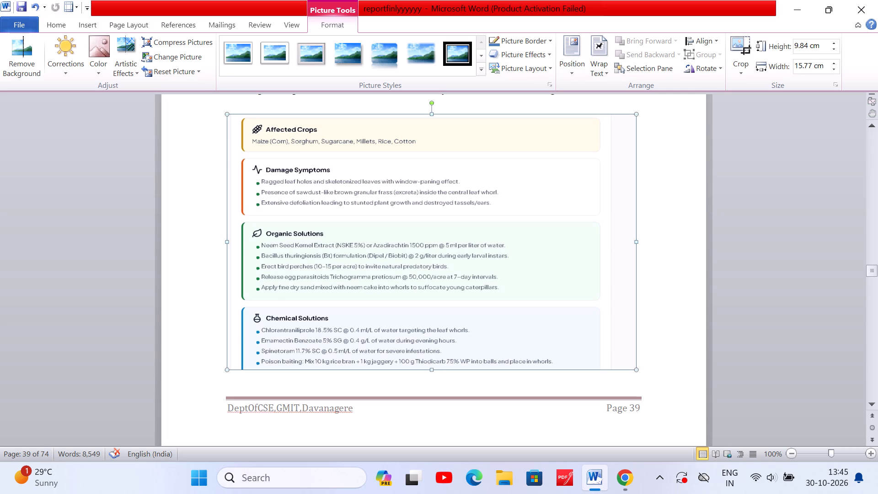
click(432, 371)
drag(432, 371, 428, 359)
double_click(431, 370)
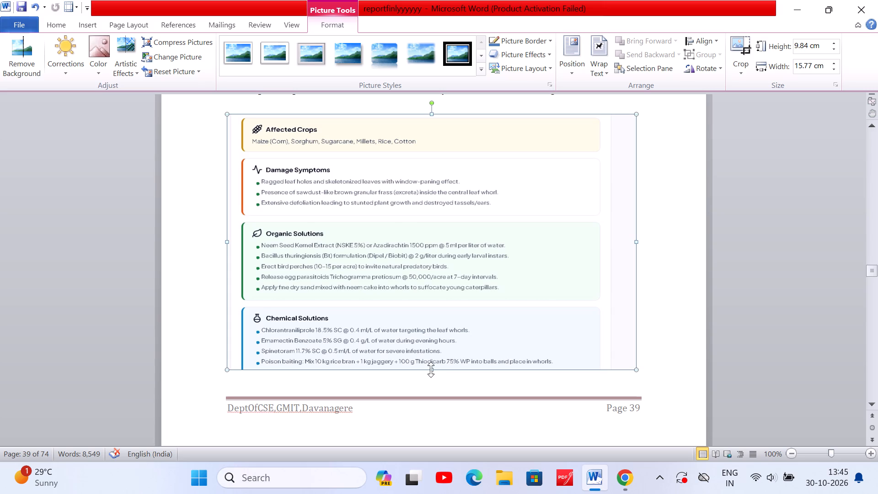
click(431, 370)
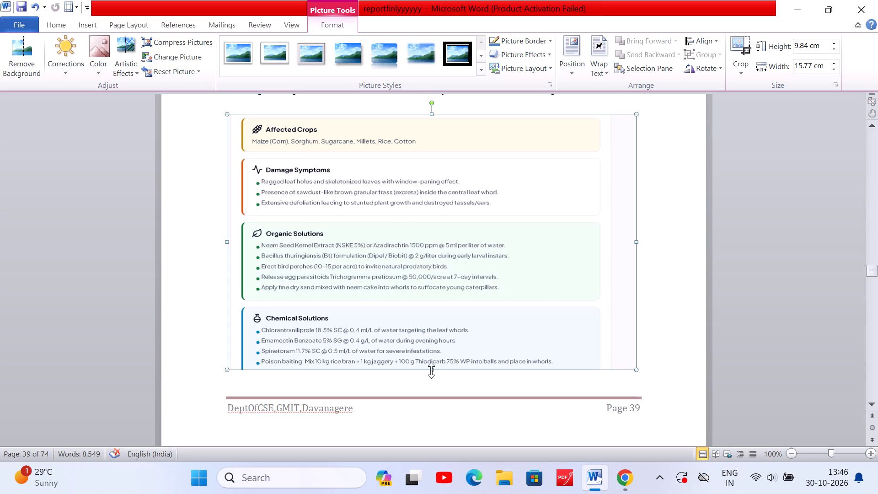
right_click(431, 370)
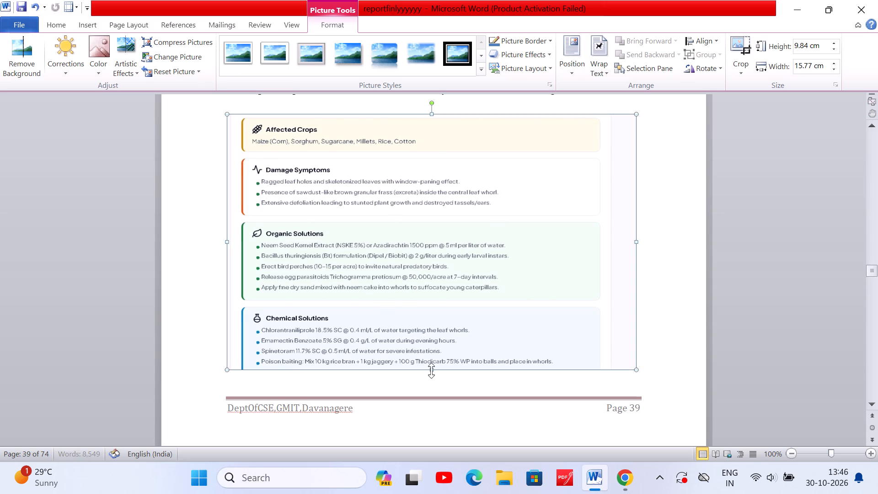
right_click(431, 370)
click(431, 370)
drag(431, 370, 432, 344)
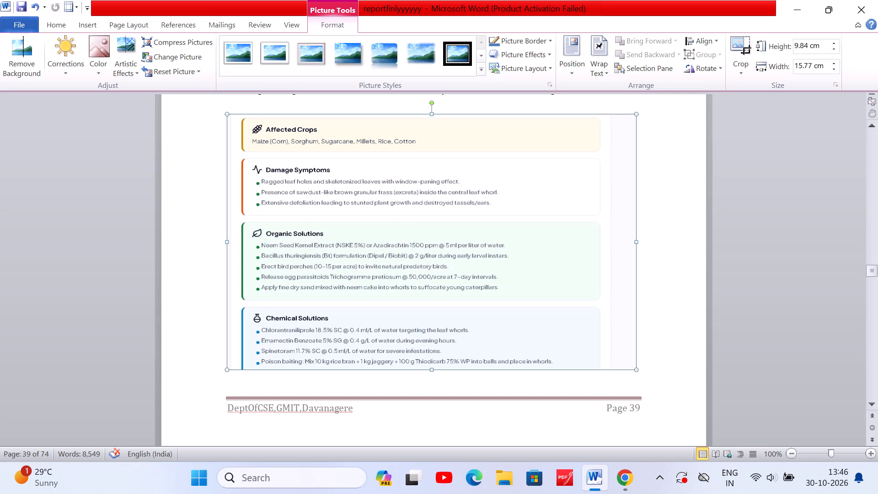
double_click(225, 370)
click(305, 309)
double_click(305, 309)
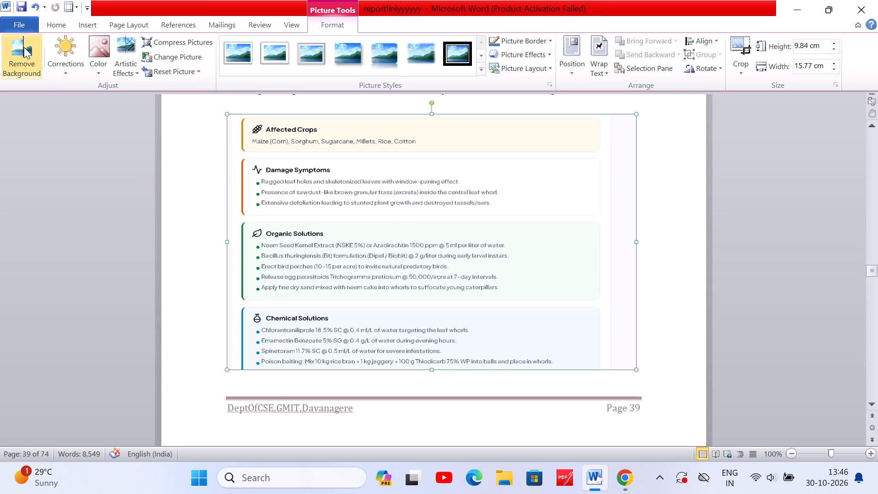
Justify the section 7.4 AgriSentinel AI Agronomist heading and paragraphs and set their line spacing to 1.5.
scroll(321, 261, down, 6)
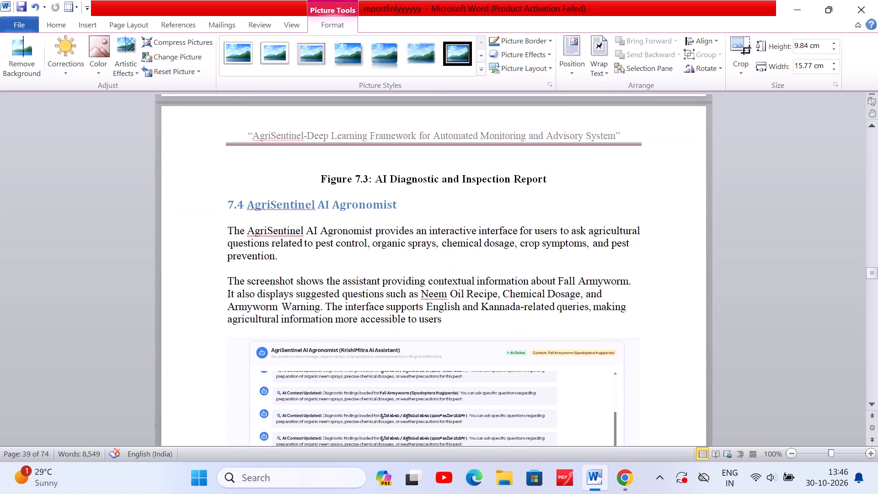
scroll(321, 261, down, 1)
drag(225, 167, 243, 175)
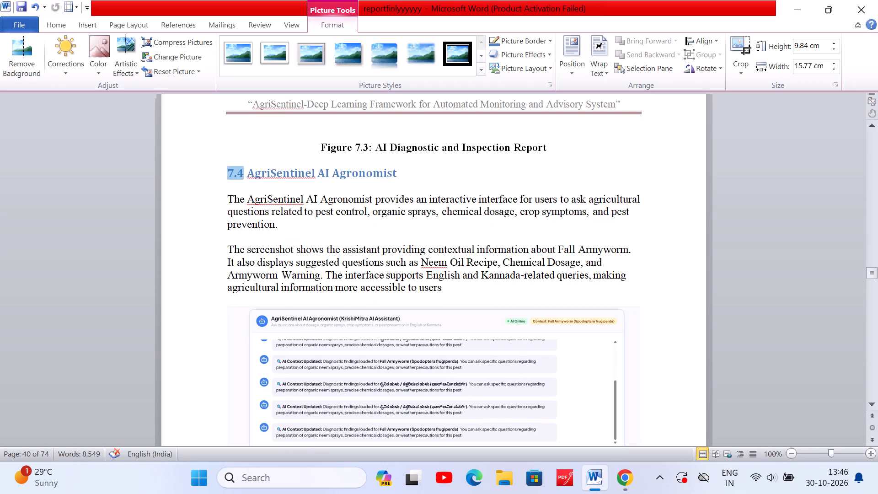
drag(243, 175, 480, 288)
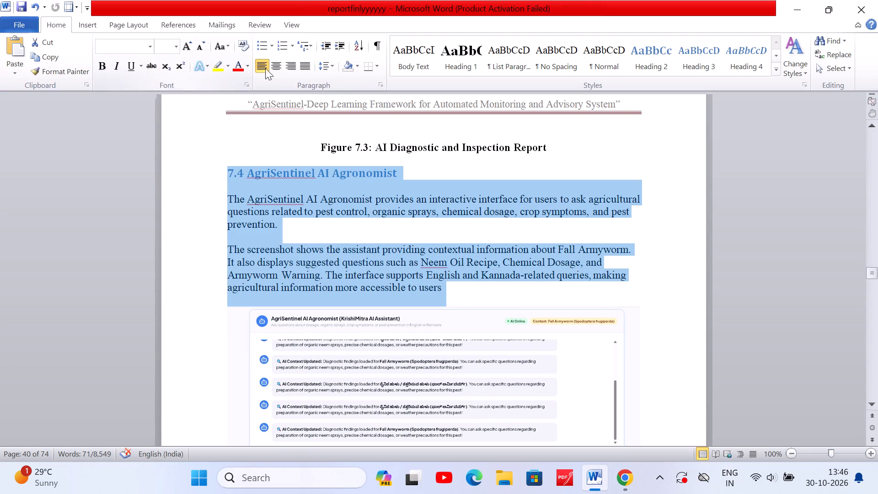
click(303, 70)
click(328, 70)
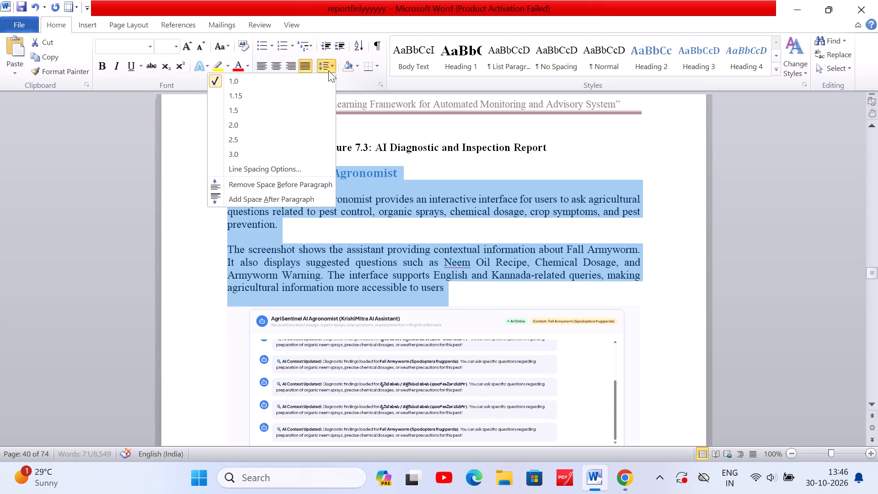
click(287, 114)
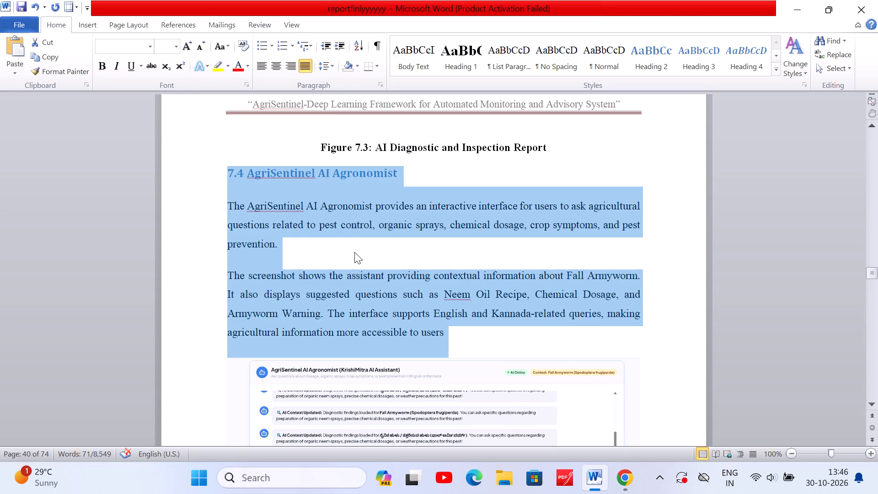
Set 1.5 line spacing and justified alignment for the section 7.5 Crop Pest Encyclopedia heading and paragraphs.
scroll(354, 252, down, 4)
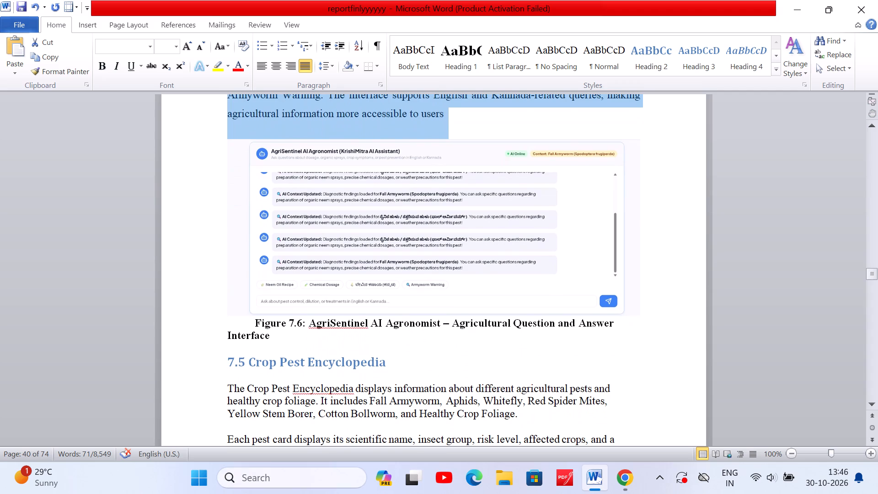
drag(224, 359, 348, 337)
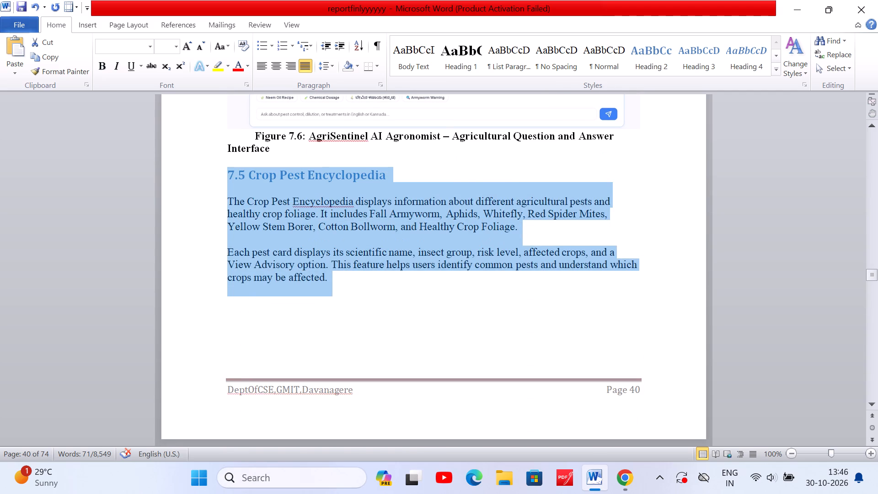
drag(348, 337, 348, 337)
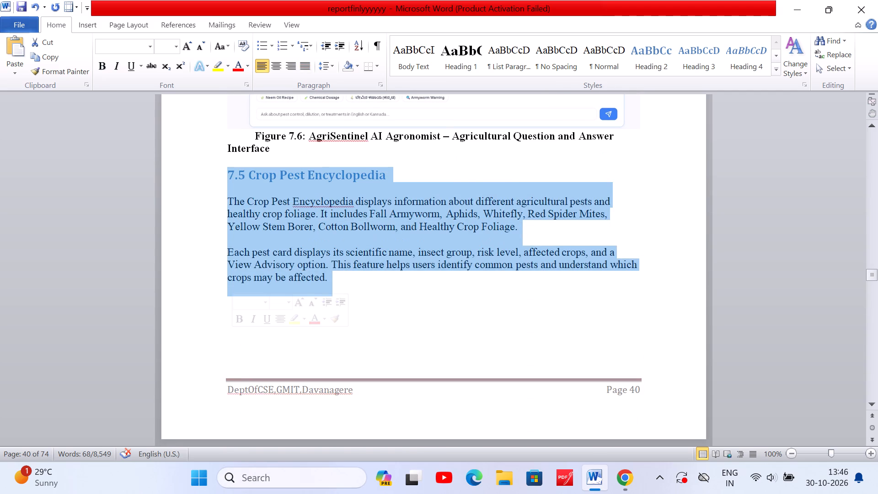
click(325, 68)
click(266, 112)
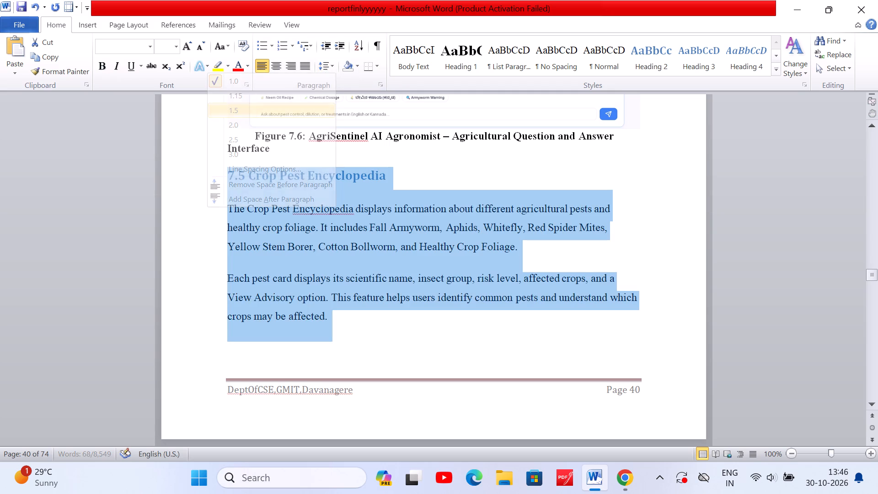
click(303, 68)
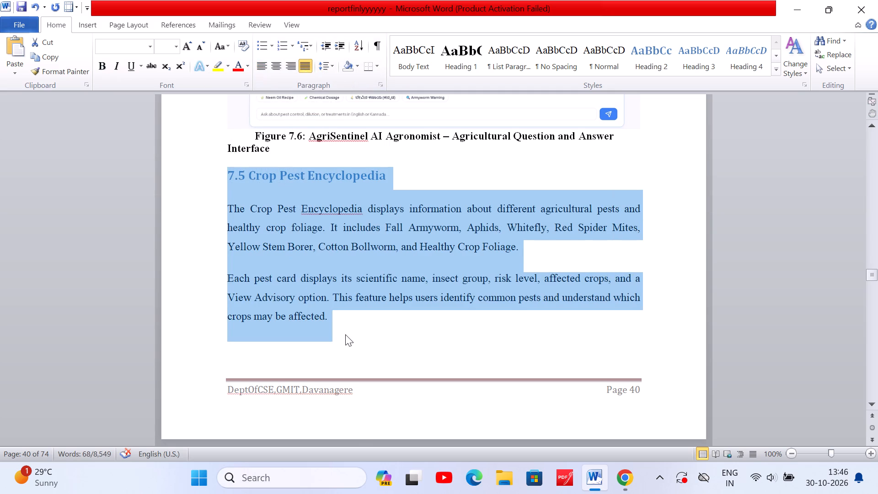
Make the caption "Figure 7.5: Crop Pest Encyclopedia – Pest Categories and Information" bold.
scroll(345, 333, down, 7)
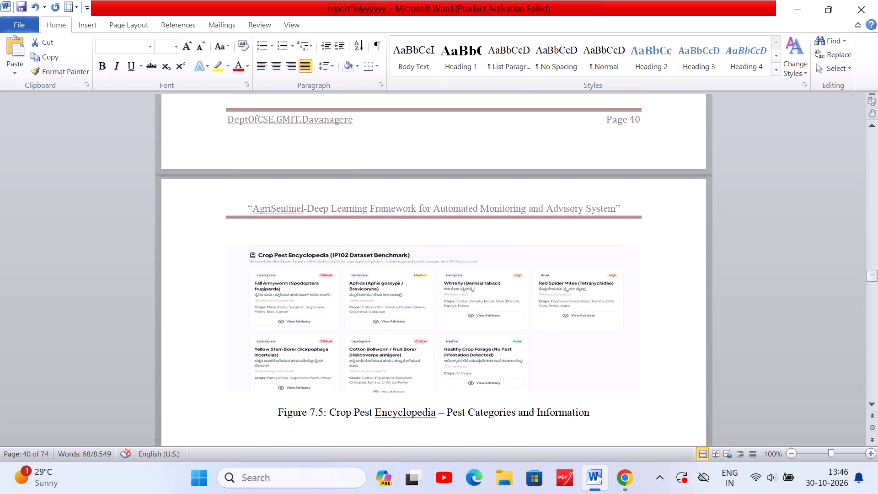
scroll(345, 333, down, 2)
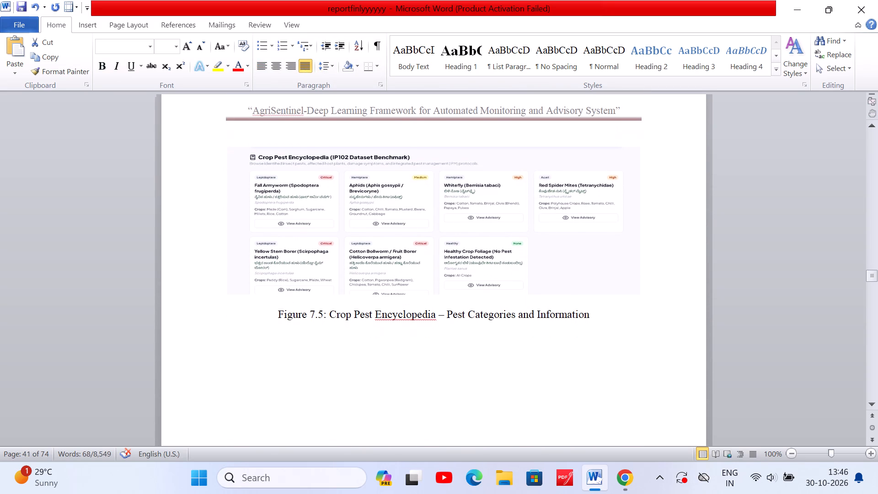
drag(277, 316, 584, 316)
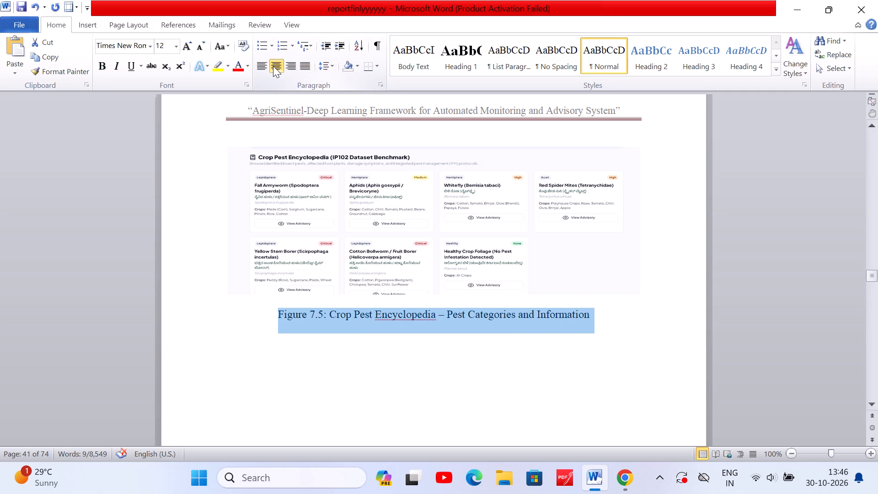
click(96, 62)
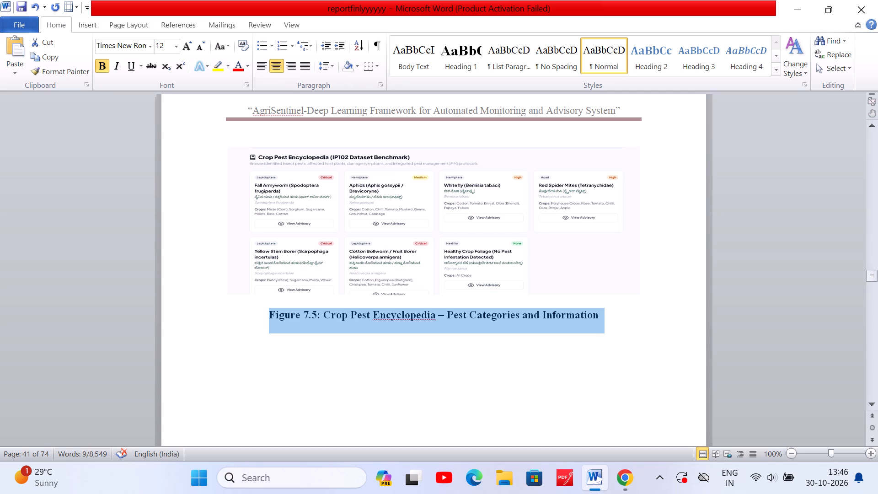
click(295, 351)
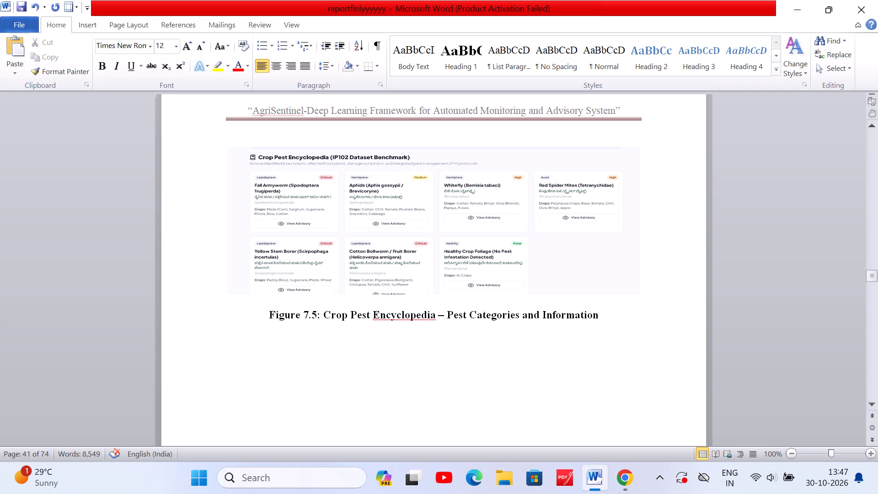
Check the pages that follow the Figure 7.5 caption for remaining content.
scroll(418, 353, down, 10)
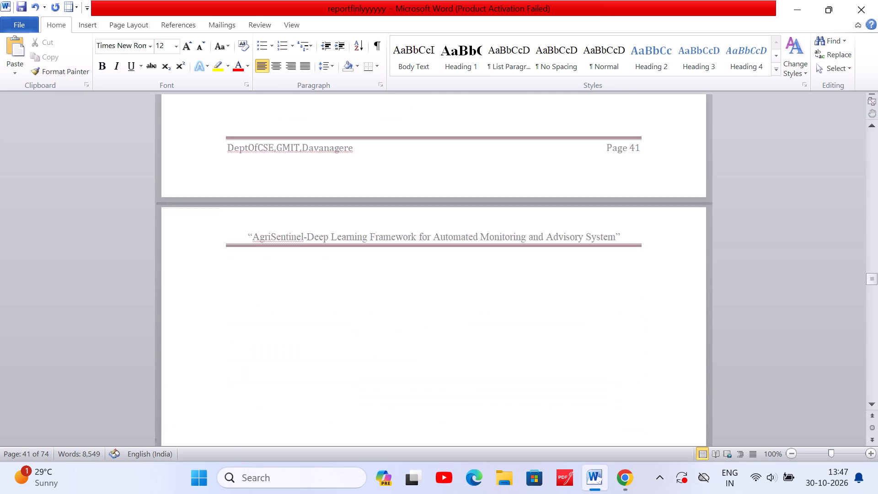
scroll(418, 353, down, 16)
click(385, 307)
scroll(385, 307, down, 2)
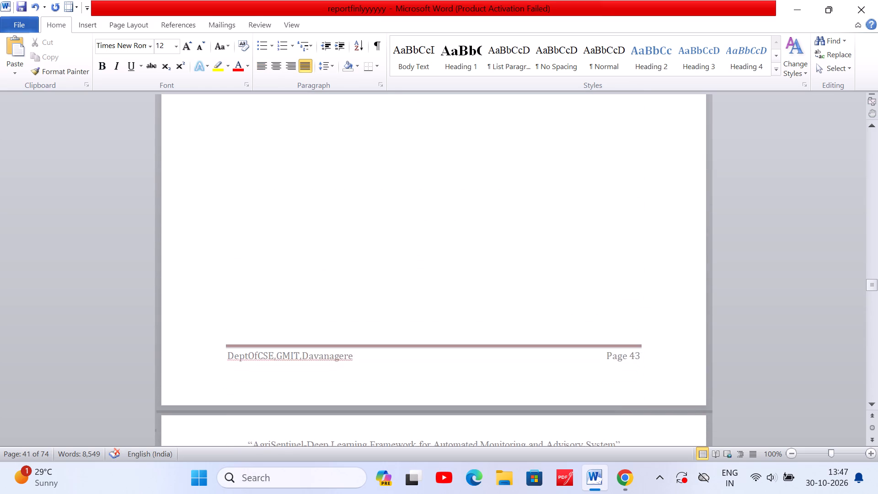
click(385, 307)
scroll(379, 313, down, 17)
scroll(379, 313, down, 4)
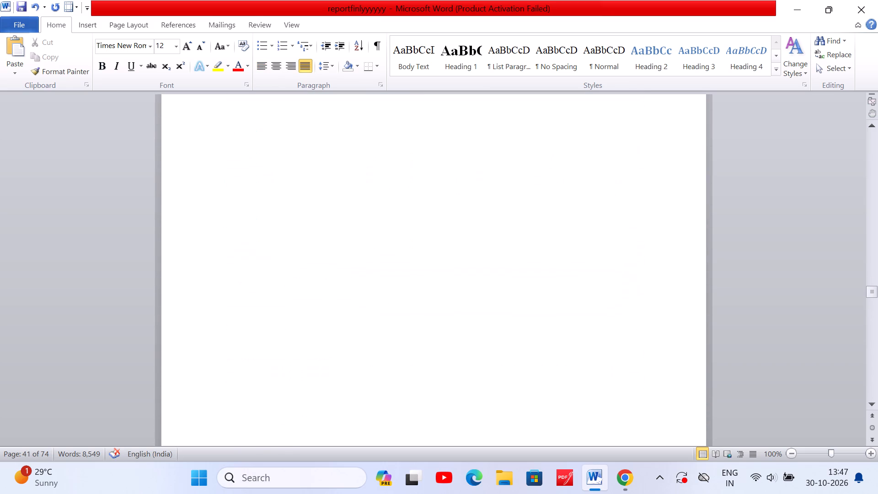
scroll(379, 205, down, 2)
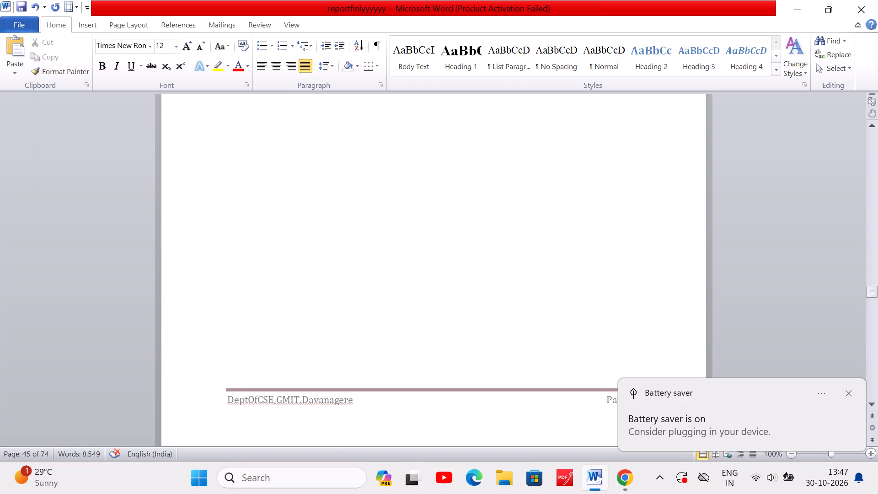
Review the layout of chapters 6 and 7 with two pages side by side at 60% zoom.
scroll(383, 230, up, 15)
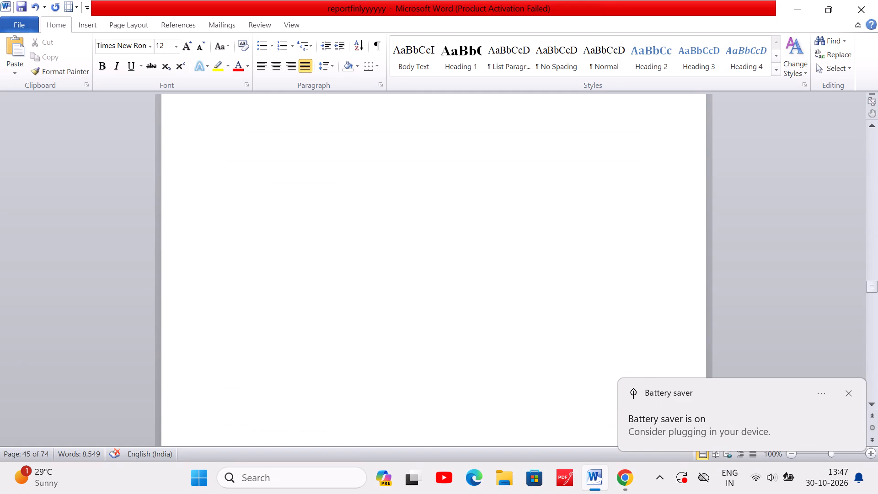
scroll(383, 230, up, 20)
ctrl+scroll(383, 230, down, 3)
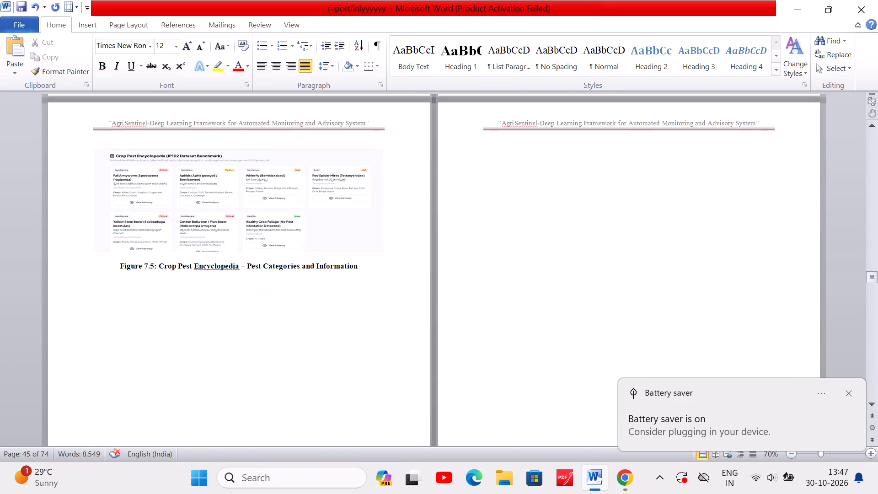
scroll(407, 213, up, 3)
ctrl+scroll(407, 213, down, 1)
ctrl+scroll(407, 213, up, 8)
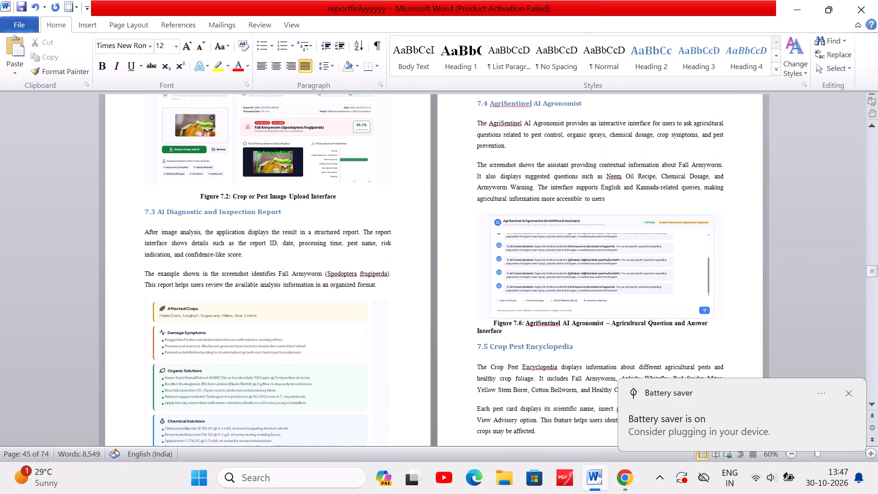
ctrl+scroll(407, 213, up, 12)
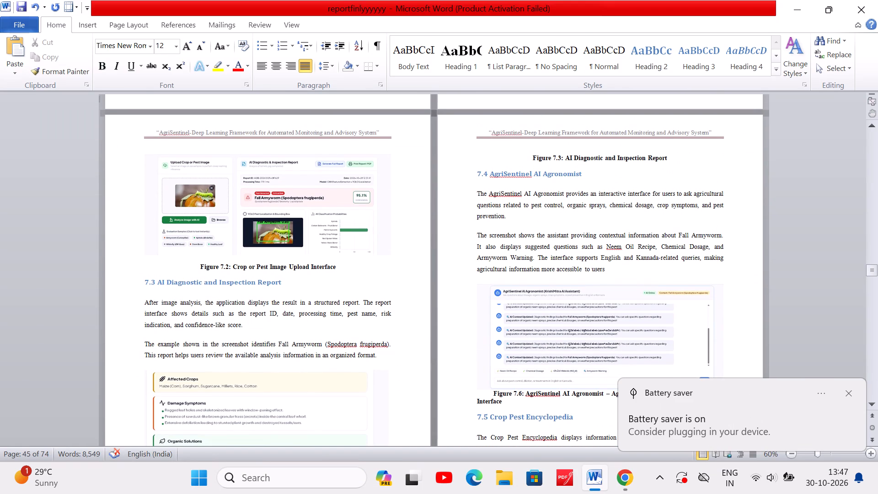
scroll(407, 213, up, 11)
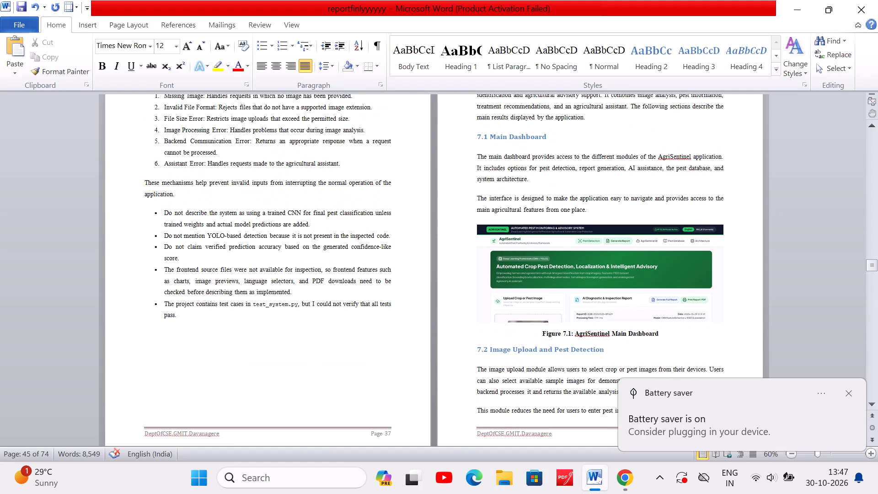
scroll(407, 213, up, 3)
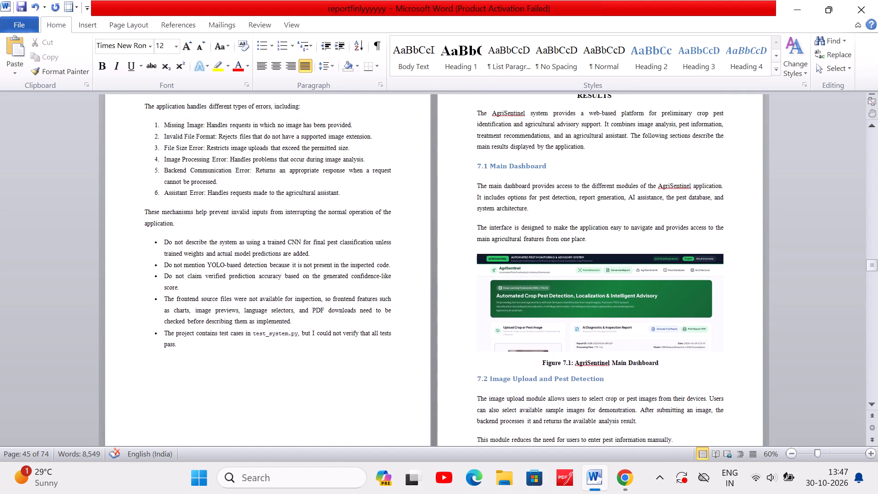
scroll(407, 213, up, 8)
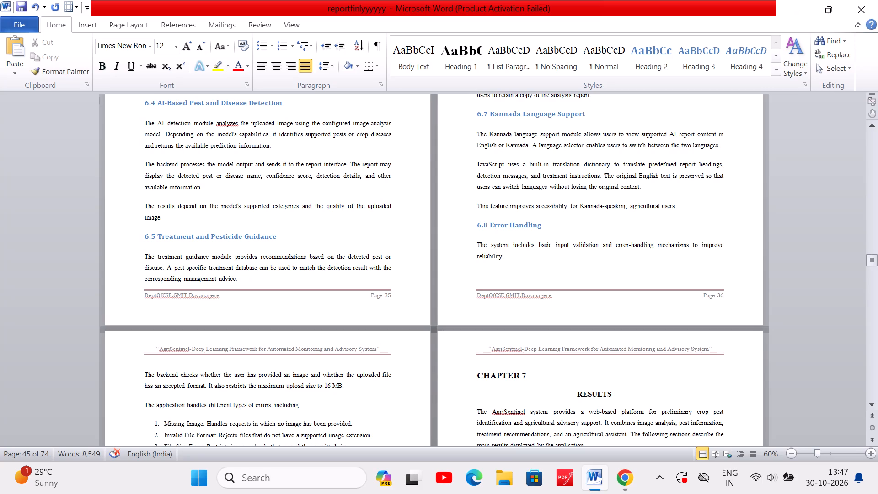
scroll(407, 213, up, 7)
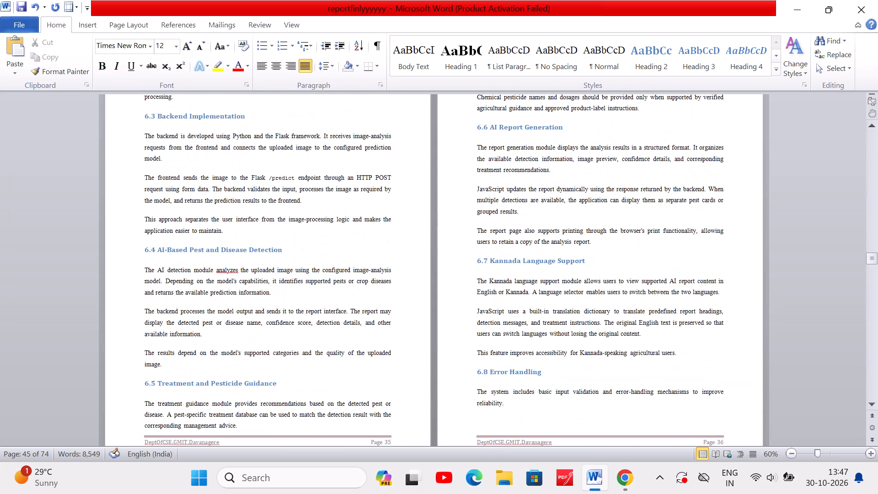
scroll(407, 213, up, 1)
scroll(407, 213, down, 6)
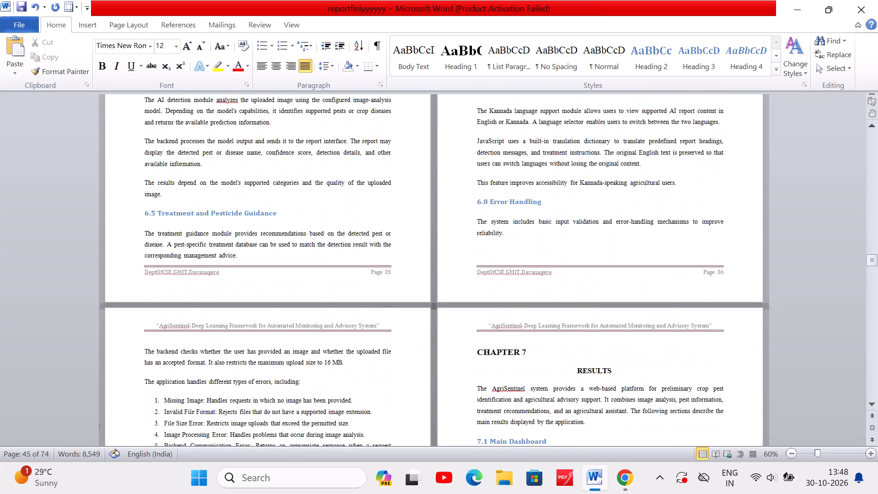
scroll(407, 213, down, 1)
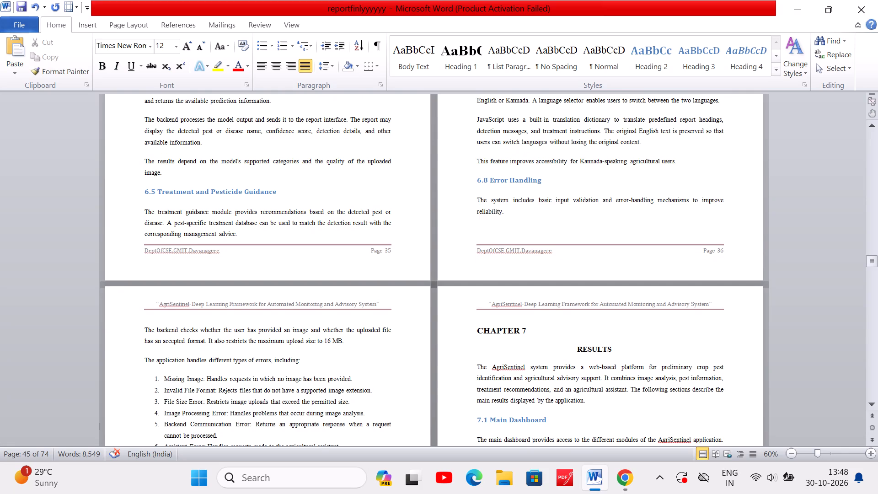
Insert one blank line above the heading "6.8 Error Handling".
click(475, 181)
key(Return)
key(Return)
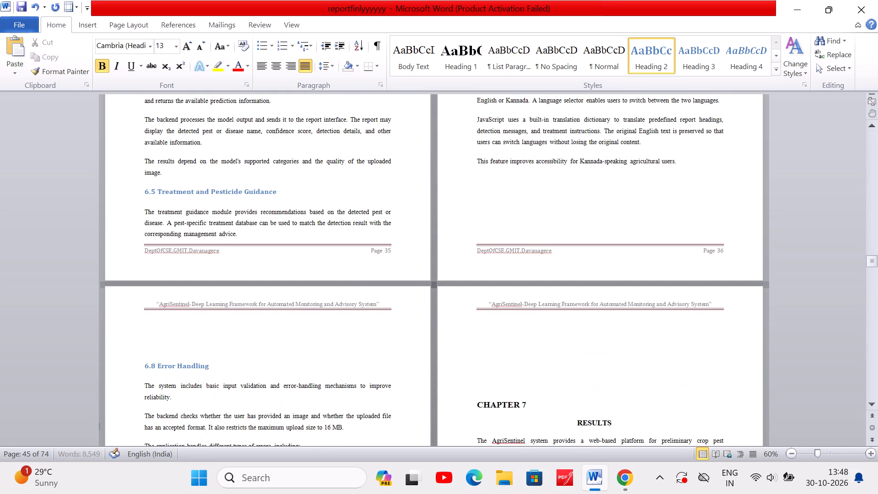
key(BackSpace)
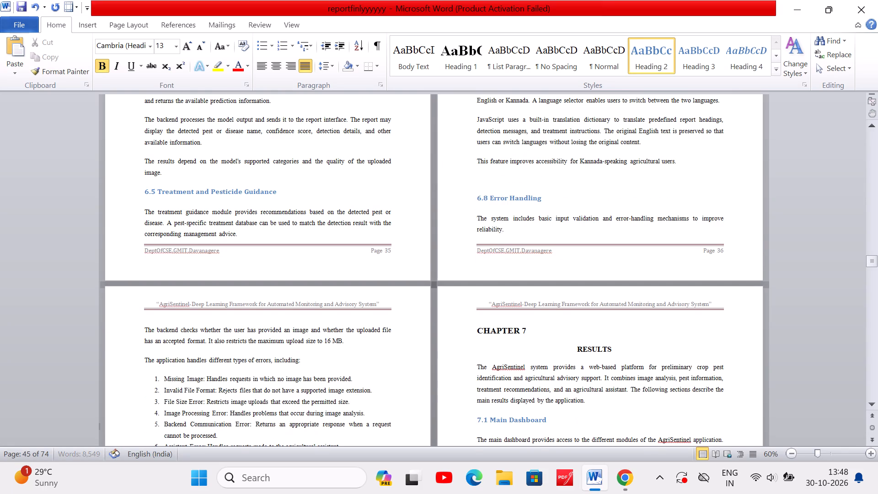
key(Return)
key(BackSpace)
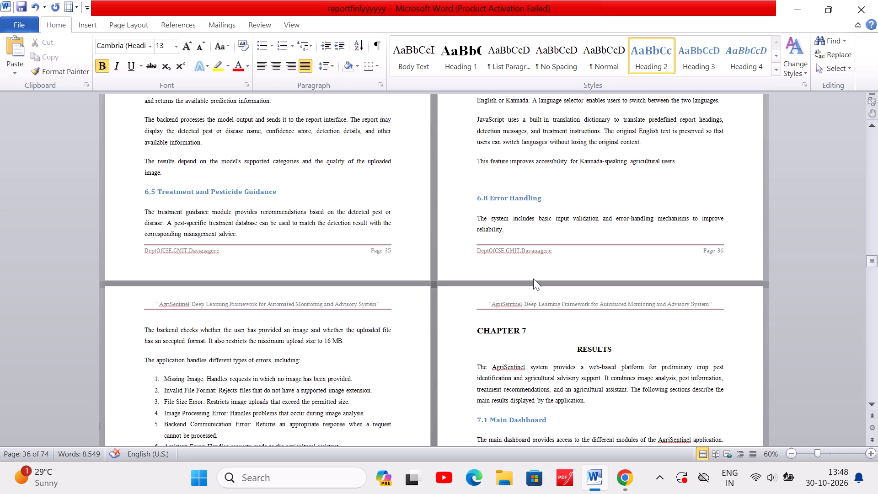
Compare the font size of the Chapter 7 title RESULTS with the titles of the earlier chapters.
double_click(585, 353)
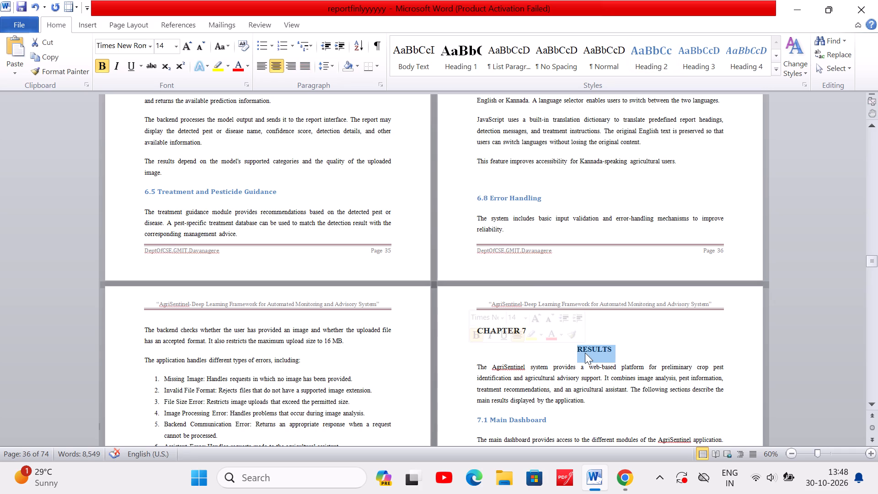
click(176, 51)
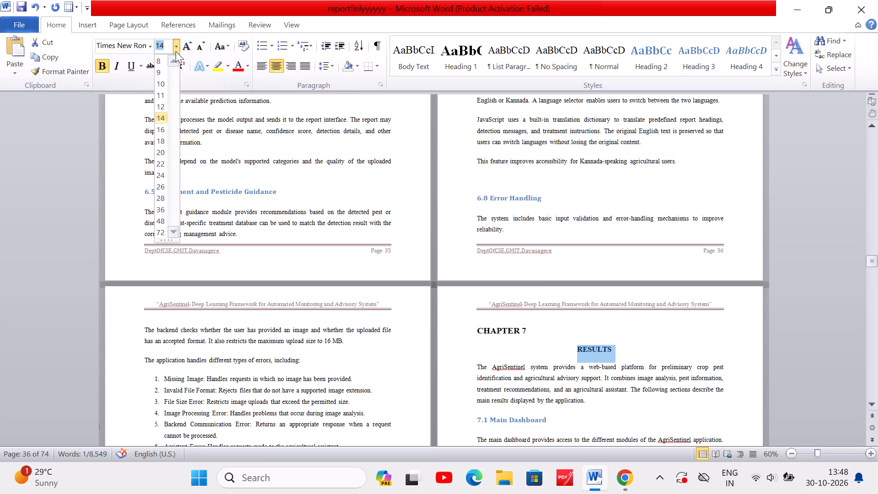
scroll(460, 272, up, 4)
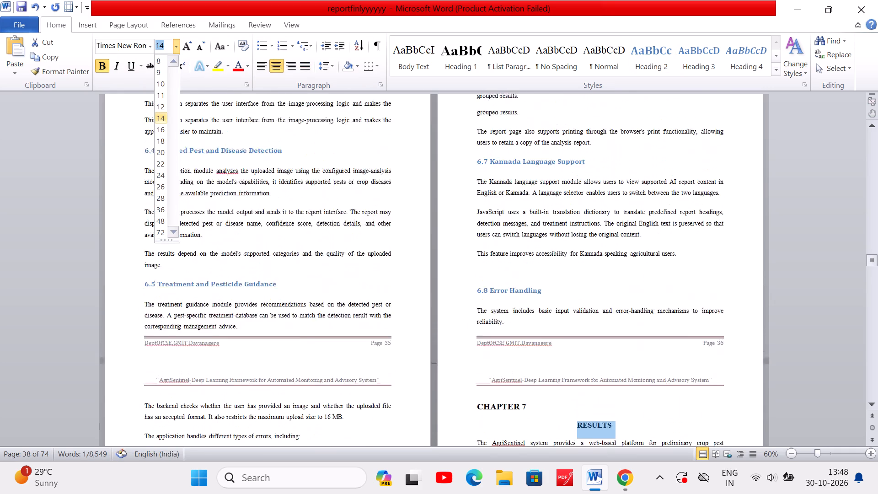
scroll(460, 272, up, 15)
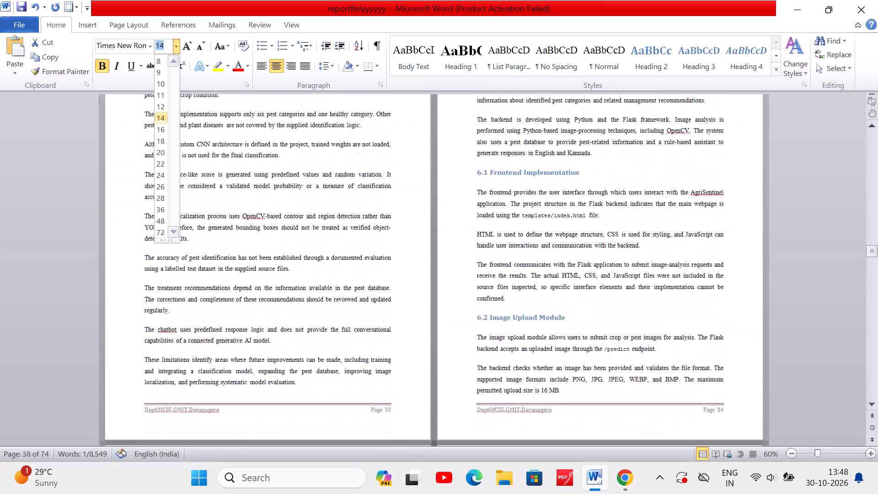
scroll(460, 272, up, 7)
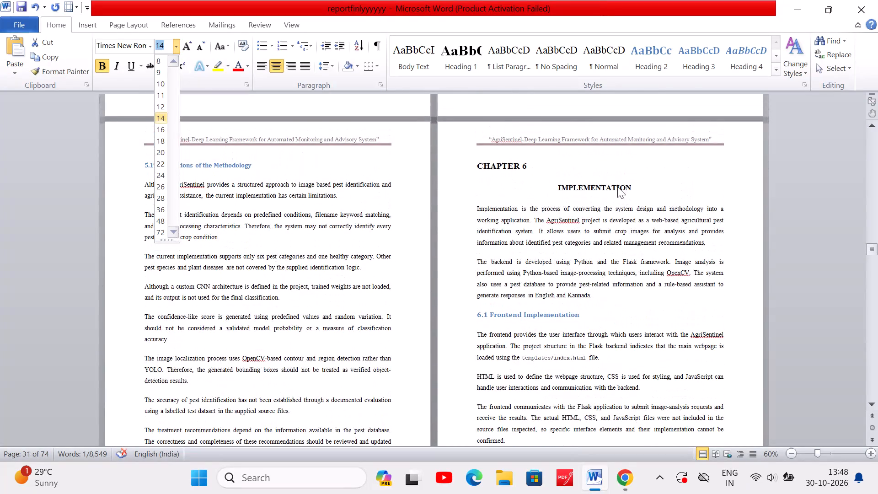
click(616, 185)
scroll(514, 202, up, 9)
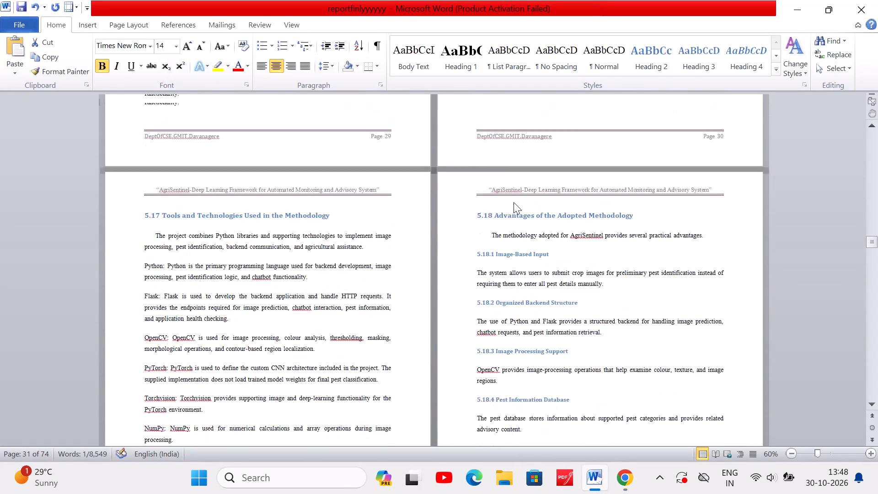
scroll(514, 202, up, 4)
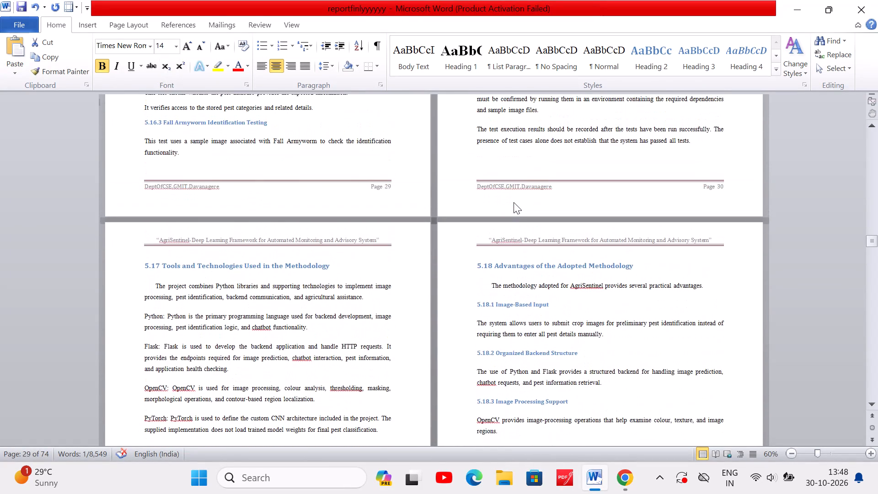
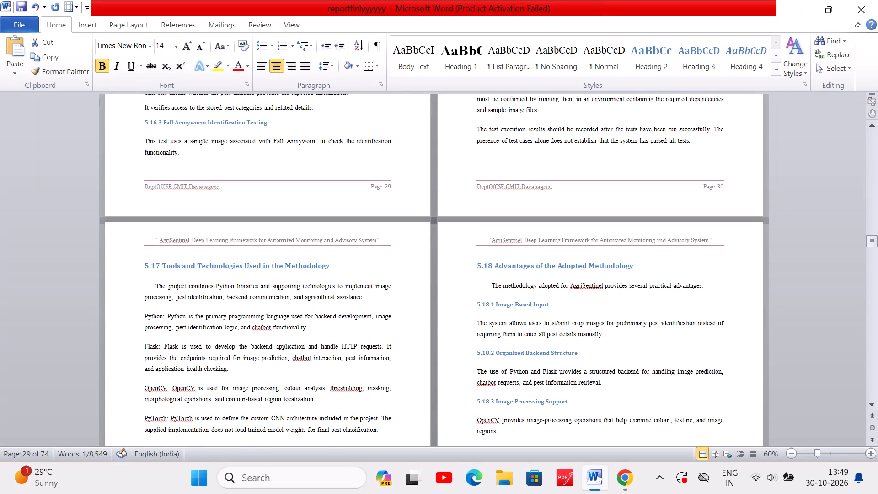
Review the layout of methodology sections 5.14 to 5.18 in the report.
scroll(545, 315, down, 1)
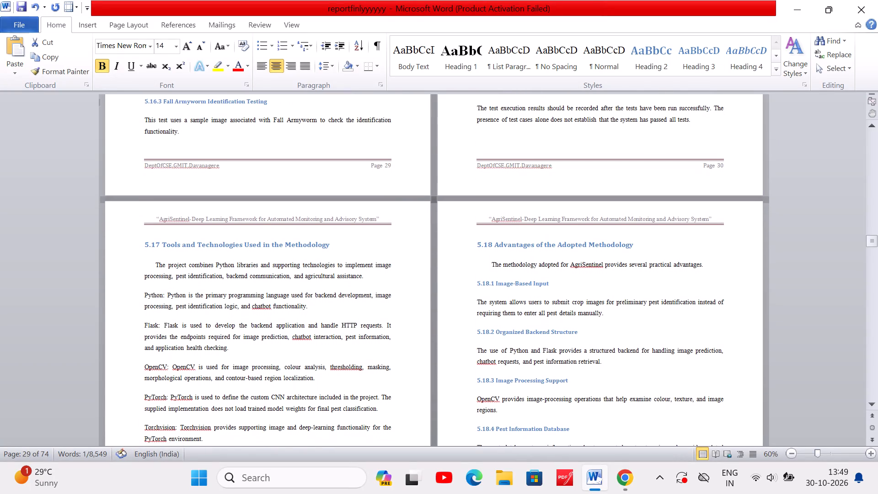
scroll(545, 315, down, 4)
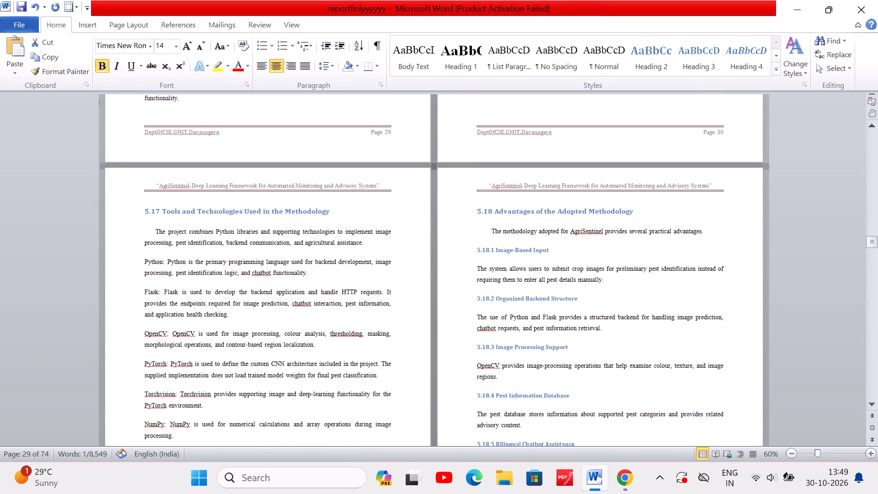
scroll(545, 315, down, 1)
scroll(545, 315, right, 2)
scroll(545, 315, up, 3)
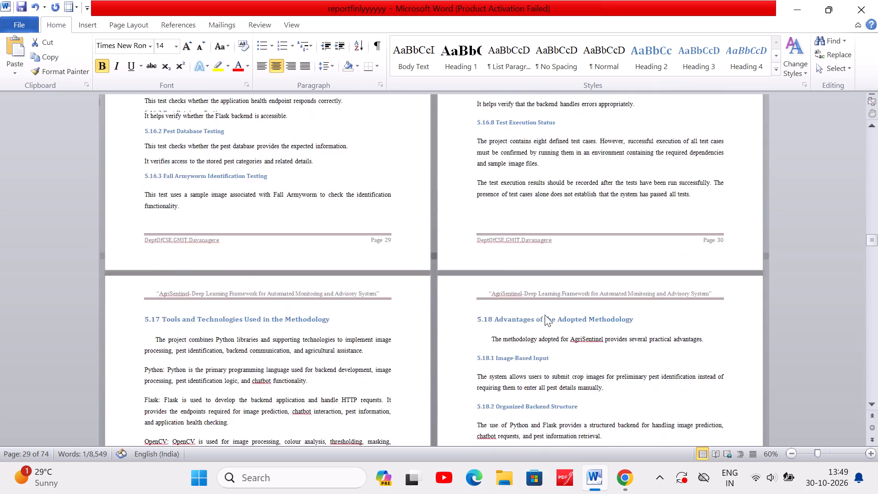
scroll(545, 315, up, 8)
scroll(545, 315, down, 2)
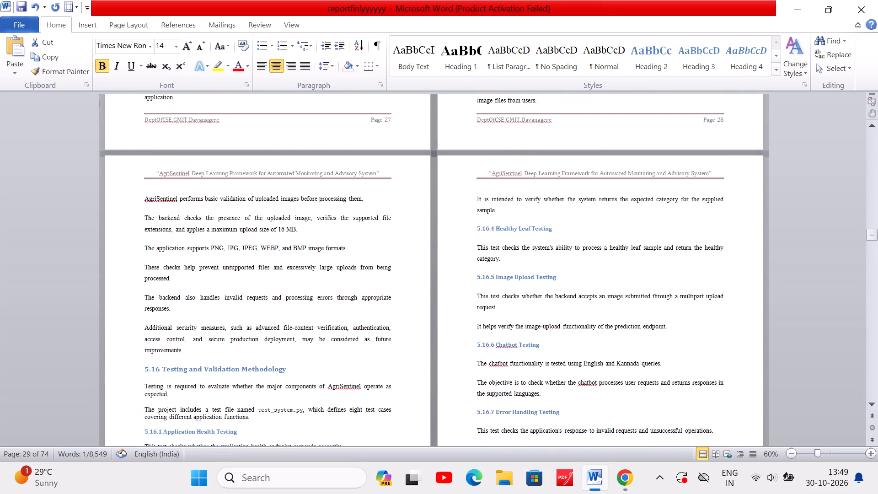
scroll(545, 315, down, 1)
scroll(545, 315, up, 3)
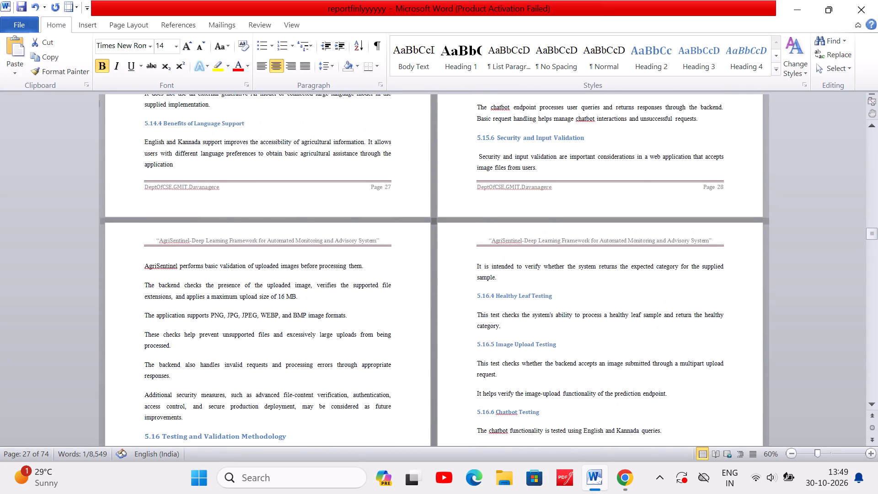
scroll(545, 315, up, 3)
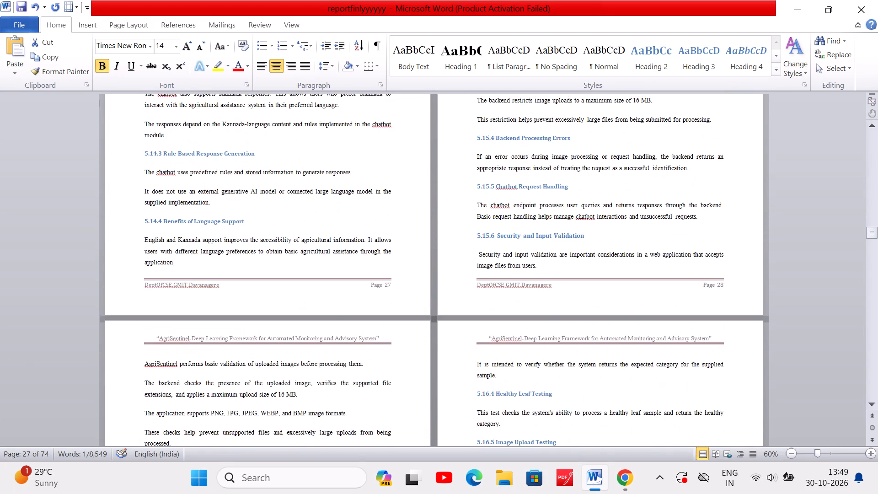
Look over the earlier pages several at a time, from section 5.14 back to the Chapter 4 system requirements.
scroll(545, 315, up, 2)
ctrl+scroll(545, 315, down, 1)
scroll(545, 315, up, 5)
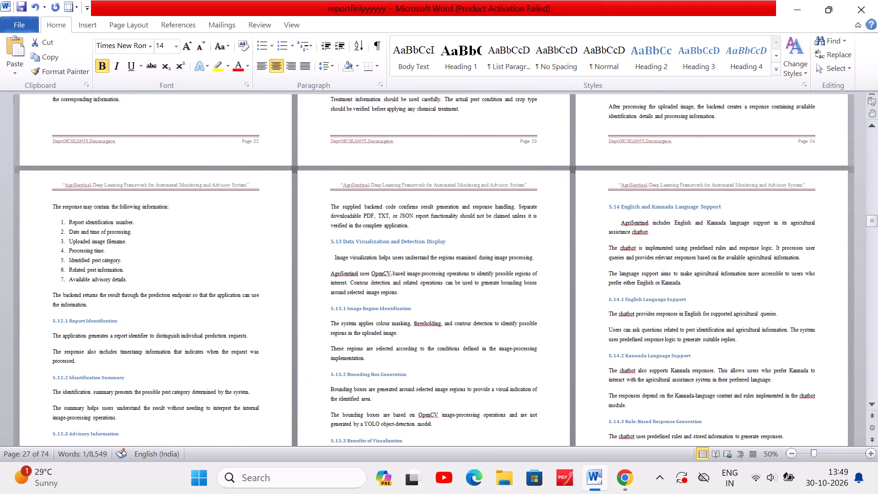
scroll(545, 315, up, 2)
ctrl+scroll(545, 315, down, 1)
ctrl+scroll(545, 315, up, 2)
scroll(545, 315, up, 12)
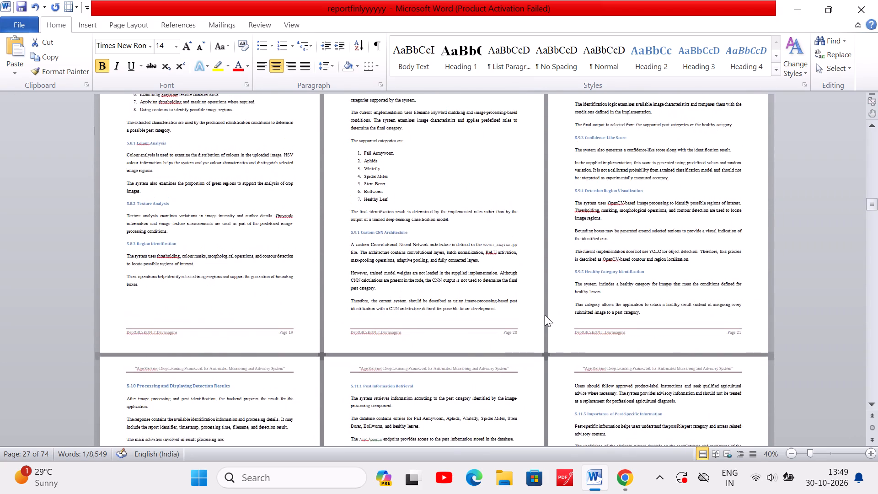
scroll(545, 315, up, 18)
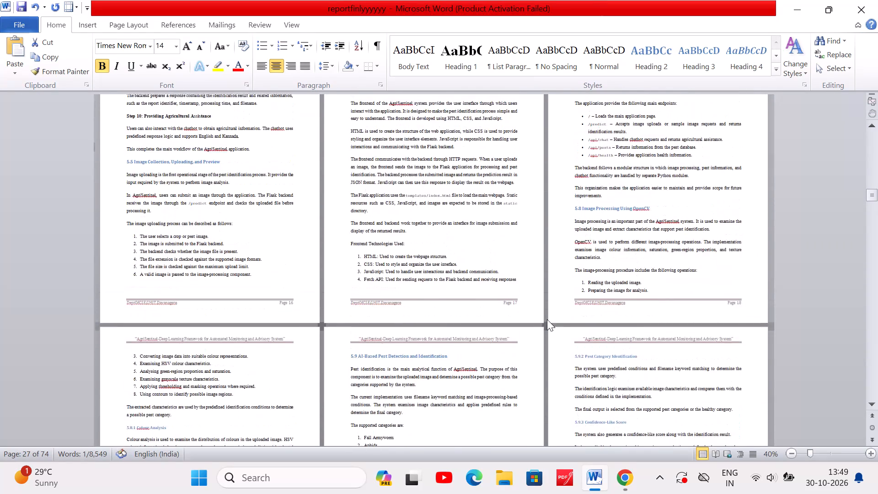
scroll(547, 319, up, 19)
scroll(547, 319, up, 5)
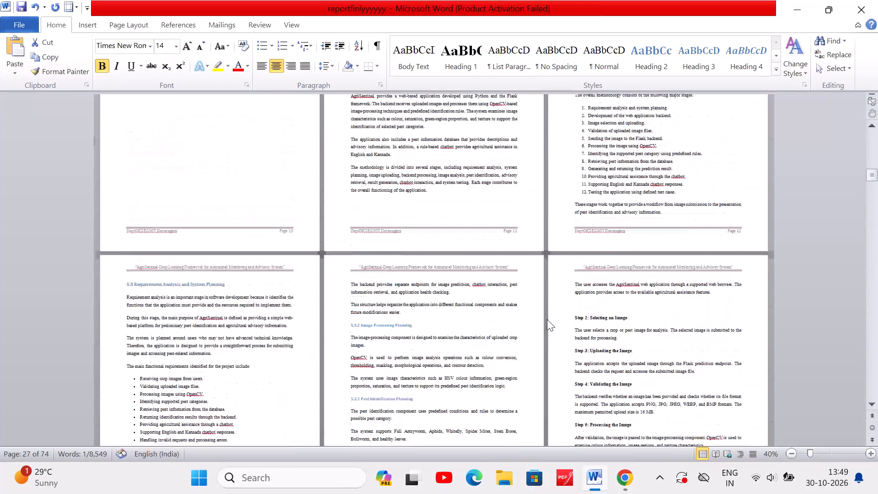
scroll(547, 319, up, 8)
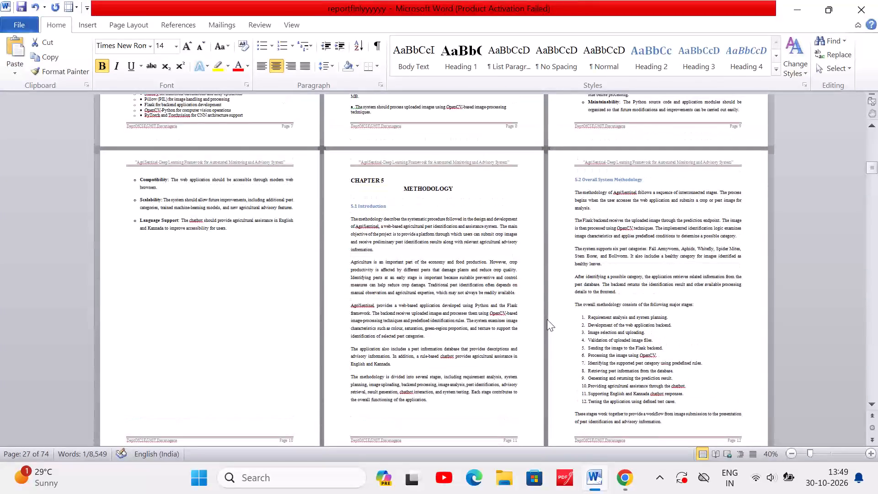
scroll(547, 319, up, 1)
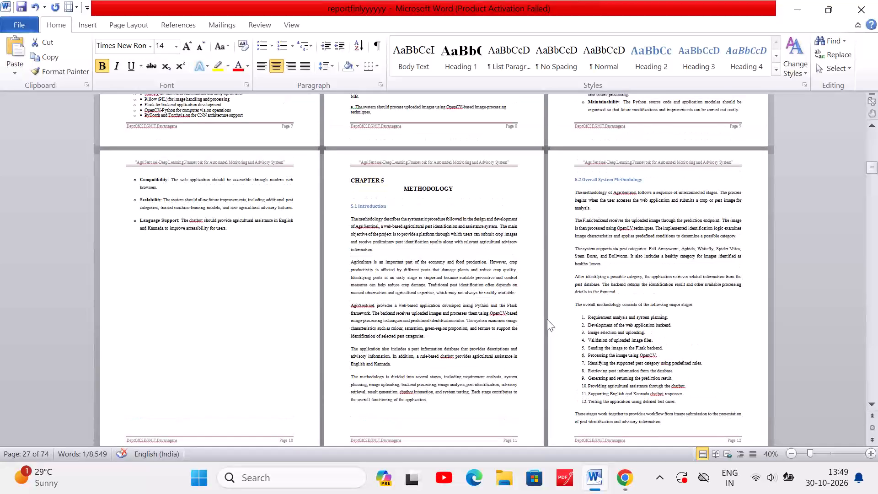
scroll(547, 319, up, 7)
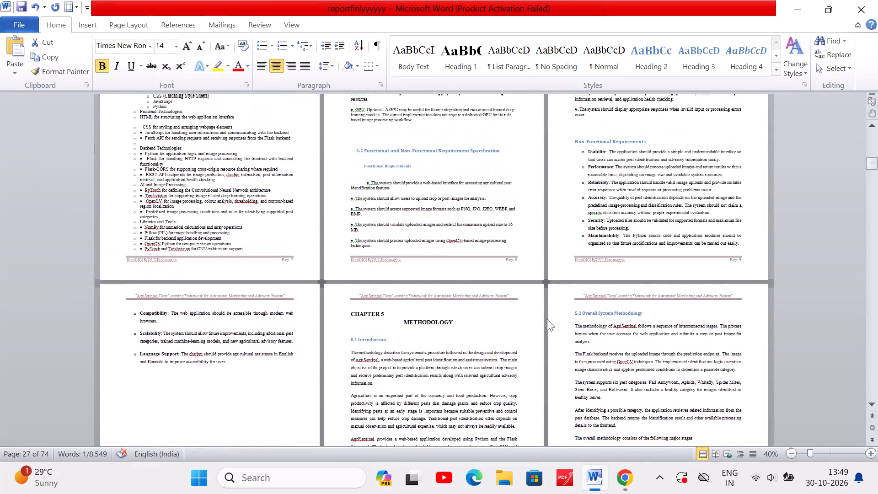
scroll(547, 319, up, 9)
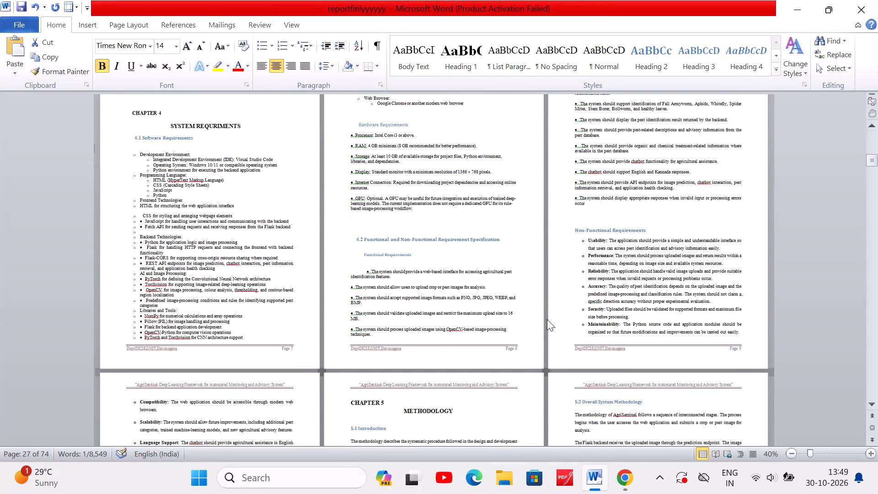
scroll(547, 319, up, 4)
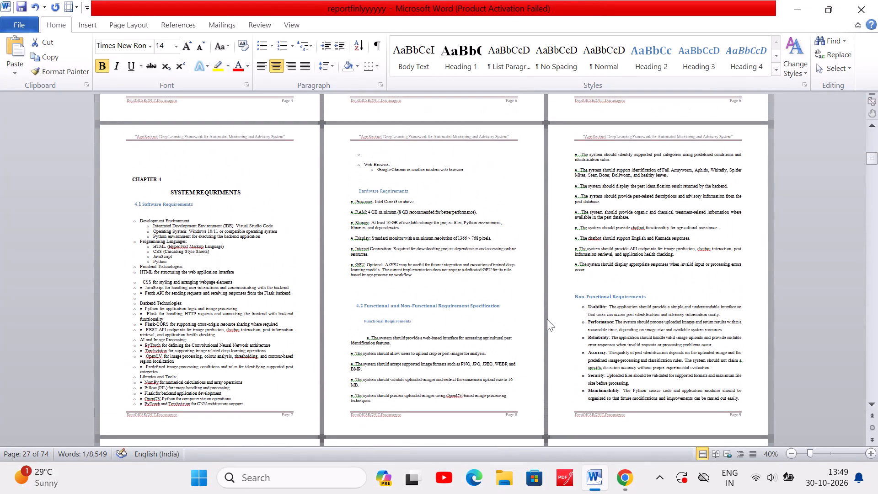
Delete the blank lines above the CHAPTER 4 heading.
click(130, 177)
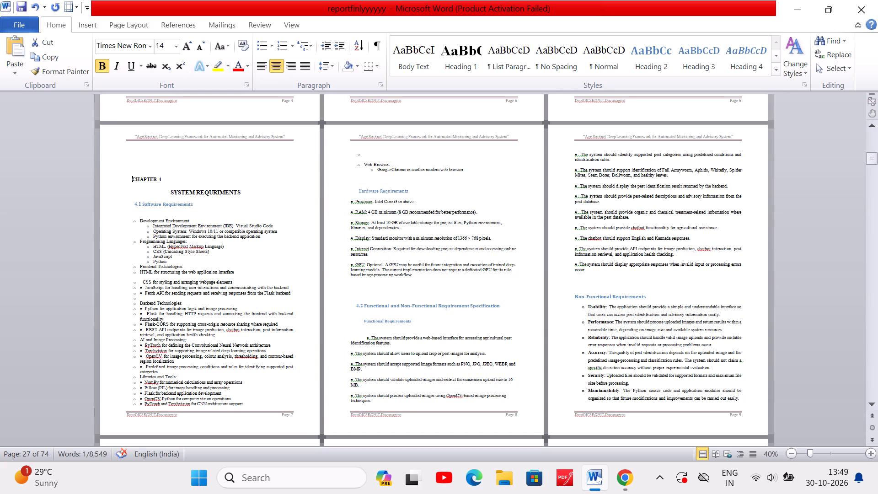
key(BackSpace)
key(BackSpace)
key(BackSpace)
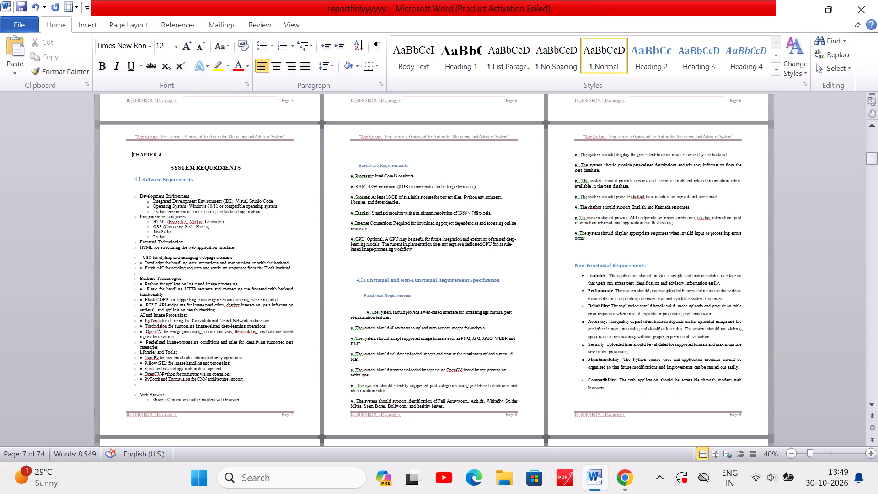
Examine the layout of the Chapter 3 literature survey and Chapter 4 system requirements pages.
click(354, 278)
click(354, 278)
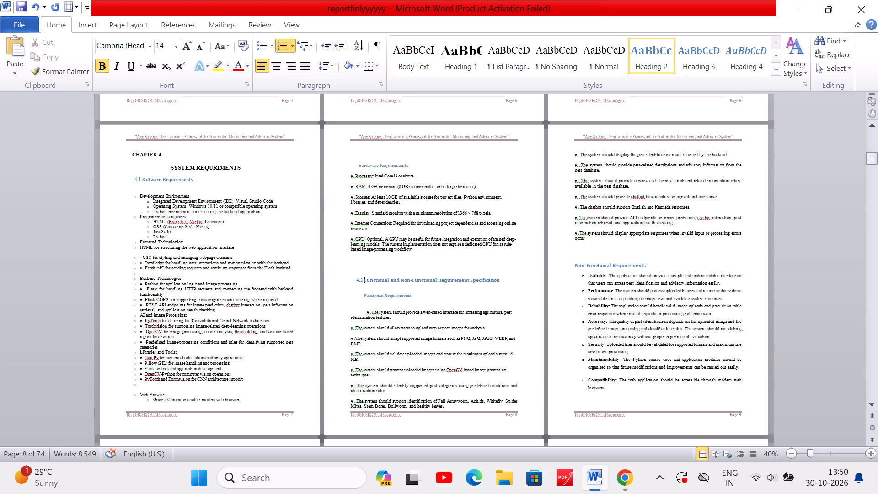
scroll(638, 241, up, 2)
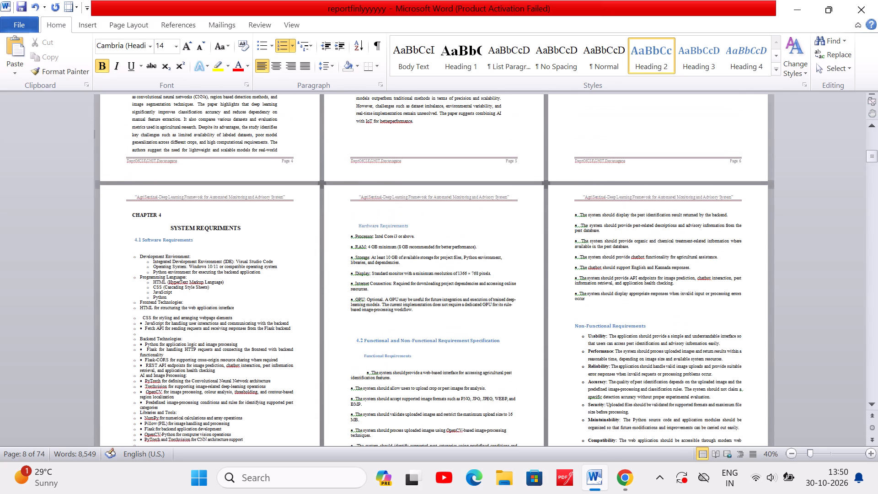
scroll(638, 241, up, 7)
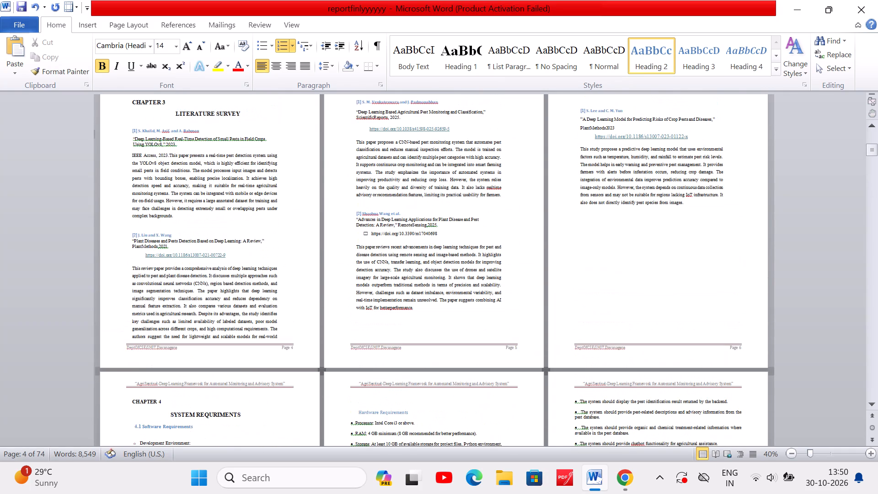
scroll(638, 241, up, 5)
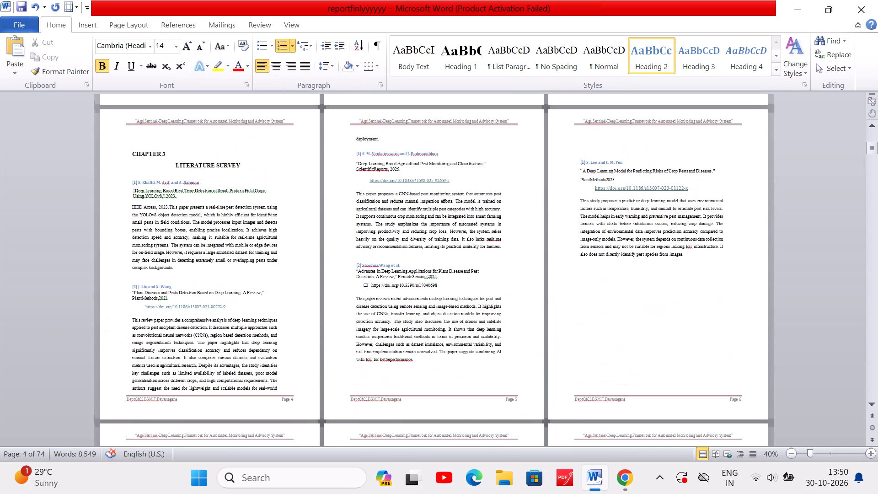
scroll(638, 241, up, 5)
scroll(638, 241, down, 7)
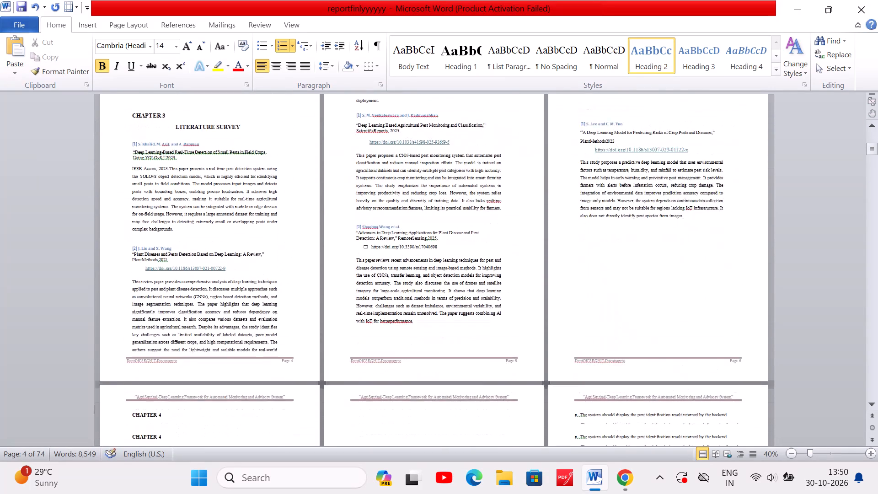
scroll(638, 241, down, 5)
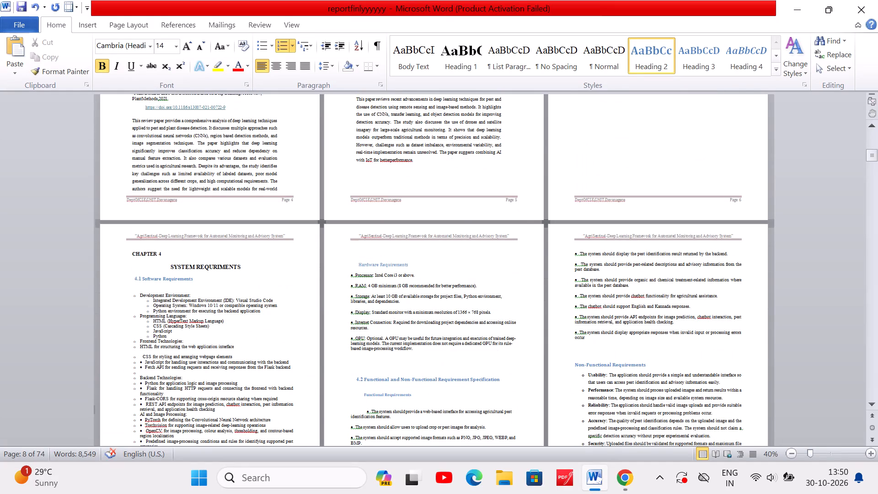
scroll(190, 376, down, 1)
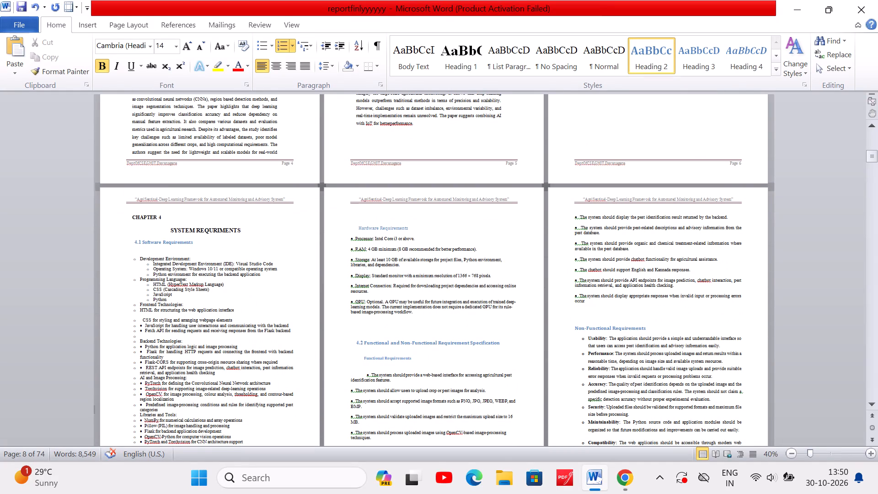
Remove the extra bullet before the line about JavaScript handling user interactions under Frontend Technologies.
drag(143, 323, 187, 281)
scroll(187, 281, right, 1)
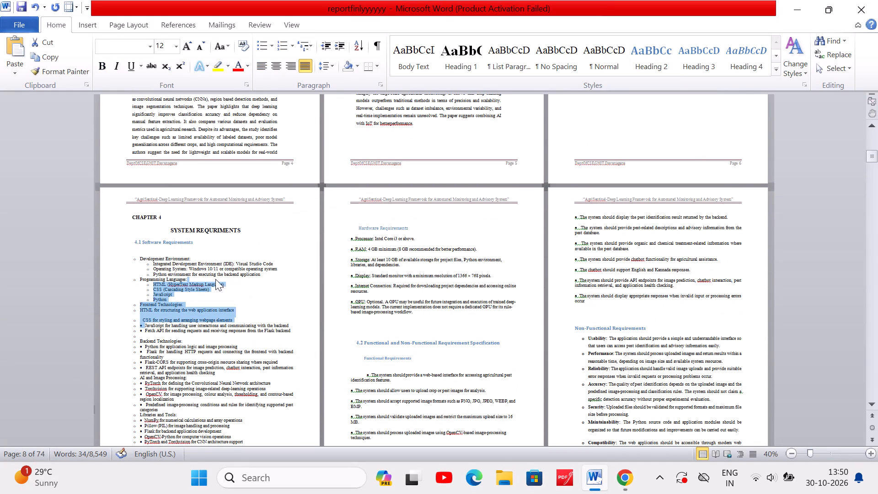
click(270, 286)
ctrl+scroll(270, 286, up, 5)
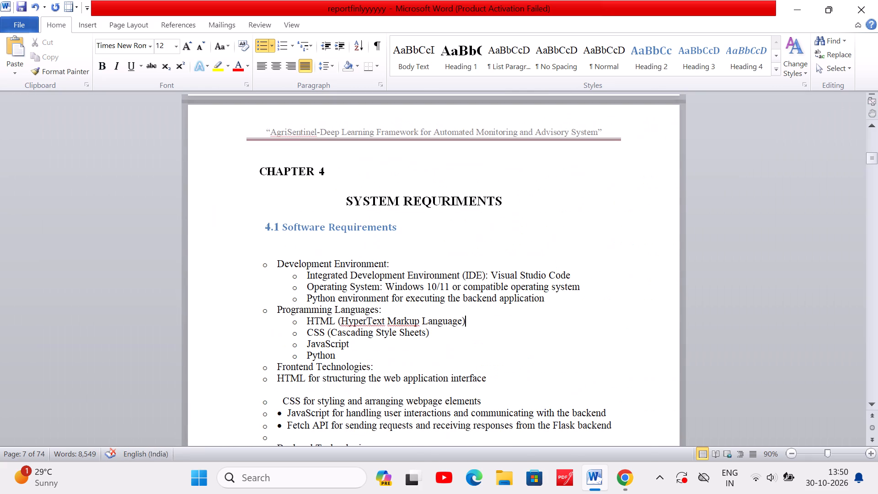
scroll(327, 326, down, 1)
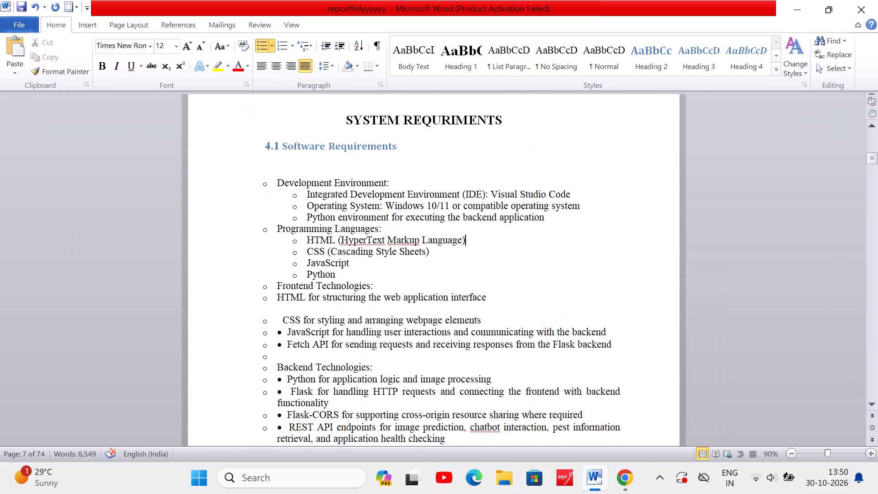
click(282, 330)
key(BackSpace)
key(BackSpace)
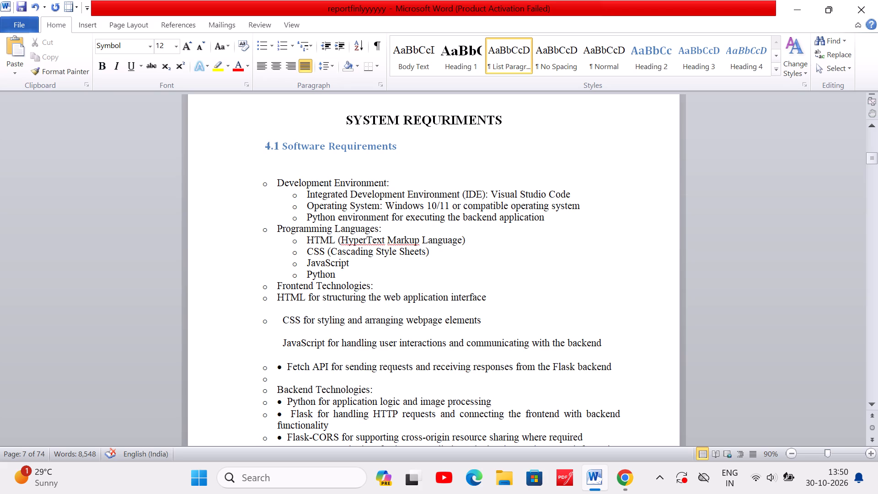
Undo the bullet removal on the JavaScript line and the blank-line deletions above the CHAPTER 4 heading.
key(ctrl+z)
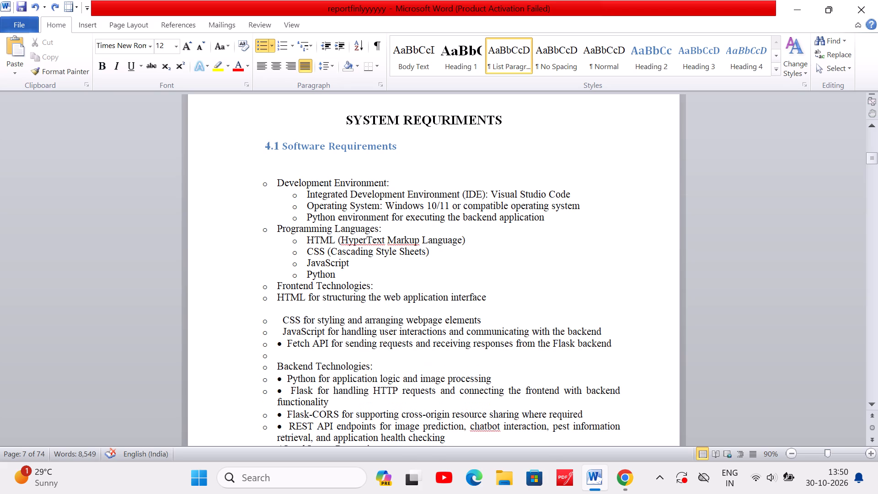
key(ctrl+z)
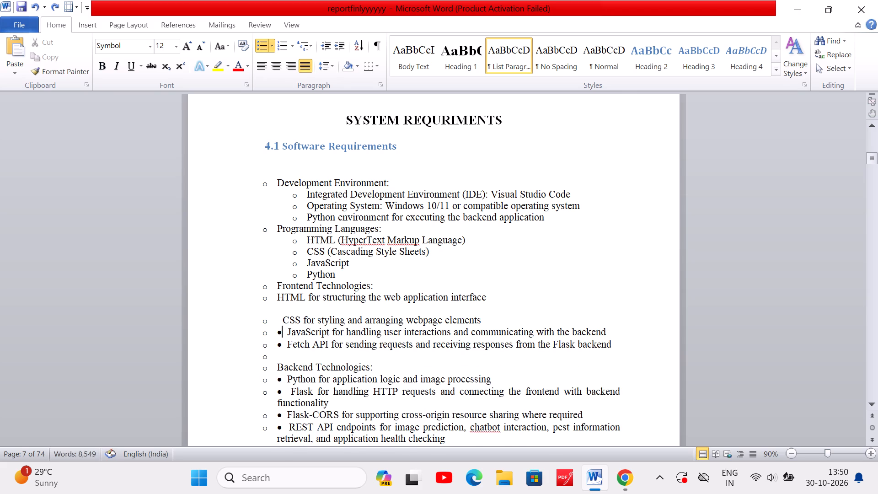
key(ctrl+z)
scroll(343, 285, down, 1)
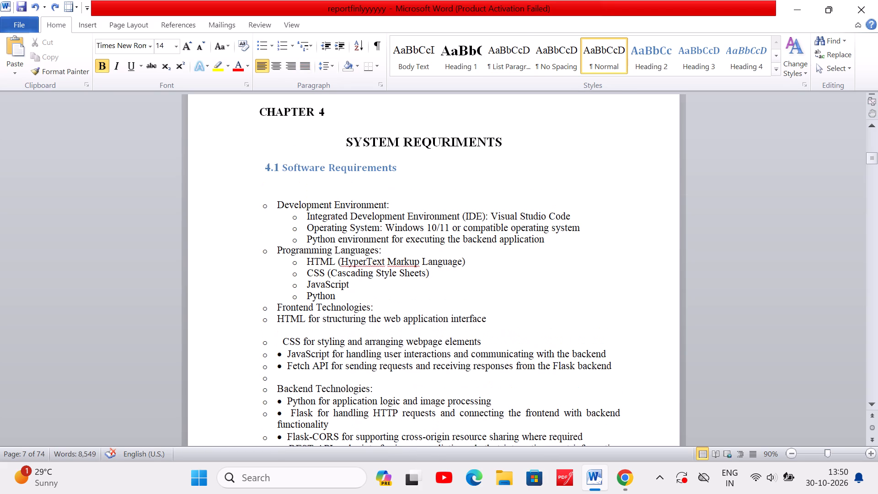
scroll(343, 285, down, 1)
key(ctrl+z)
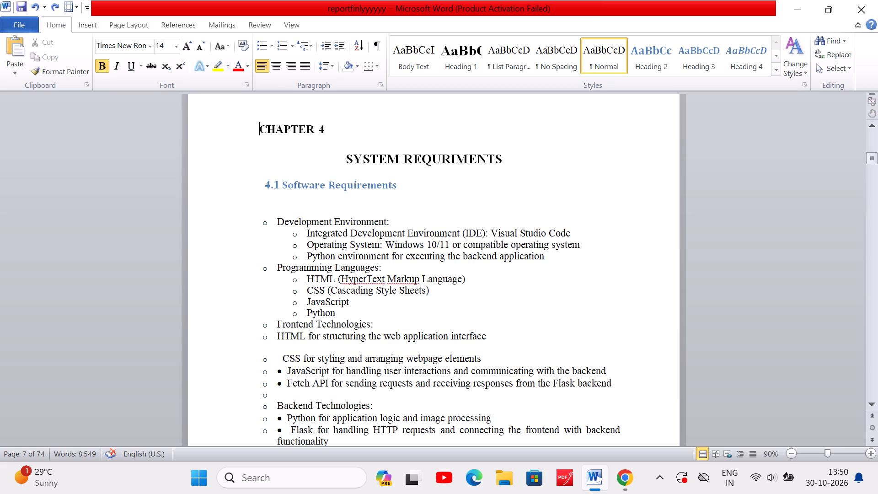
Examine the bullets and spacing of the software requirements list in section 4.1 at a larger zoom.
click(273, 335)
scroll(273, 335, down, 1)
ctrl+scroll(273, 335, up, 1)
ctrl+scroll(273, 335, down, 1)
ctrl+scroll(273, 335, up, 1)
ctrl+scroll(273, 335, down, 1)
scroll(273, 335, up, 1)
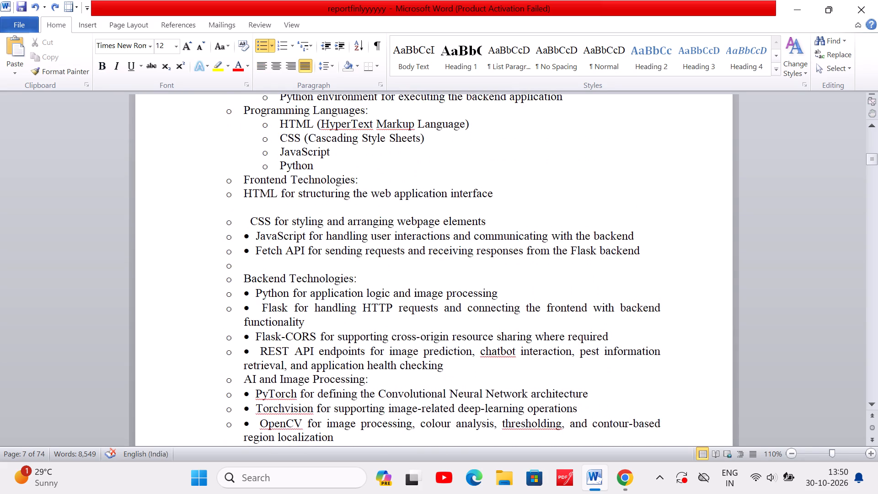
scroll(273, 335, up, 1)
scroll(273, 335, down, 1)
scroll(271, 338, up, 1)
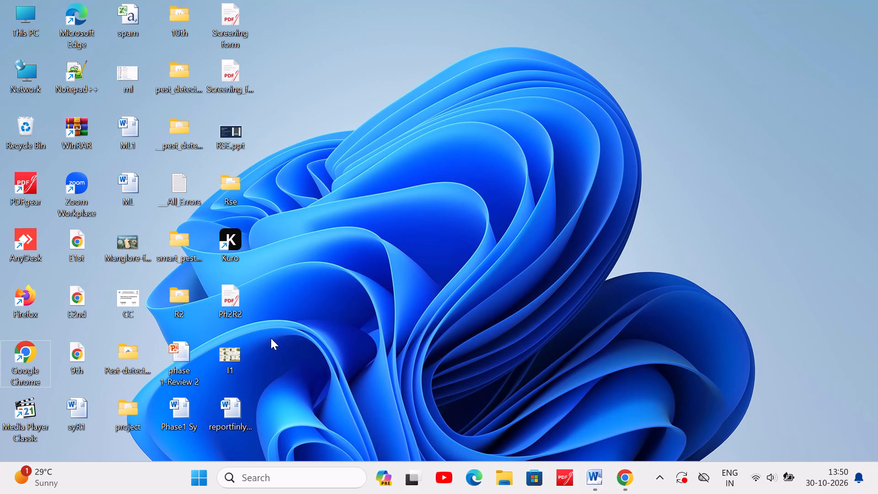
Return to the report in Word and examine the page layout from the Chapter 4 requirements through the Chapter 5 planning sections.
click(577, 410)
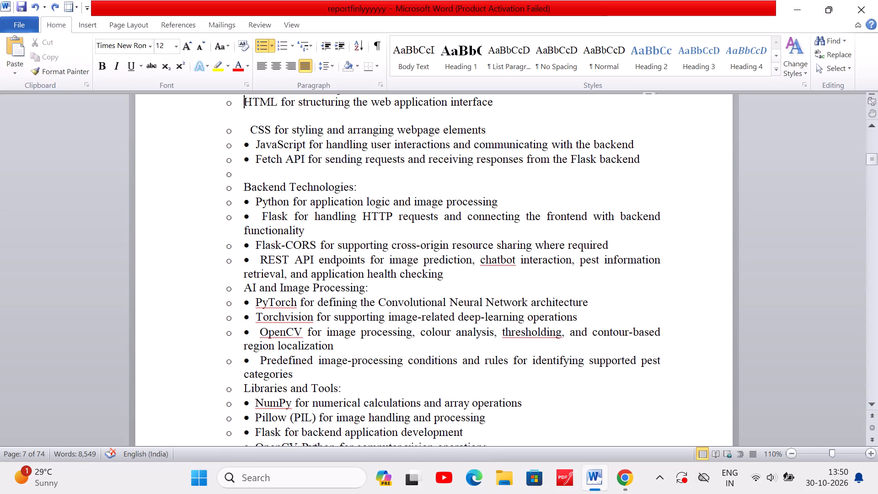
scroll(577, 410, up, 6)
scroll(577, 410, down, 8)
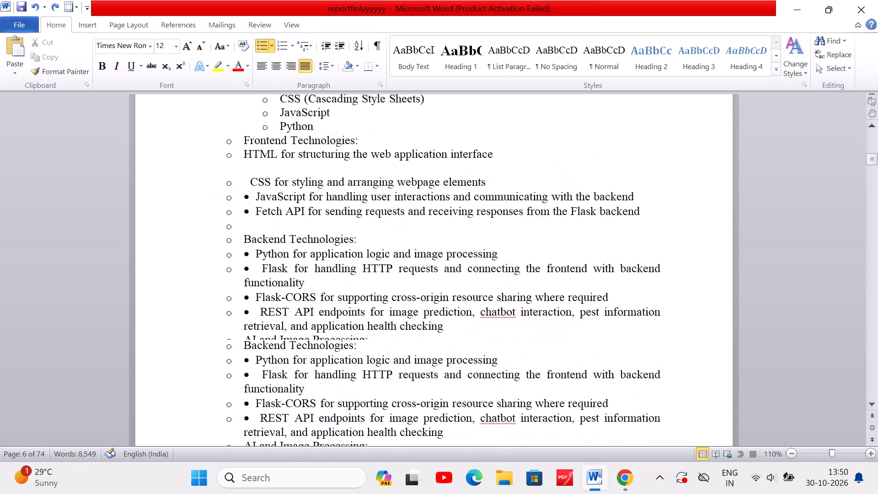
scroll(577, 410, down, 18)
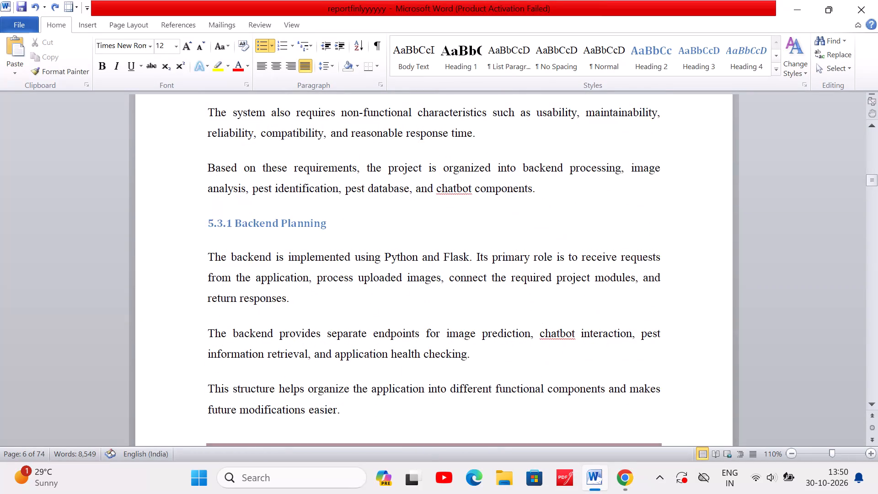
scroll(630, 334, up, 4)
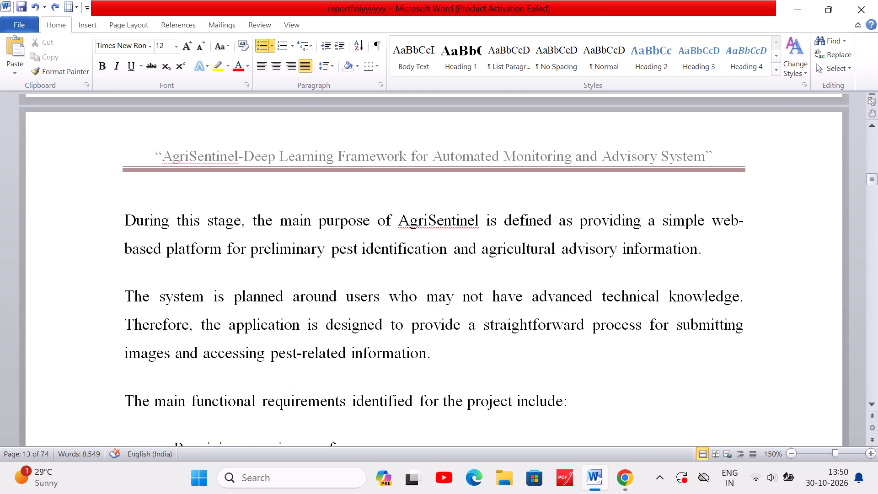
ctrl+scroll(567, 373, down, 9)
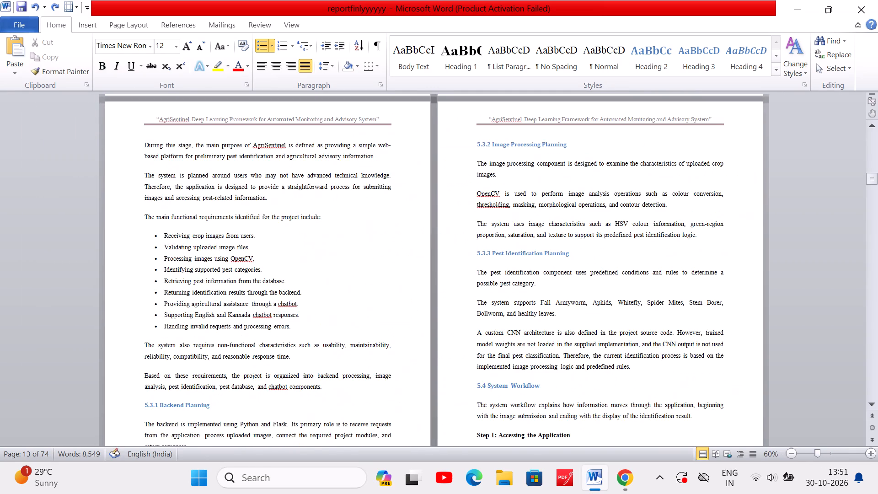
scroll(567, 373, up, 14)
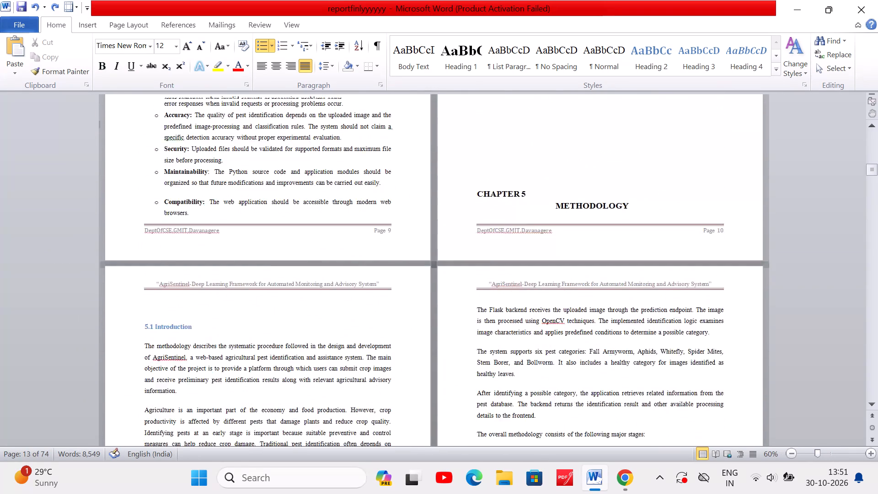
scroll(567, 373, up, 12)
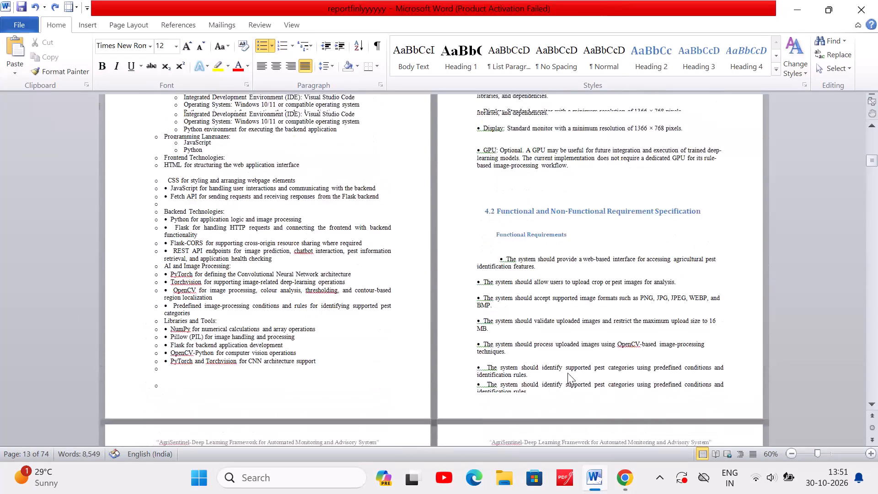
scroll(567, 373, up, 2)
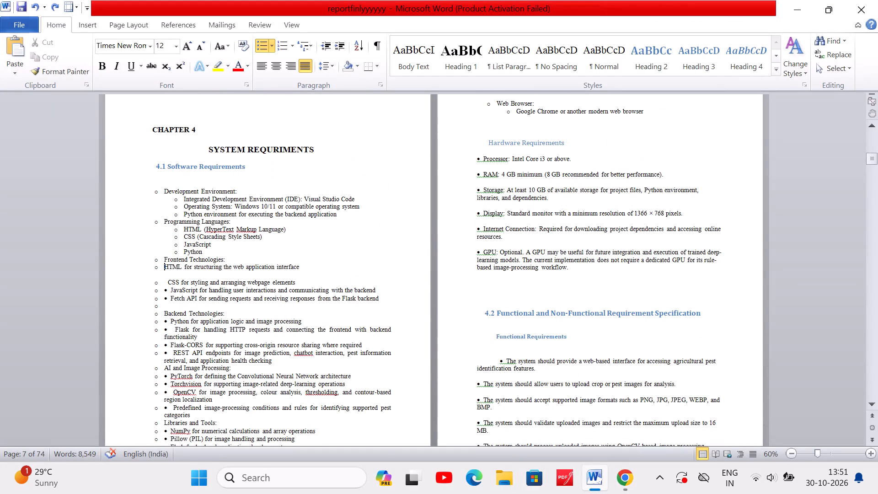
Remove both the inner bullet and the list bullet from the line about JavaScript handling user interactions under Frontend Technologies.
click(164, 287)
drag(164, 287, 255, 312)
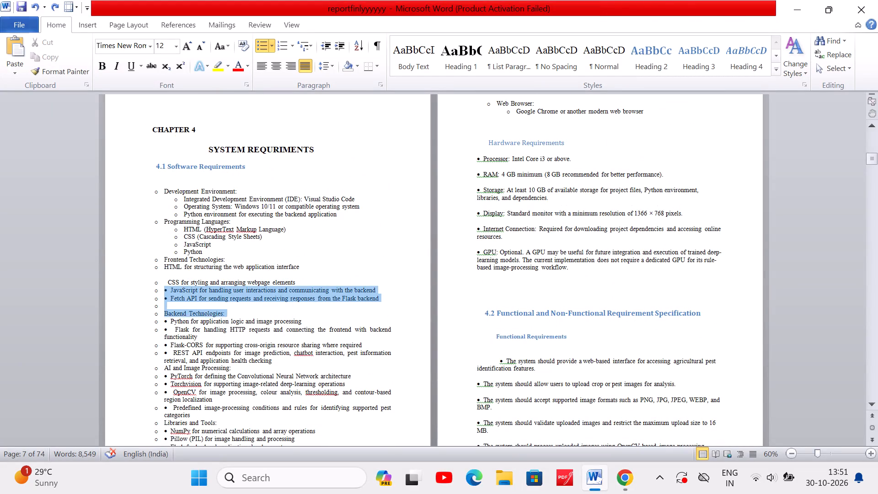
drag(255, 312, 345, 386)
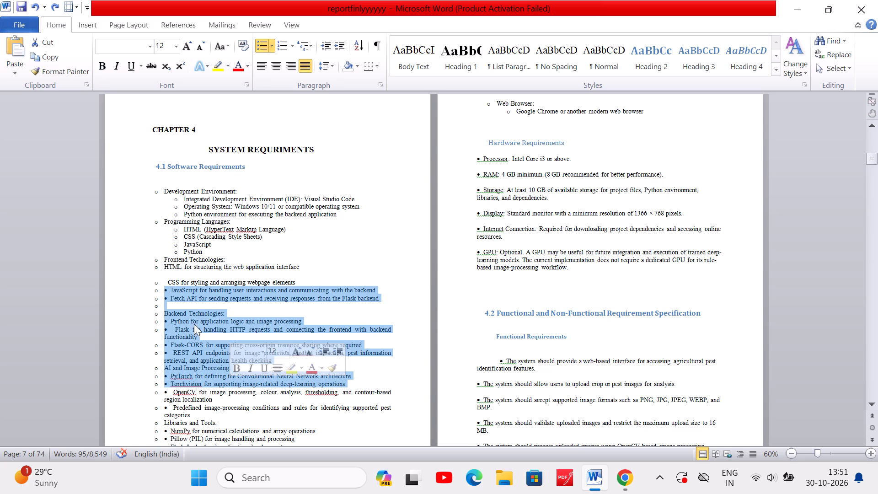
click(170, 318)
double_click(166, 292)
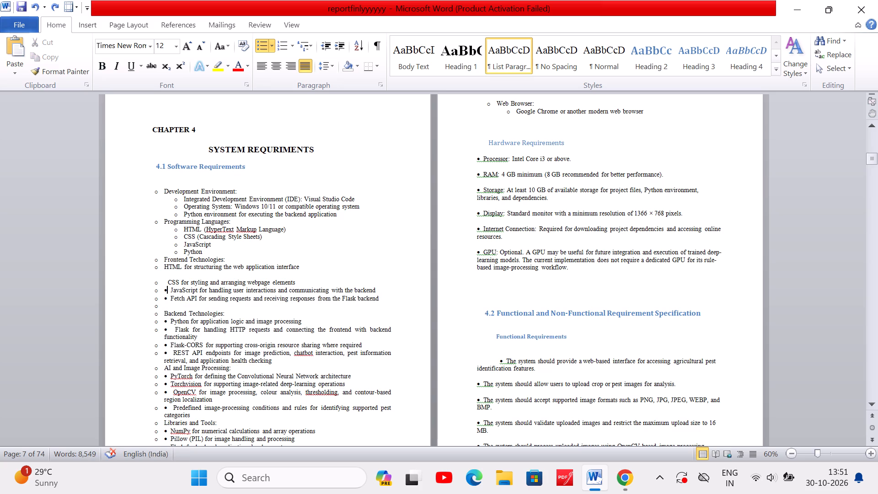
key(BackSpace)
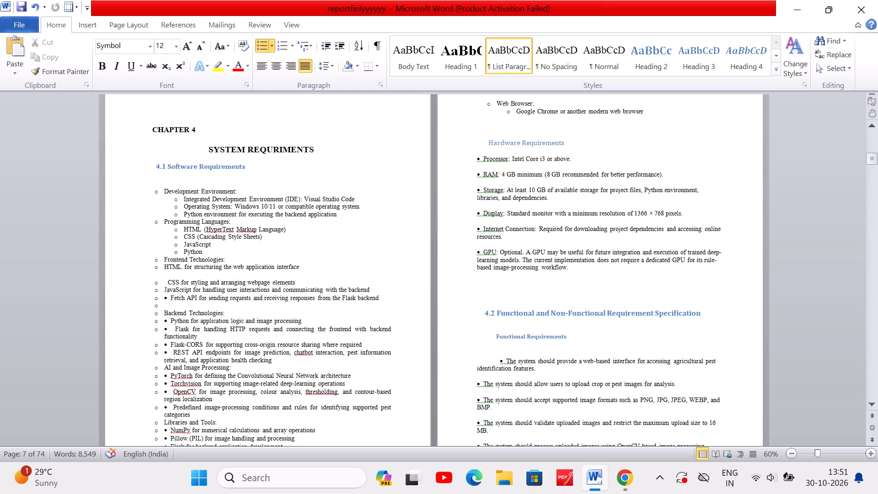
click(159, 290)
key(BackSpace)
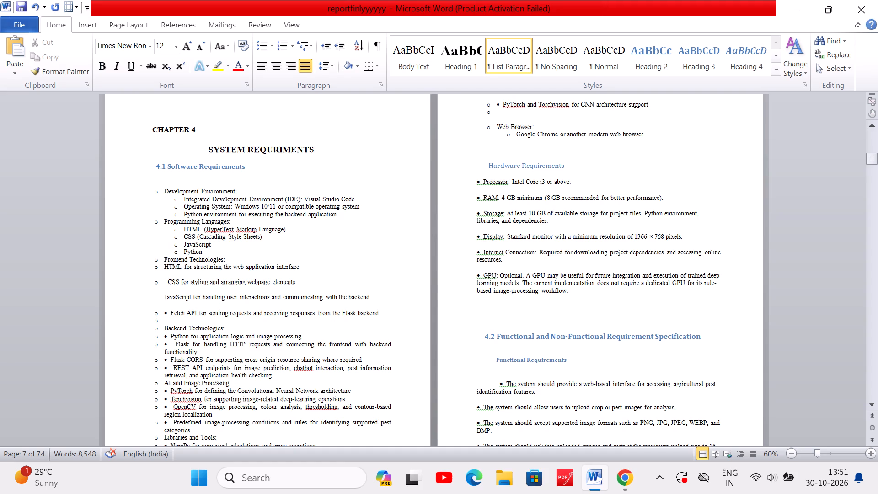
Remove both bullets from the Fetch API line under Frontend Technologies.
click(165, 310)
key(BackSpace)
key(BackSpace)
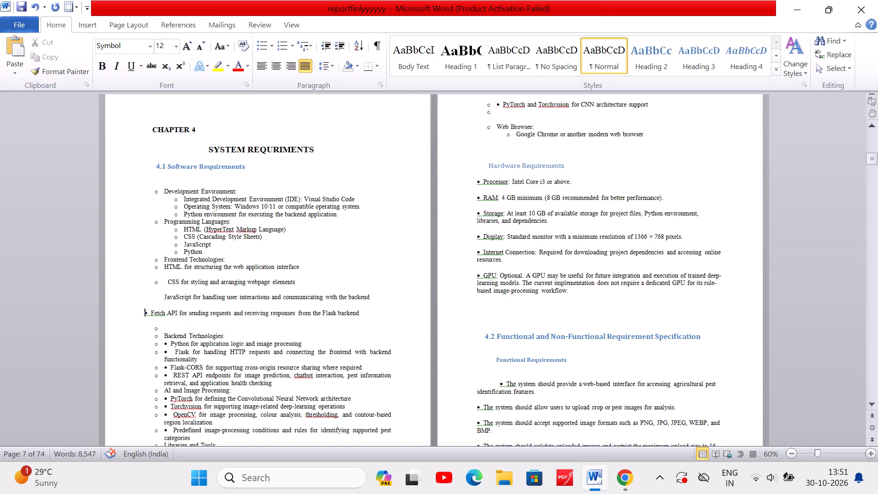
click(146, 311)
key(BackSpace)
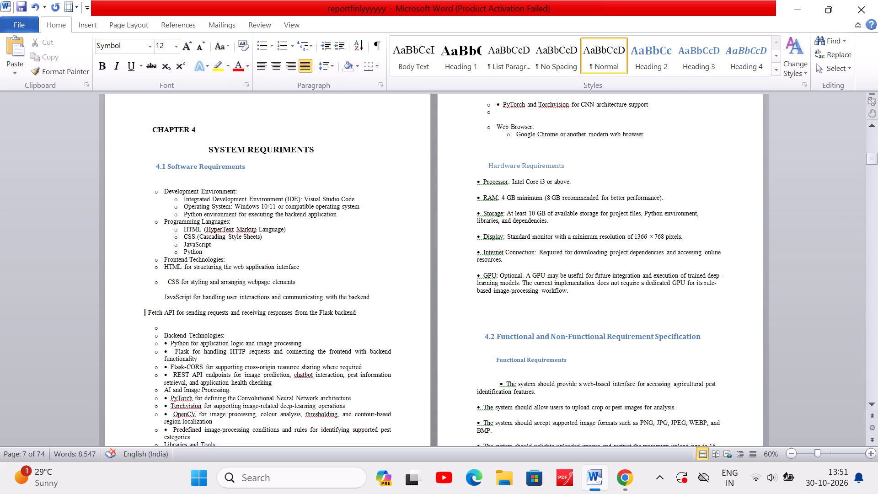
Remove both bullets from the Flask HTTP requests line and the Python application logic line under Backend Technologies.
click(169, 348)
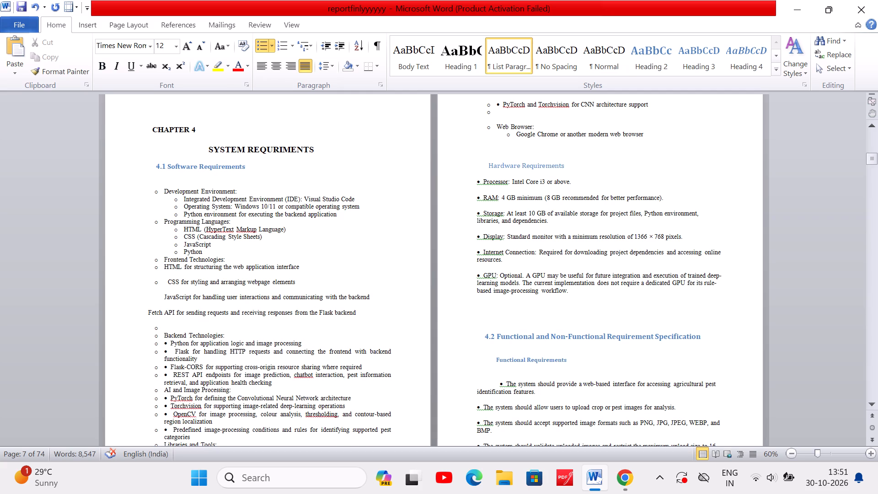
key(BackSpace)
key(BackSpace)
key(BackSpace)
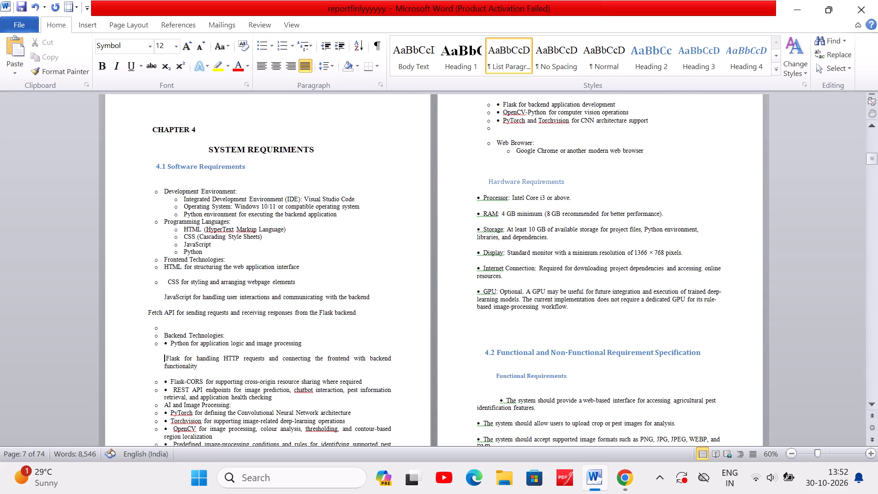
click(170, 343)
key(BackSpace)
key(BackSpace)
key(BackSpace)
key(BackSpace)
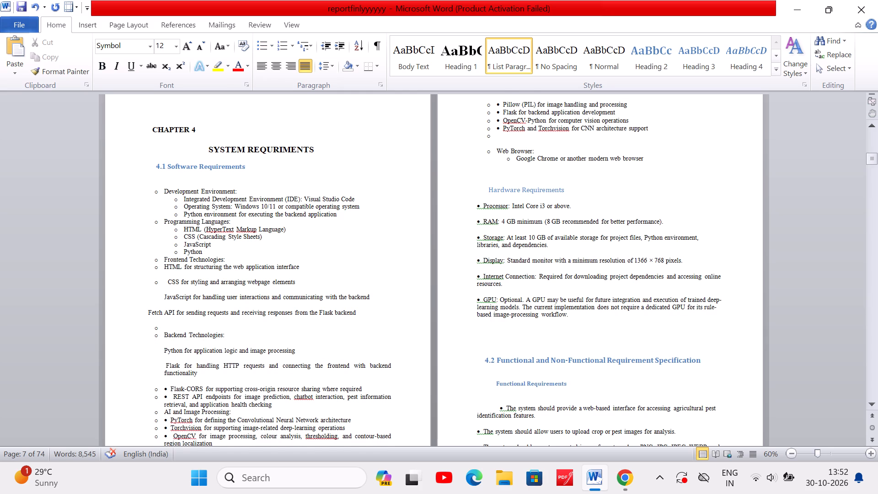
Remove the list bullets from the HTML and CSS description lines, the blank line after Fetch API, and the Backend Technologies heading.
click(163, 266)
key(BackSpace)
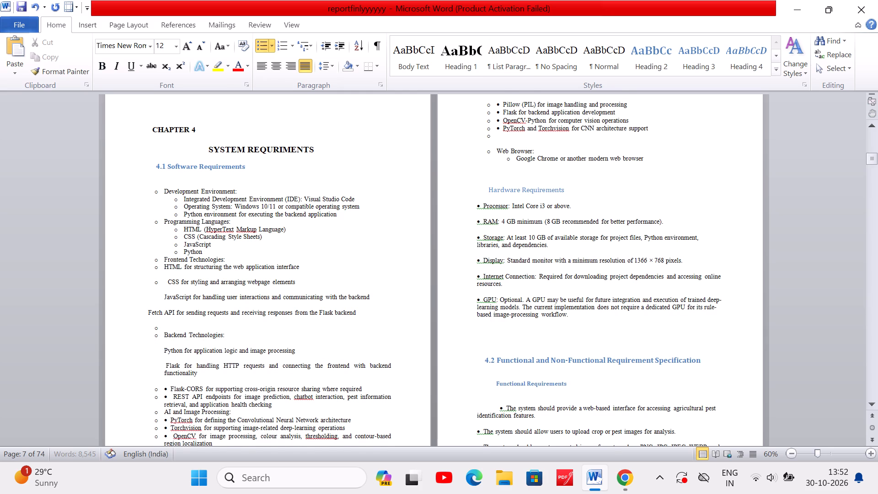
click(162, 296)
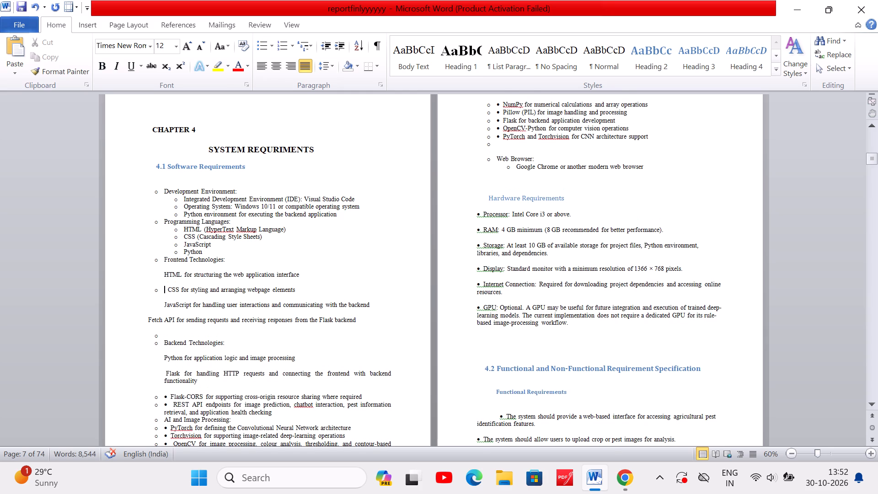
key(BackSpace)
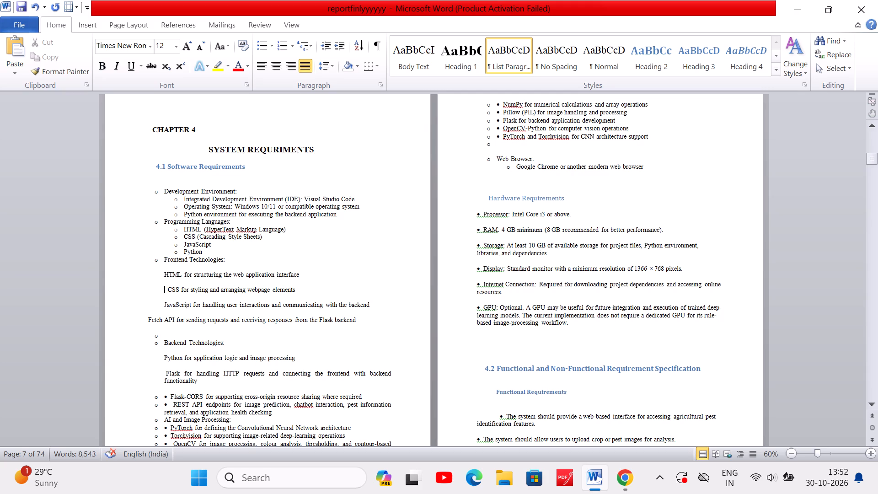
click(159, 333)
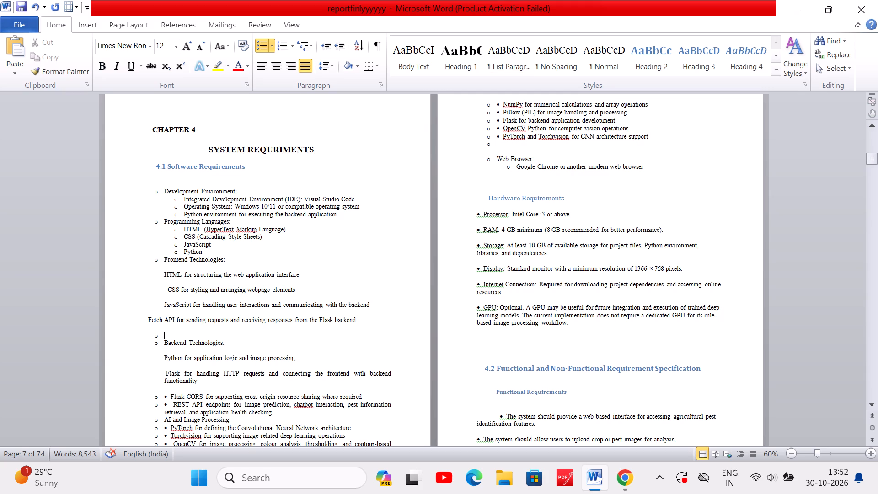
key(BackSpace)
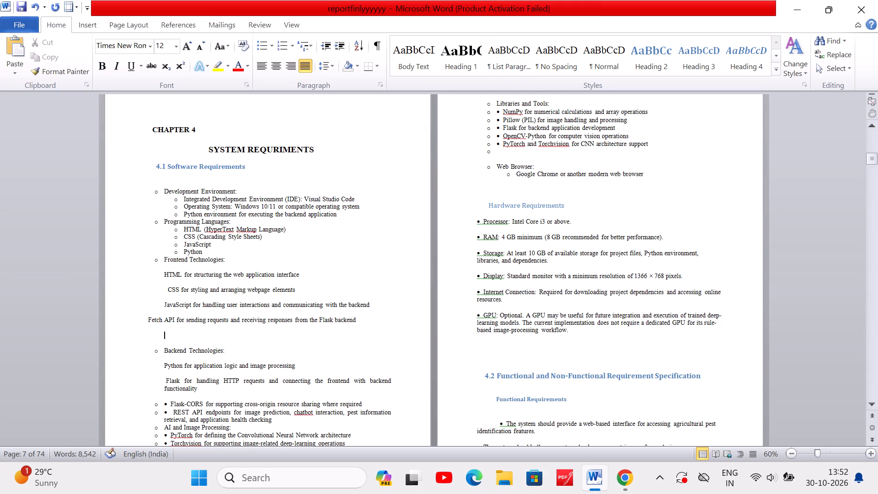
click(161, 354)
key(BackSpace)
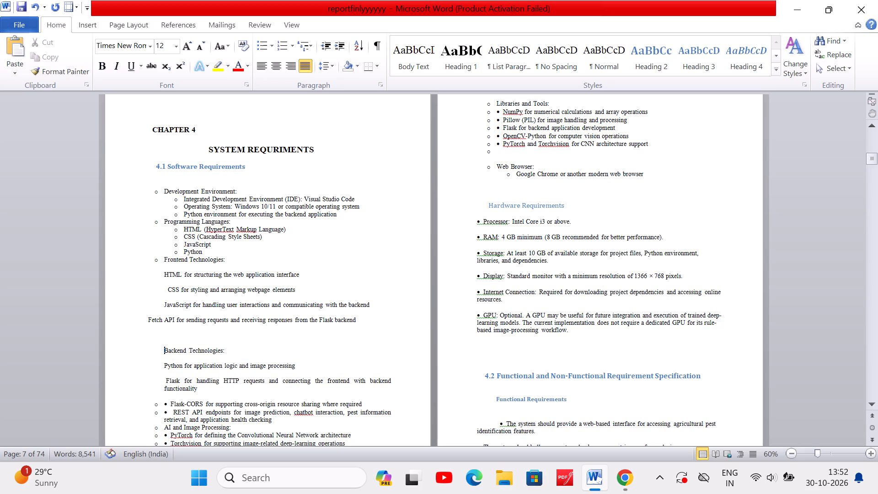
Indent the Fetch API line under Frontend Technologies with leading spaces, slightly beyond the start of the JavaScript line above it.
click(147, 312)
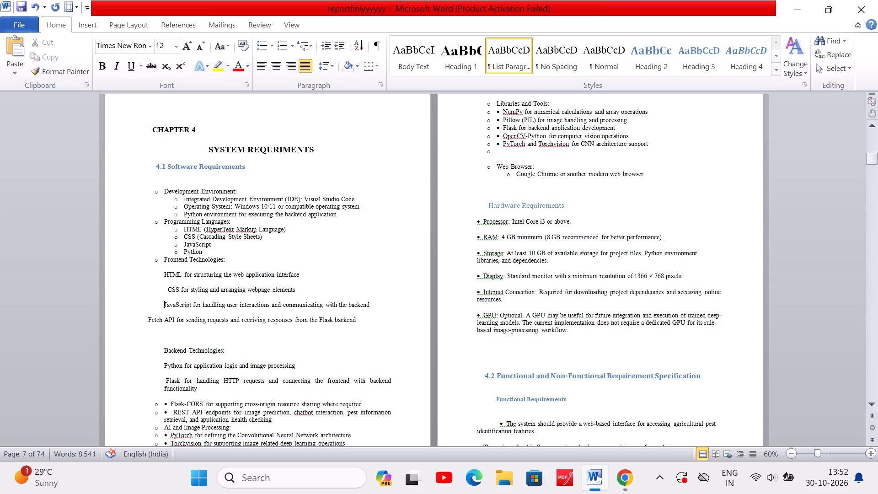
click(147, 320)
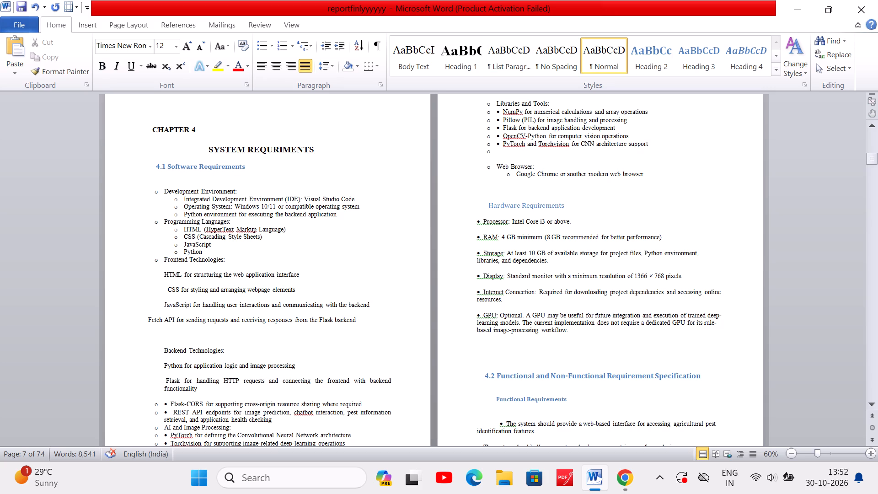
key(space)
key(space)
key(space)
key(space)
key(space)
key(space)
key(space)
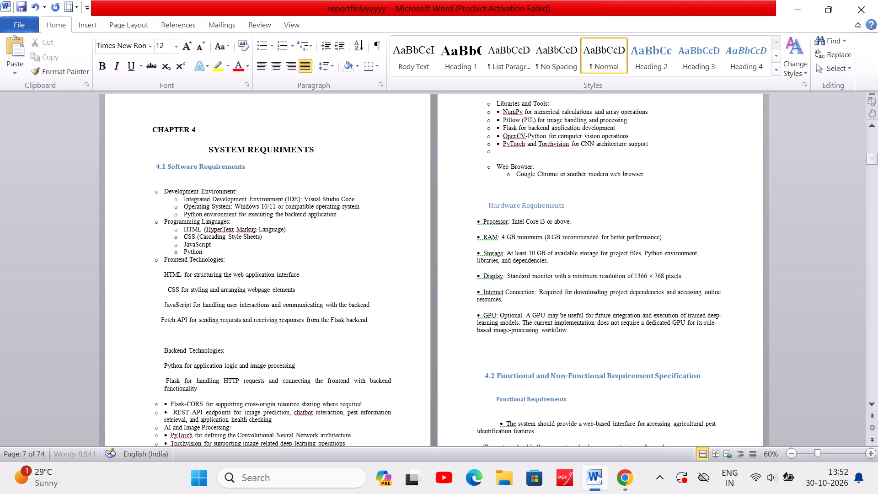
key(space)
key(space)
key(space)
key(space)
key(space)
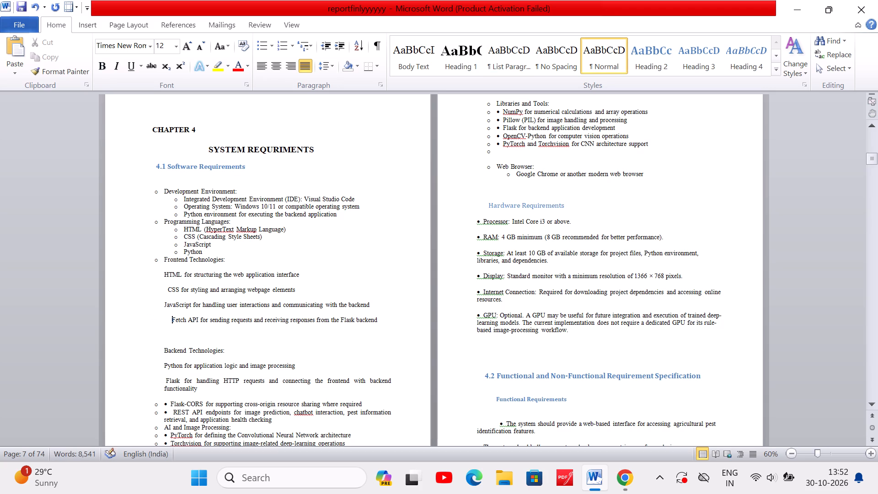
Indent the HTML and CSS description lines under Frontend Technologies with leading spaces so they roughly align with the Fetch API line.
click(165, 272)
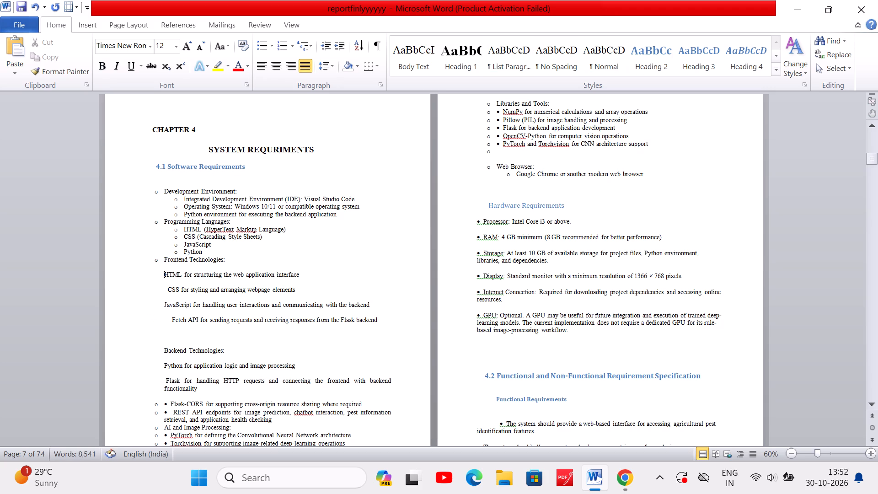
key(space)
key(space)
key(space)
key(space)
key(space)
key(space)
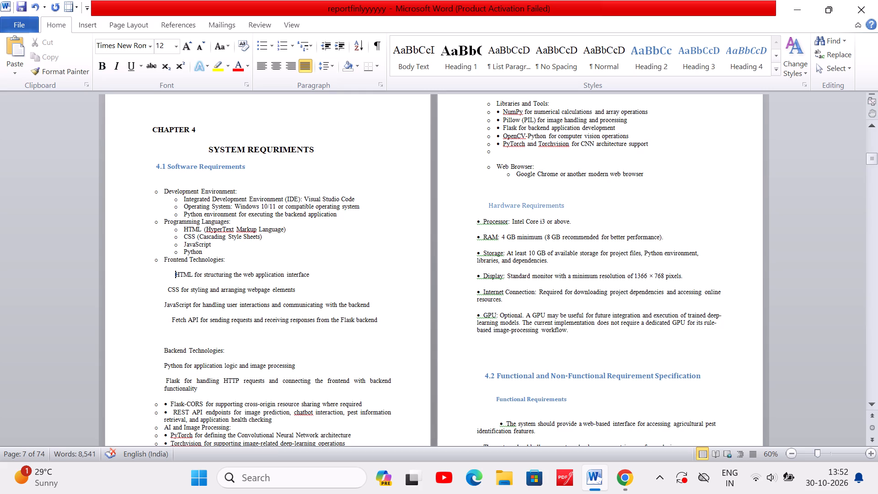
click(166, 289)
key(space)
key(space)
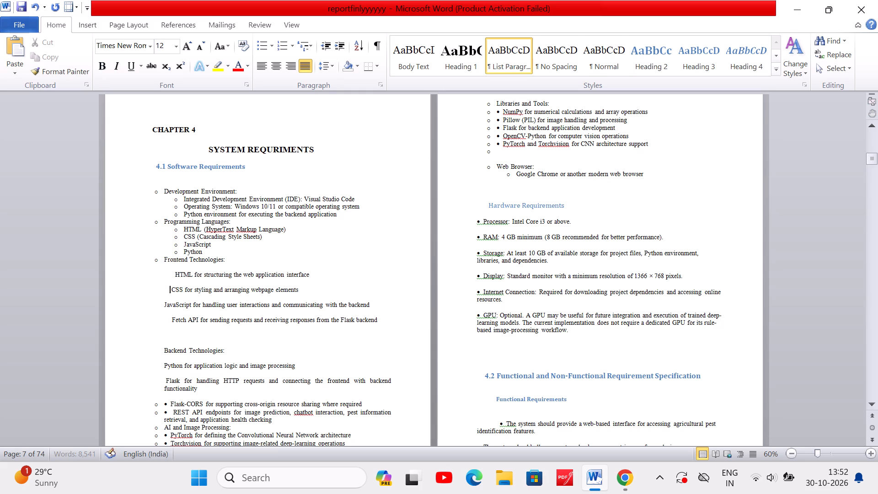
key(space)
Indent the JavaScript line under Frontend Technologies with leading spaces, slightly beyond the start of the HTML line.
click(160, 305)
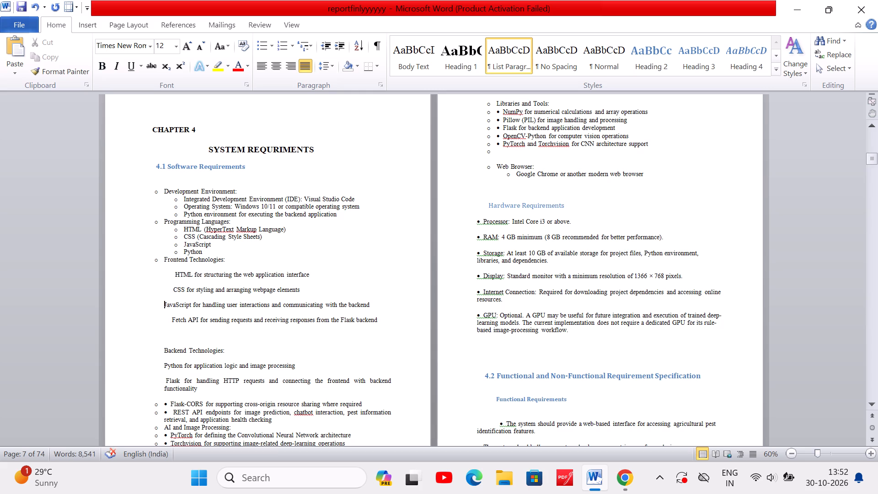
key(space)
key(space)
key(space)
key(space)
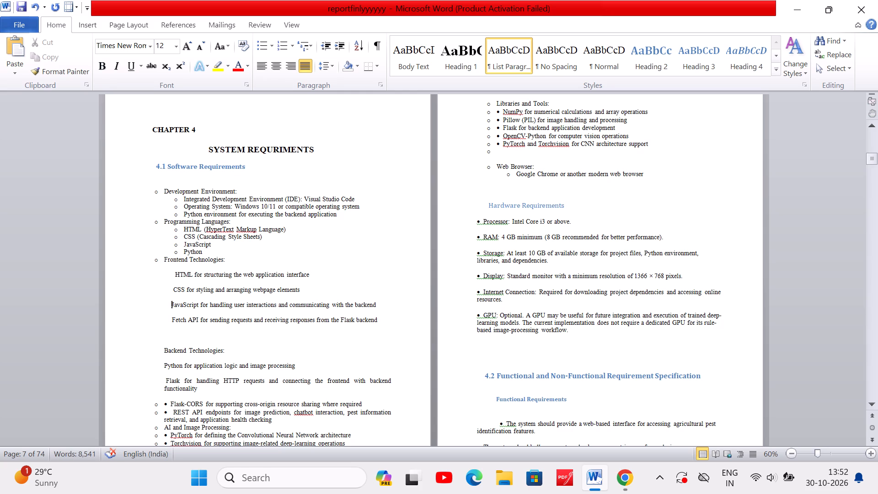
key(space)
key(space)
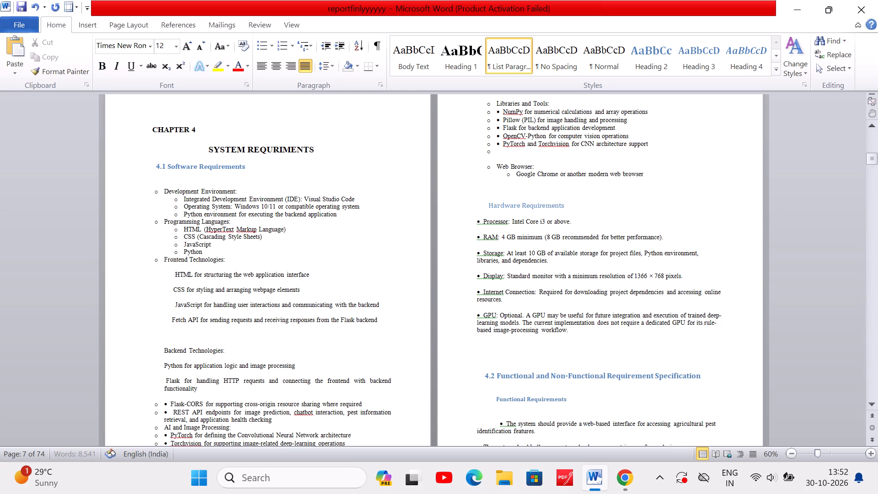
key(space)
key(space)
key(space)
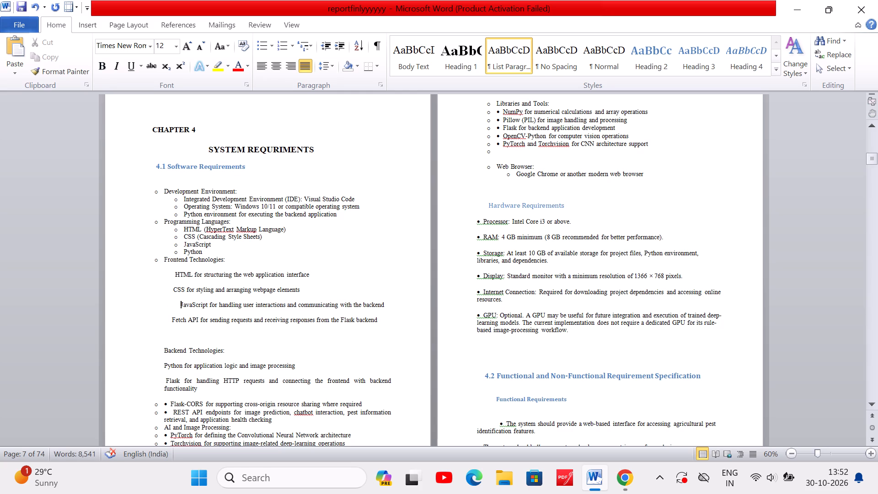
Add leading spaces to the HTML and CSS description lines under Frontend Technologies so they roughly align with the JavaScript line.
click(175, 268)
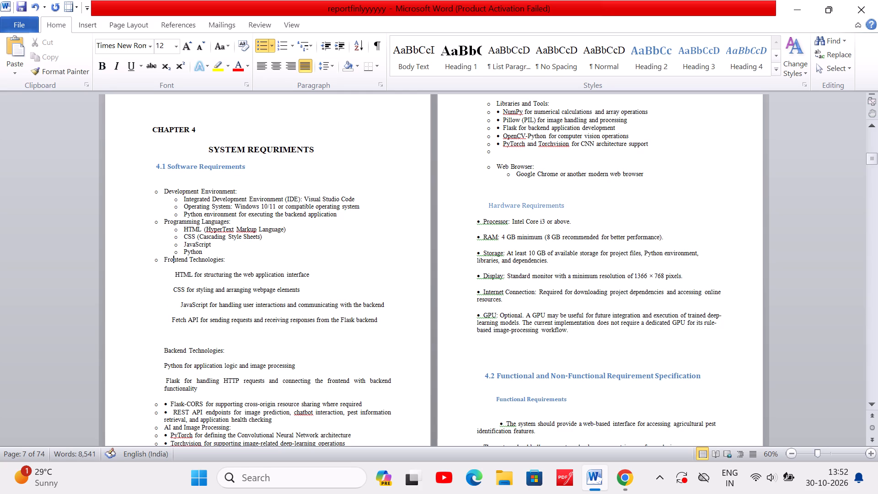
click(174, 272)
key(space)
key(space)
key(space)
key(space)
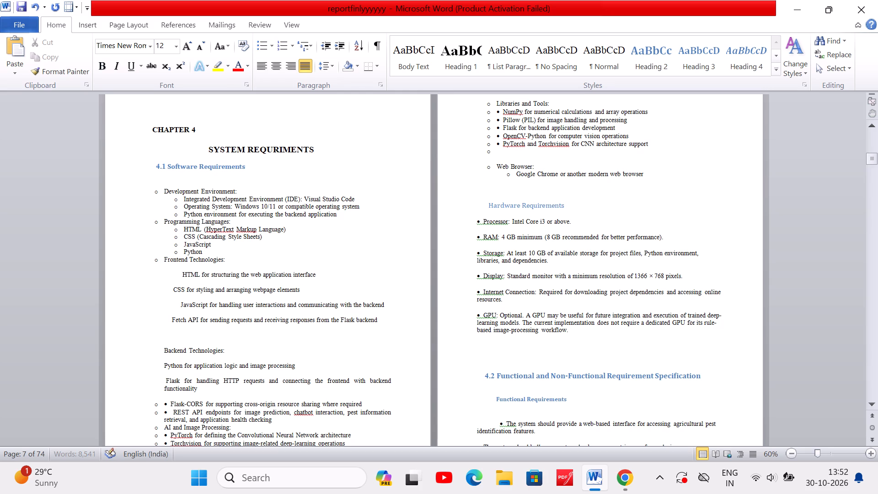
click(174, 295)
key(space)
key(space)
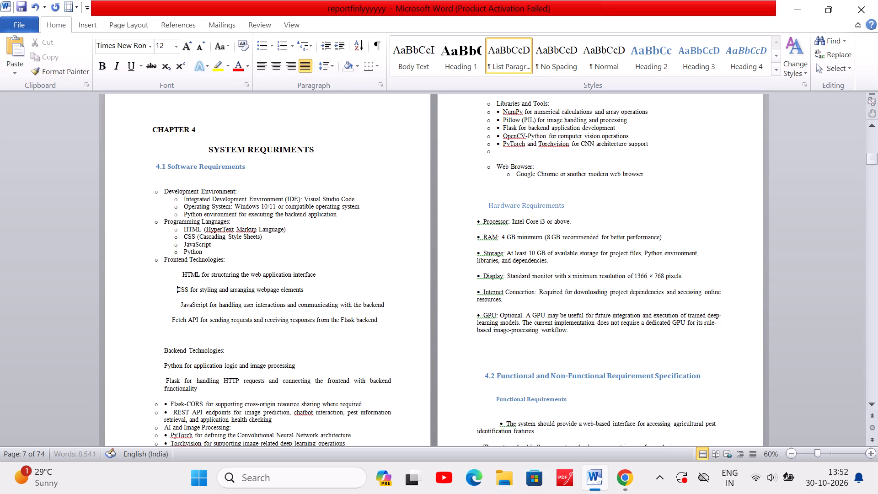
key(space)
key(space)
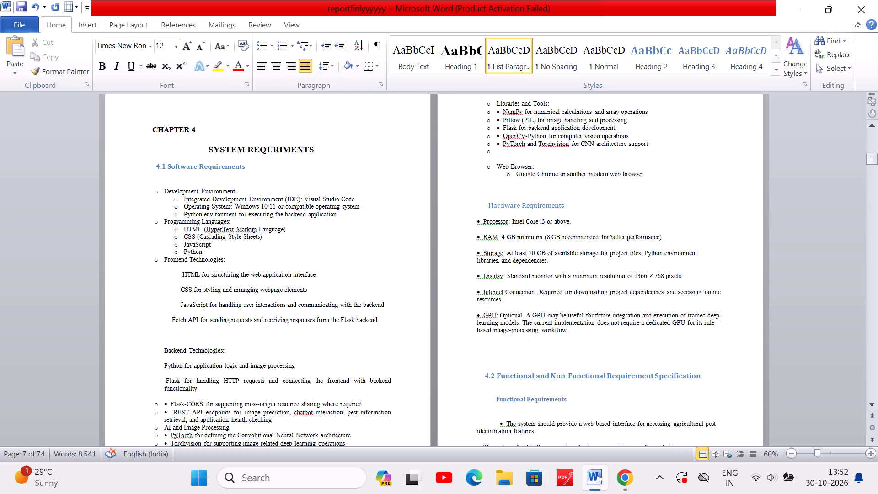
Add leading spaces to the Fetch API line under Frontend Technologies so it lines up with the JavaScript line.
click(169, 325)
key(space)
key(space)
key(space)
key(space)
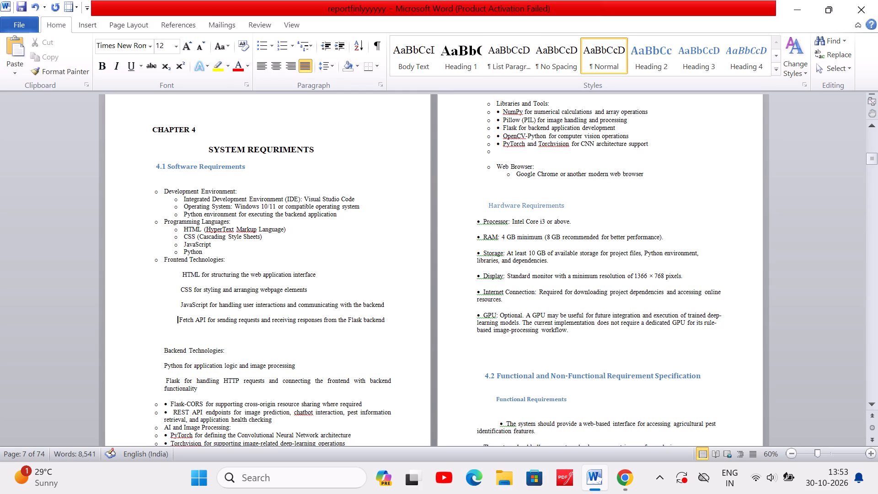
key(space)
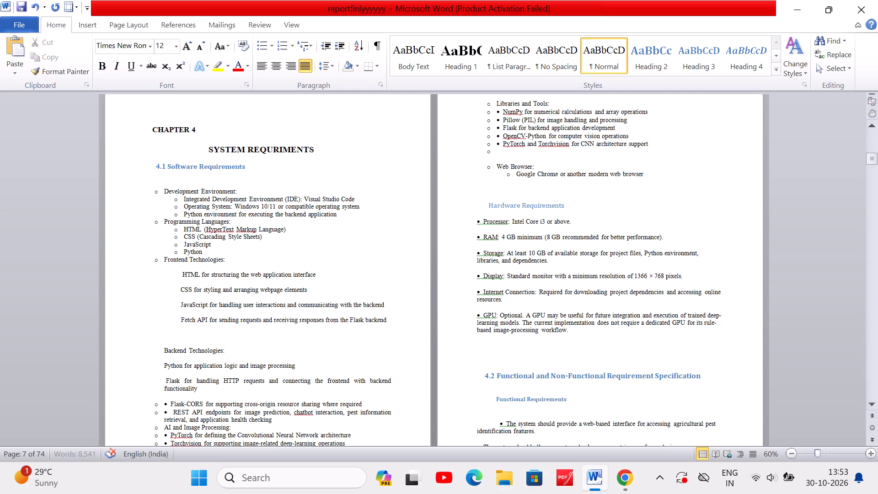
Format the HTML, CSS, JavaScript and Fetch API lines under Frontend Technologies as a bulleted list, choosing the hollow-circle bullet.
click(182, 271)
drag(182, 271, 305, 333)
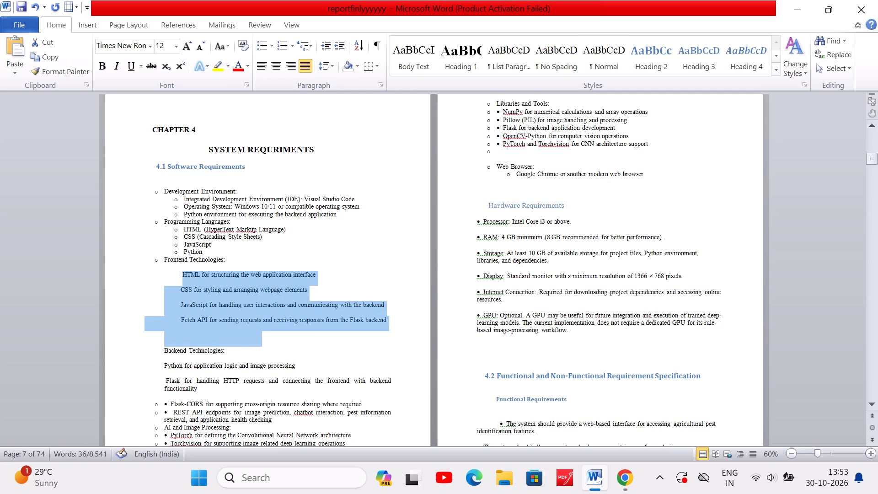
click(270, 45)
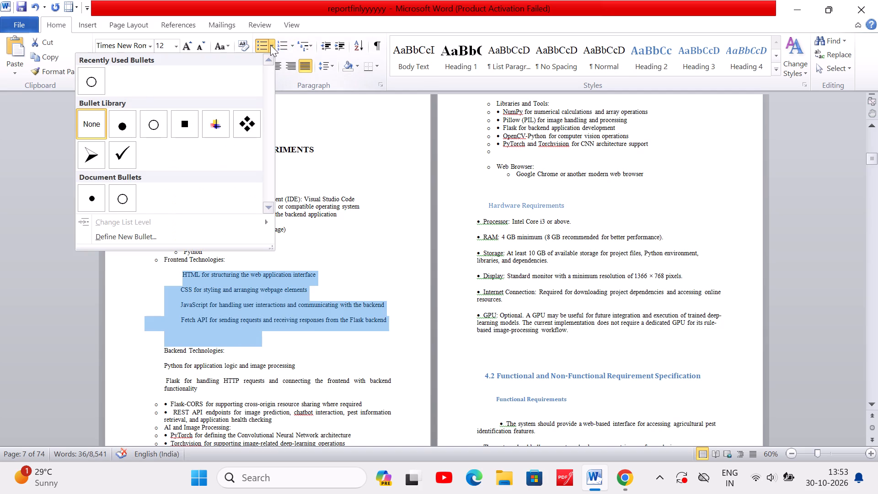
click(80, 86)
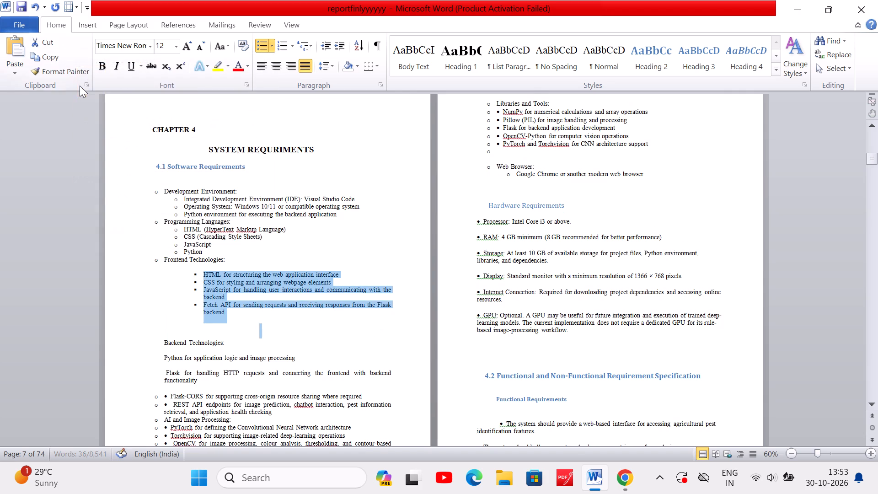
click(262, 51)
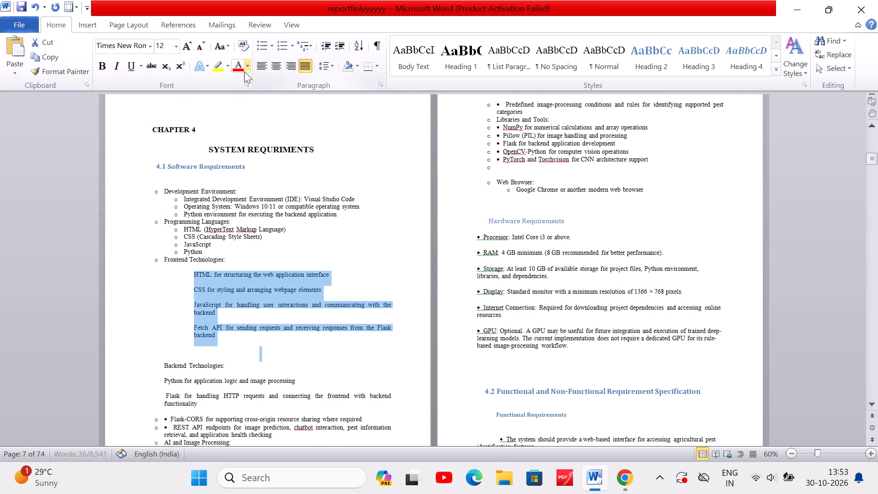
click(274, 43)
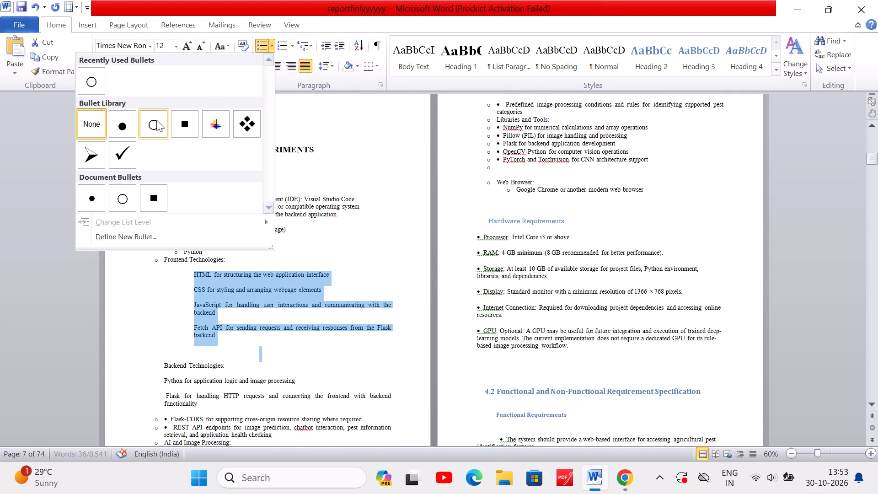
click(156, 120)
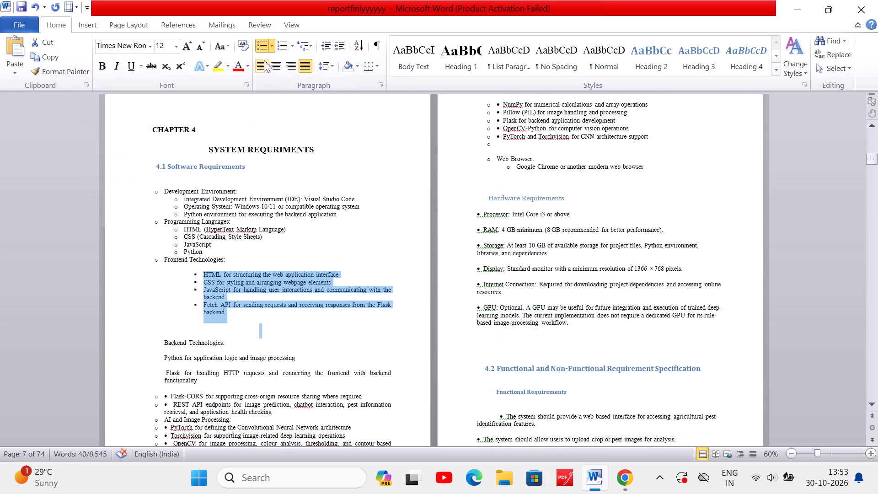
click(267, 43)
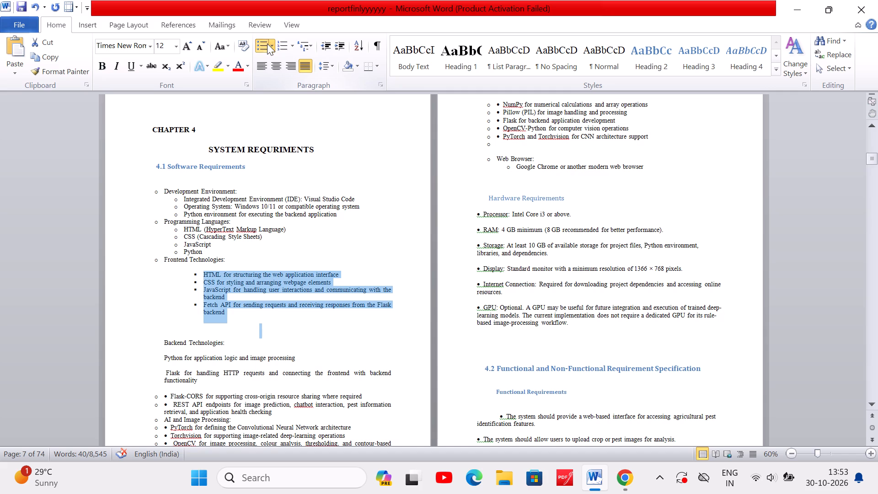
click(269, 45)
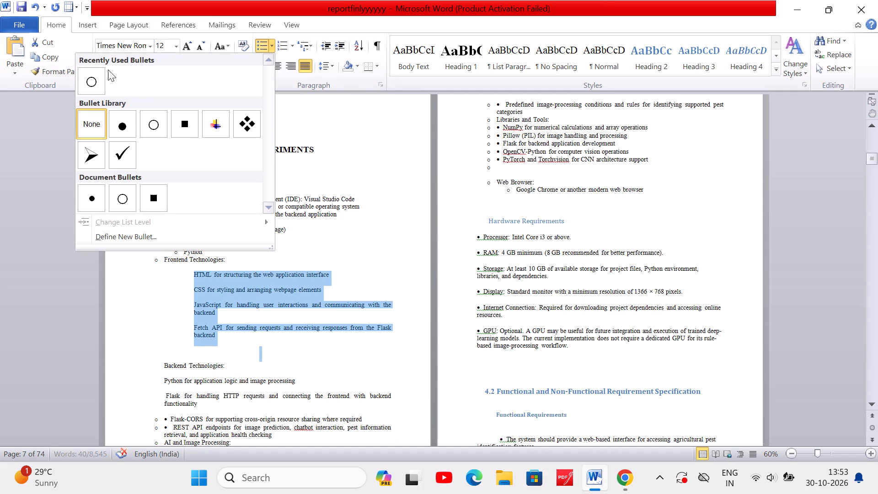
click(98, 77)
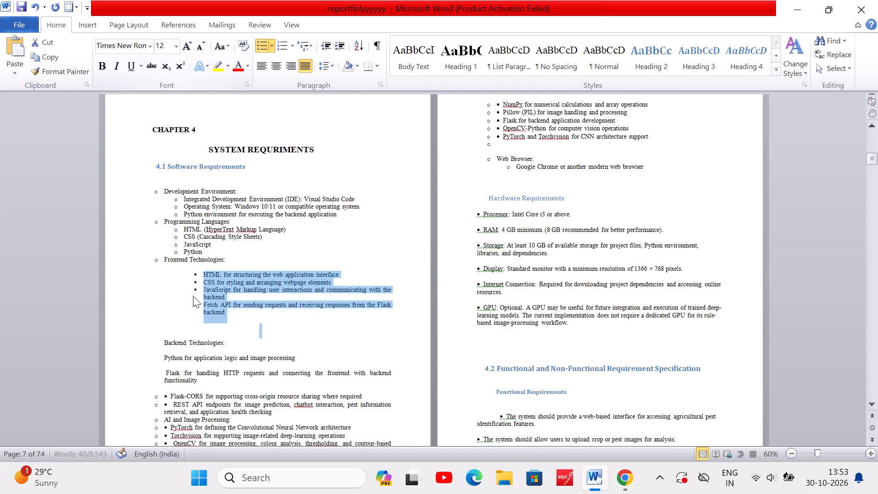
Left-align the JavaScript line under Frontend Technologies and move it out one list level.
click(204, 298)
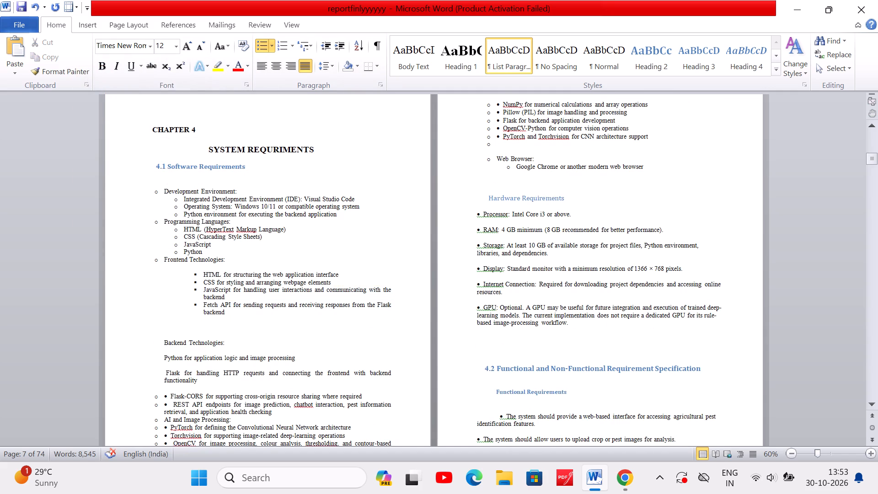
click(308, 65)
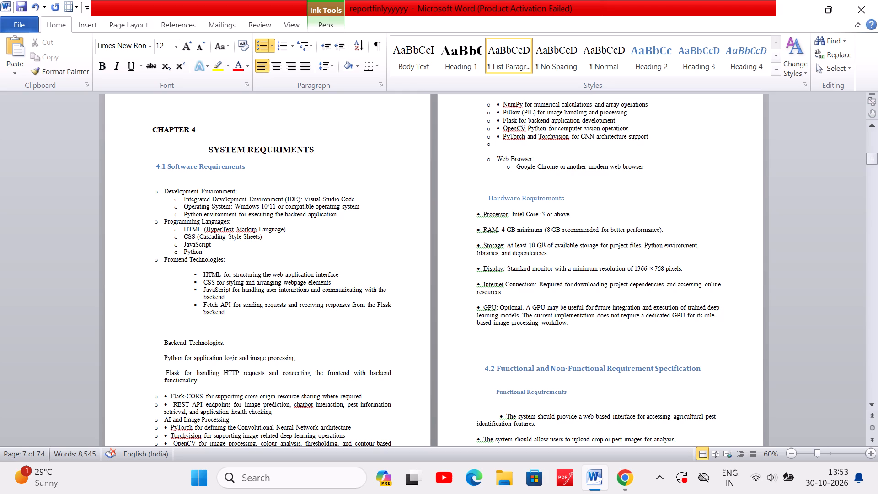
click(325, 45)
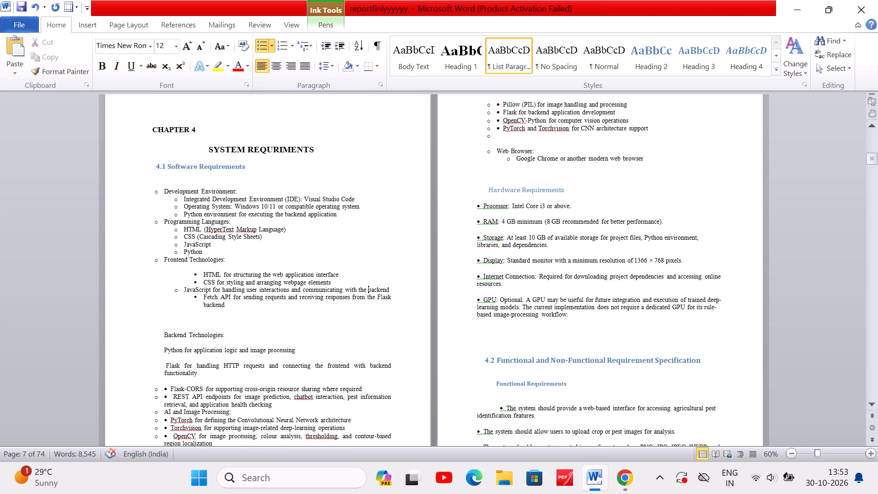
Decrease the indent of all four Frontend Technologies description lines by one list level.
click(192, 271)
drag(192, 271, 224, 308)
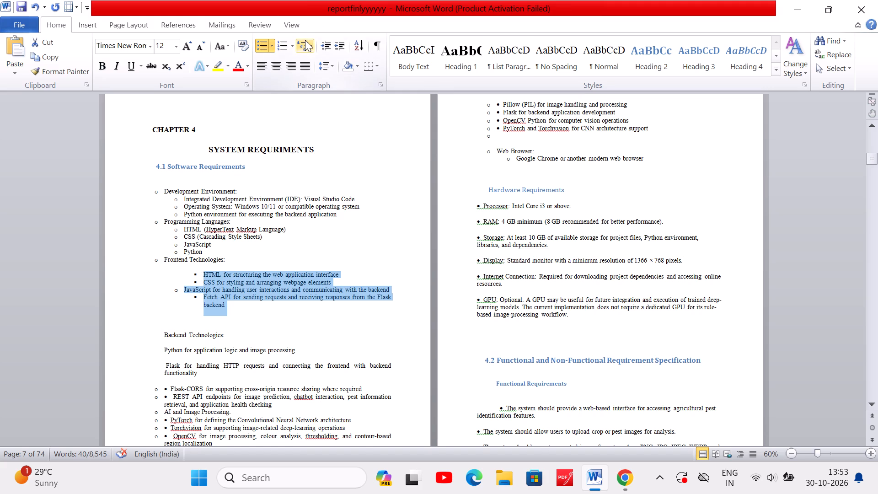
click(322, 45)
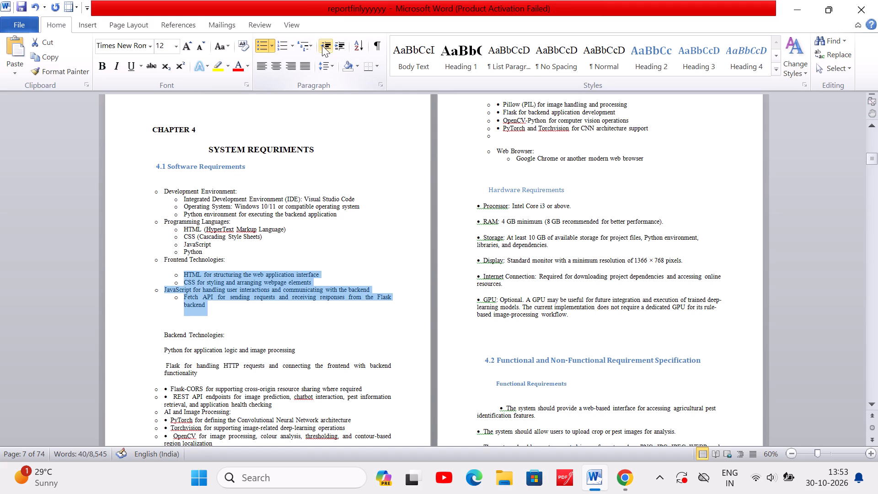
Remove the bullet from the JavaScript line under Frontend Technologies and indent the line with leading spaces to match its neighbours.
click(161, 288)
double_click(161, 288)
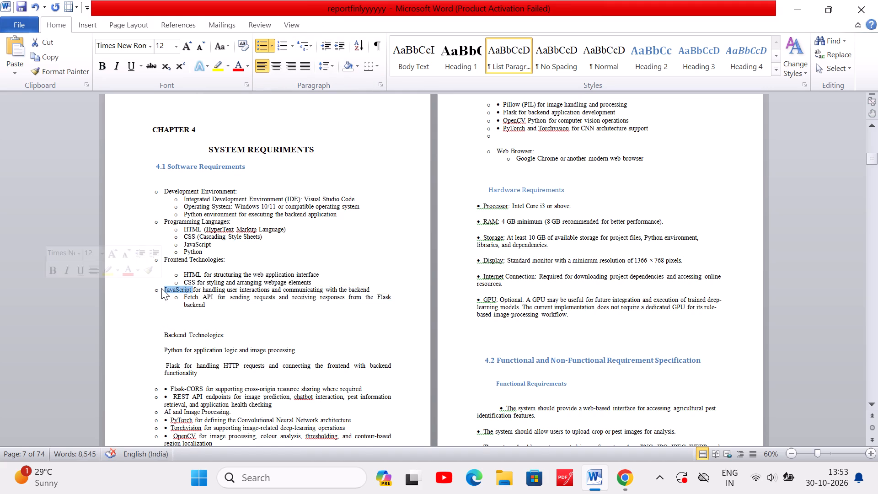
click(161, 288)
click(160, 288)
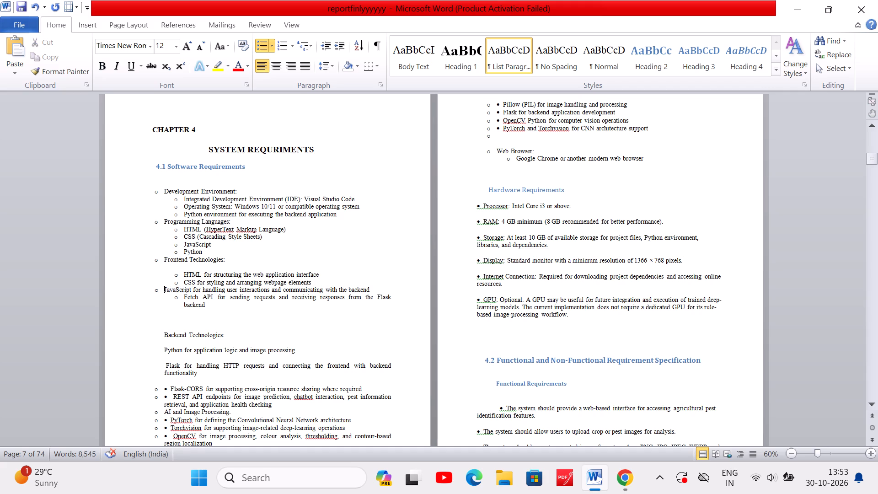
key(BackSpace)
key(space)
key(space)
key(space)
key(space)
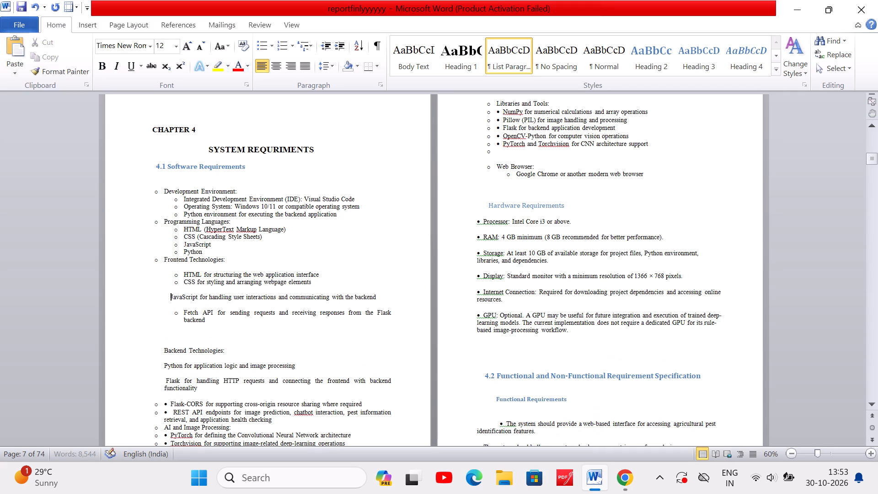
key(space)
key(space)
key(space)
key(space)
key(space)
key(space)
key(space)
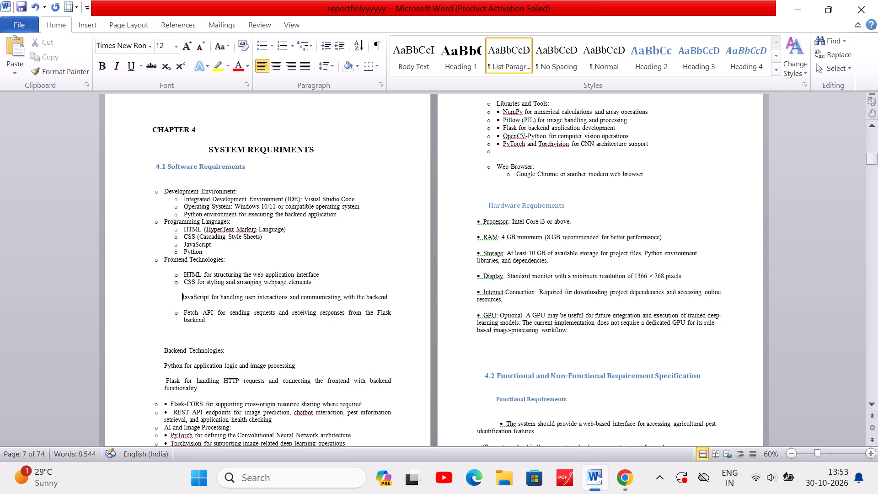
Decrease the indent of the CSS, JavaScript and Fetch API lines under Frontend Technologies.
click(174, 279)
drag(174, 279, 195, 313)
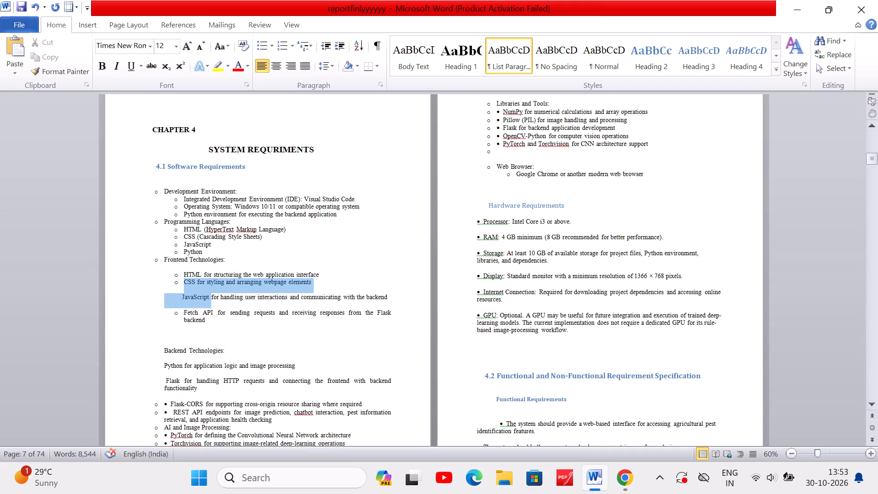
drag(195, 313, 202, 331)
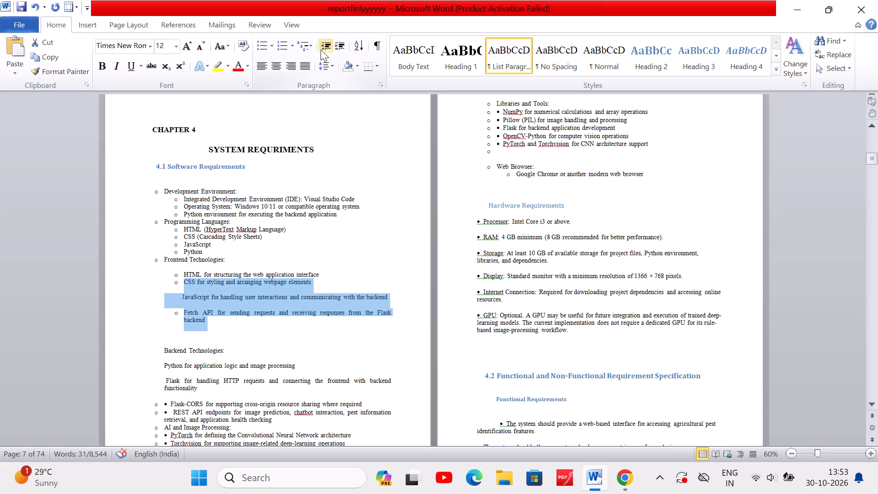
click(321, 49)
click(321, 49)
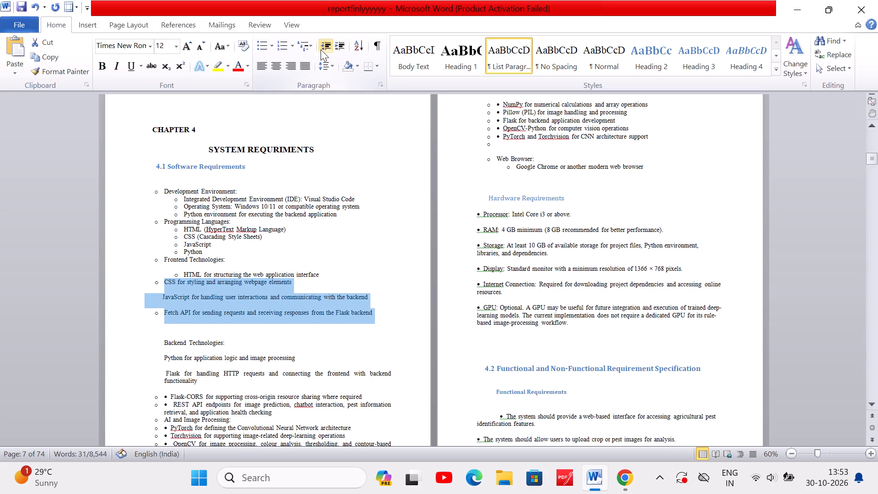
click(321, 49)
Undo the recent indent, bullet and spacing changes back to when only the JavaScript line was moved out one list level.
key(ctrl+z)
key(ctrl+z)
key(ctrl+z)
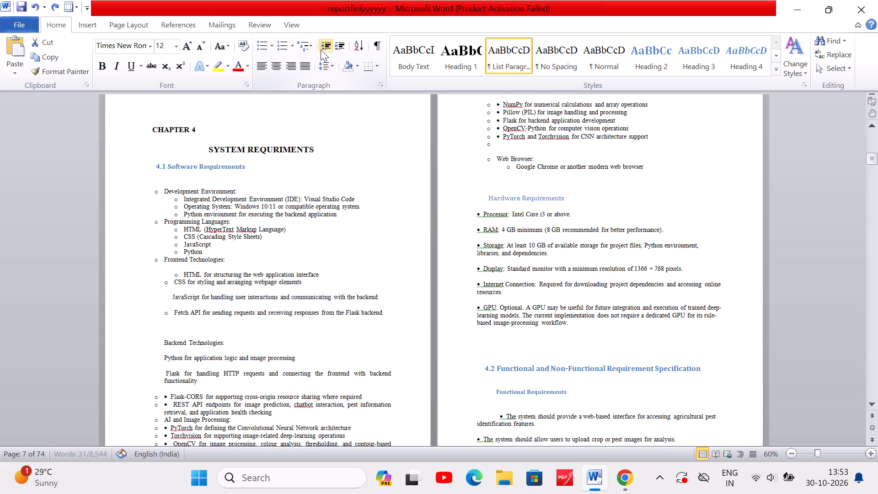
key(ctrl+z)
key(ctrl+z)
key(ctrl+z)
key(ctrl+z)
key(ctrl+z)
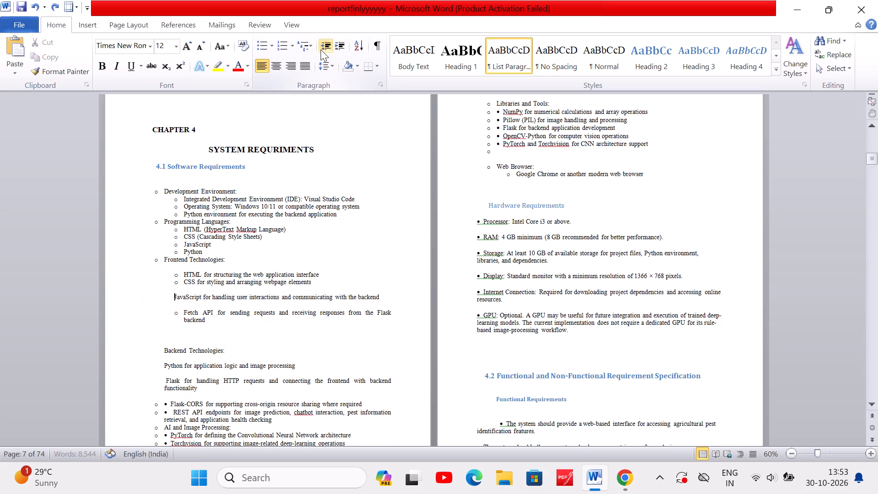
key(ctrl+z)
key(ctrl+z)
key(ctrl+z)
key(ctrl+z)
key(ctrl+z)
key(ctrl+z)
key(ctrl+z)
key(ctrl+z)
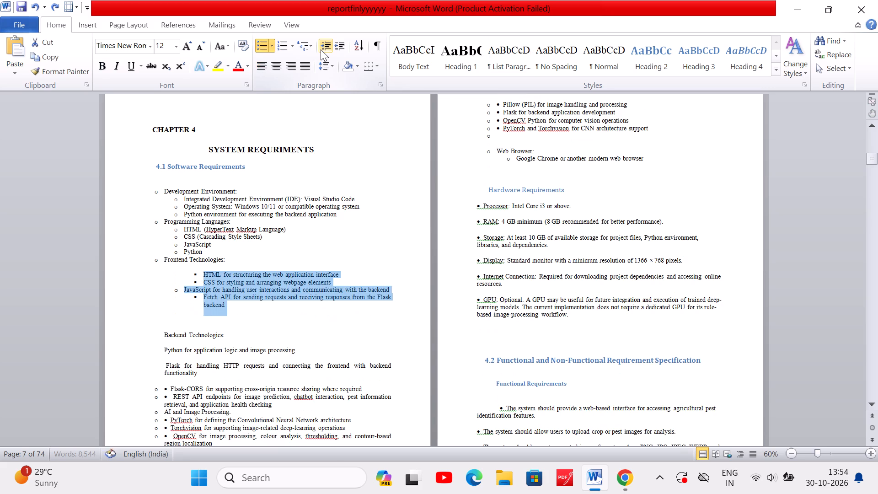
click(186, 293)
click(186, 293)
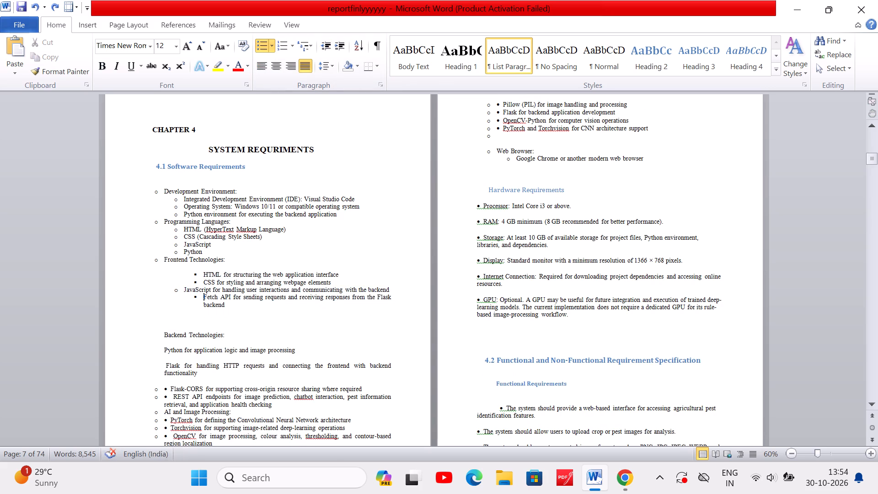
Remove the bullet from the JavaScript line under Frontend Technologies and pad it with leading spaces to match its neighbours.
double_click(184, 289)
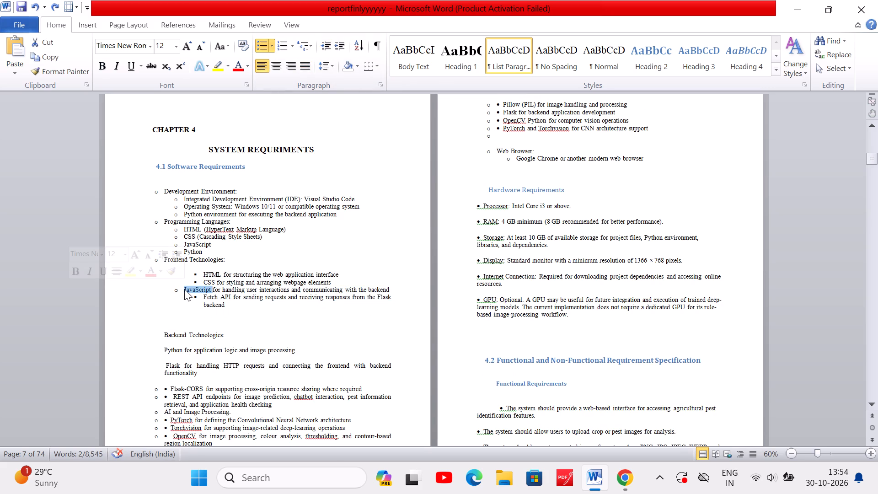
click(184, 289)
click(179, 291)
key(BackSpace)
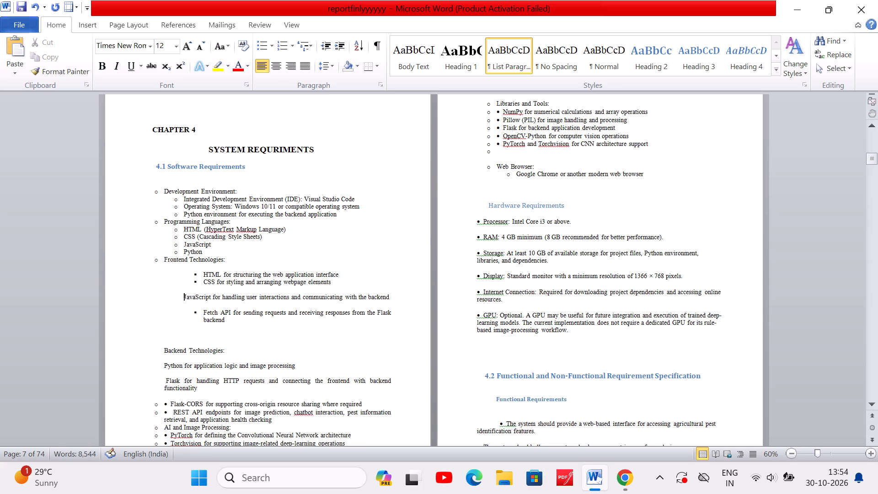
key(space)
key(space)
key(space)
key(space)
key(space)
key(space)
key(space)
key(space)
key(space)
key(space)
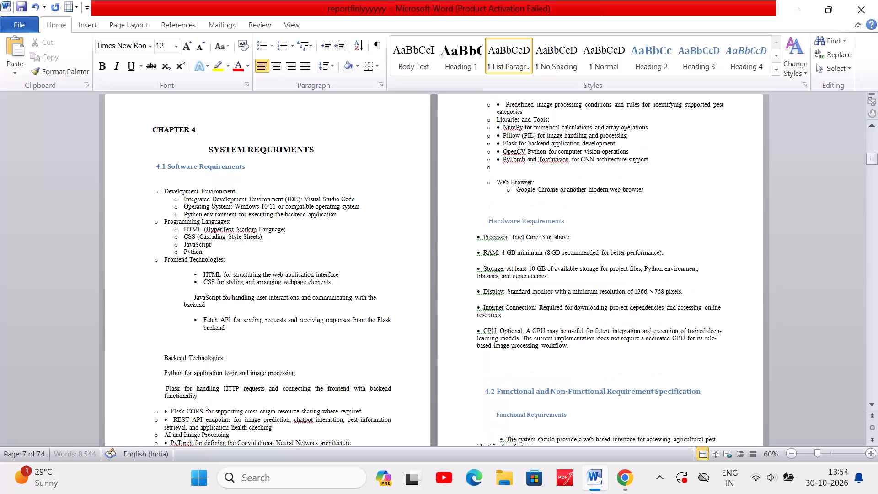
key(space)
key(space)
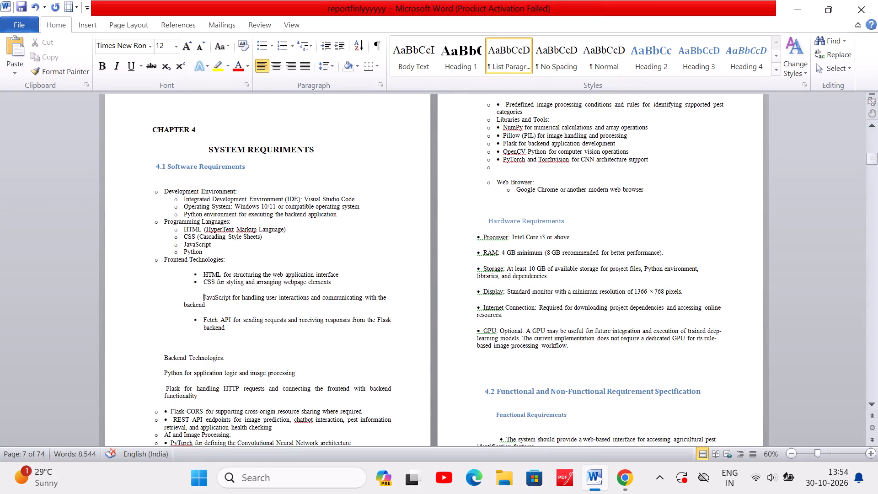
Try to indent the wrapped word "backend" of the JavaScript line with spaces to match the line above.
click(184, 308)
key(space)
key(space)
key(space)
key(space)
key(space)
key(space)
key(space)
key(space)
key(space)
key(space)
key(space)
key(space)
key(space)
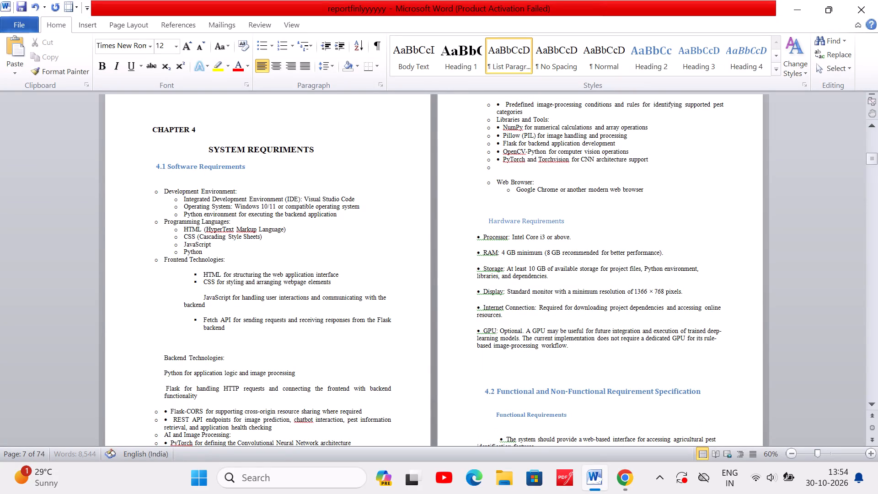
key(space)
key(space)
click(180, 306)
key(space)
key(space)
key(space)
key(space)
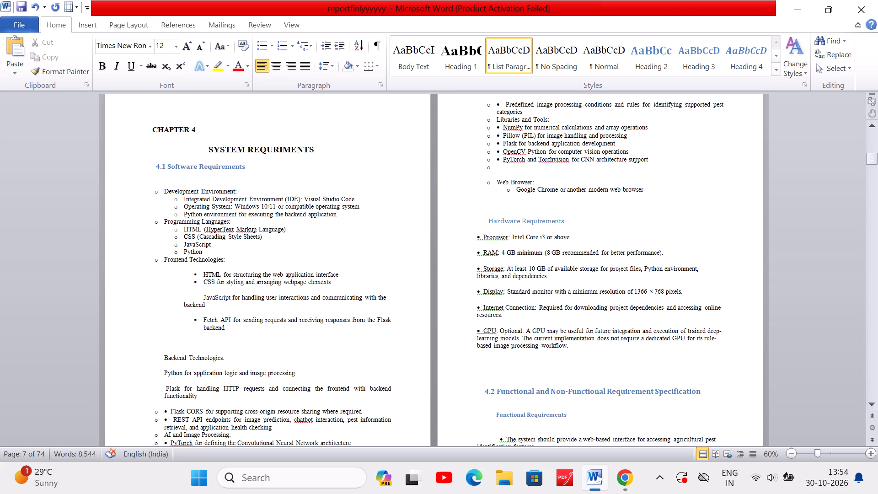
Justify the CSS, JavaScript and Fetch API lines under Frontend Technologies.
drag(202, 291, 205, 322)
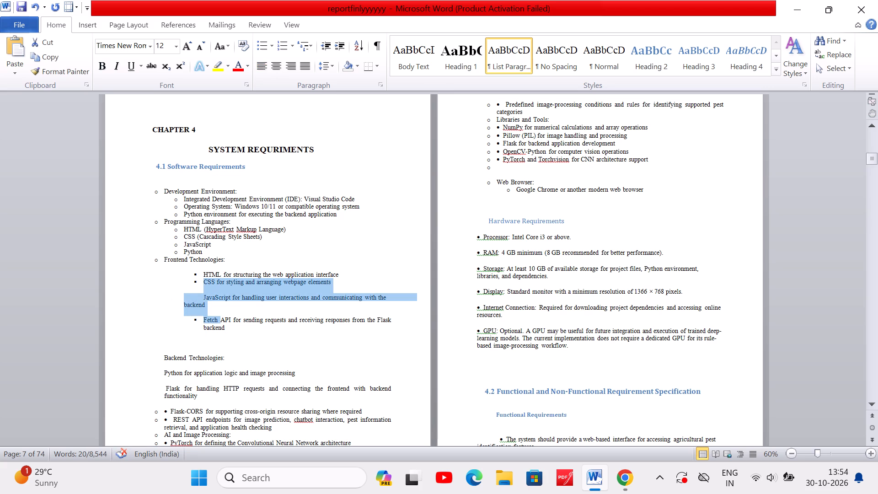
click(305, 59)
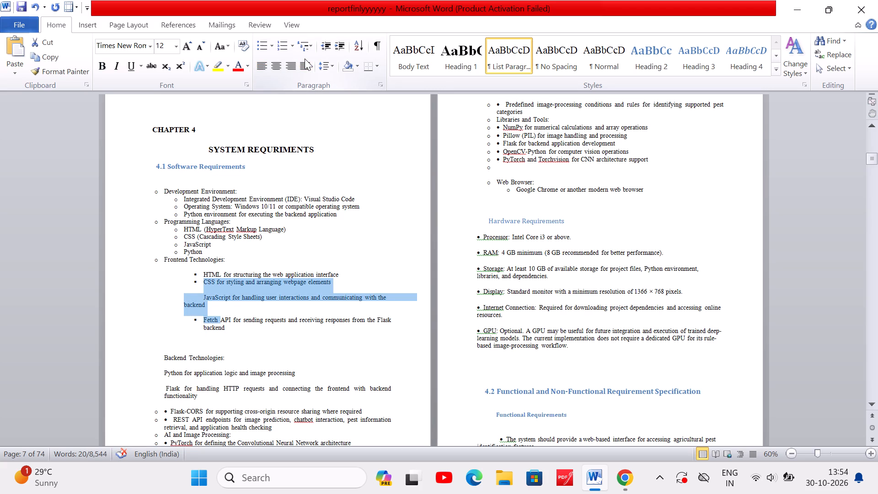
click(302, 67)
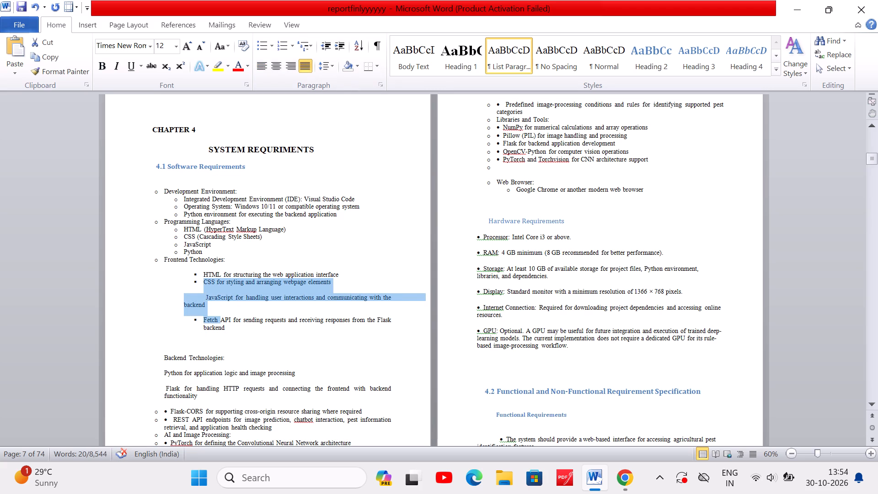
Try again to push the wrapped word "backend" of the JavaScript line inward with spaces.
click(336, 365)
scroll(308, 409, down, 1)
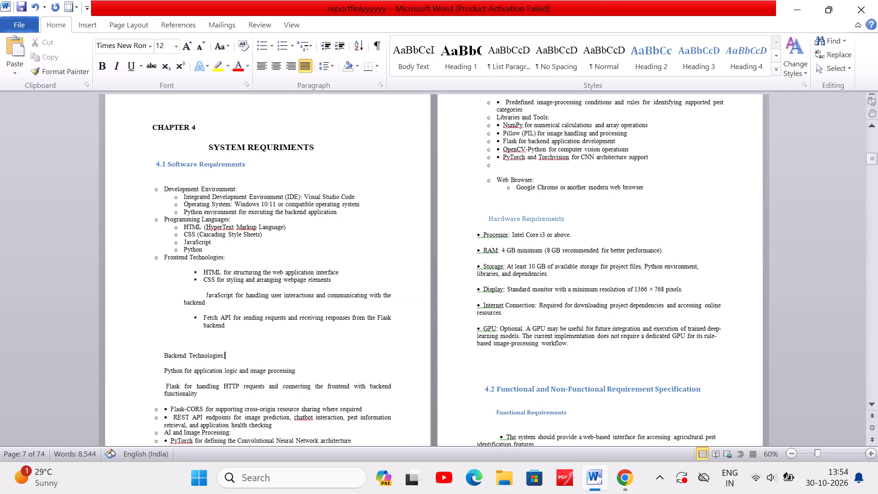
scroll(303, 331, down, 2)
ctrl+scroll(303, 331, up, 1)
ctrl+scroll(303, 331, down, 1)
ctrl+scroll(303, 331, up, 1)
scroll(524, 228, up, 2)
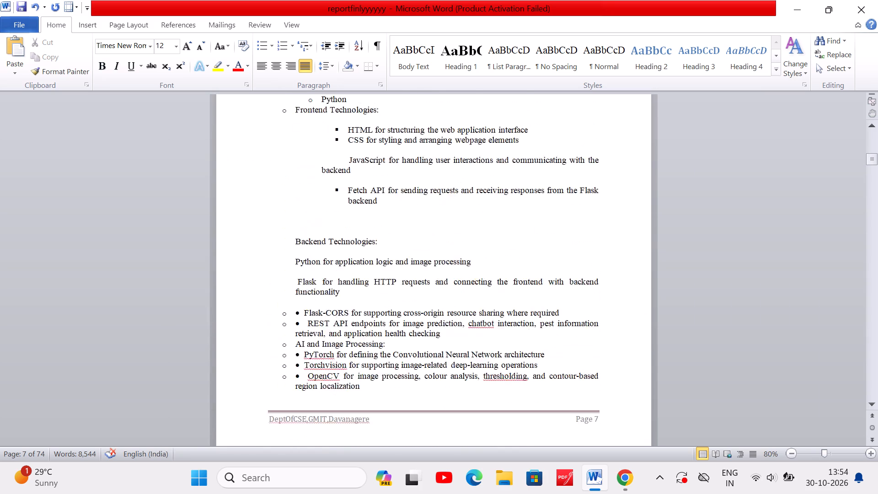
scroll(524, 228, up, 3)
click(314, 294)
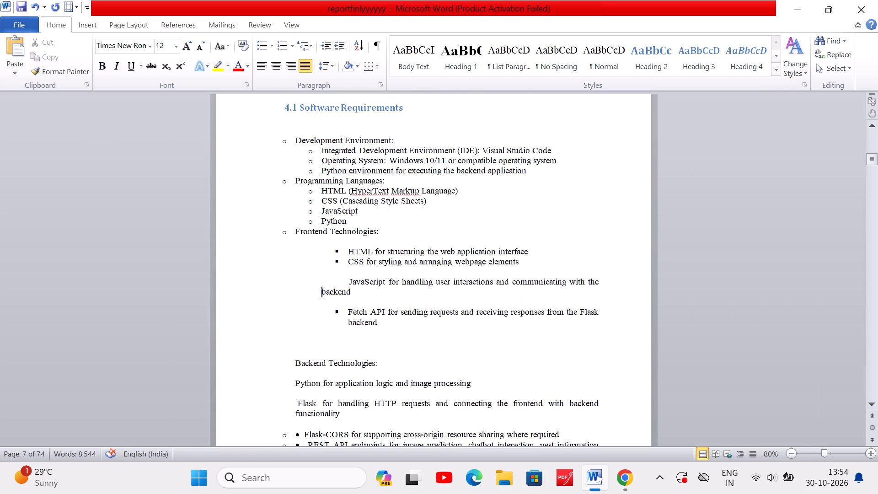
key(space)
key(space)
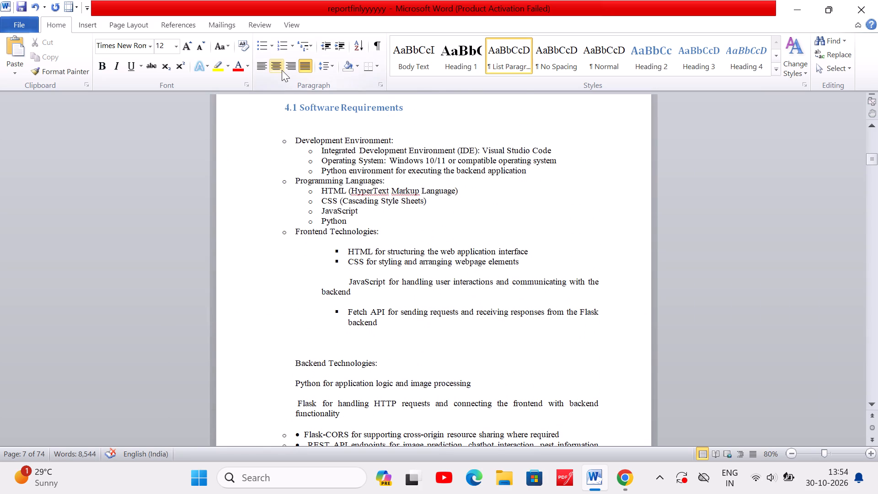
Try centring the JavaScript paragraph under Frontend Technologies, and settle on left alignment.
click(281, 70)
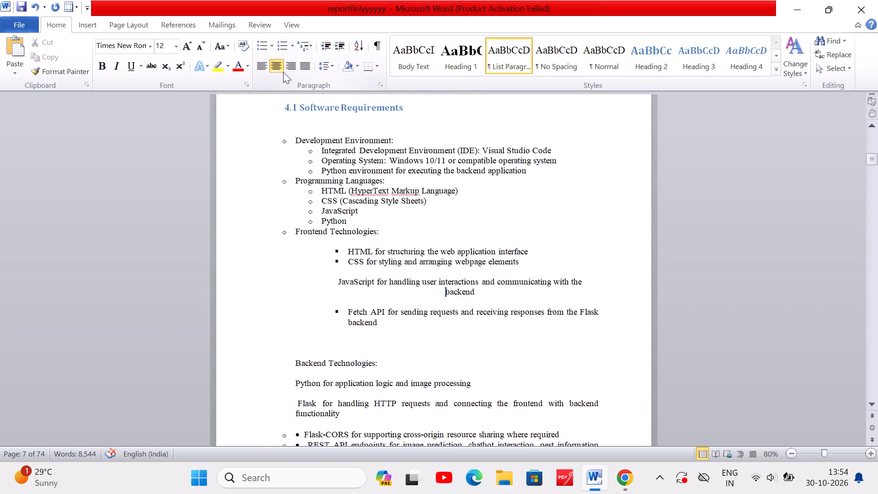
click(259, 69)
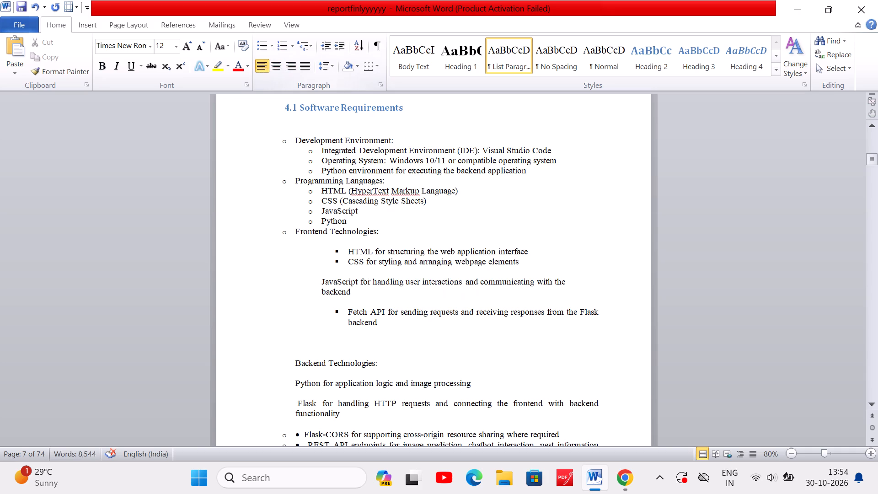
Adjust the JavaScript line's indent and reapply its square bullet so it matches the HTML, CSS and Fetch API lines.
drag(321, 281, 352, 295)
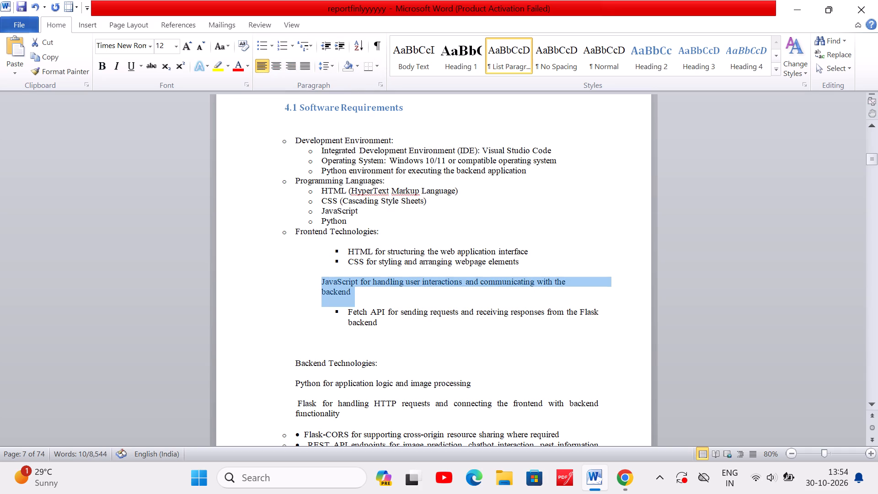
click(327, 45)
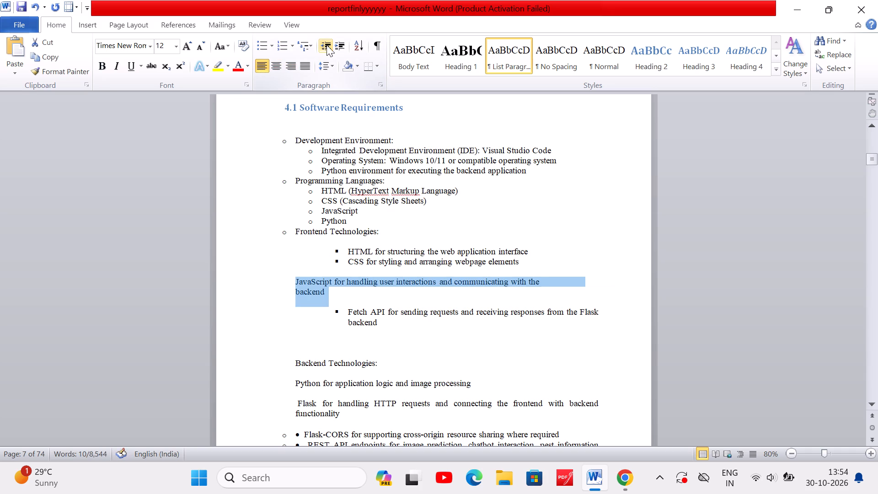
click(340, 46)
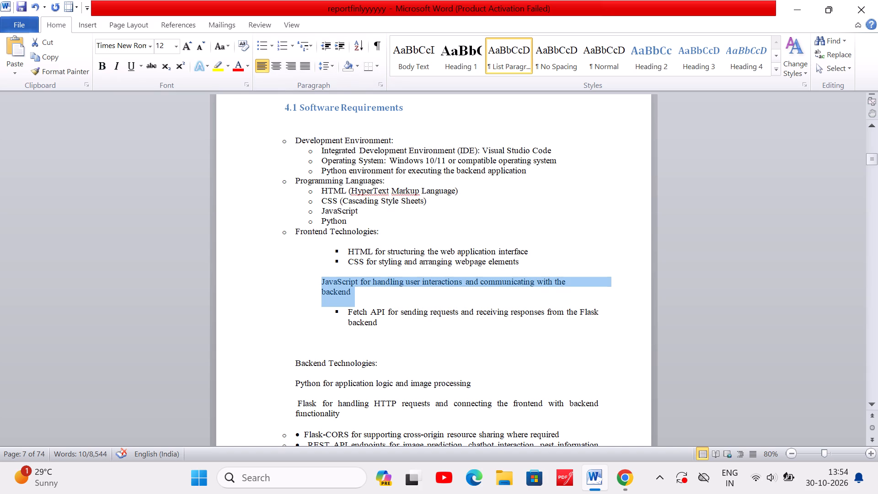
click(335, 45)
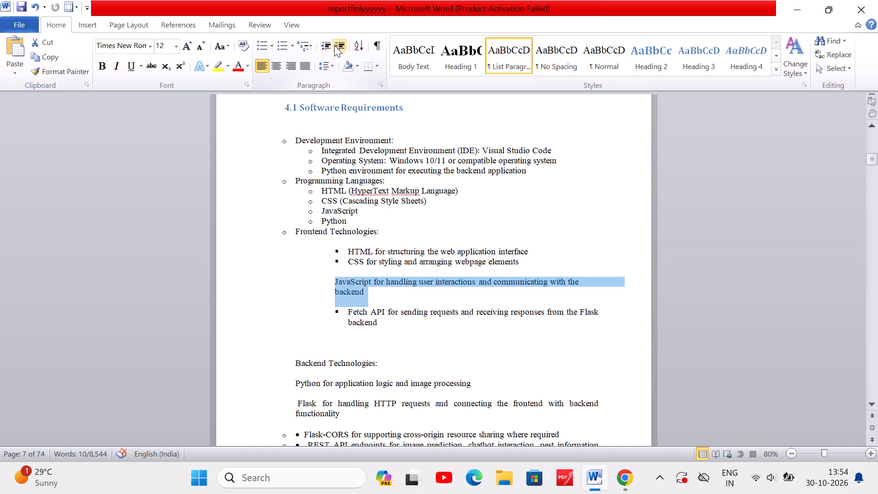
click(265, 44)
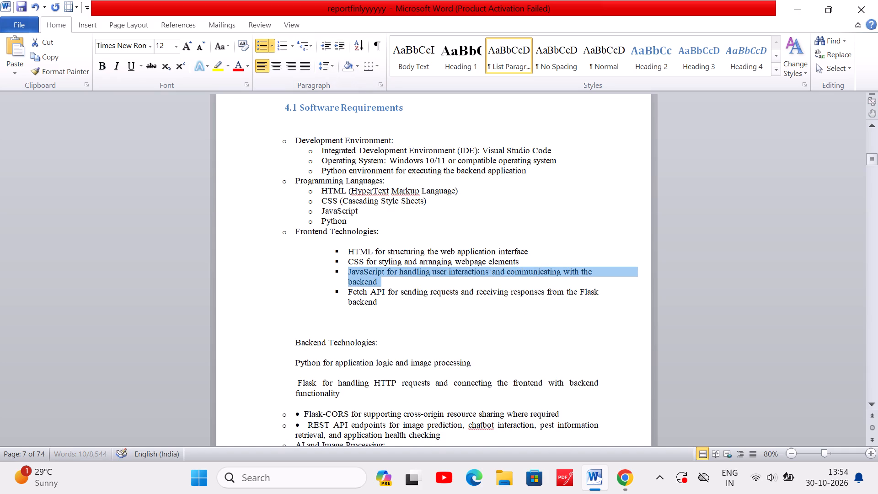
Decrease the indent of all four Frontend Technologies description lines by one list level.
click(332, 243)
drag(332, 243, 365, 290)
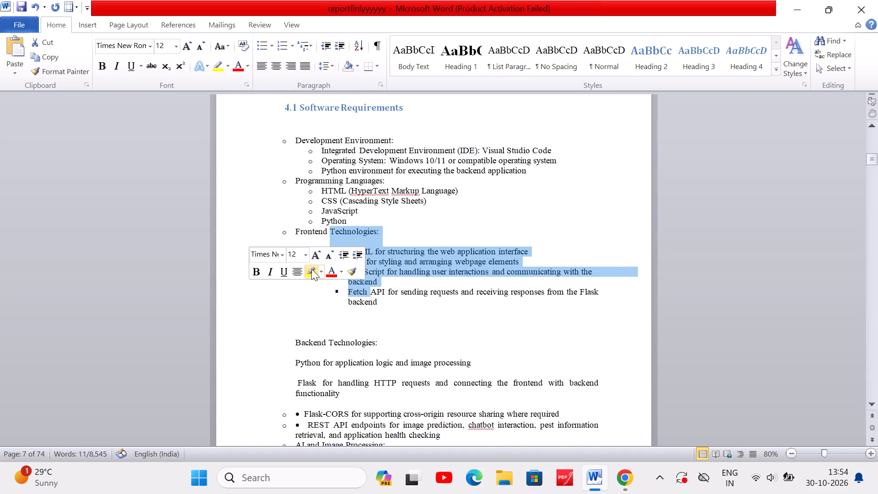
click(317, 288)
click(333, 252)
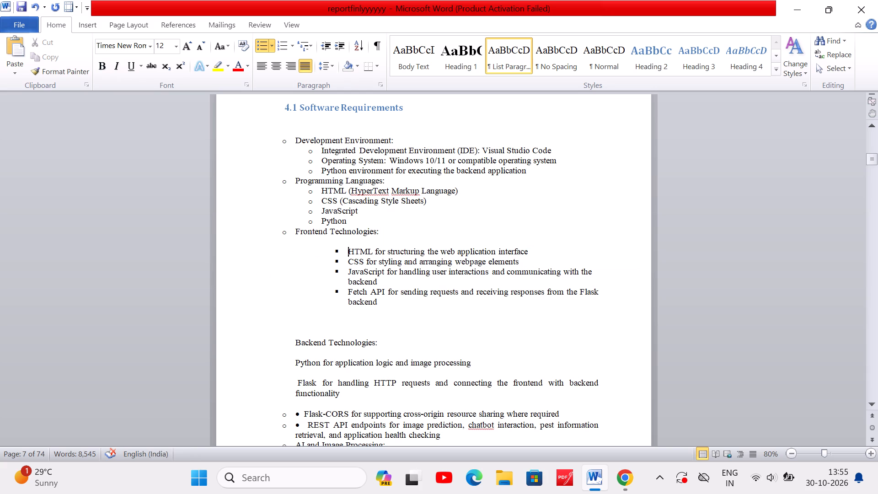
drag(333, 252, 375, 314)
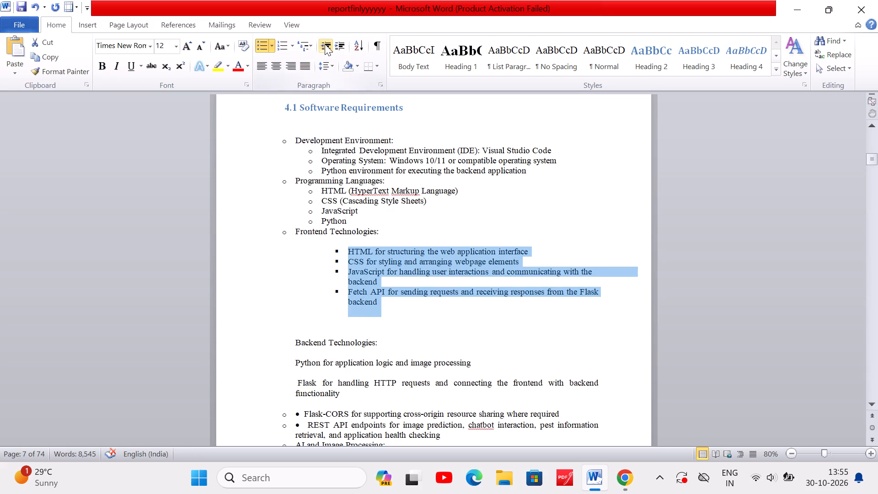
click(325, 44)
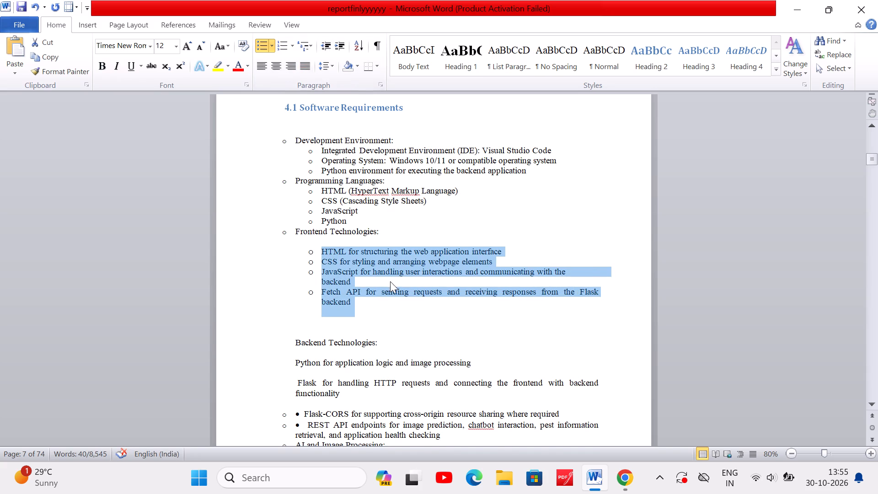
Close up the extra blank space above the Backend Technologies heading and pad the heading with leading spaces.
scroll(390, 281, down, 1)
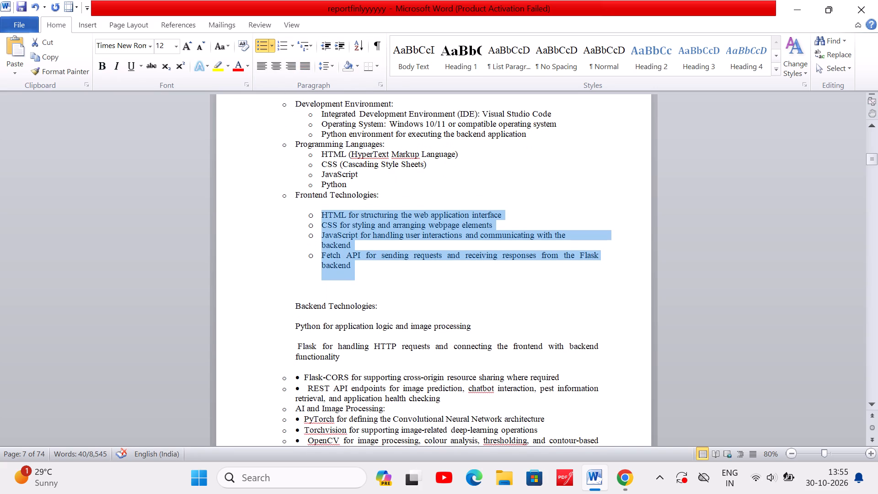
click(295, 306)
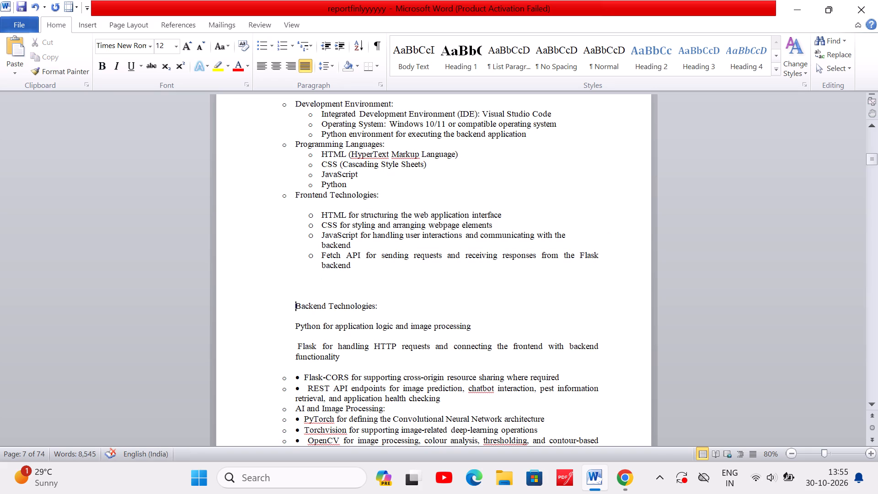
key(BackSpace)
key(BackSpace)
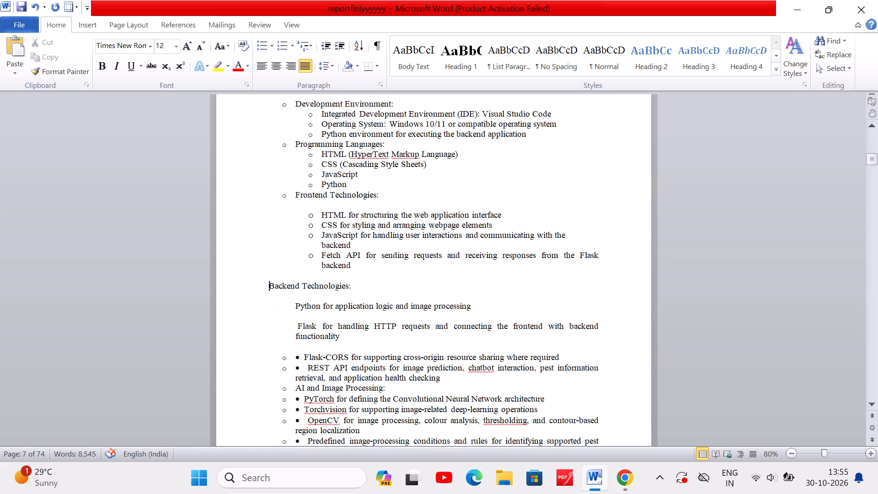
key(space)
key(space)
key(space)
key(space)
key(space)
key(space)
key(space)
key(space)
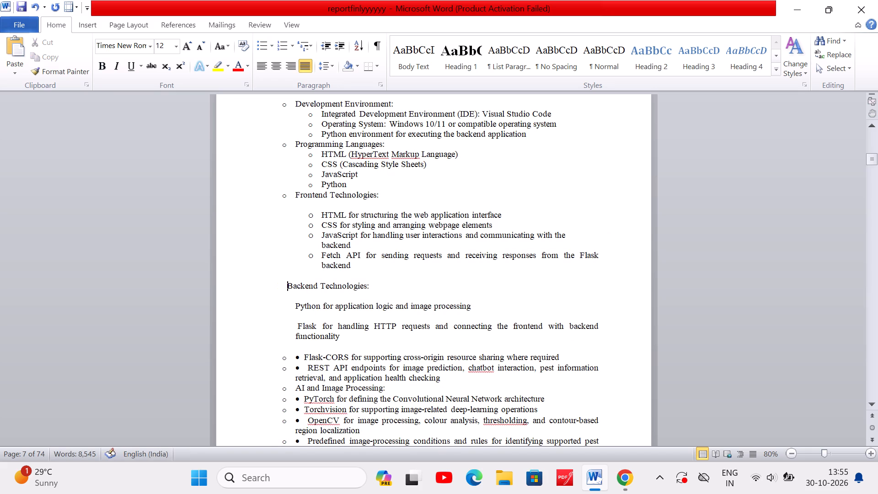
Apply a bullet to the Backend Technologies heading and move it out one list level to align with Frontend Technologies.
drag(369, 284, 250, 287)
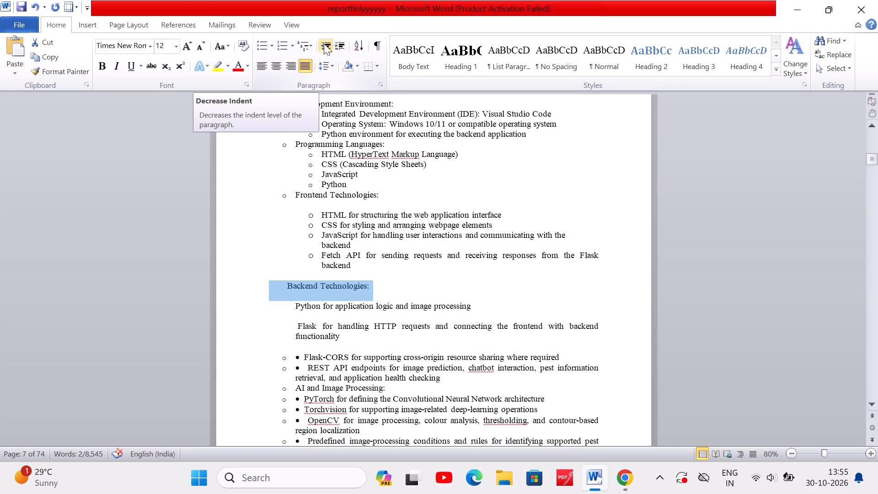
click(324, 43)
click(324, 43)
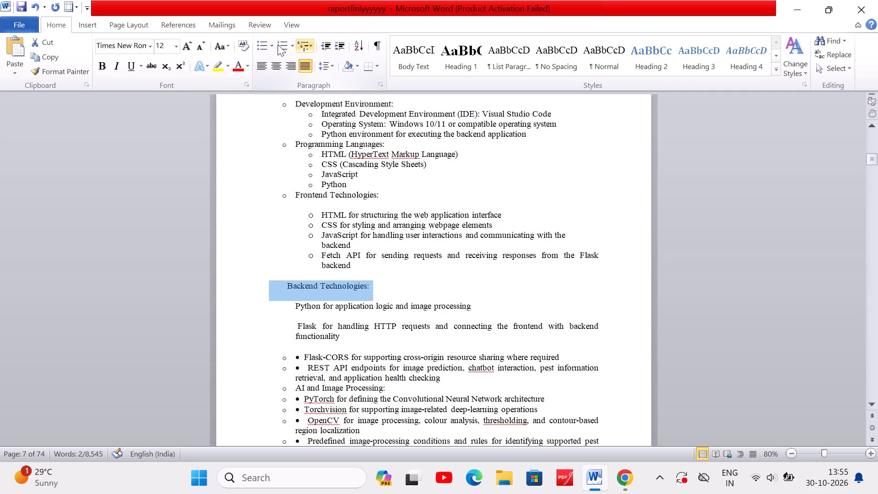
click(261, 45)
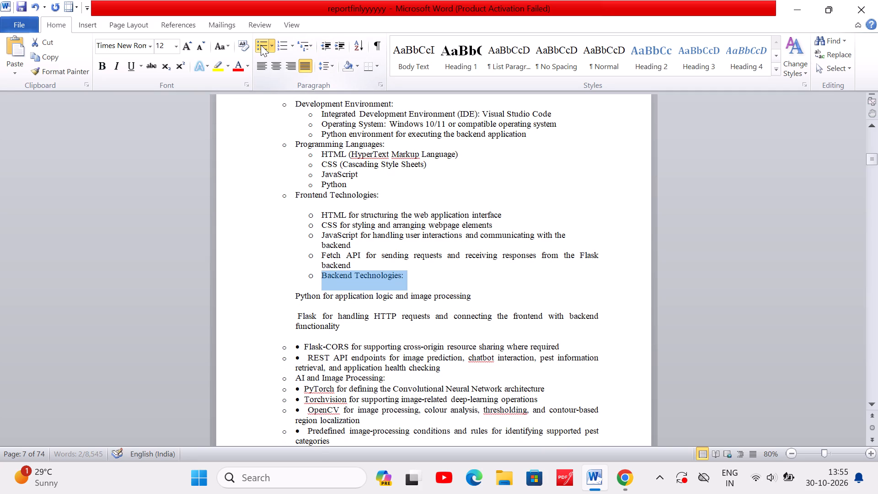
click(326, 48)
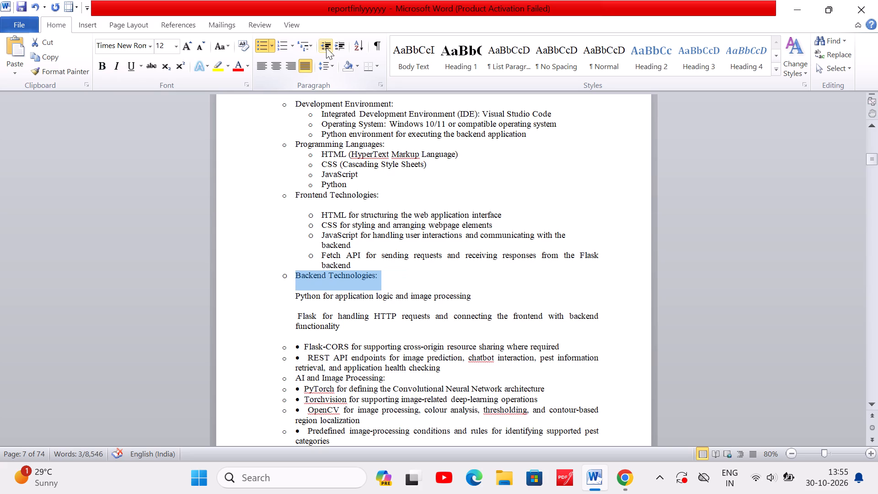
Add a blank line below the Backend Technologies heading and an empty line after the Fetch API item above it.
key(Return)
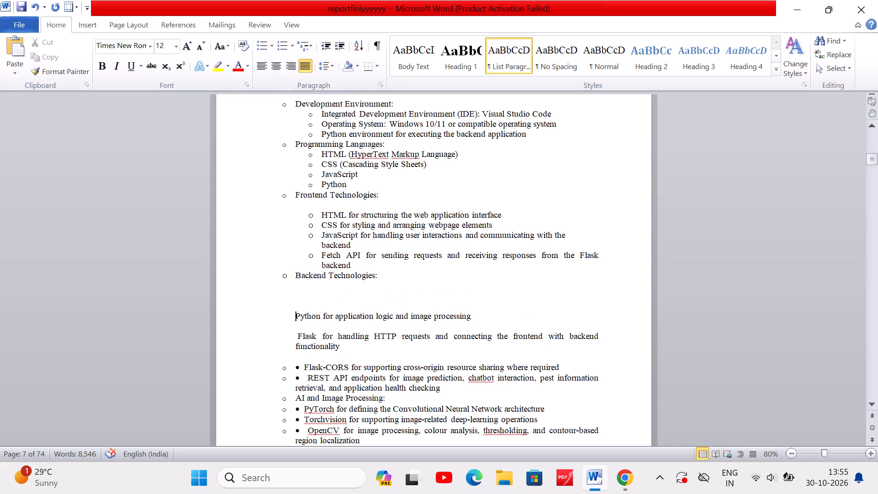
click(354, 267)
key(Return)
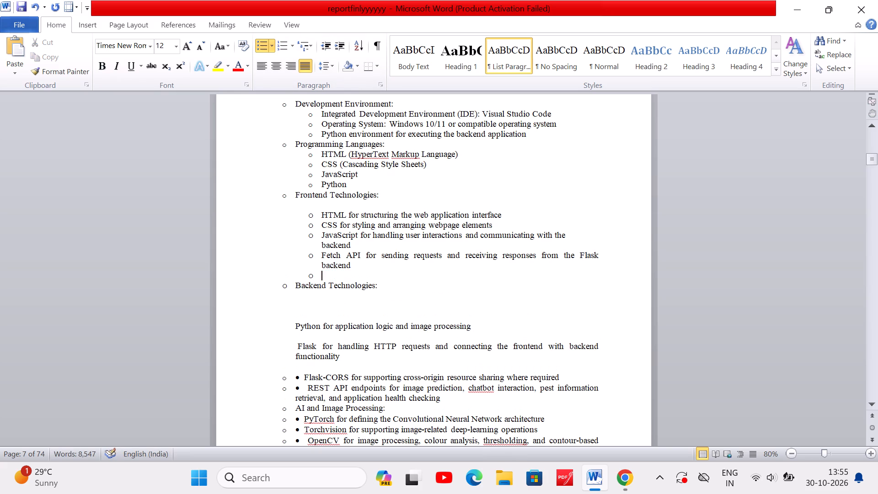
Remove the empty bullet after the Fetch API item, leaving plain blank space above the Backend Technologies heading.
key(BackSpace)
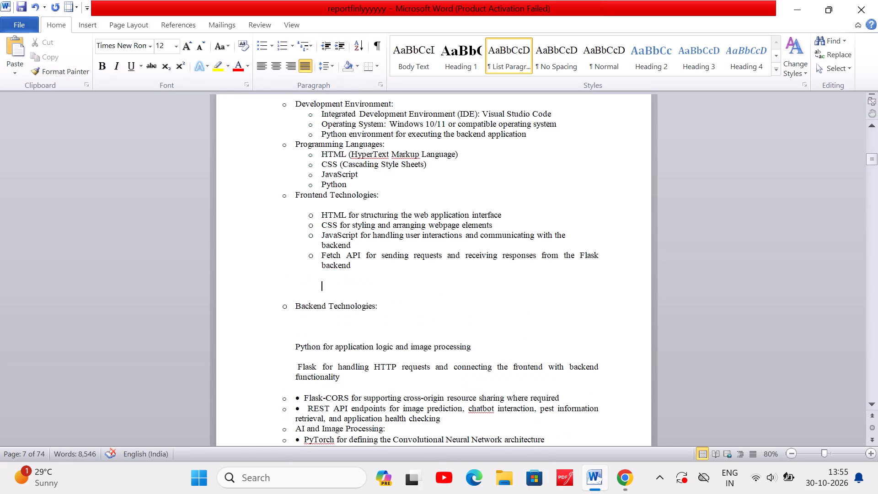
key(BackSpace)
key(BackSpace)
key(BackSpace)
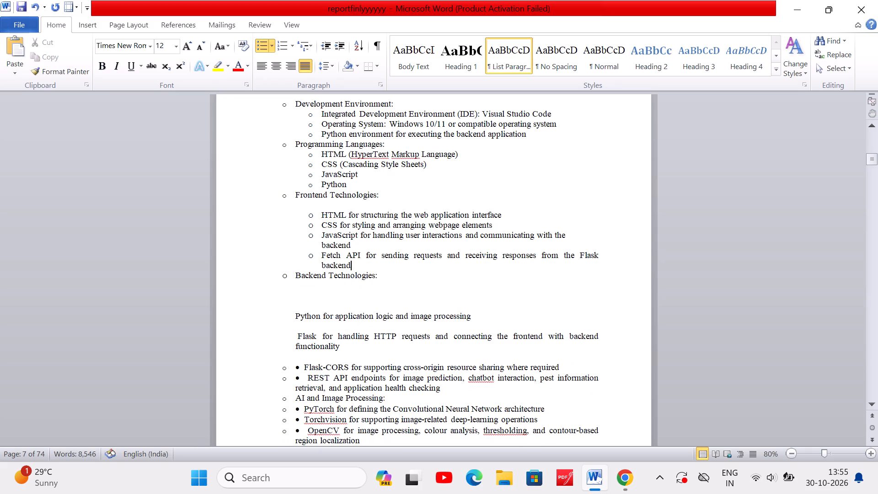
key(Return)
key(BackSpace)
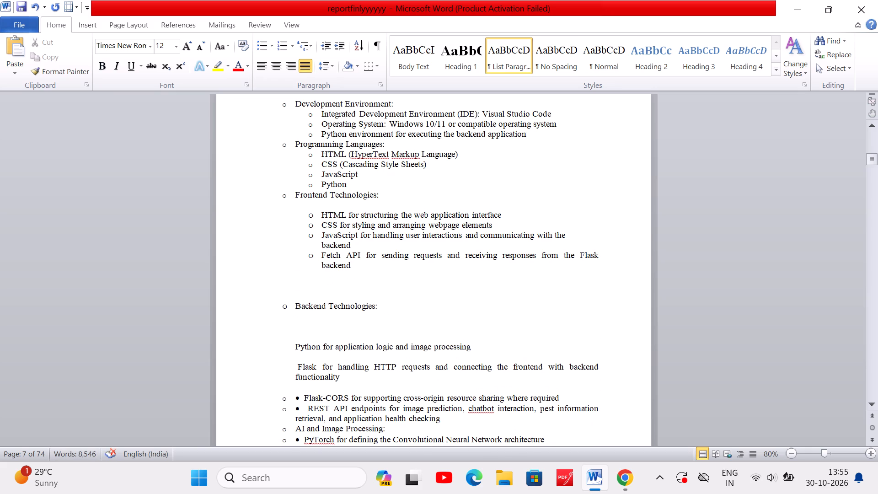
Close up the extra blank space above "Python for application logic and image processing" and pad that line with leading spaces.
click(293, 350)
key(BackSpace)
key(BackSpace)
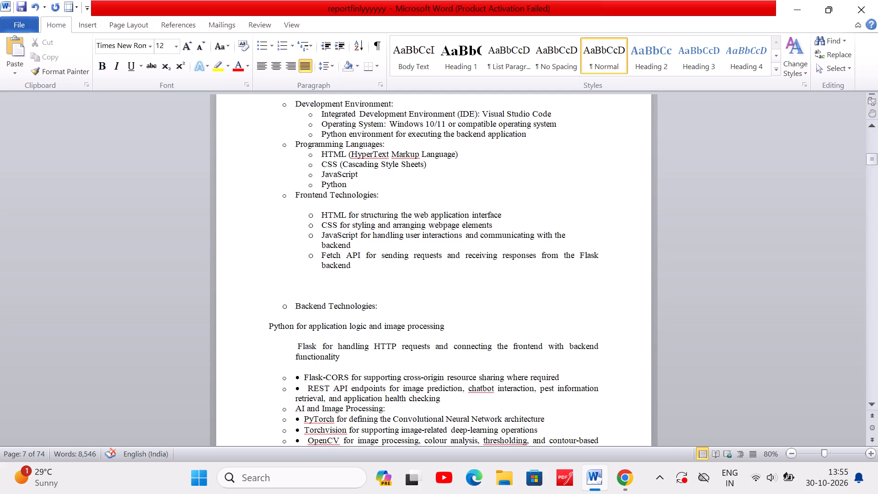
key(space)
key(space)
key(space)
key(space)
key(space)
key(space)
key(space)
key(space)
key(space)
key(space)
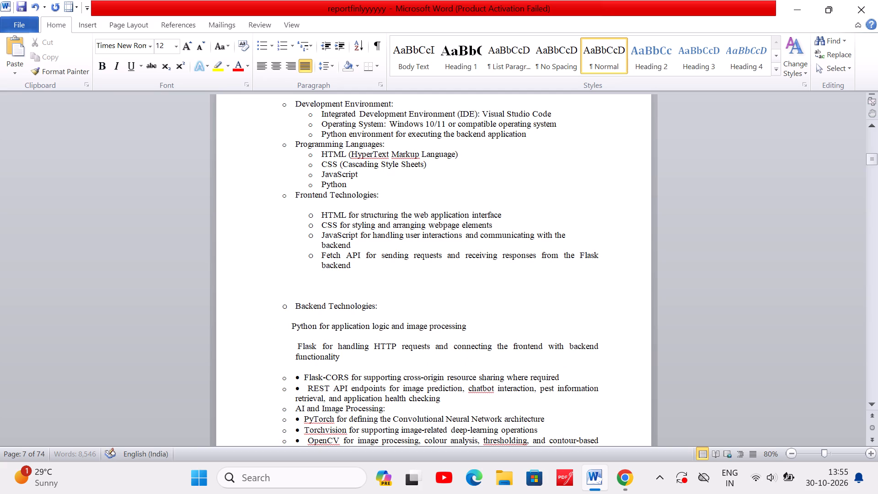
key(space)
key(space)
Increase the indent of all four description lines under Backend Technologies, from Python through REST API endpoints.
scroll(327, 391, down, 1)
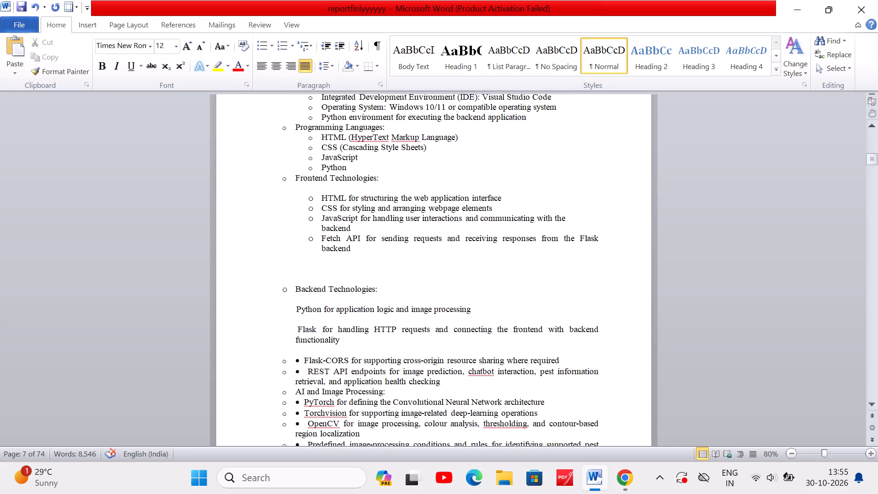
scroll(327, 391, down, 1)
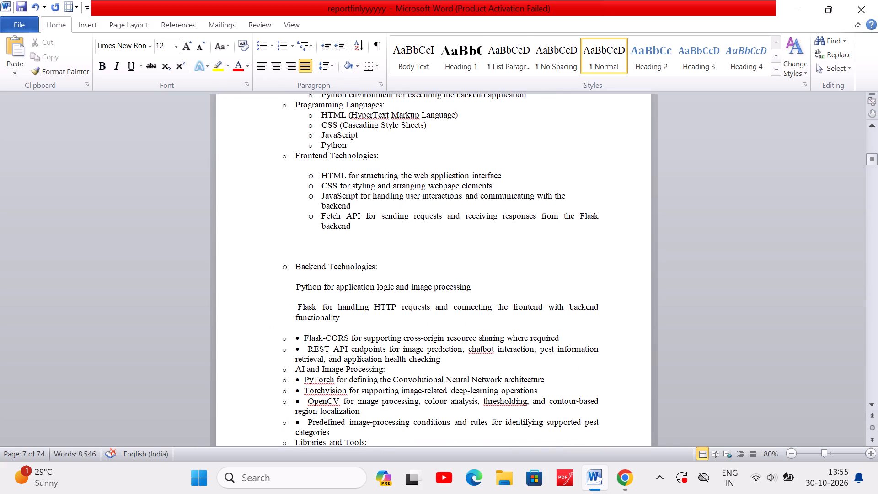
click(440, 363)
drag(440, 363, 295, 295)
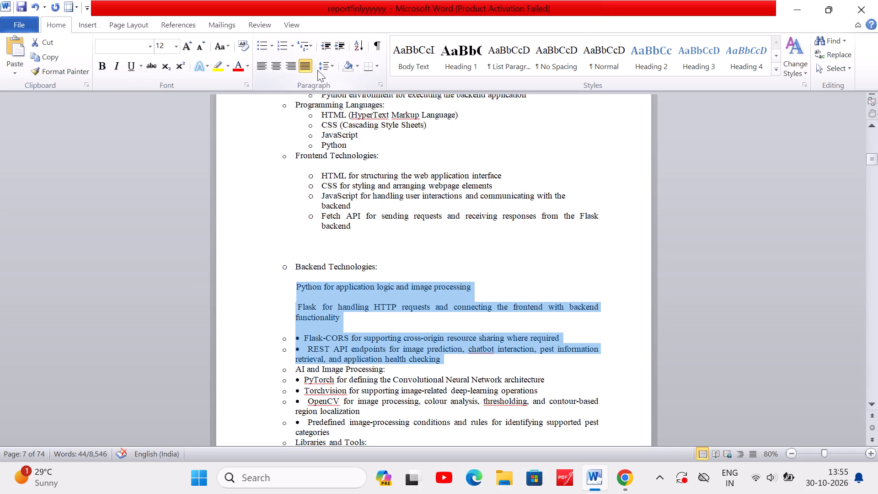
click(321, 46)
click(321, 46)
click(343, 46)
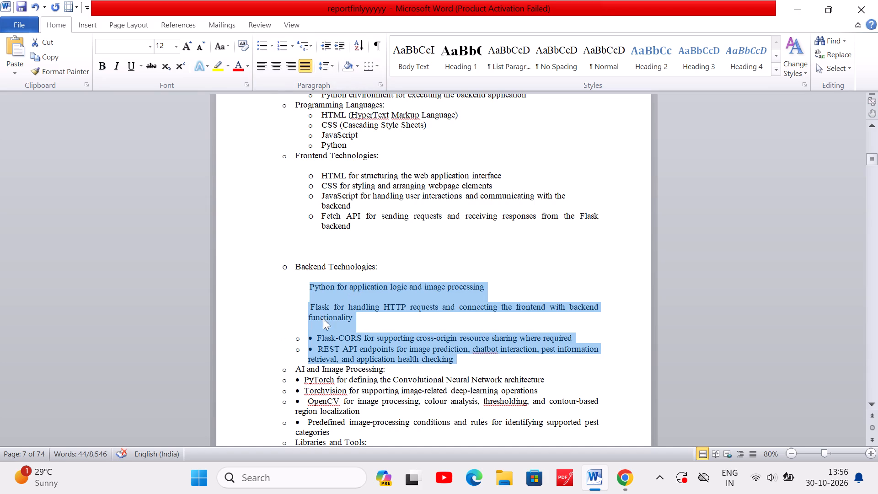
Delete the stray inner bullet before Flask-CORS and try to delete the one before REST API endpoints.
click(311, 321)
click(311, 339)
key(BackSpace)
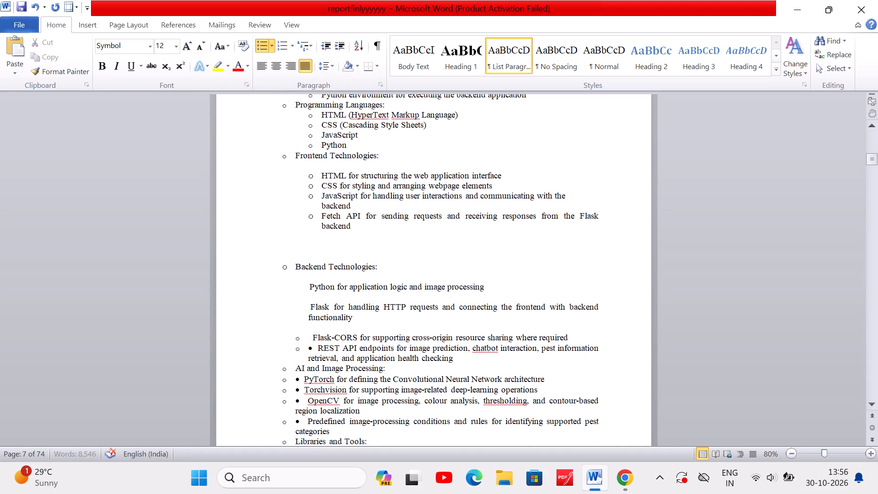
click(311, 354)
key(BackSpace)
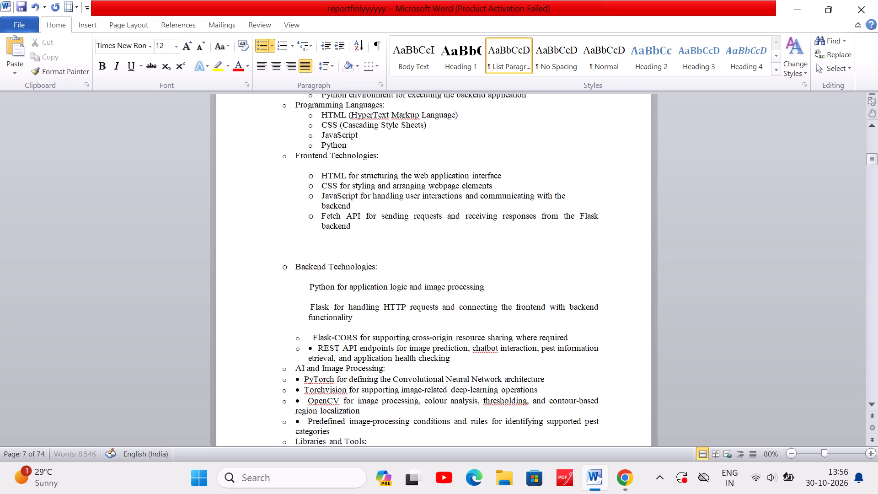
Apply bullets to the Python and Flask description lines under Backend Technologies.
click(304, 287)
drag(304, 287, 351, 323)
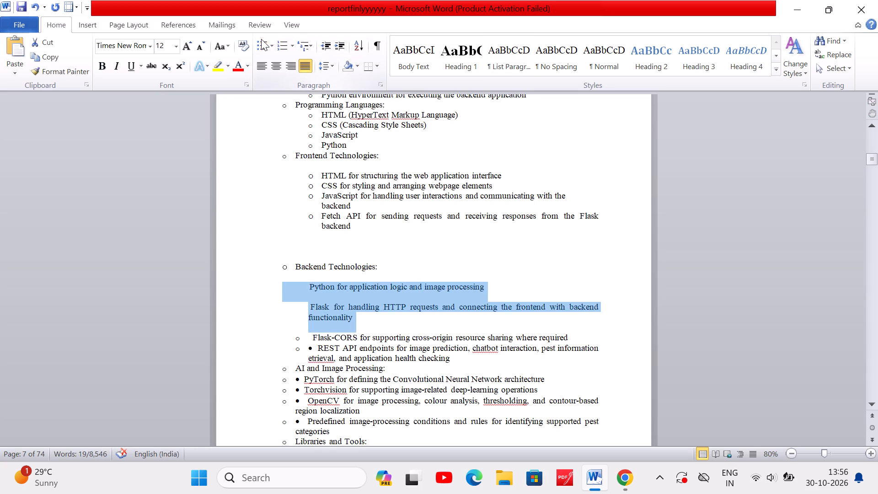
click(259, 41)
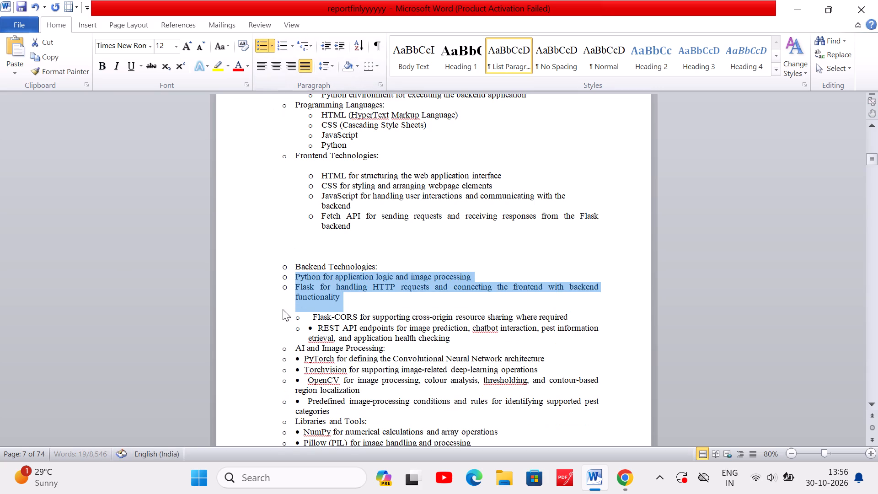
Delete the stray inner bullet before the REST API endpoints text.
click(314, 330)
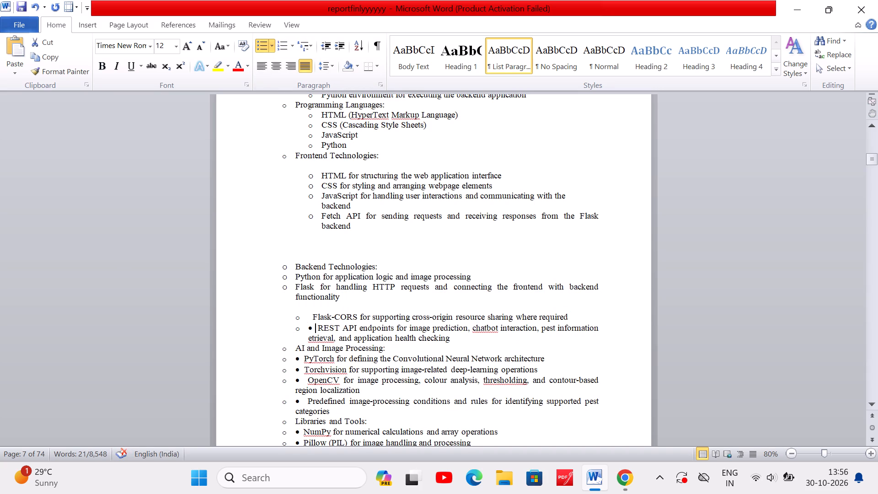
key(BackSpace)
key(BackSpace)
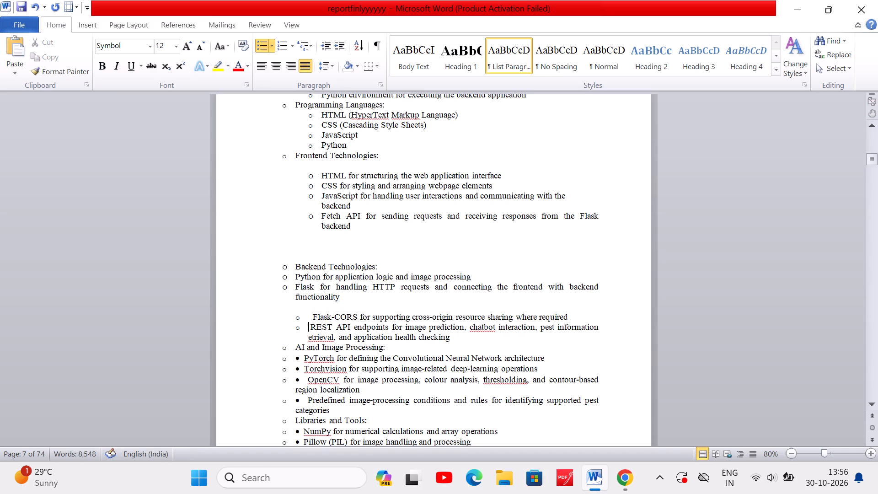
Increase the indent of the Python and Flask items, and likewise the Flask-CORS and REST API items, to sit beneath Backend Technologies.
scroll(339, 328, down, 1)
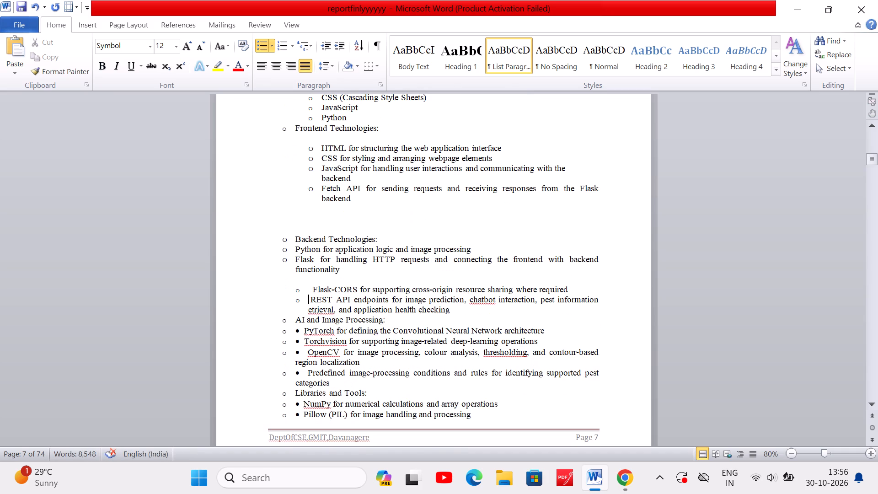
click(283, 246)
drag(283, 246, 306, 258)
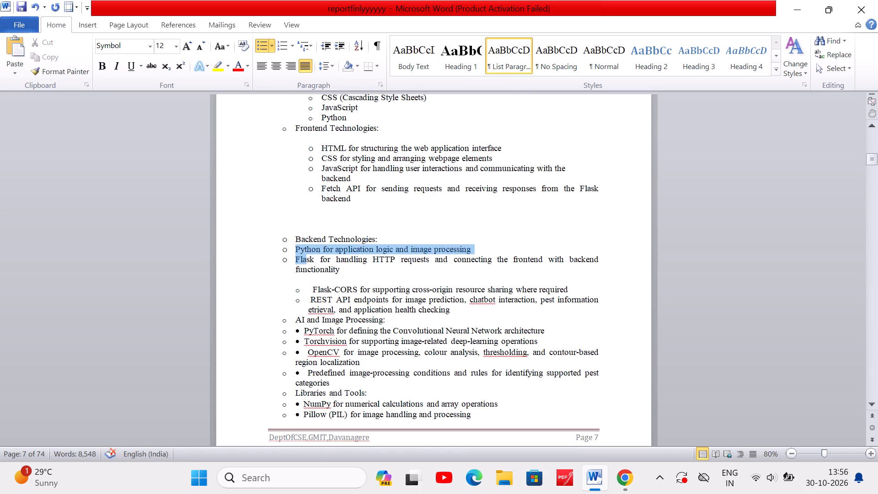
drag(306, 258, 347, 269)
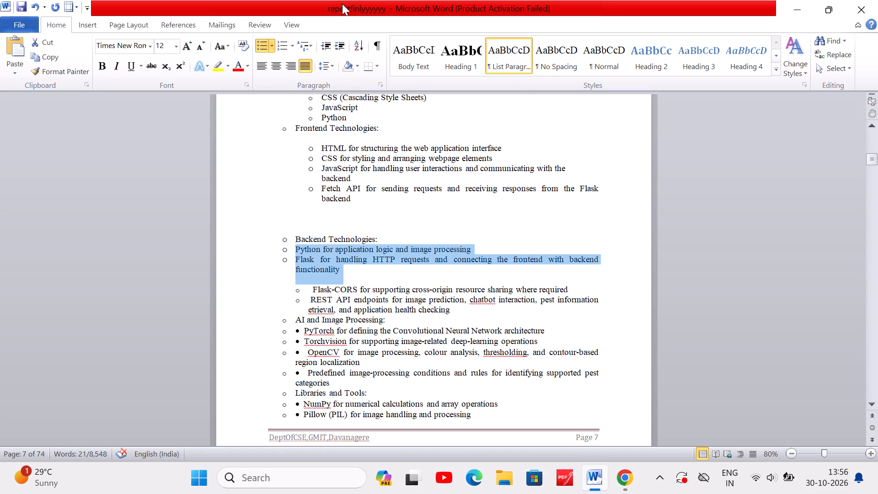
click(337, 46)
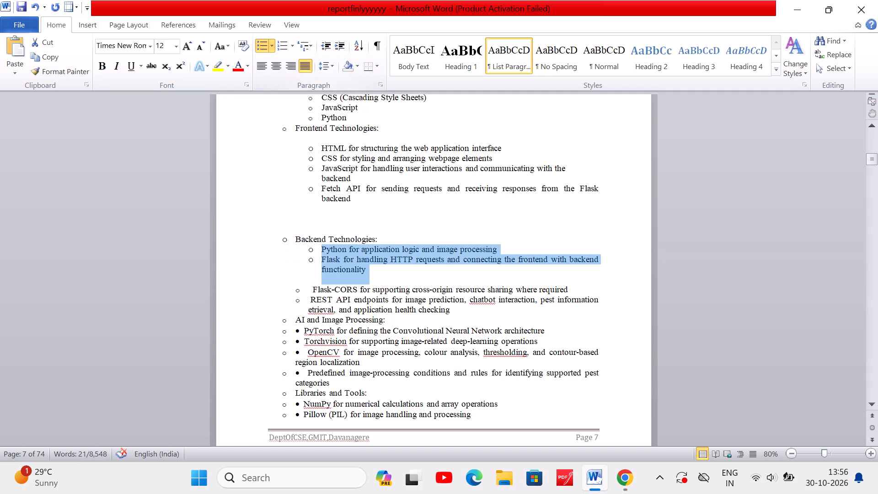
drag(290, 288, 448, 310)
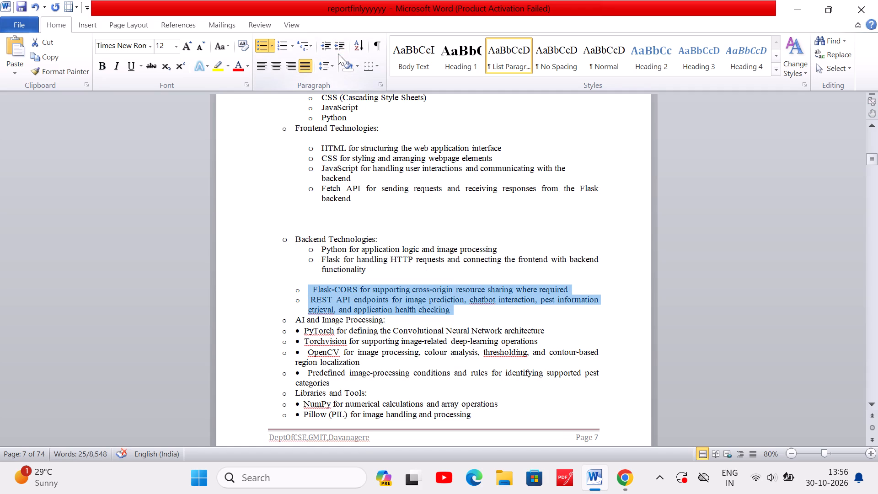
click(344, 42)
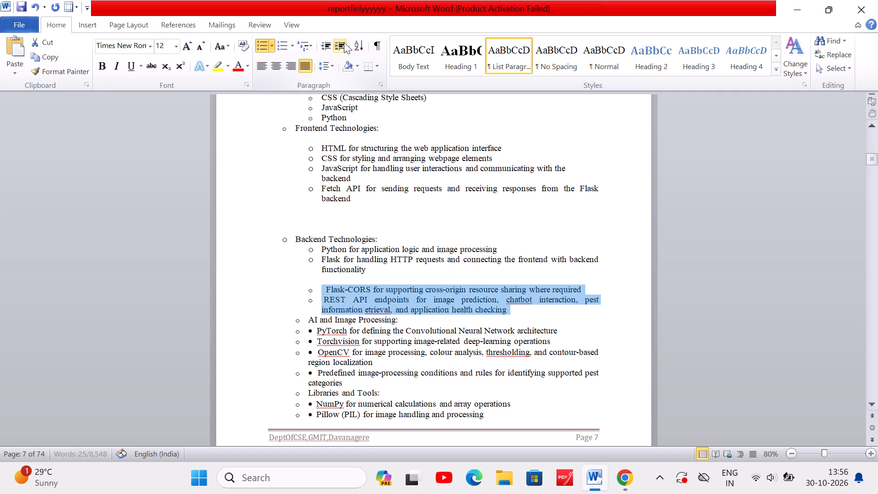
Close the gap above the Flask-CORS item by joining it to the Flask item and splitting it off as a new bullet.
click(308, 283)
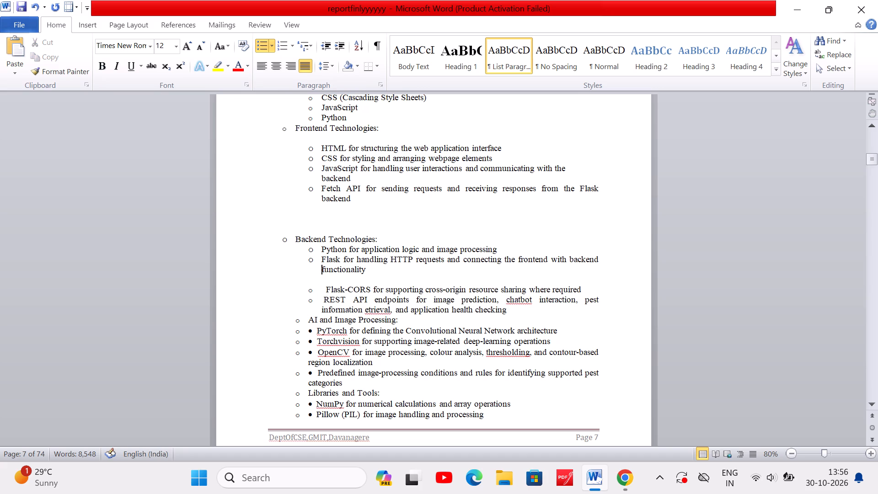
click(323, 290)
key(BackSpace)
key(BackSpace)
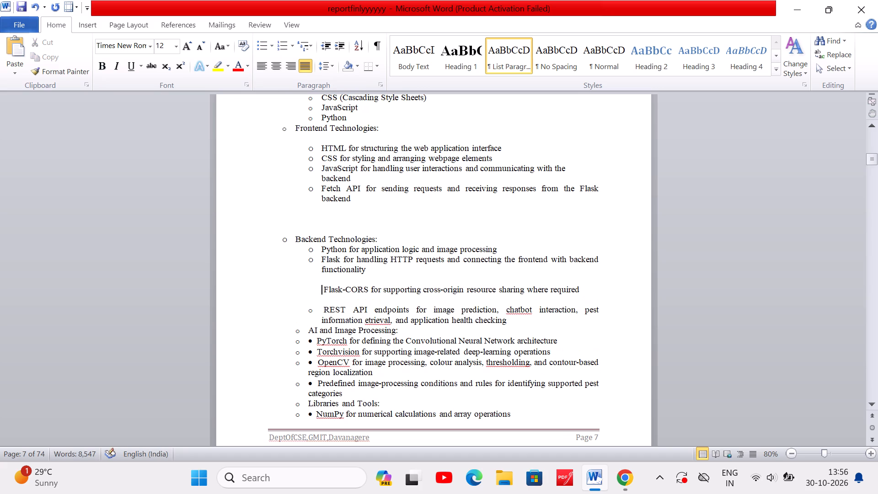
key(BackSpace)
key(BackSpace)
key(BackSpace)
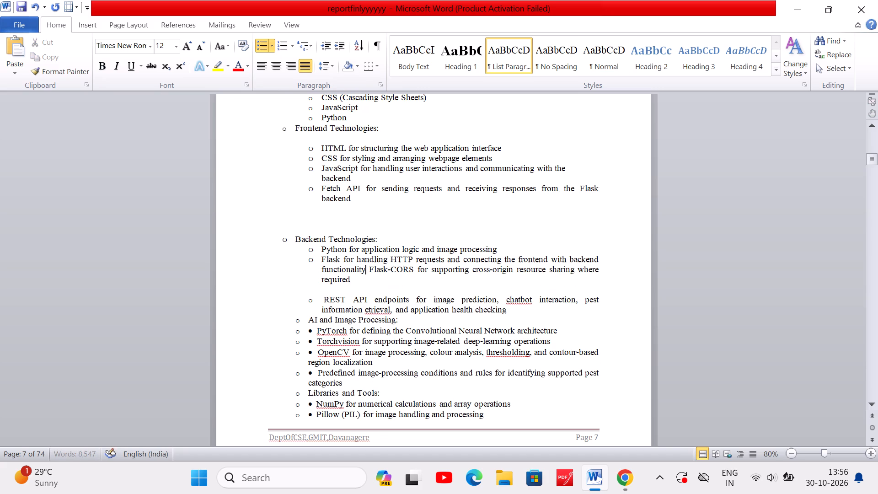
key(Return)
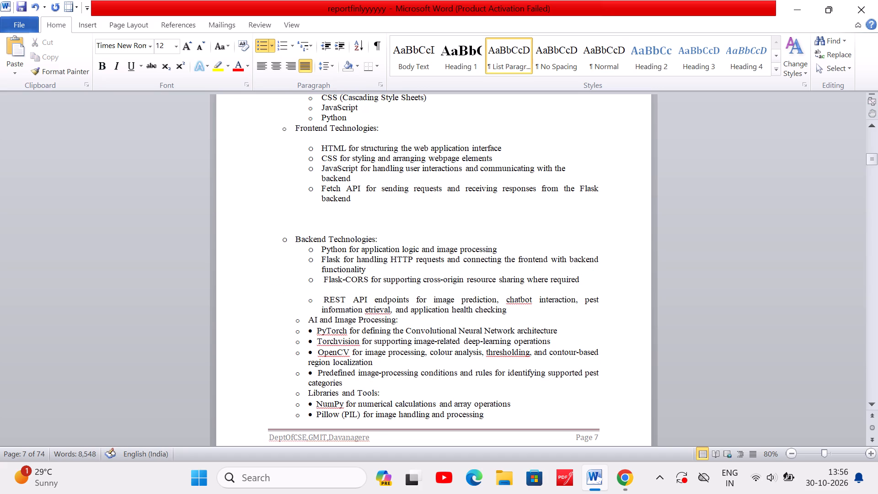
Close the gap above the REST API item by joining it to the Flask-CORS item and splitting it off as a new bullet.
click(324, 303)
key(BackSpace)
key(BackSpace)
key(BackSpace)
key(BackSpace)
key(BackSpace)
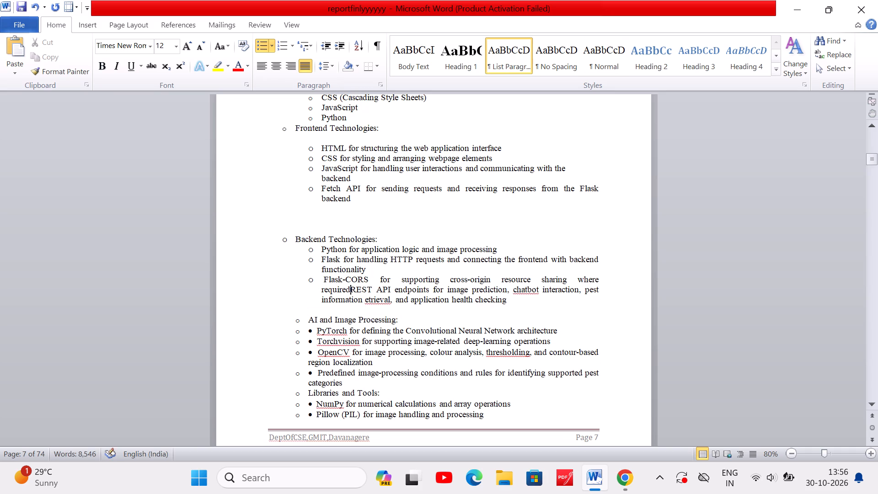
key(Return)
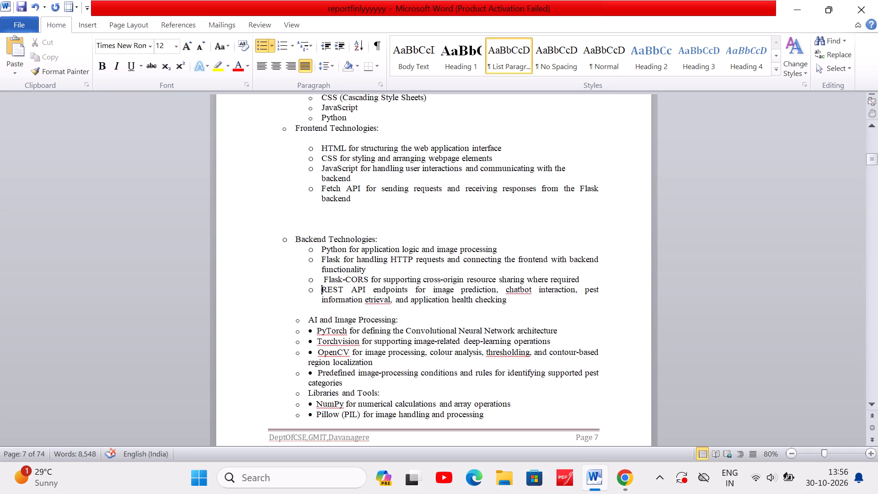
Close up the space above the Backend Technologies heading, making it a bullet at the Fetch API item's level with an empty bullet above.
click(289, 240)
key(BackSpace)
key(BackSpace)
key(BackSpace)
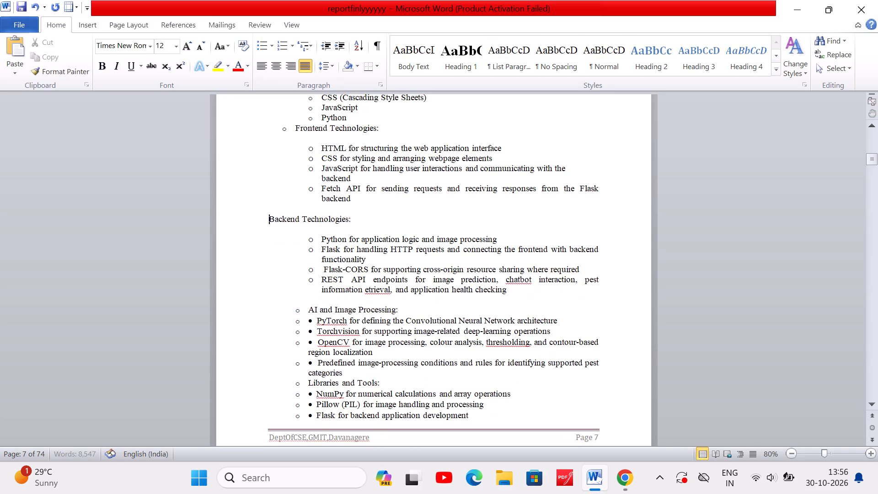
key(BackSpace)
key(Return)
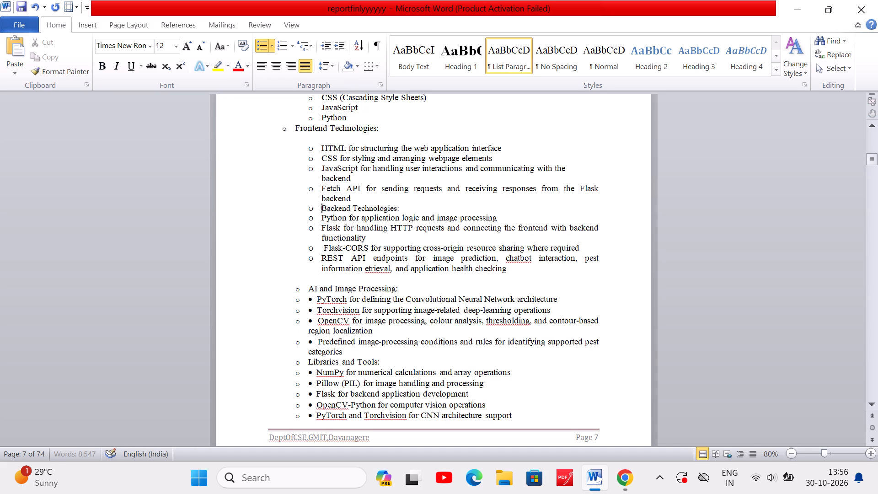
key(Return)
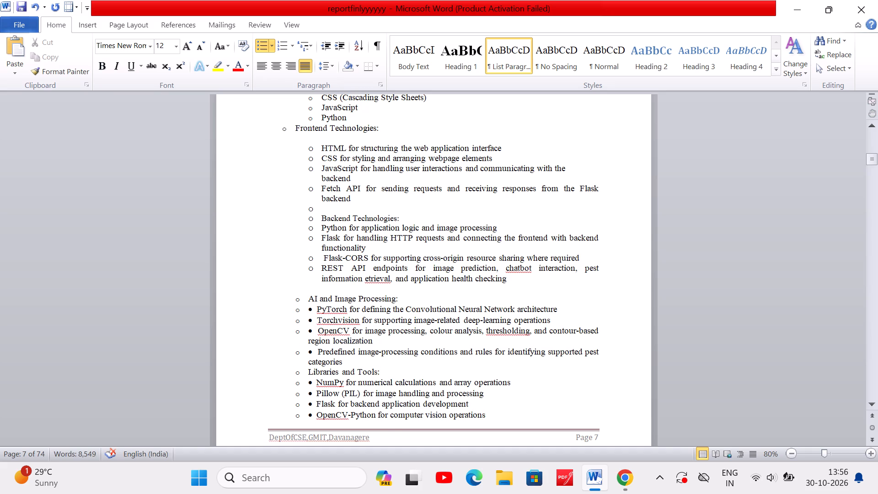
Close the gap below Frontend Technologies by rejoining the HTML item to the heading and splitting it off as a bullet at the heading's level.
click(318, 146)
key(BackSpace)
key(BackSpace)
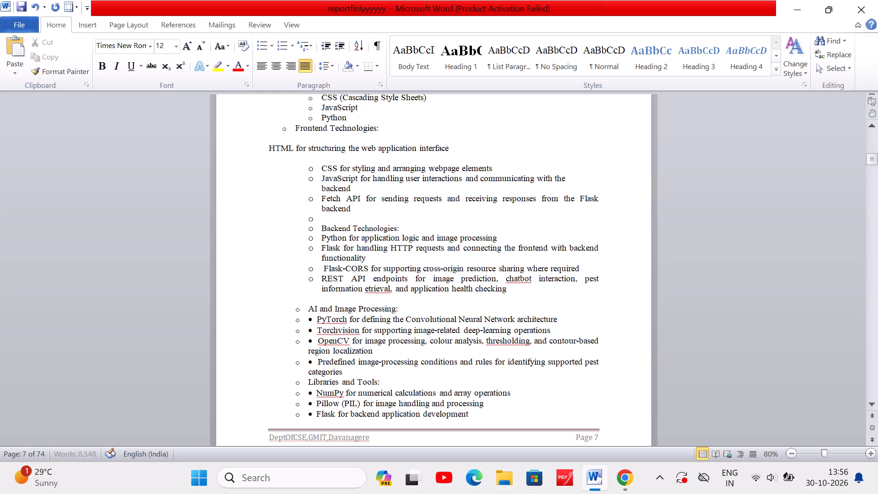
key(BackSpace)
key(Return)
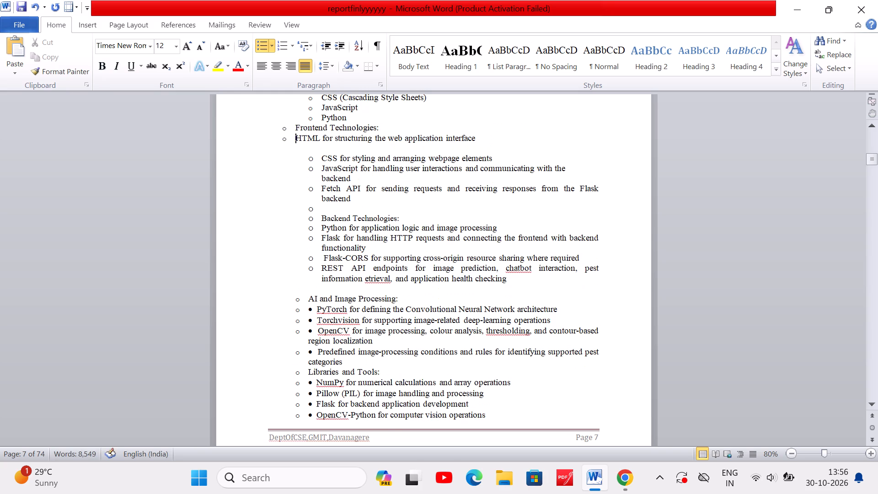
Insert a space before the text of the HTML item under Frontend Technologies.
key(space)
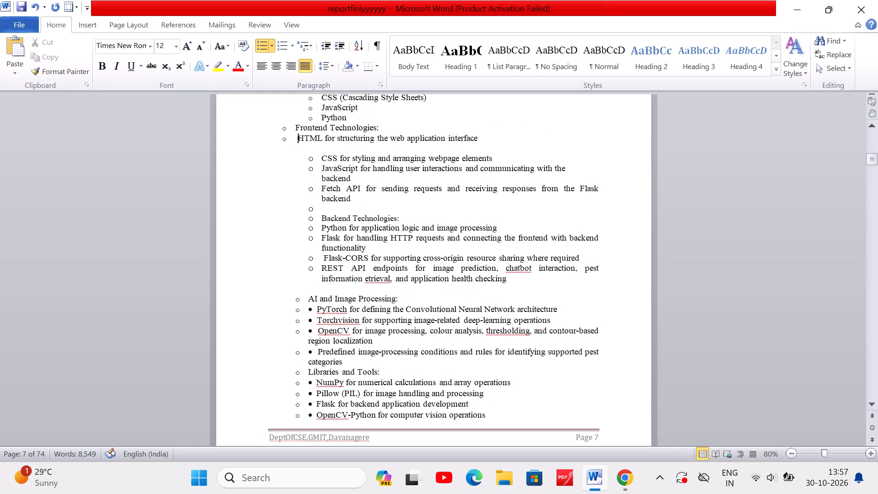
Close the gap above the CSS styling item by joining it to the HTML item and splitting it off as a new bullet.
click(321, 161)
key(BackSpace)
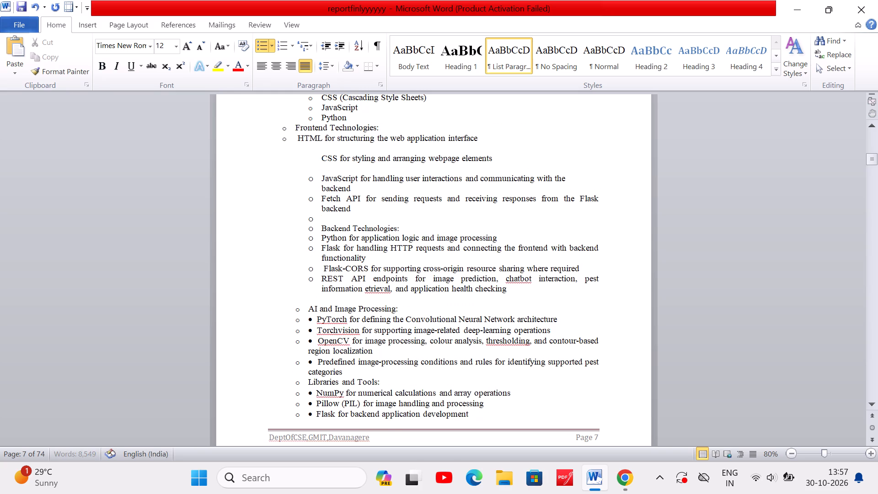
key(BackSpace)
key(BackSpace)
key(Return)
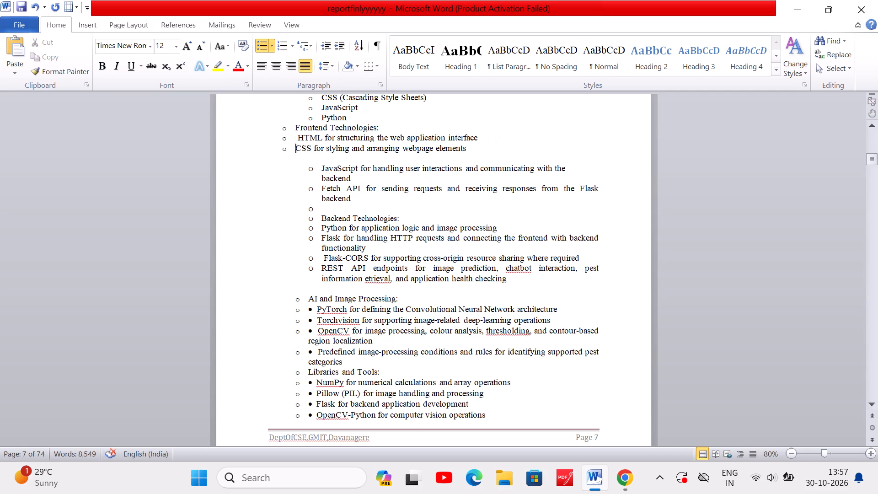
key(BackSpace)
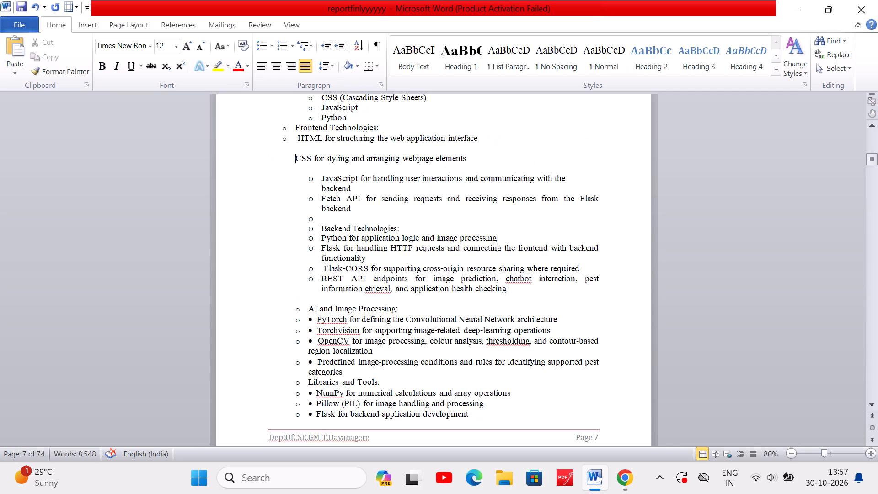
key(ctrl+z)
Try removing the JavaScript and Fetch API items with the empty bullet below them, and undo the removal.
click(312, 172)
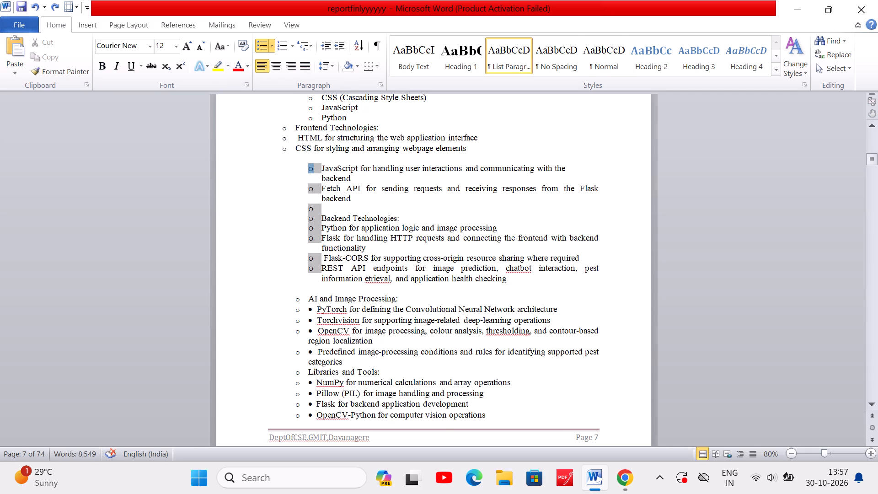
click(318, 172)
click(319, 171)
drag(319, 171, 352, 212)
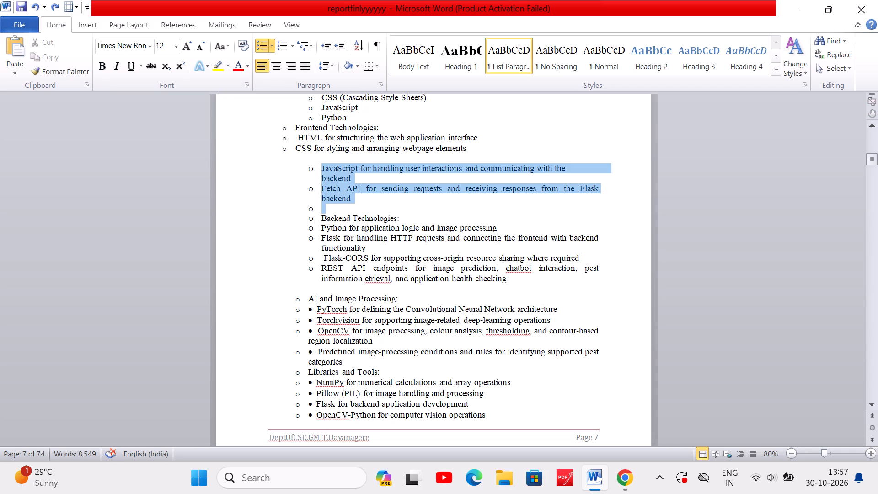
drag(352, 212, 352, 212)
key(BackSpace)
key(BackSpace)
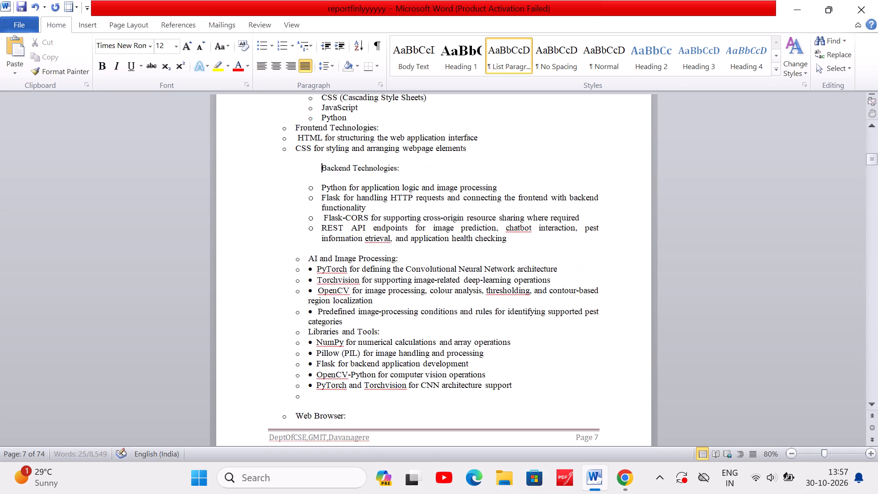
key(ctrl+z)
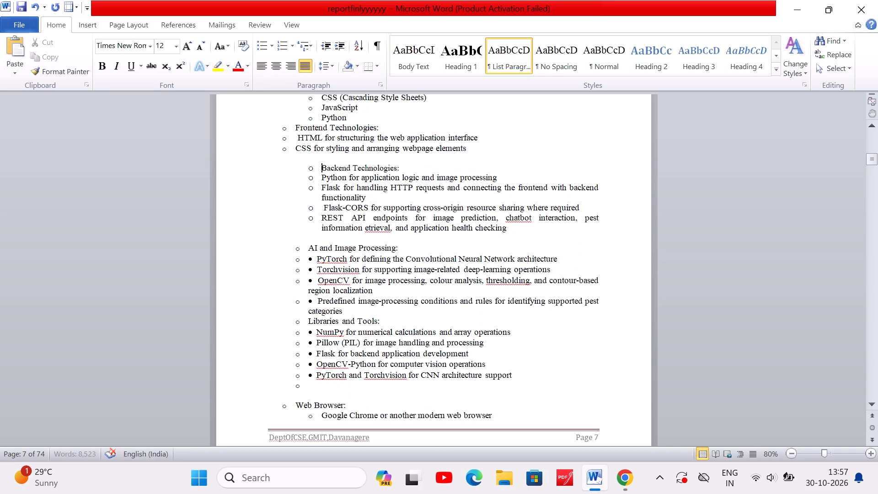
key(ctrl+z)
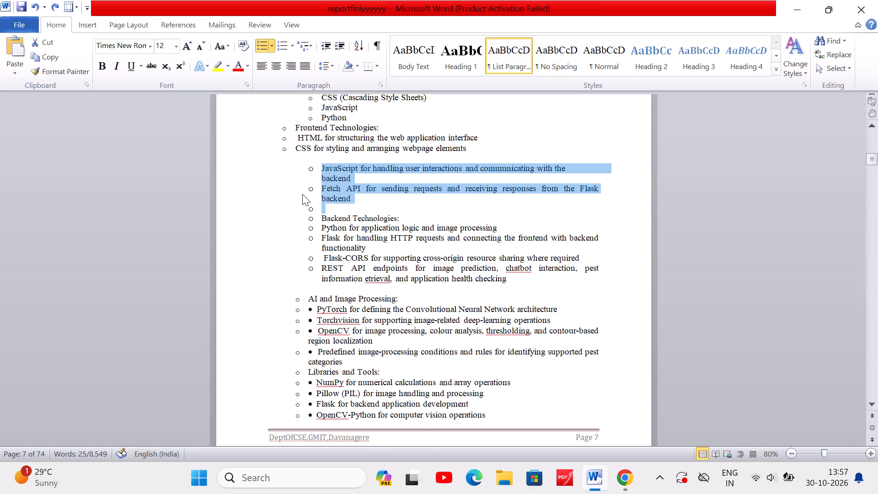
Close the gap above the JavaScript item by joining it to the CSS item and splitting it off as a new bullet.
click(318, 183)
click(321, 165)
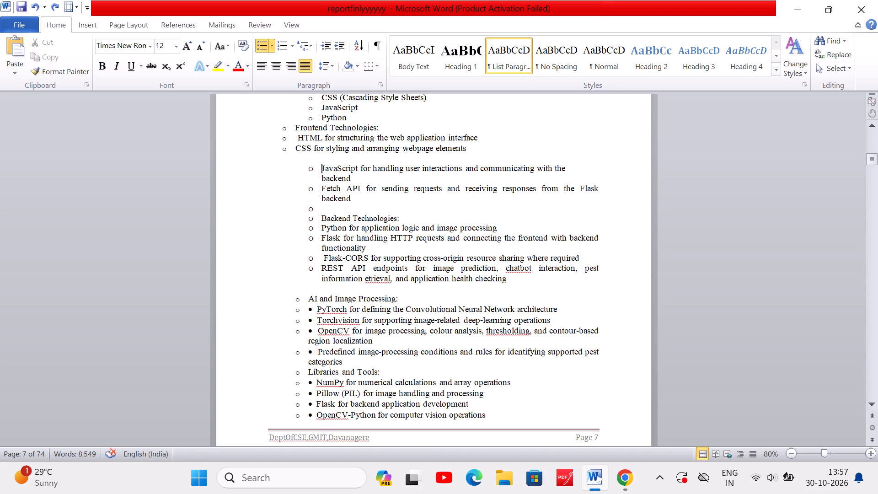
key(BackSpace)
key(BackSpace)
key(BackSpace)
key(Return)
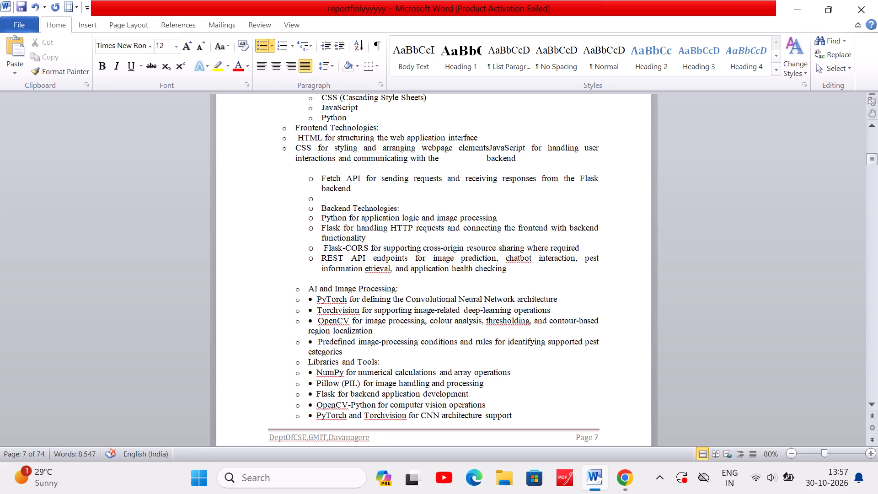
Close the gap above the Fetch API item by joining it to the JavaScript item and splitting it off as a new bullet.
click(328, 183)
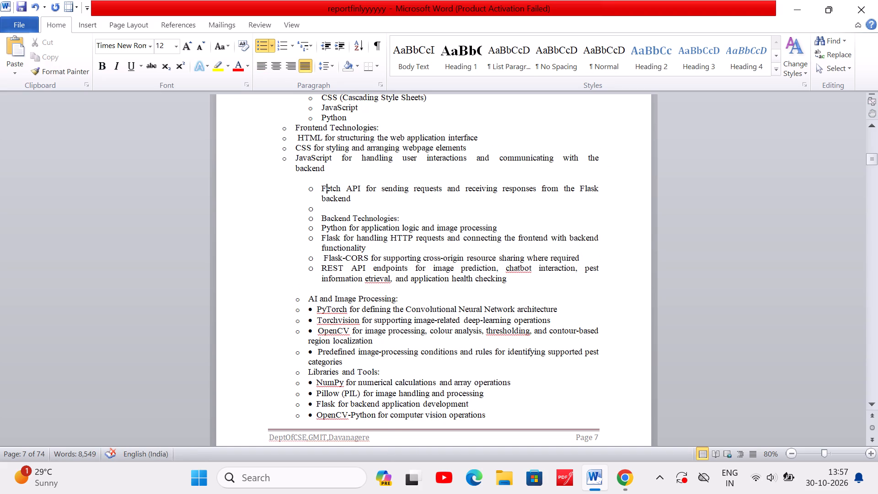
click(322, 182)
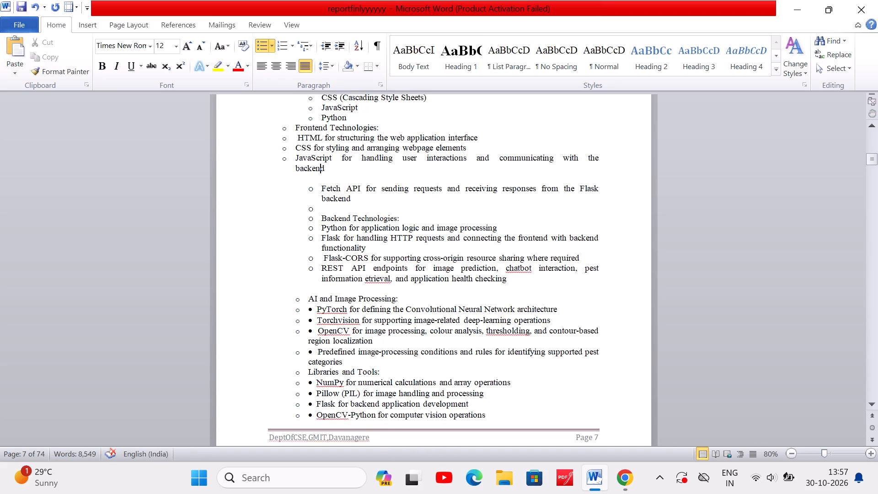
click(320, 189)
key(BackSpace)
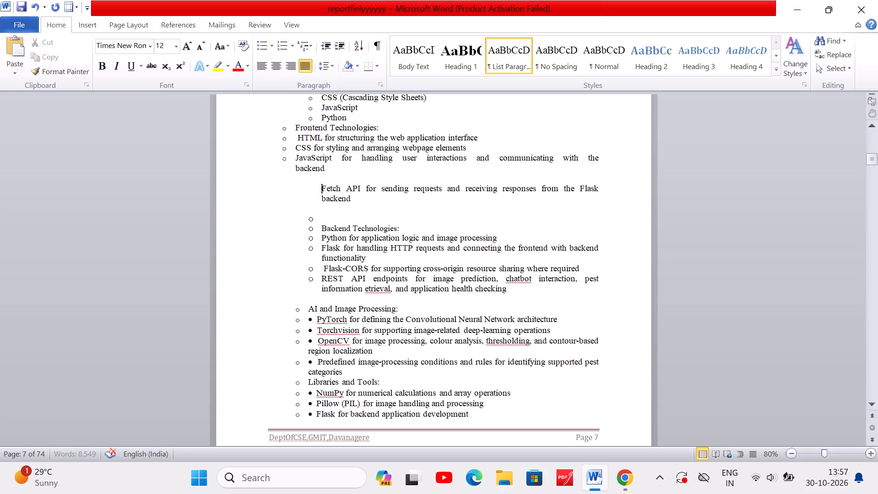
key(BackSpace)
key(BackSpace)
key(Return)
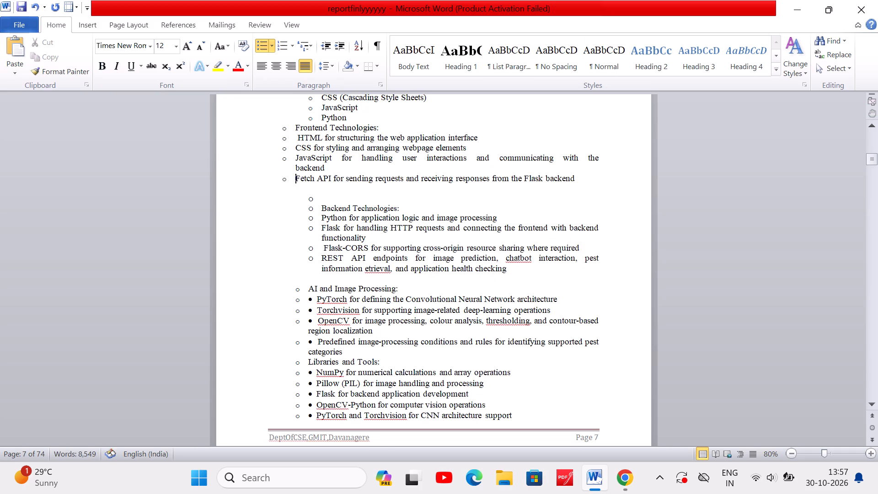
Indent the HTML, CSS, JavaScript and Fetch API items one level beneath the Frontend Technologies heading.
scroll(298, 215, up, 1)
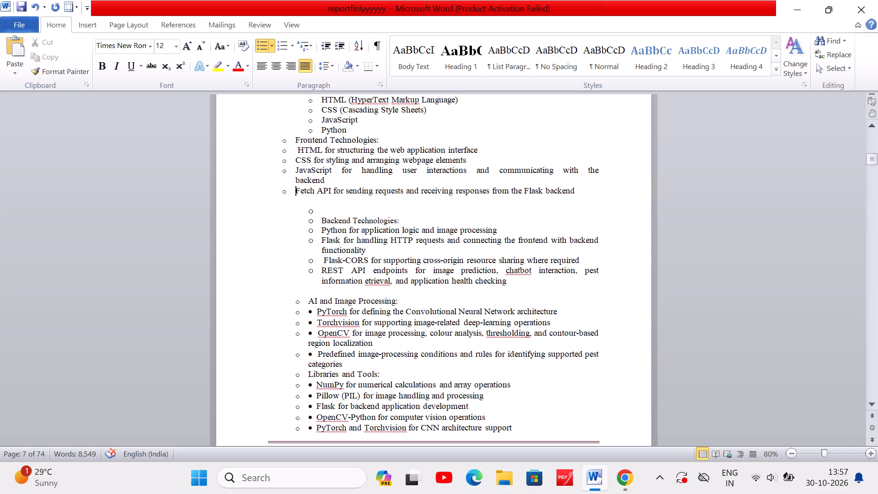
click(296, 155)
drag(296, 155, 399, 188)
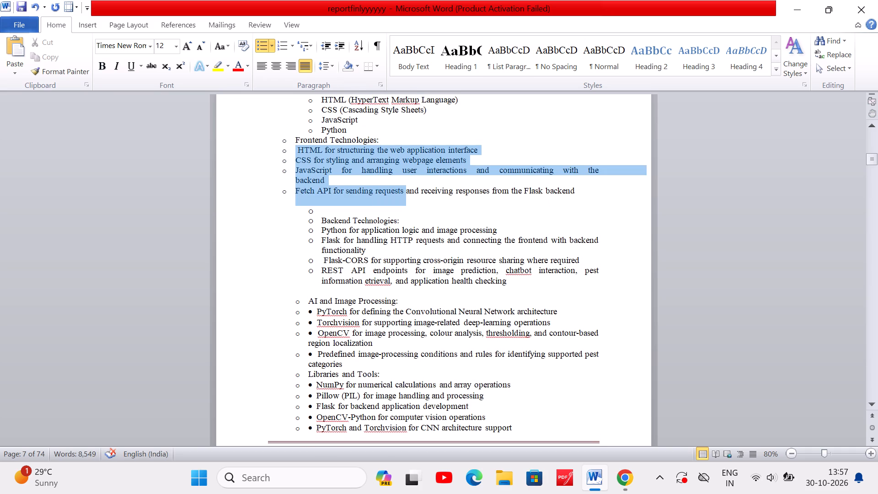
drag(399, 188, 567, 198)
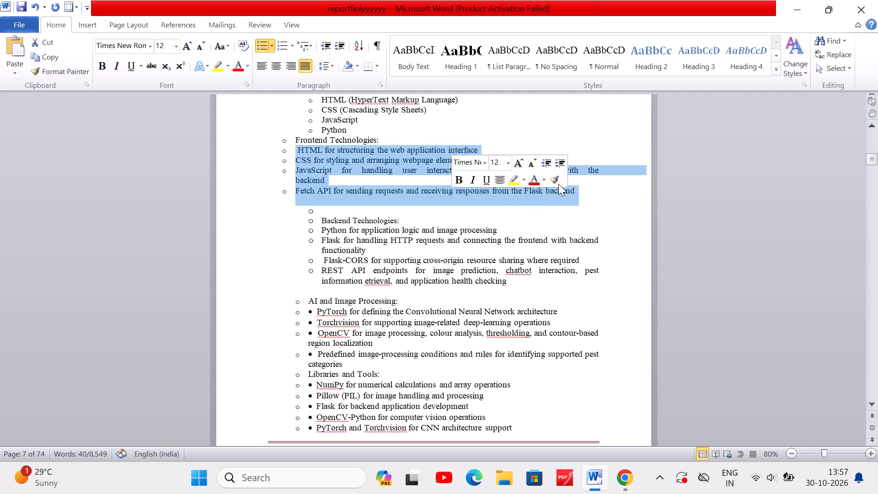
click(338, 44)
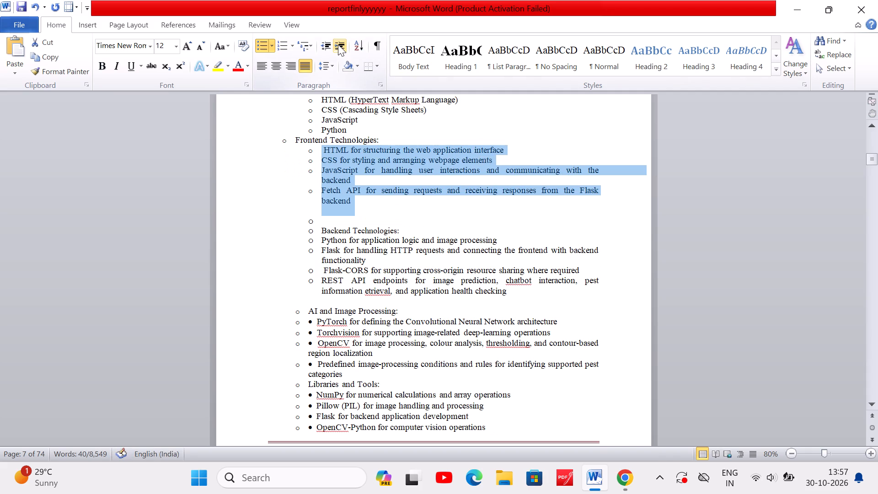
Delete the empty bullet between the Fetch API item and the Backend Technologies heading.
click(314, 220)
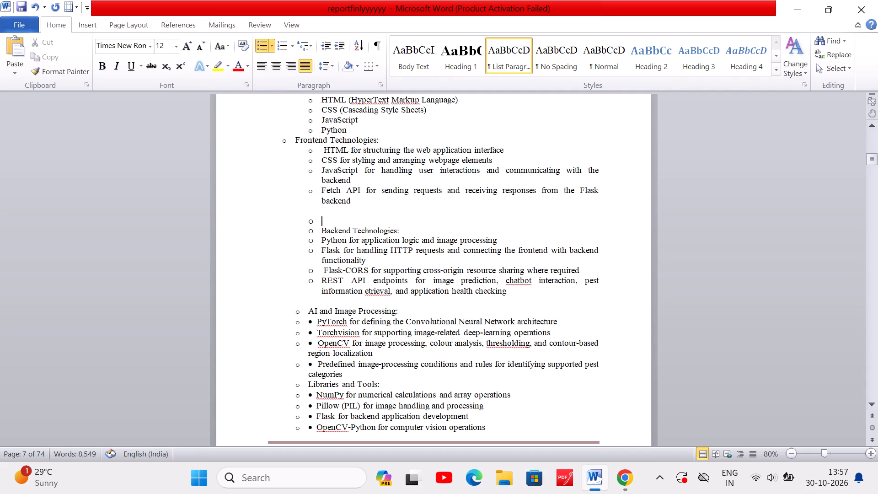
key(BackSpace)
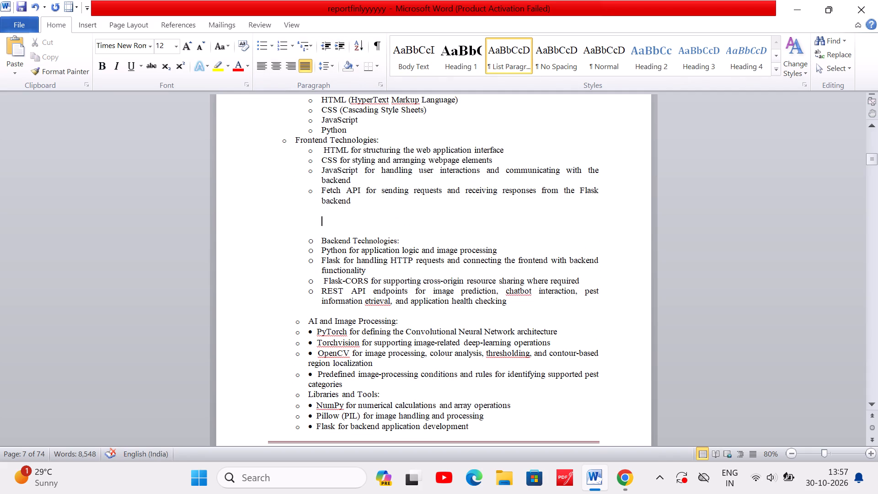
key(BackSpace)
key(BackSpace)
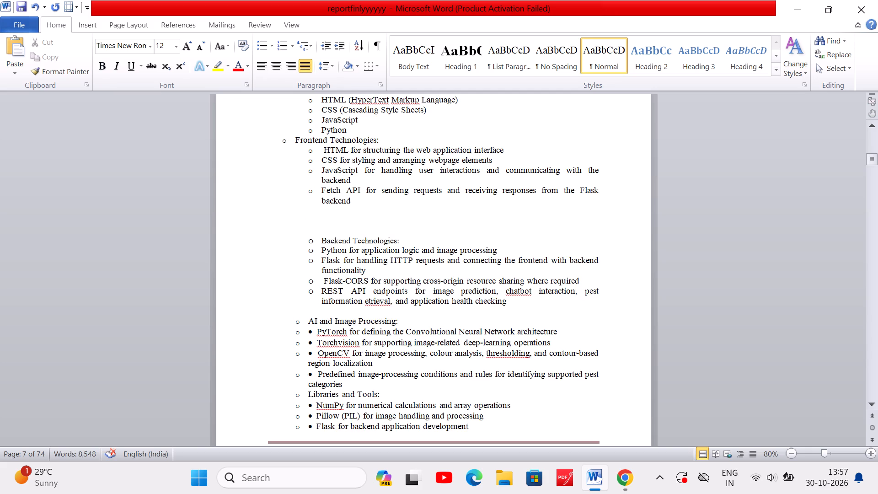
key(BackSpace)
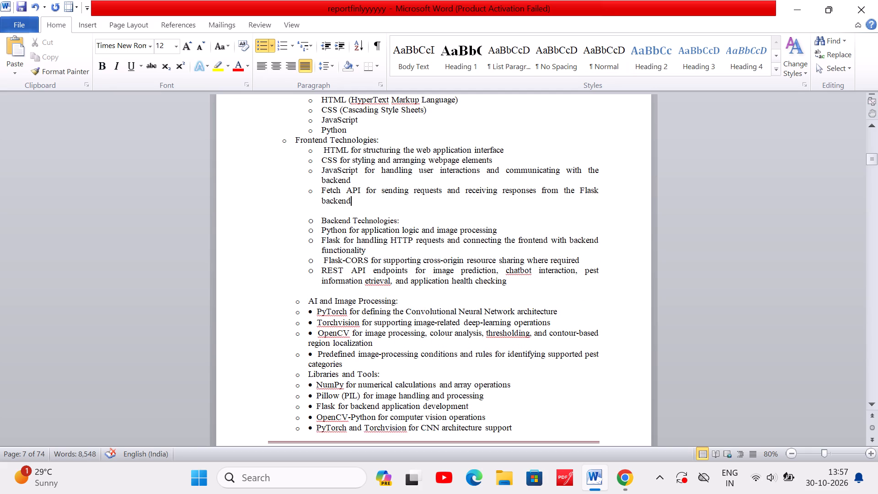
Indent the Python, Flask, Flask-CORS and REST API items one level beneath the Backend Technologies heading.
drag(318, 232, 319, 235)
drag(319, 235, 518, 289)
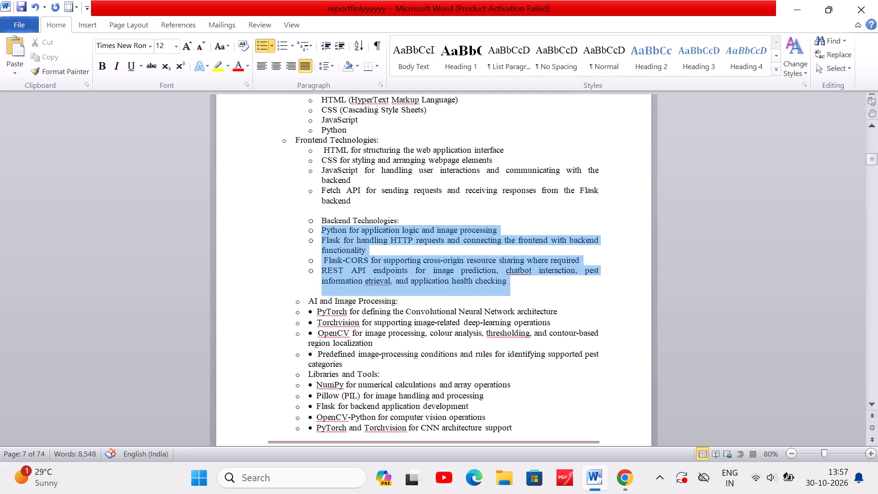
drag(518, 289, 519, 289)
click(339, 42)
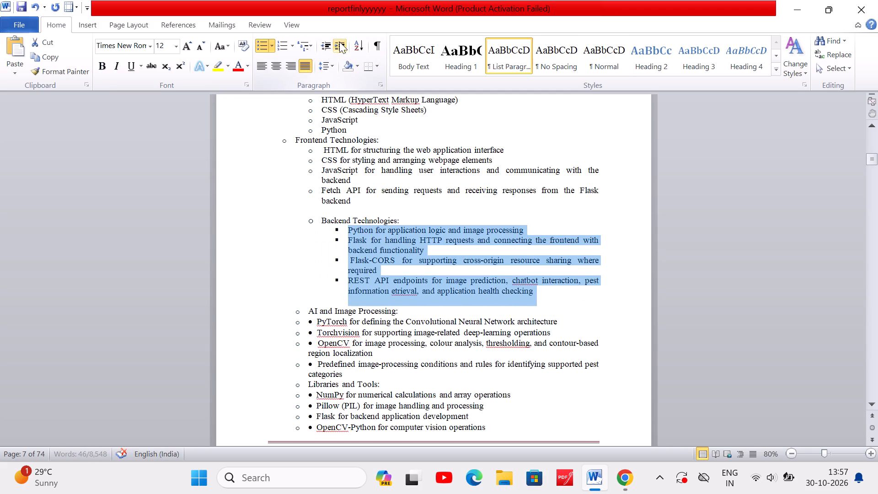
Replace the square bullets of the four Backend Technologies items with hollow circle bullets.
click(254, 39)
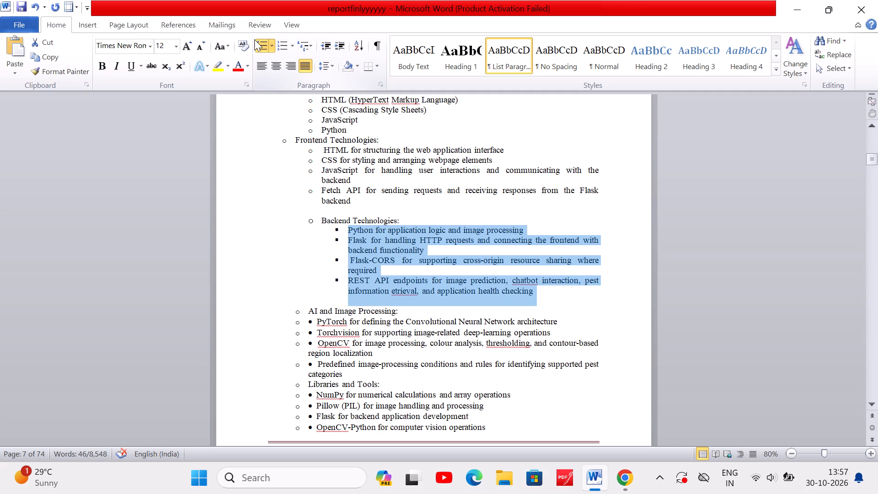
click(267, 46)
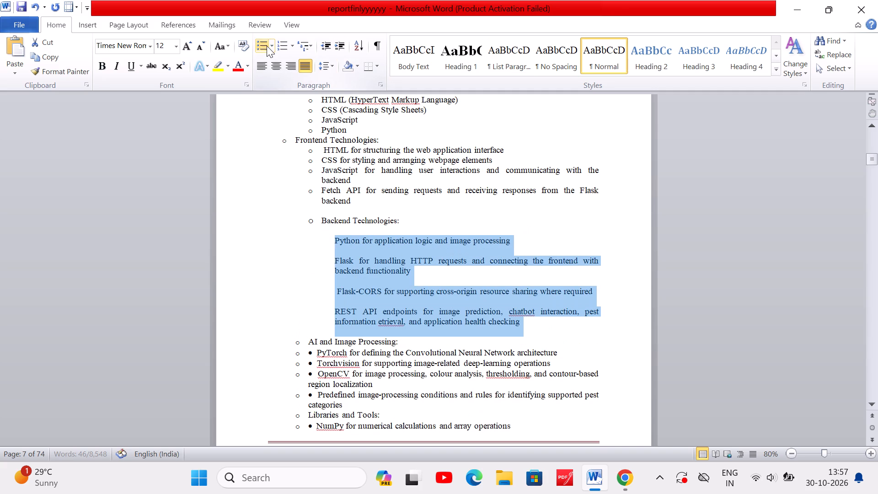
click(271, 50)
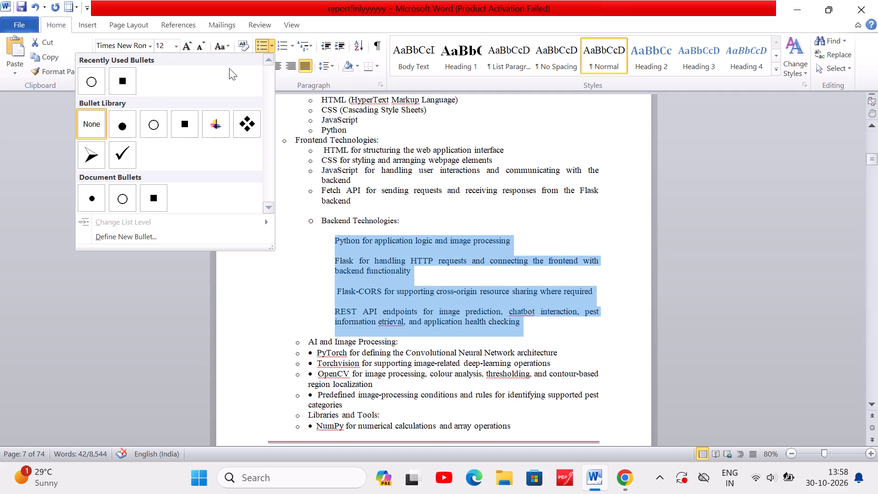
click(96, 79)
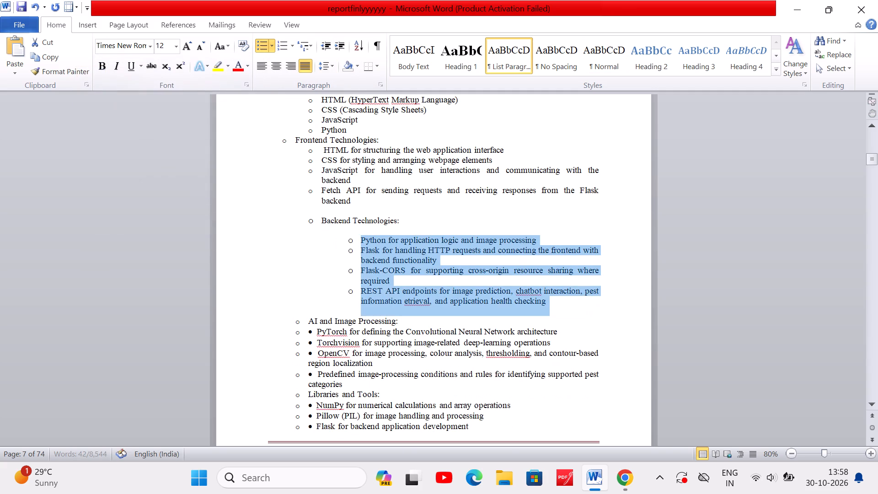
Close the gap below Backend Technologies by joining the Python item to the heading and splitting it off as a bullet at the heading's level.
click(344, 242)
click(344, 242)
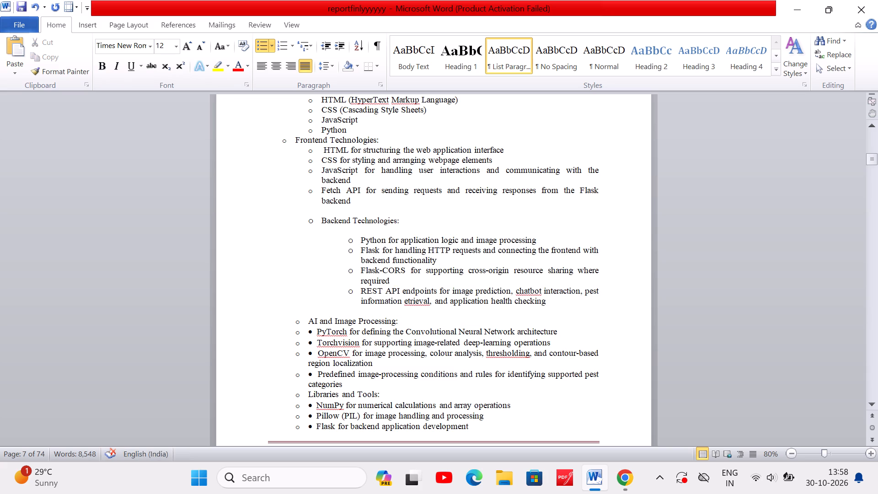
key(BackSpace)
key(BackSpace)
key(BackSpace)
key(Return)
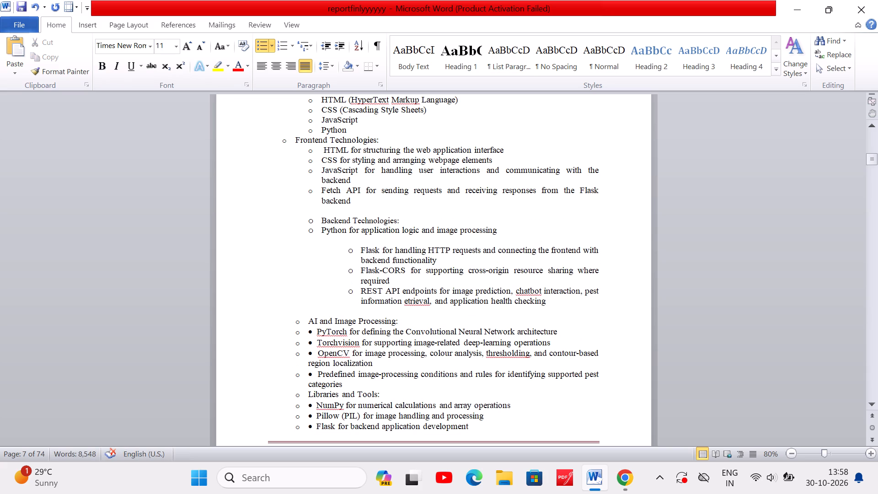
Close the gap above the Flask item by joining it to the Python item and splitting it off as a new bullet.
click(361, 247)
key(BackSpace)
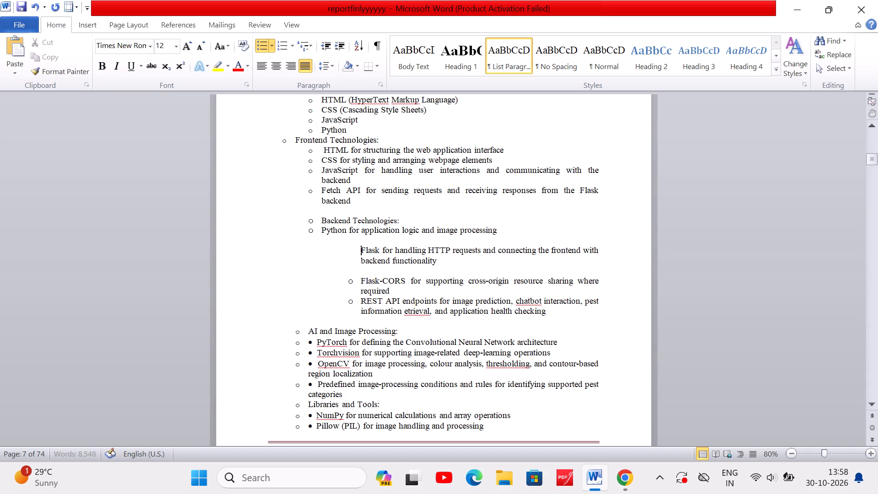
key(BackSpace)
key(BackSpace)
key(Return)
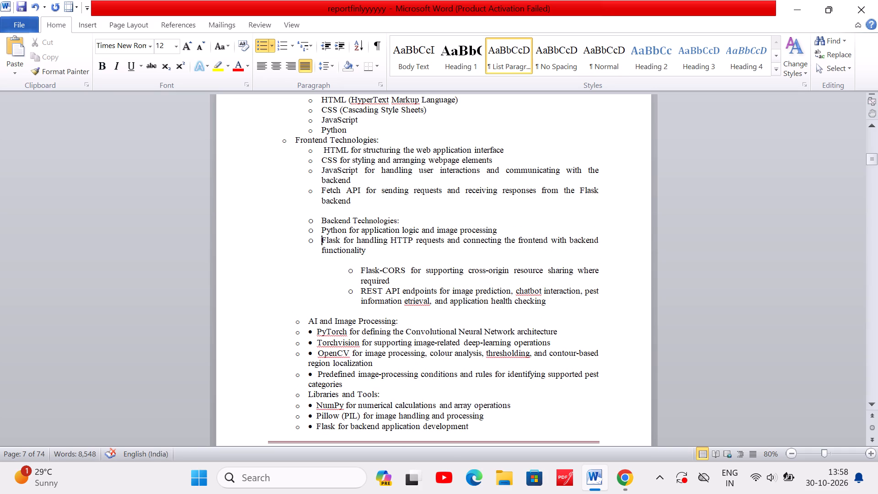
Close the gap above the Flask-CORS item by joining it to the Flask item and splitting it off as a new bullet.
click(357, 272)
key(BackSpace)
key(BackSpace)
key(BackSpace)
key(Return)
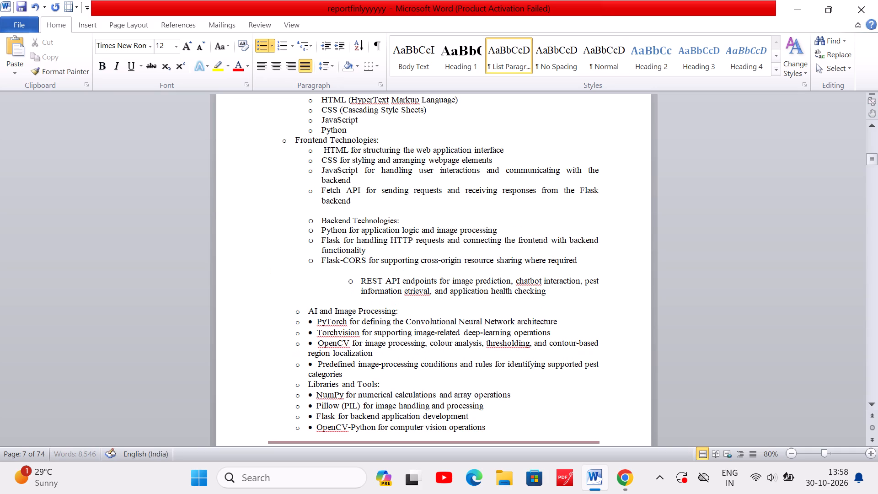
Close the gap above the REST API item by joining it to the Flask-CORS item and splitting it off as a new bullet.
click(357, 284)
key(BackSpace)
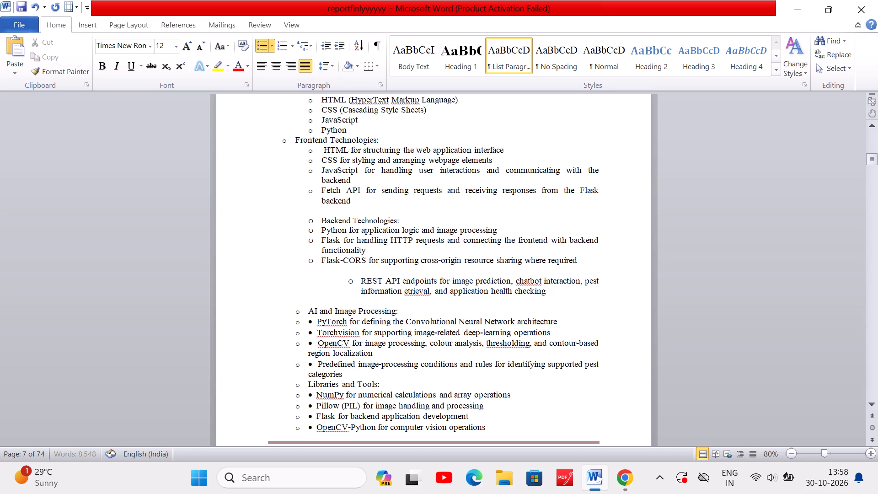
key(BackSpace)
key(BackSpace)
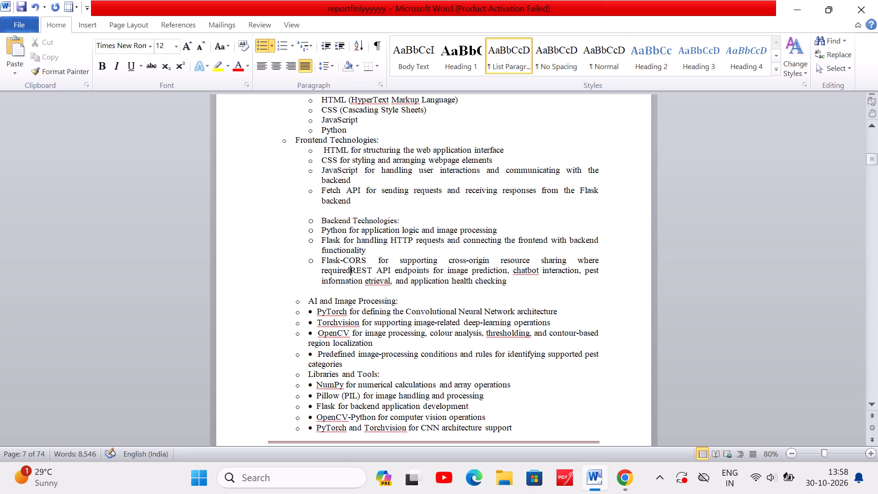
key(Return)
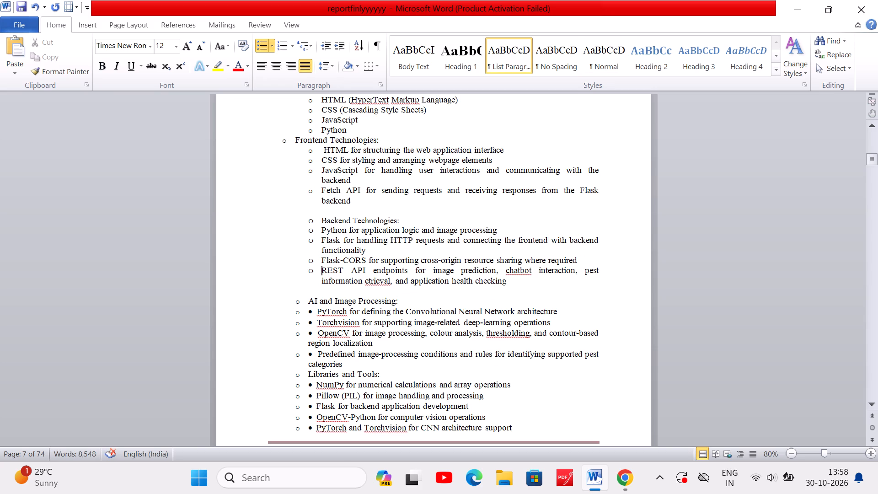
Indent the four items under Backend Technologies one level and reapply their bullets as hollow circles.
click(308, 231)
drag(308, 231, 326, 248)
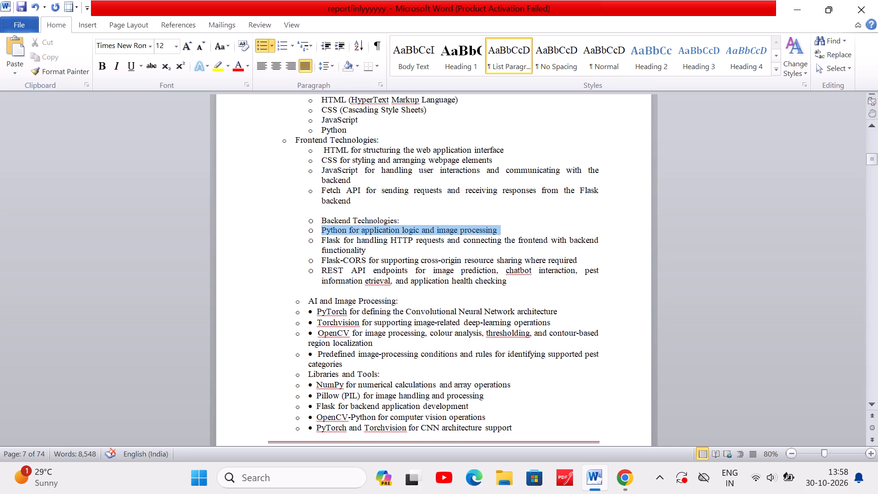
drag(326, 248, 513, 278)
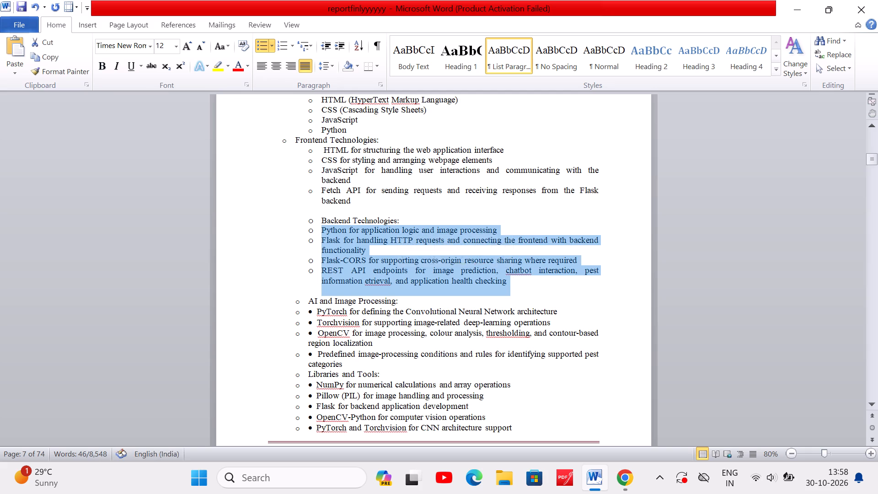
click(341, 43)
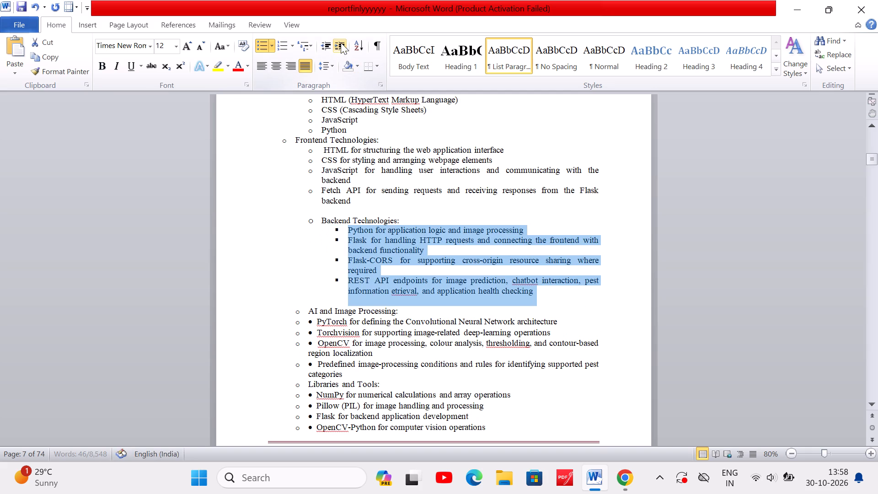
click(266, 46)
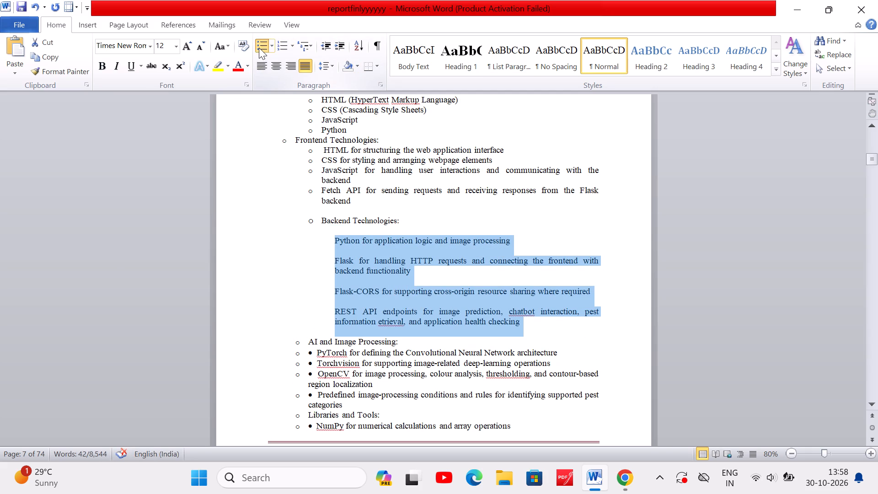
click(259, 48)
drag(275, 47, 270, 47)
click(270, 47)
click(93, 80)
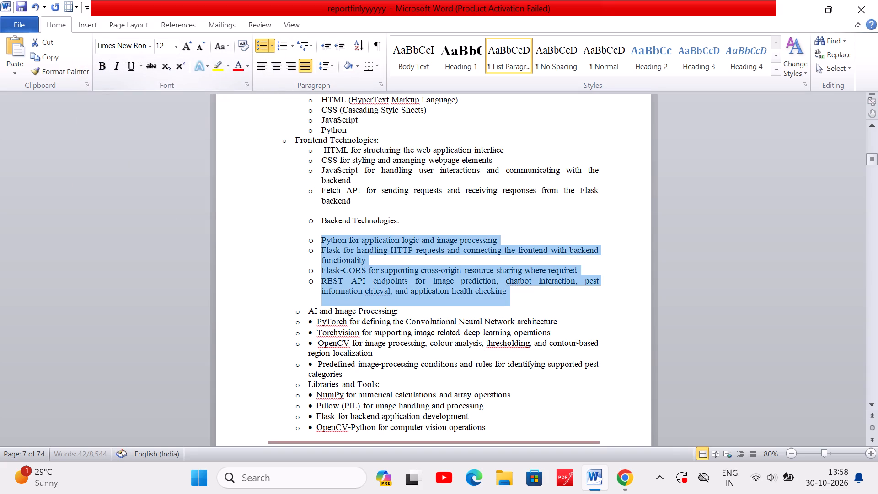
Move the Backend Technologies heading out one level, in line with the Frontend Technologies heading.
click(306, 220)
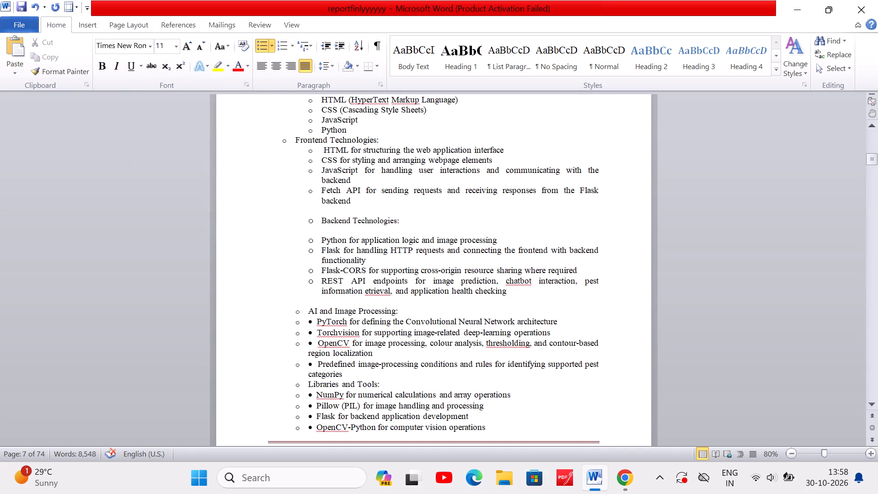
drag(306, 220, 441, 216)
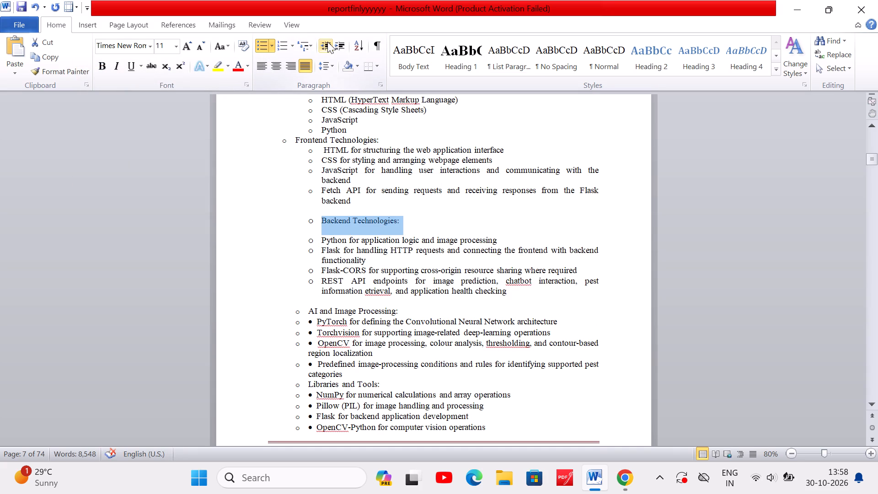
click(327, 42)
Close the gap below Backend Technologies by joining the Python item to the heading and splitting it off as a bullet at the heading's level.
click(289, 310)
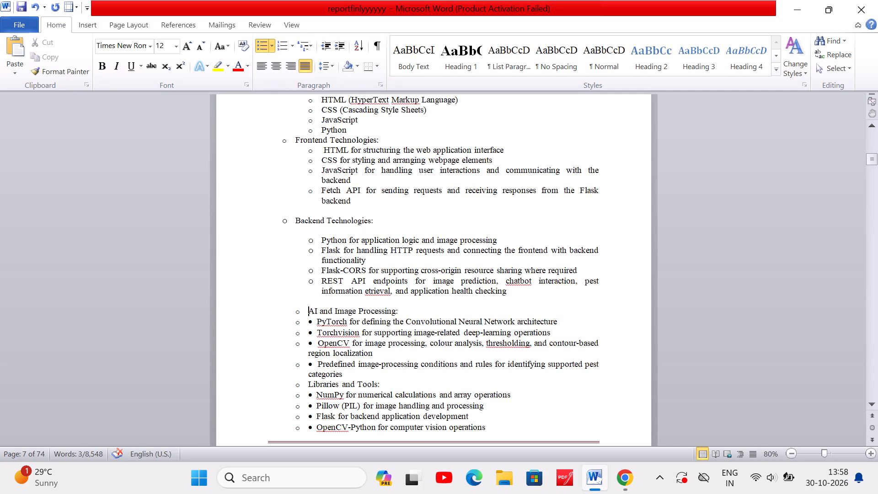
scroll(339, 314, down, 3)
scroll(339, 314, up, 2)
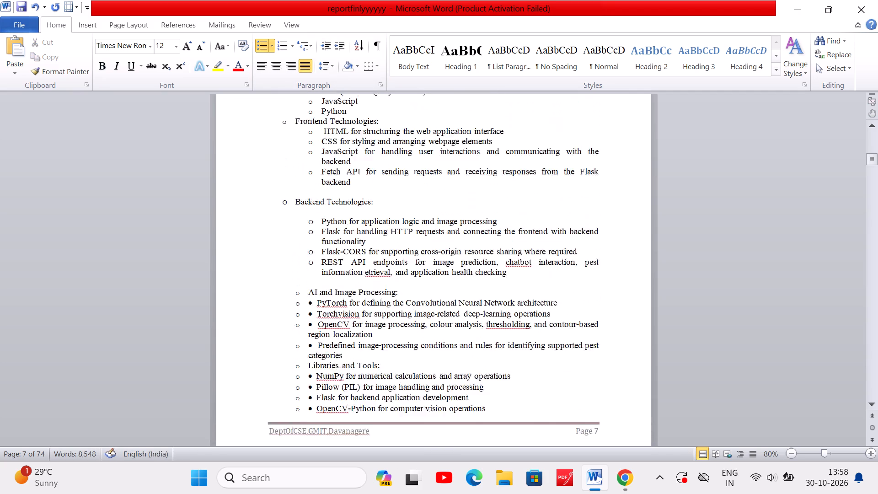
scroll(339, 314, up, 4)
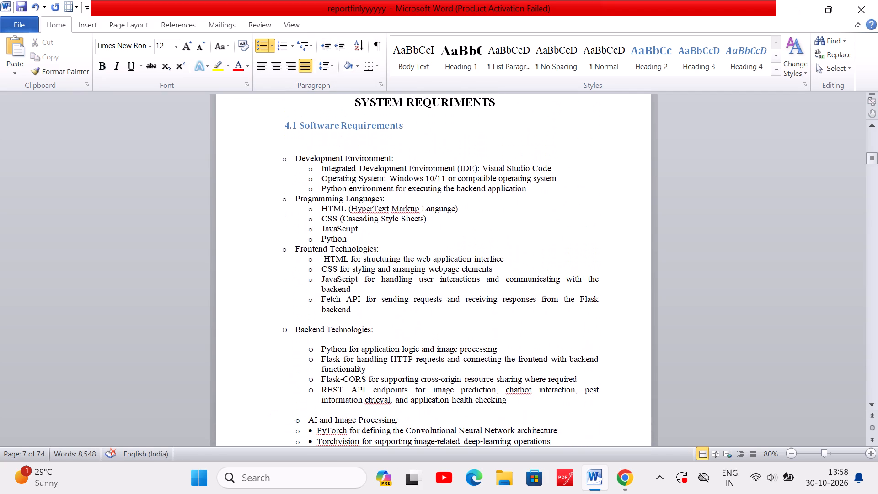
scroll(339, 314, down, 1)
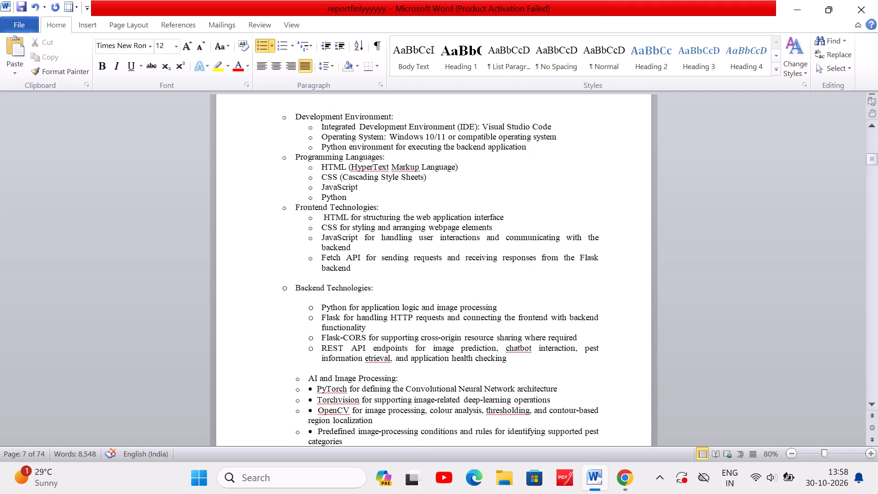
click(305, 310)
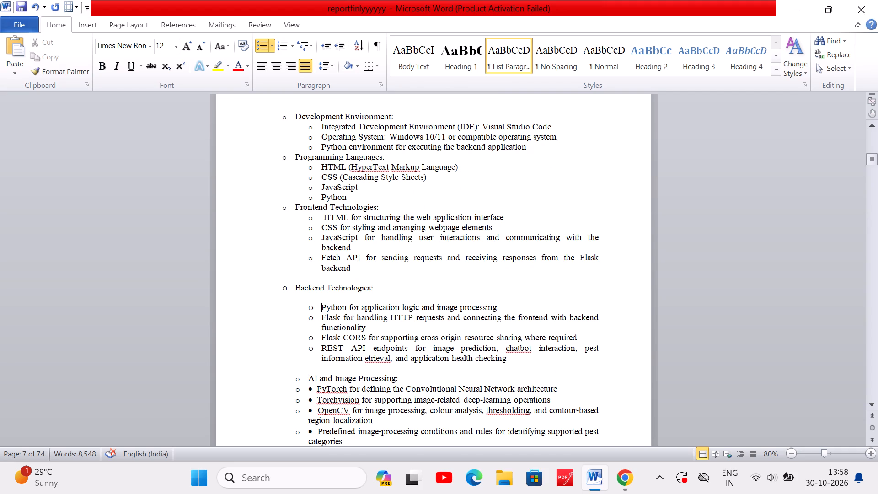
key(BackSpace)
key(BackSpace)
key(BackSpace)
key(Return)
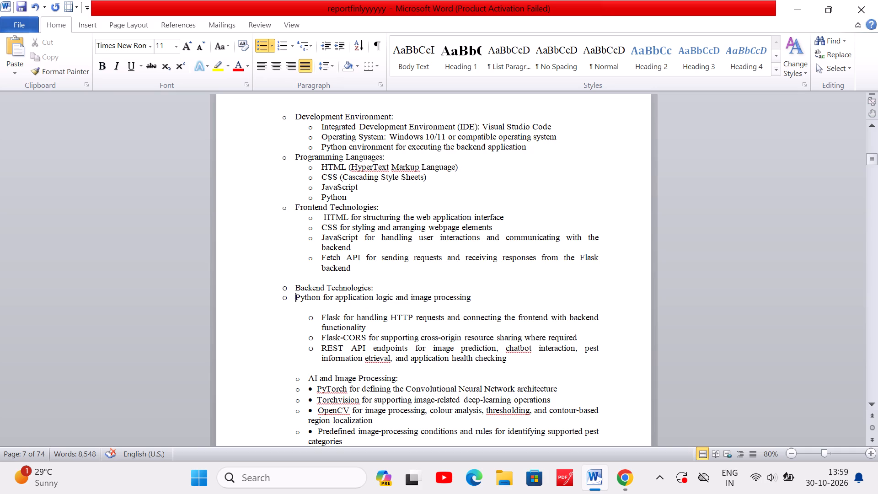
Close the gap above the backend Flask item by joining it to the Python item and splitting it off as a new bullet.
click(308, 320)
double_click(308, 320)
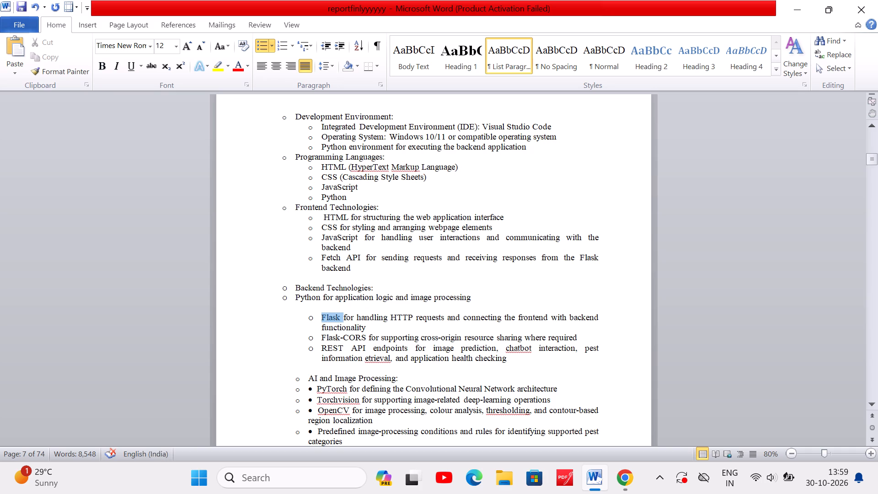
click(308, 320)
key(BackSpace)
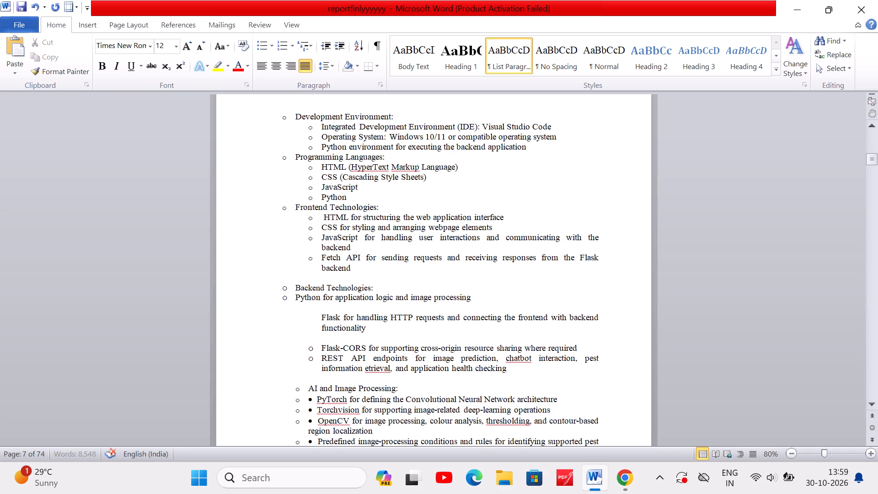
key(BackSpace)
key(BackSpace)
key(Return)
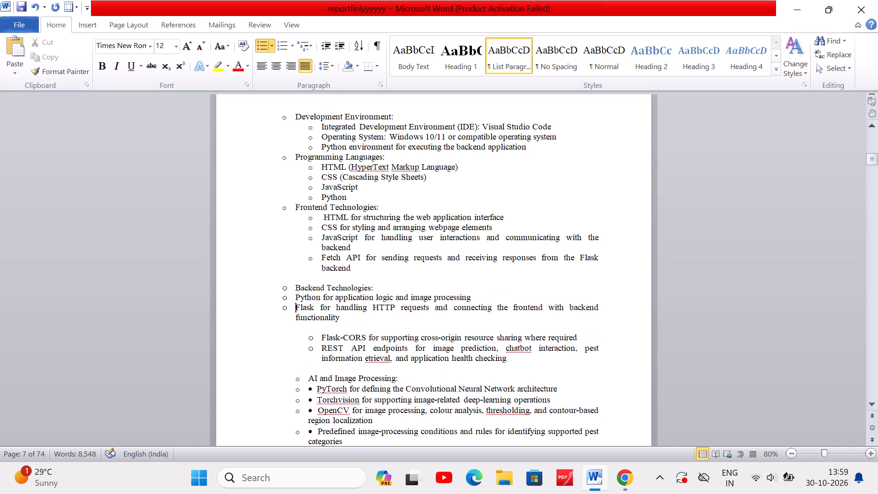
Join the Flask-CORS item to the Flask item above and split it off as a new bullet, closing the gap.
click(313, 337)
click(313, 337)
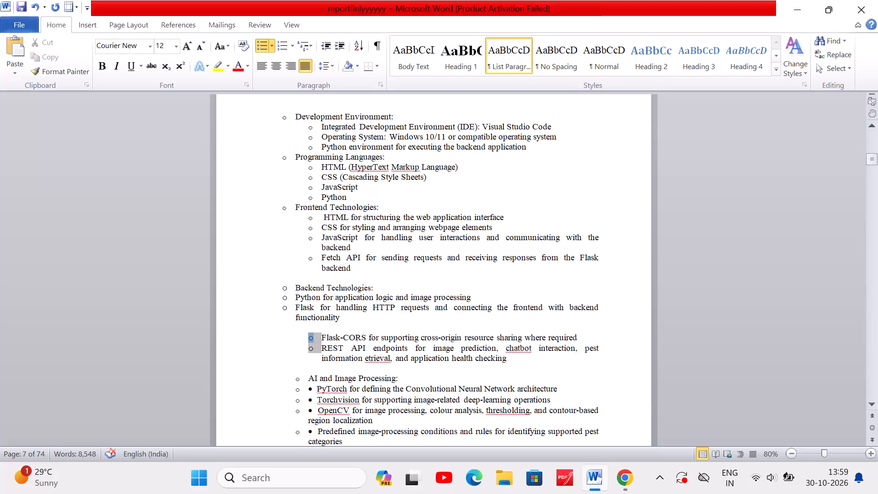
key(BackSpace)
key(BackSpace)
key(BackSpace)
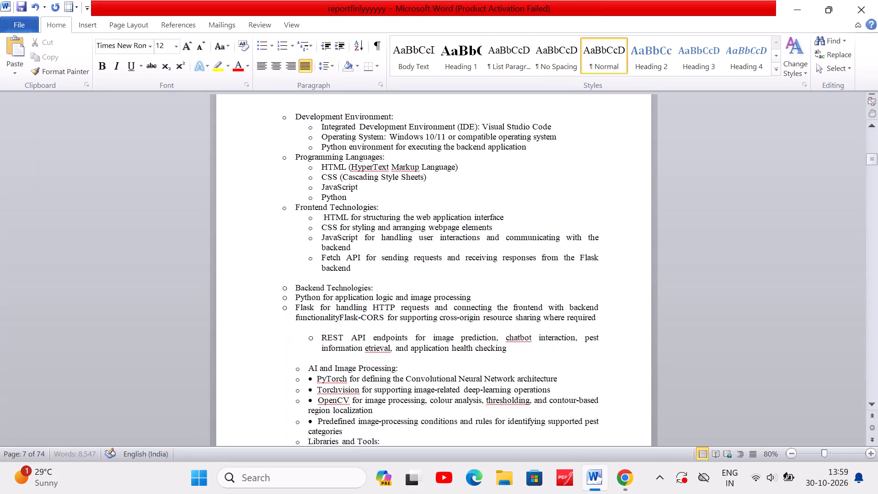
key(Return)
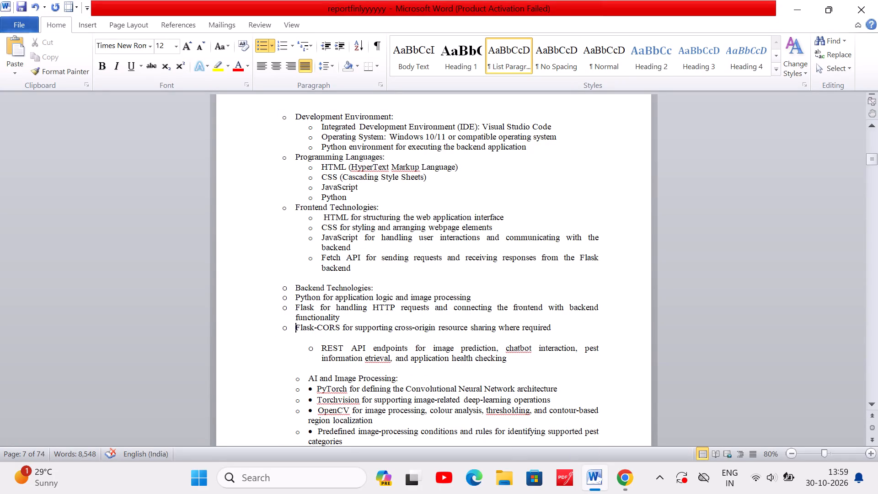
Close the gap above Backend Technologies by joining the heading to the Fetch API item and splitting it off as a new bullet.
click(278, 289)
key(BackSpace)
key(BackSpace)
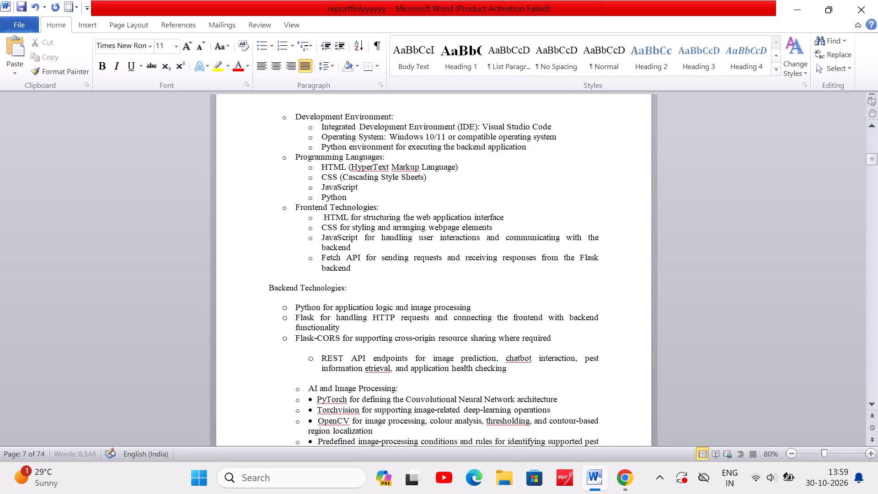
key(BackSpace)
key(Return)
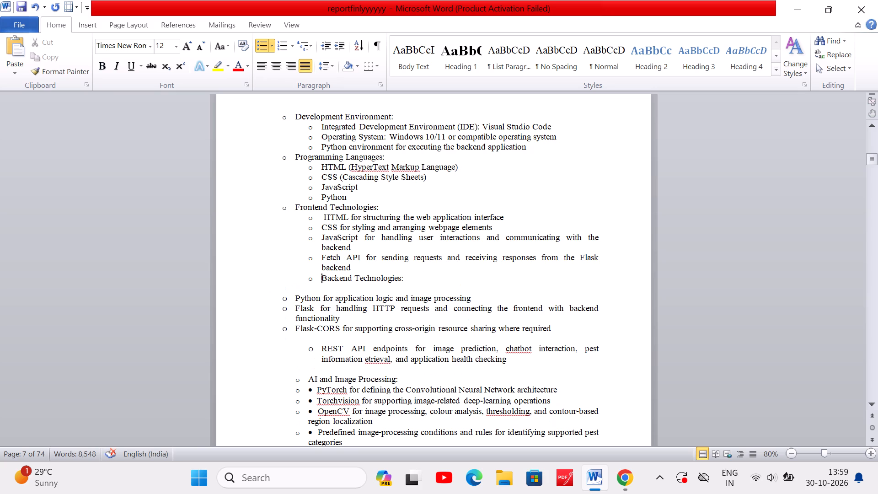
Move the Backend Technologies bullet out one level so it lines up with Frontend Technologies.
click(412, 279)
drag(412, 279, 306, 274)
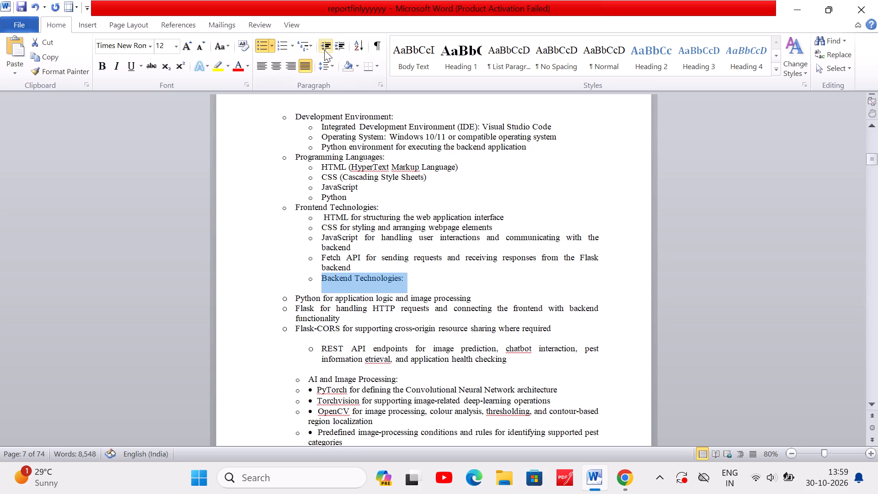
click(328, 49)
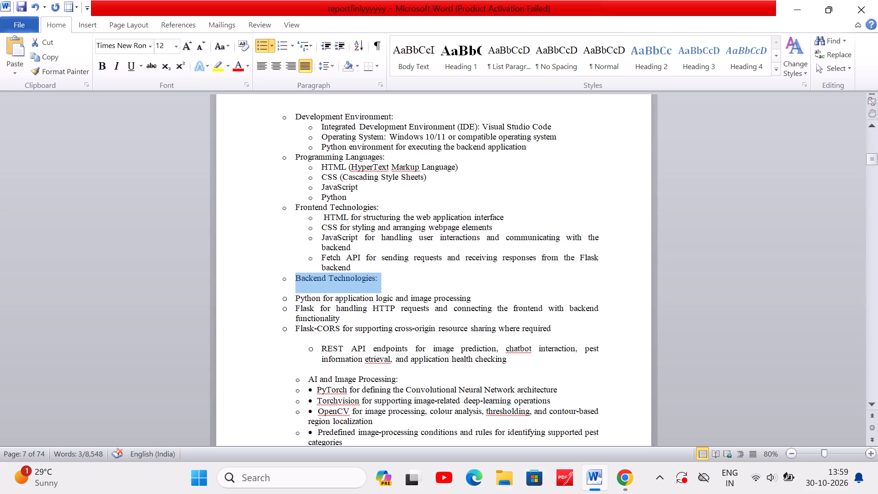
Increase the indent of the Python, Flask and Flask-CORS items under Backend Technologies by one step.
drag(276, 296, 503, 325)
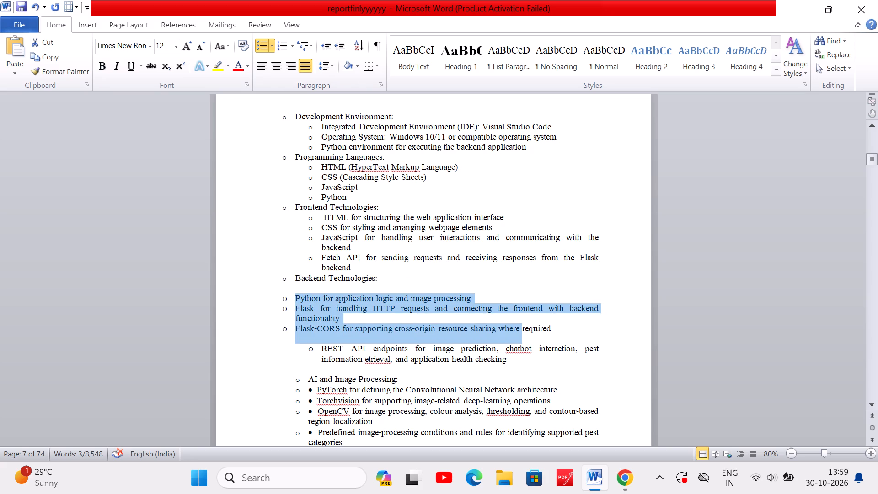
drag(503, 325, 560, 339)
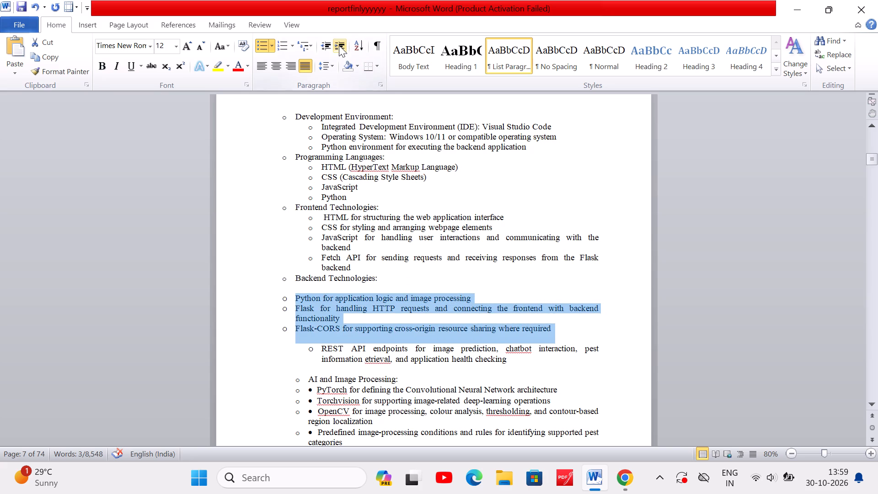
click(339, 45)
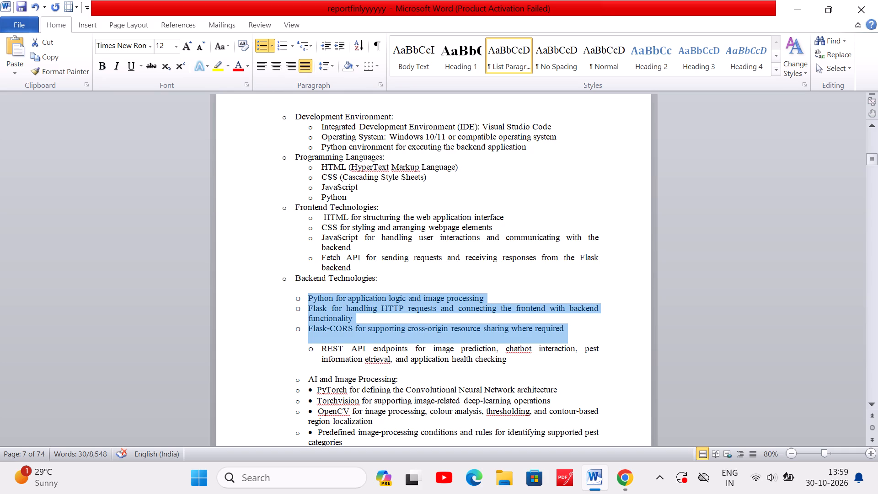
Save the report.
scroll(362, 246, up, 2)
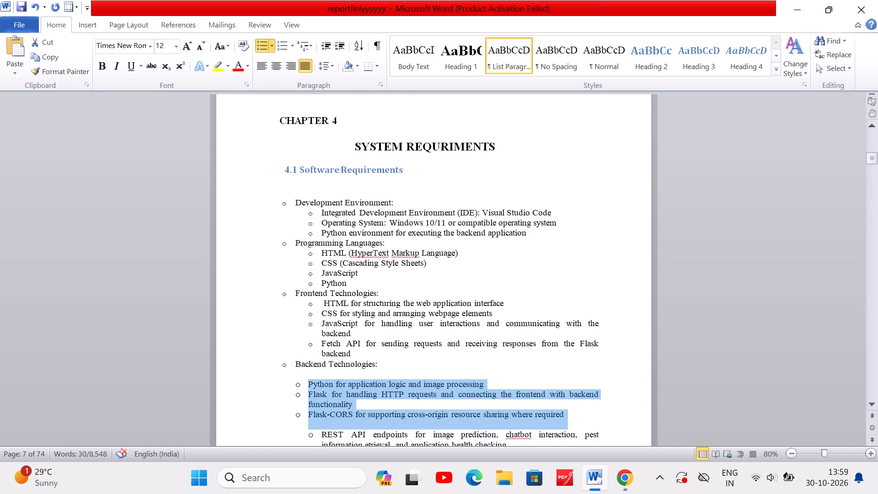
key(ctrl+s)
key(ctrl+s)
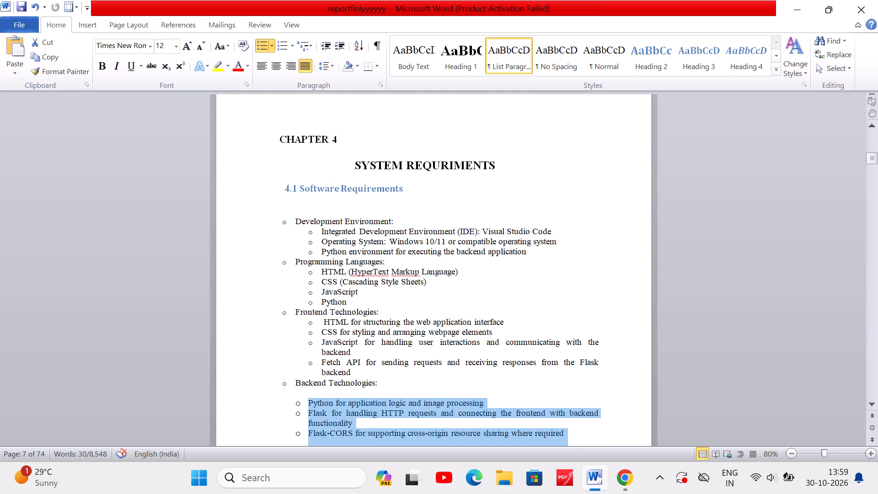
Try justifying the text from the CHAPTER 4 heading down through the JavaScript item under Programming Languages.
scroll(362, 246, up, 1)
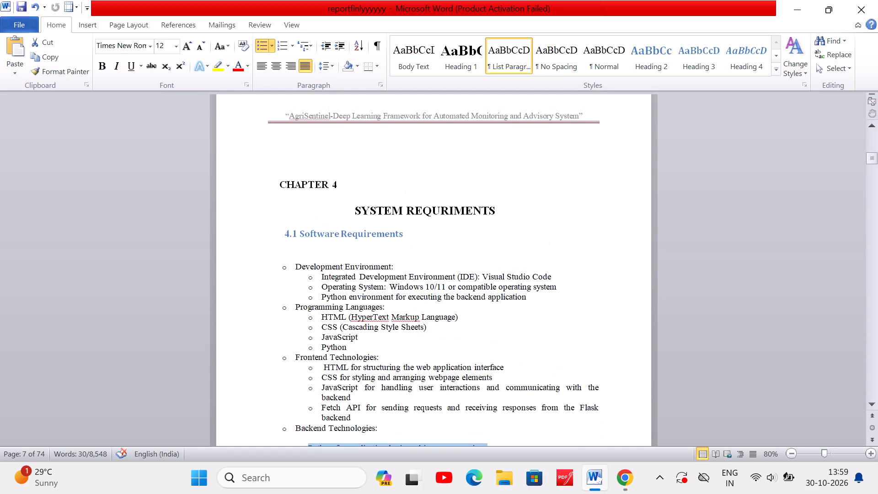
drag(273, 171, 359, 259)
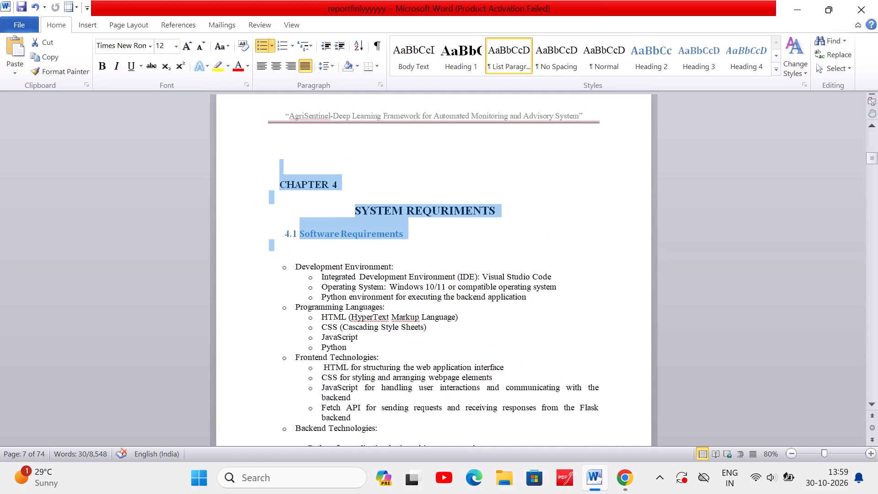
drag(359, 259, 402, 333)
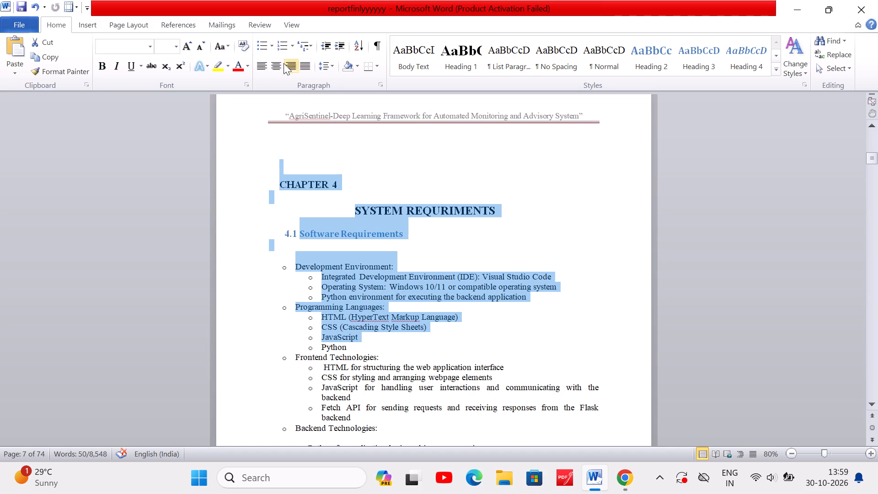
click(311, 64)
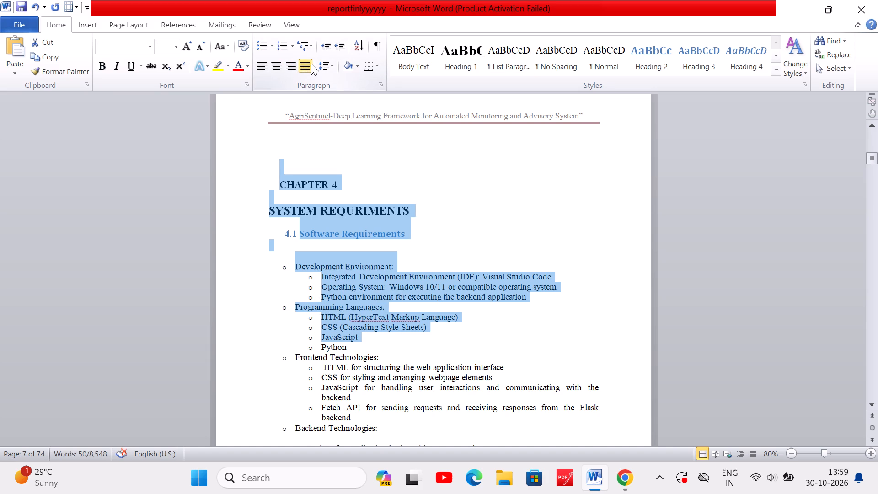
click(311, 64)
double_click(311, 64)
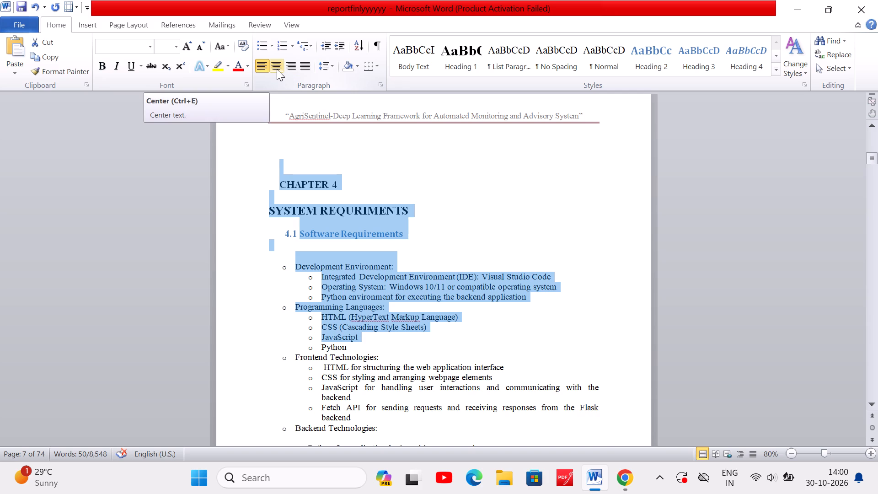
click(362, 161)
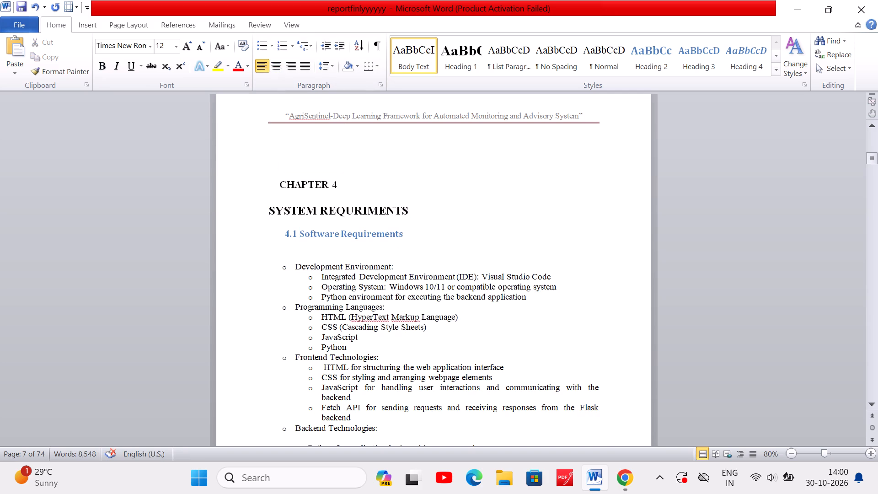
Remove the blank space above and the indent before the CHAPTER 4 heading so it starts at the page's text margin.
click(336, 186)
click(281, 182)
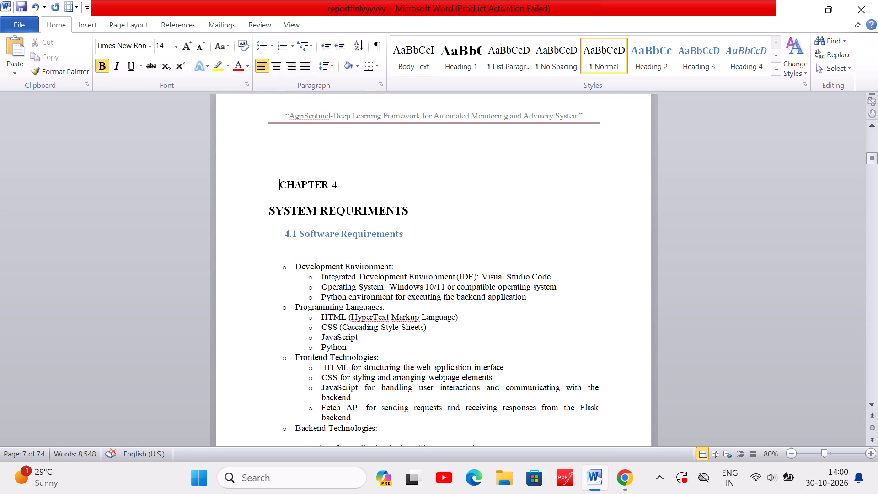
key(BackSpace)
key(BackSpace)
key(BackSpace)
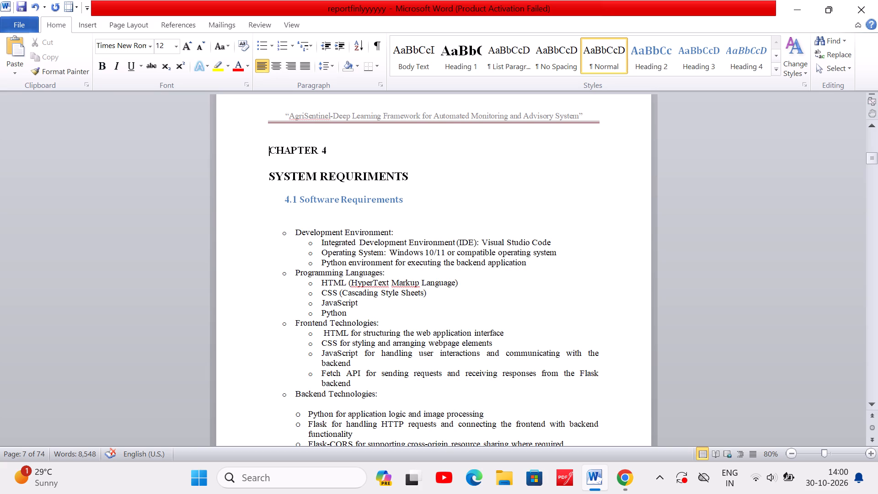
Set the CHAPTER 4 heading to 16 pt bold.
drag(268, 145, 336, 141)
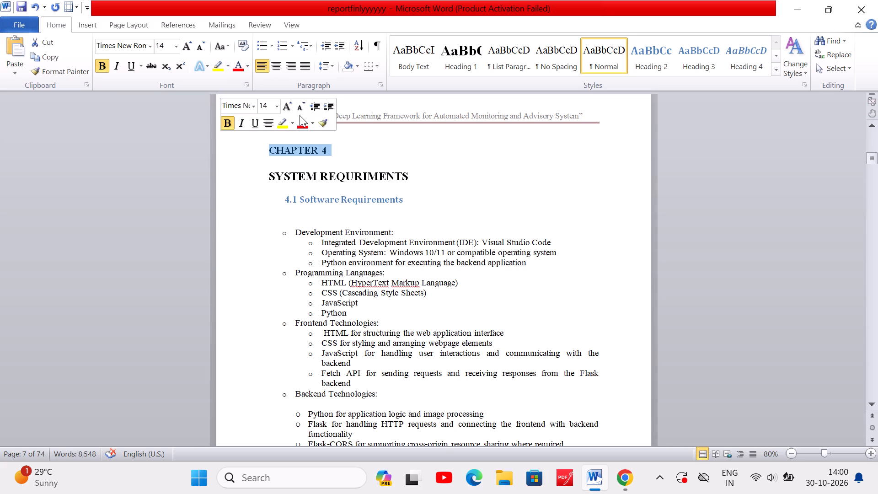
click(102, 71)
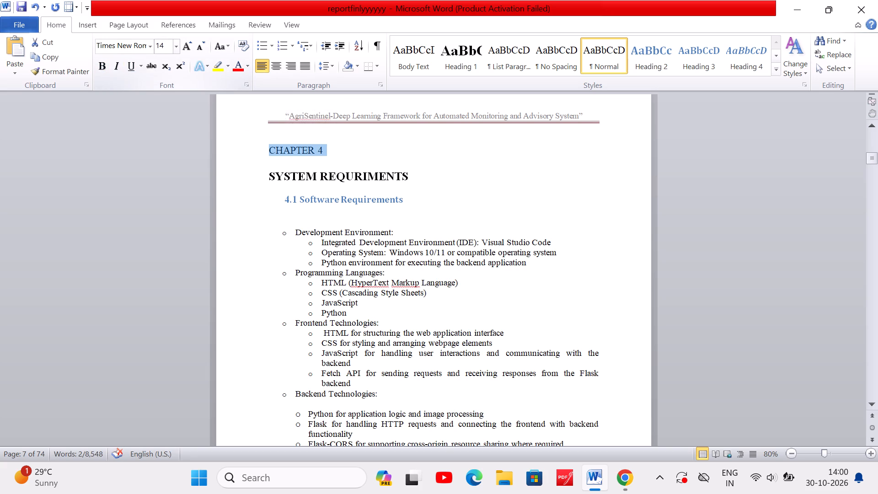
click(170, 51)
click(176, 51)
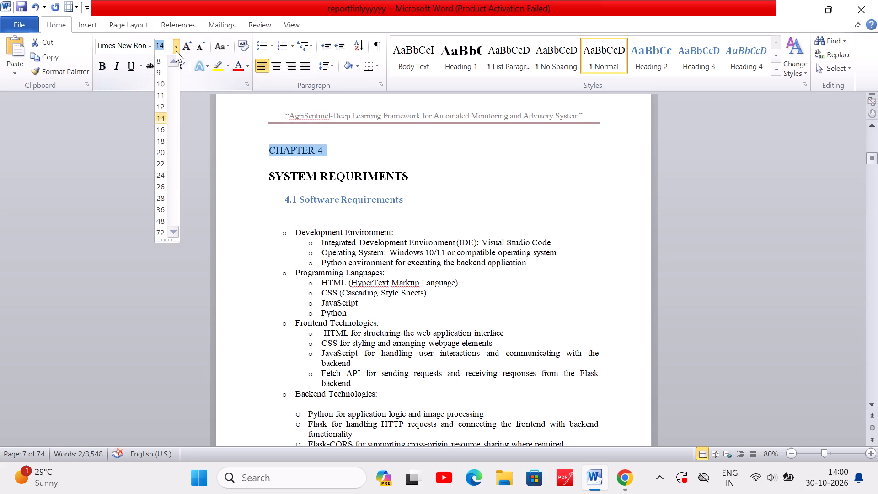
click(163, 125)
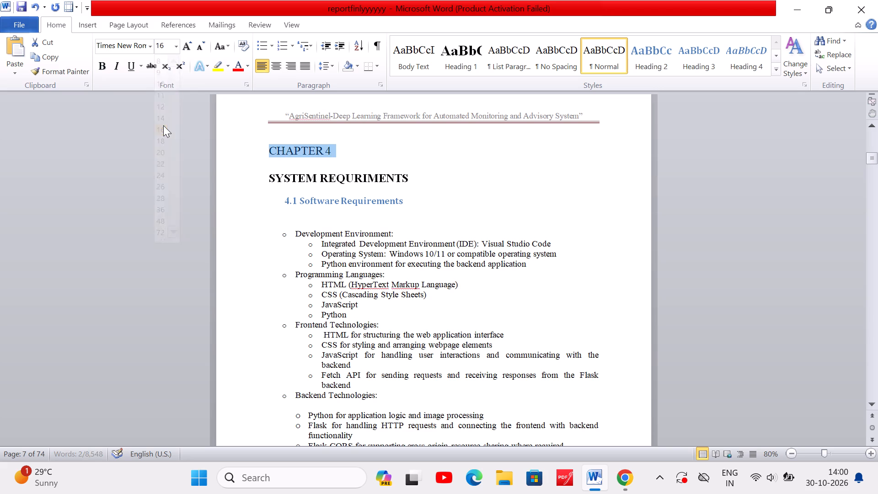
click(101, 63)
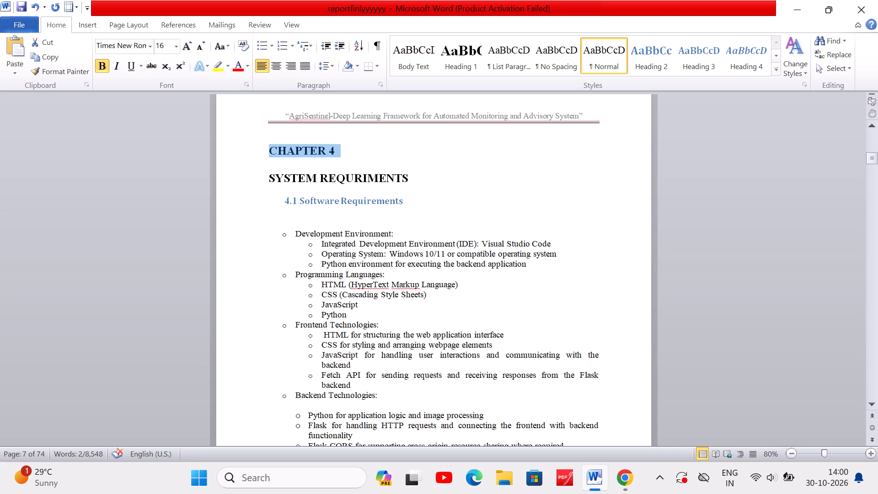
Center the SYSTEM REQURIMENTS heading.
click(266, 172)
drag(266, 172, 414, 188)
drag(439, 205, 412, 169)
click(421, 196)
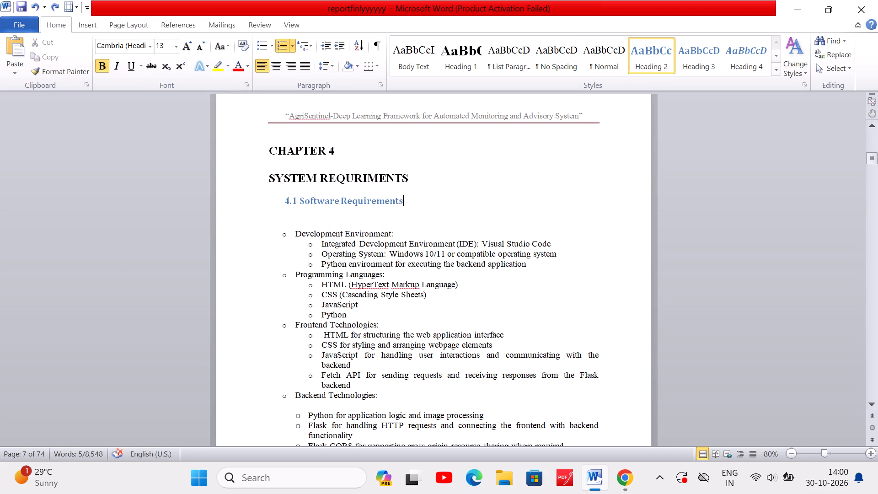
drag(412, 178, 255, 175)
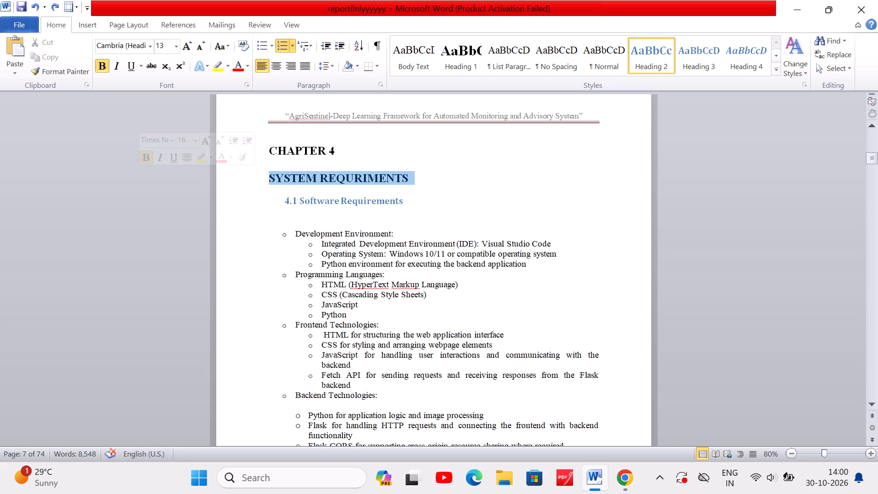
click(276, 65)
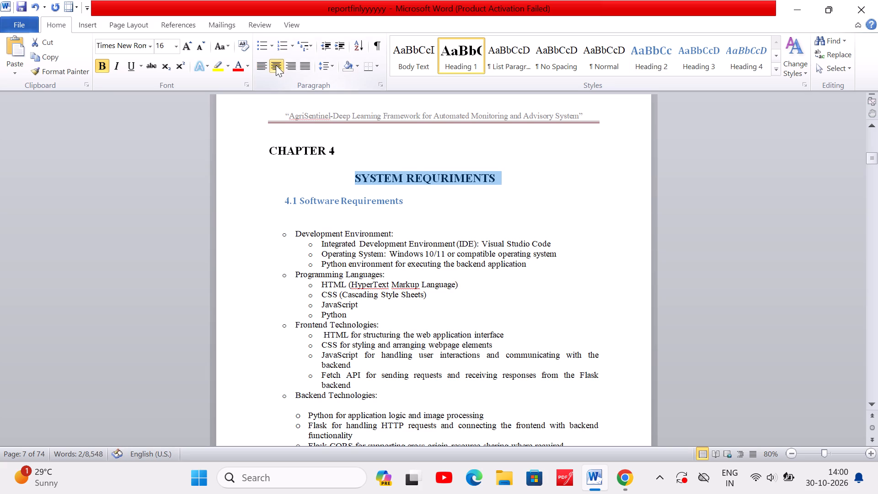
Justify the text from the 4.1 Software Requirements heading through the OpenCV item under AI and Image Processing.
double_click(278, 199)
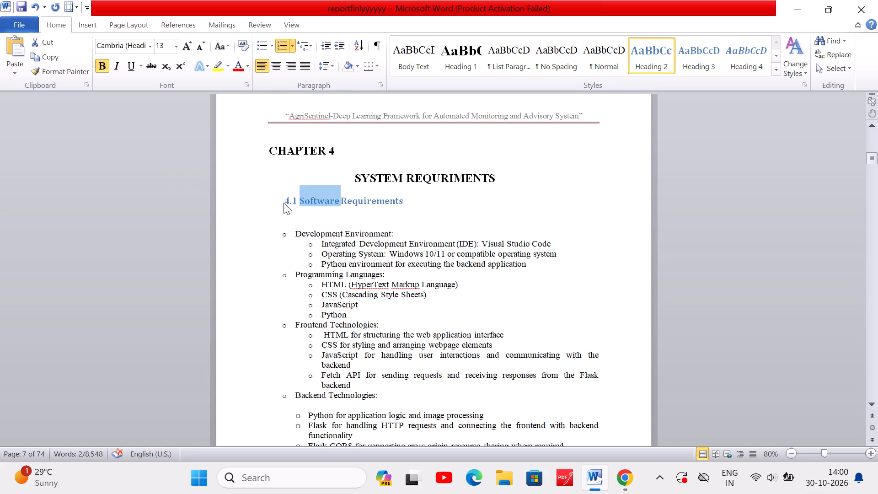
click(286, 203)
drag(286, 203, 408, 478)
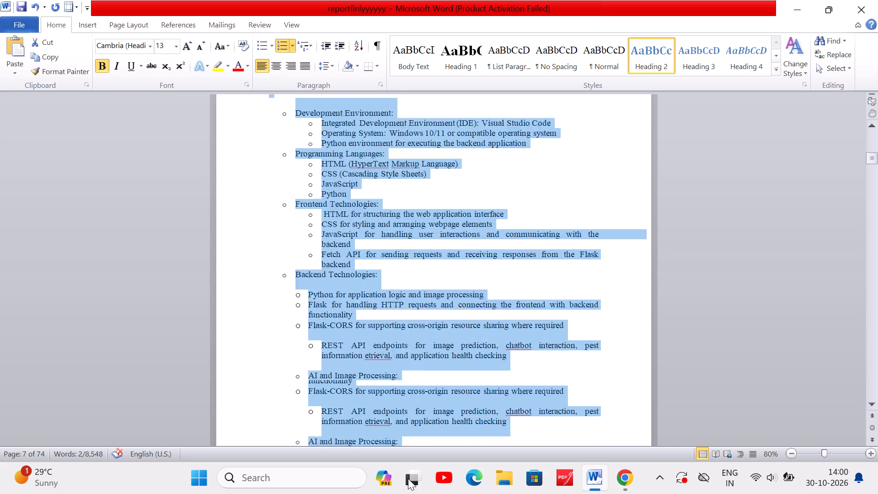
drag(408, 478, 393, 73)
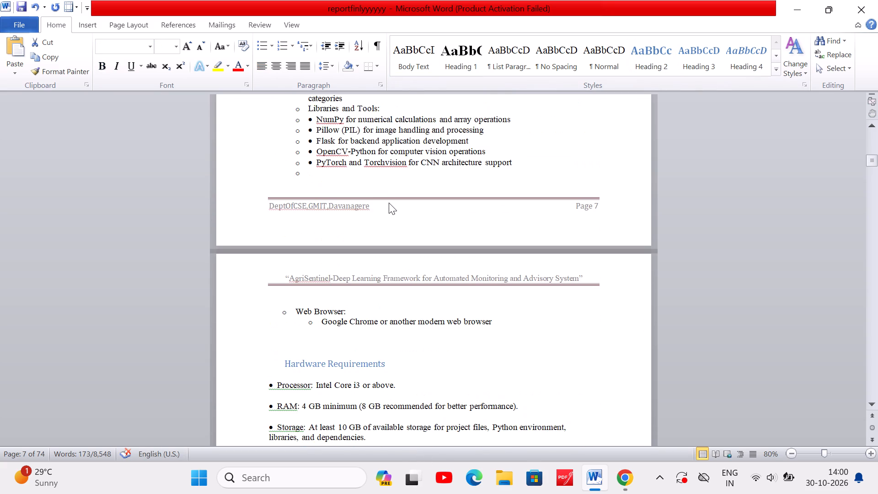
click(305, 64)
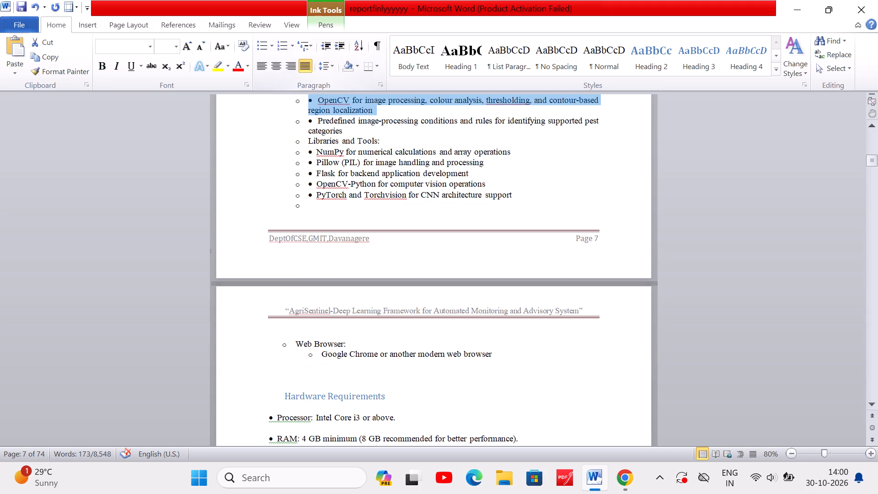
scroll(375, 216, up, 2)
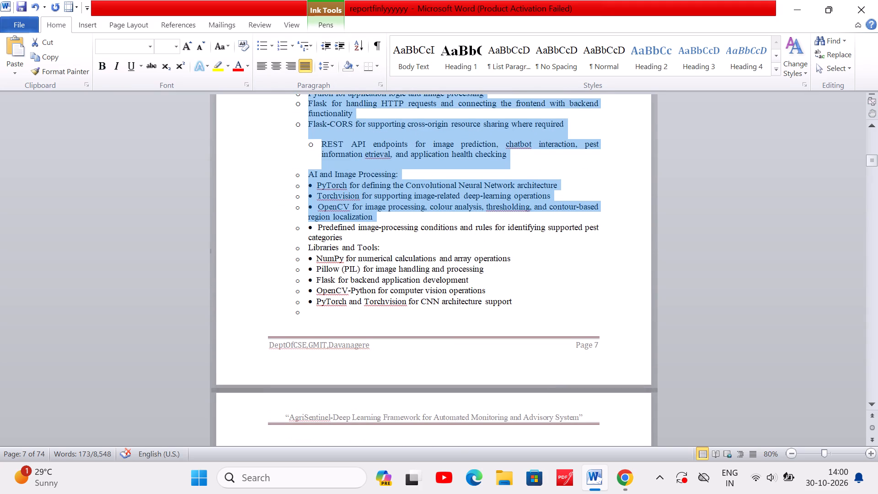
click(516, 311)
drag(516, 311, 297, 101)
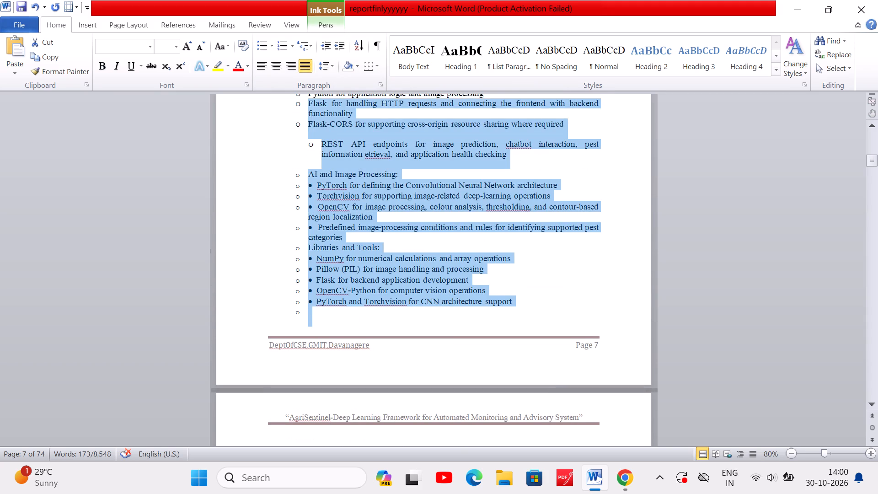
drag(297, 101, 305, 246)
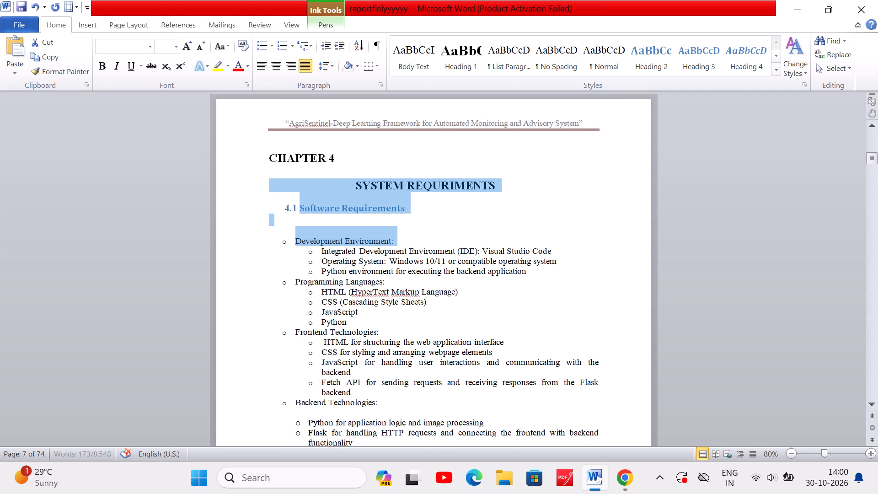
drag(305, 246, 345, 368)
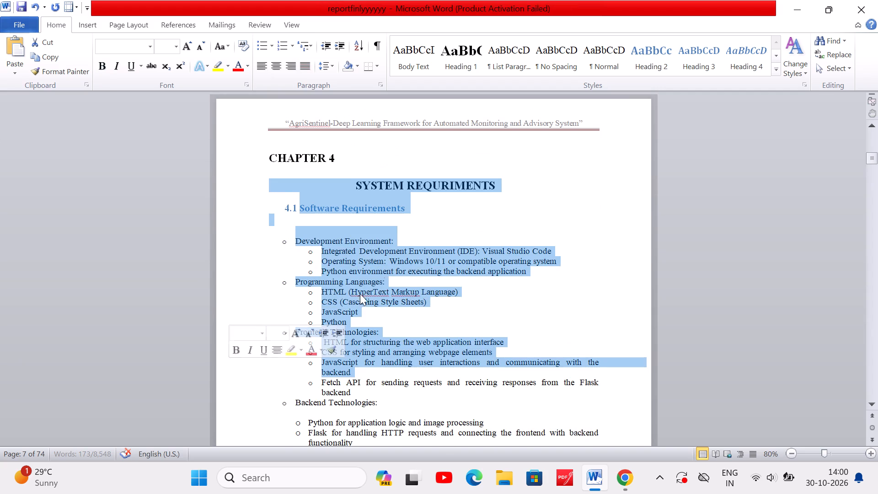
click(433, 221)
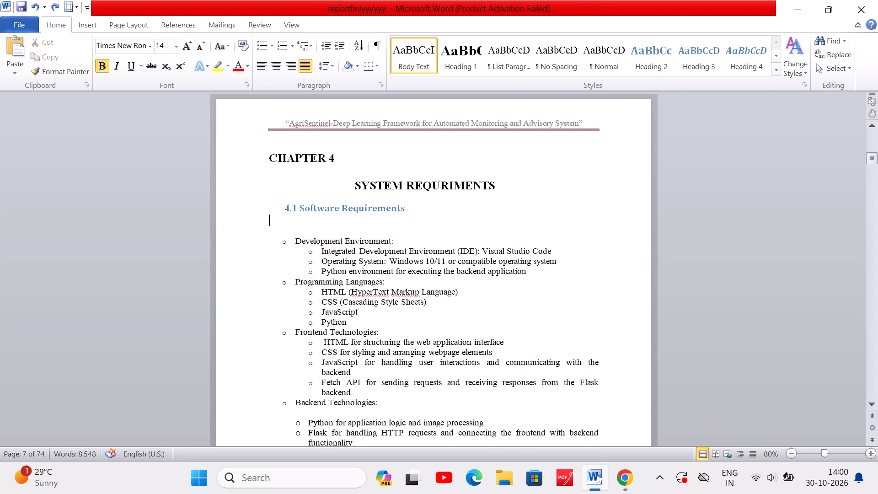
Justify the software requirements list from Development Environment to the end of Libraries and Tools, and set its line spacing to 1.5.
click(290, 238)
drag(290, 238, 376, 421)
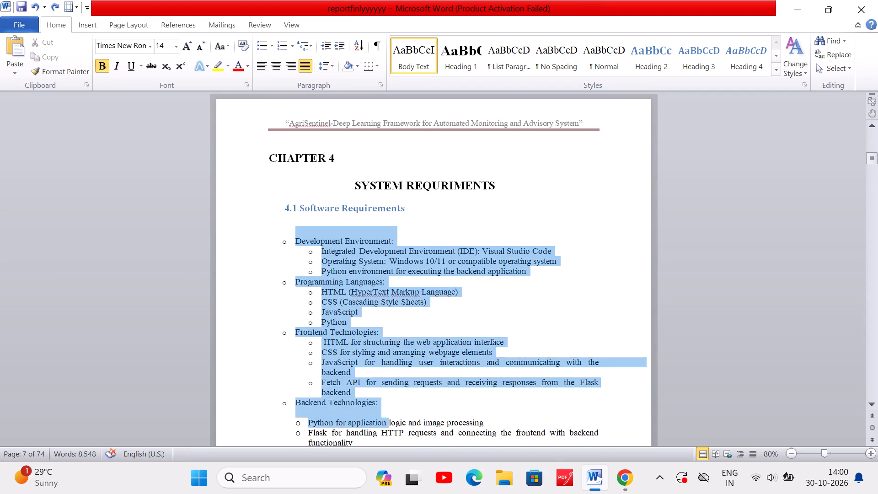
drag(376, 421, 398, 381)
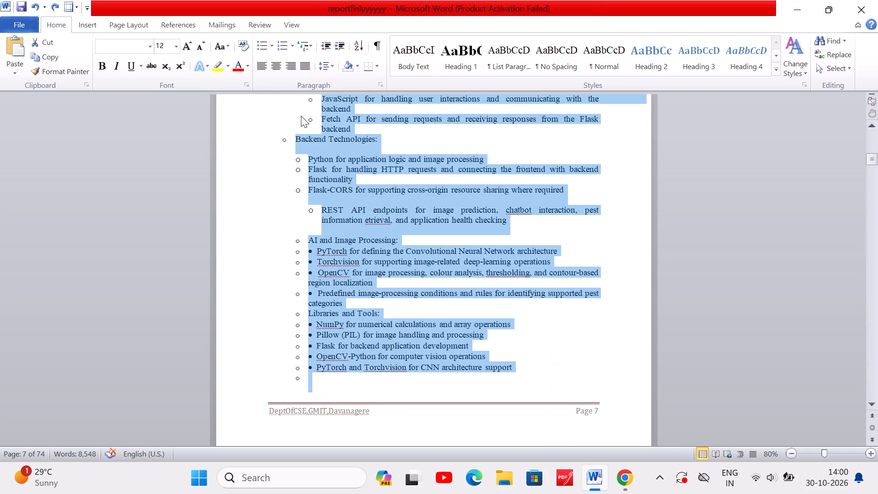
click(304, 63)
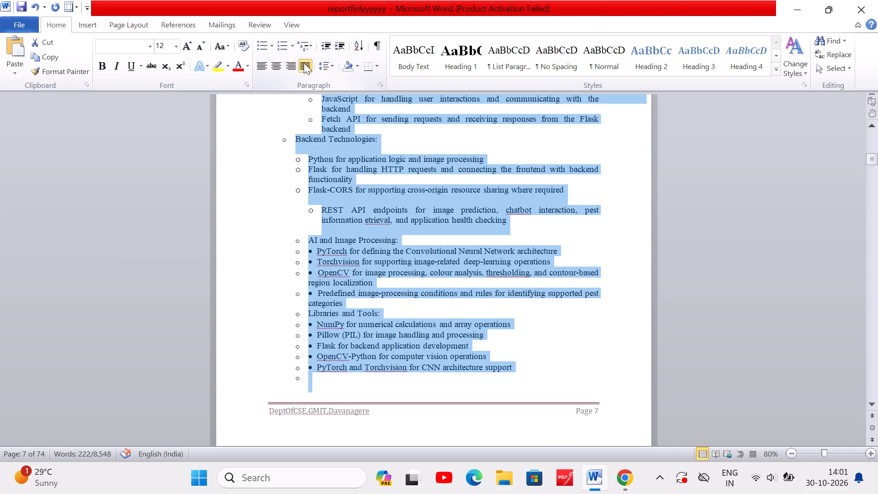
click(330, 67)
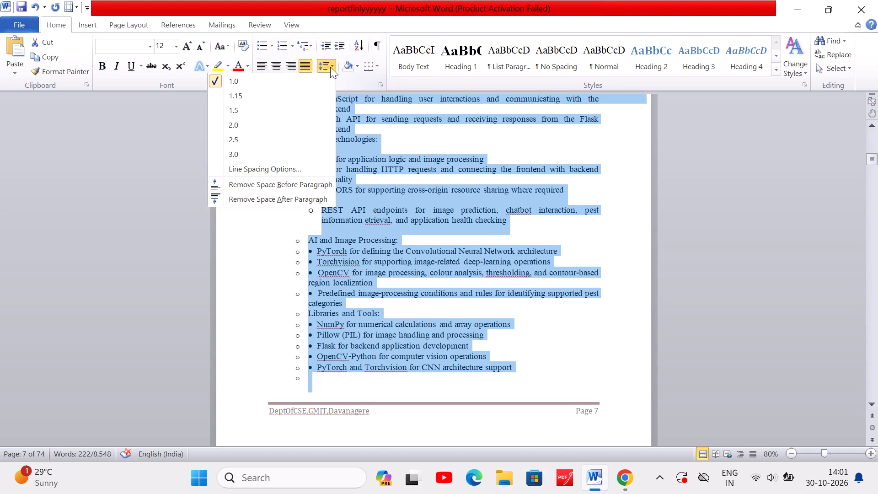
click(284, 116)
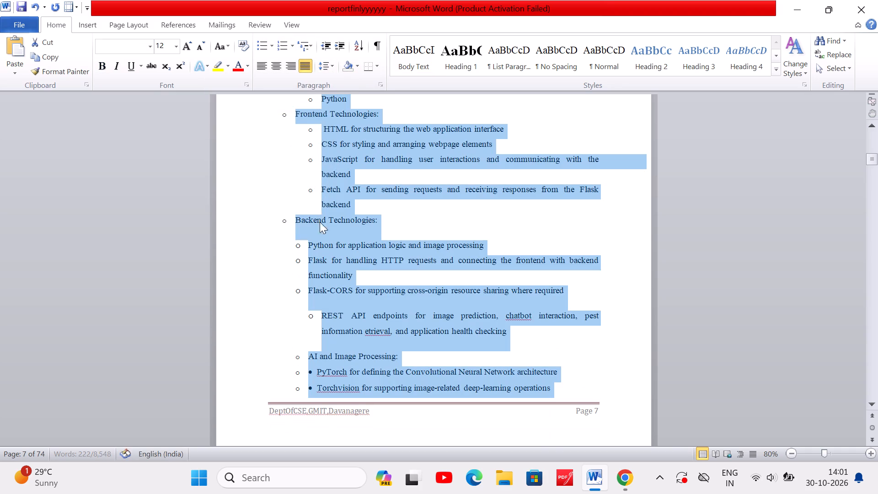
Rejoin the Python item to the Backend Technologies list, closing the gap above it and matching the heading's bullet level.
scroll(327, 196, up, 5)
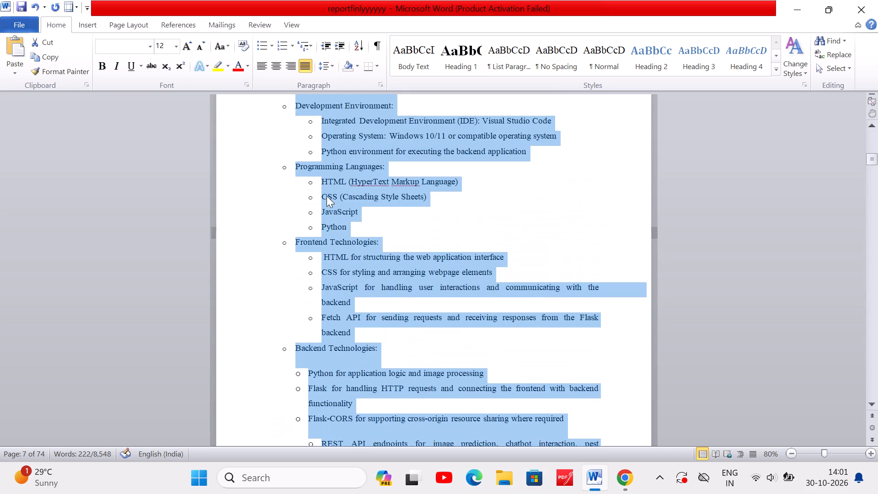
scroll(327, 196, up, 1)
scroll(327, 196, down, 3)
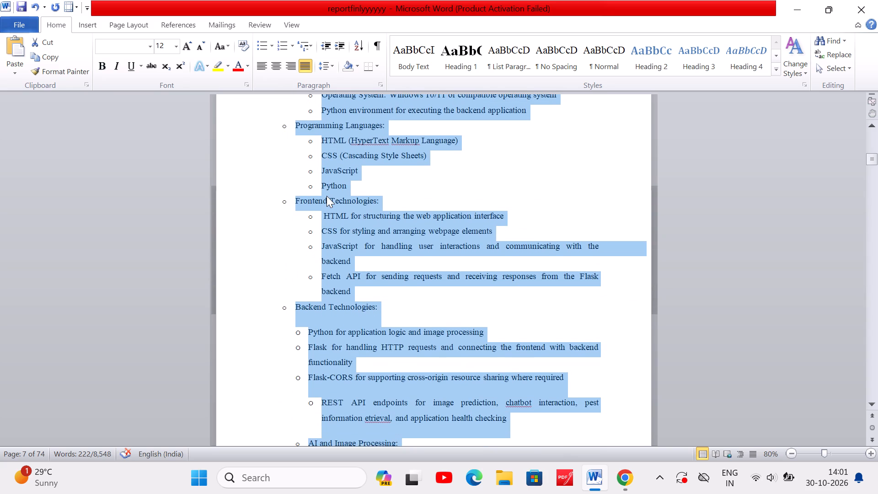
scroll(327, 196, down, 1)
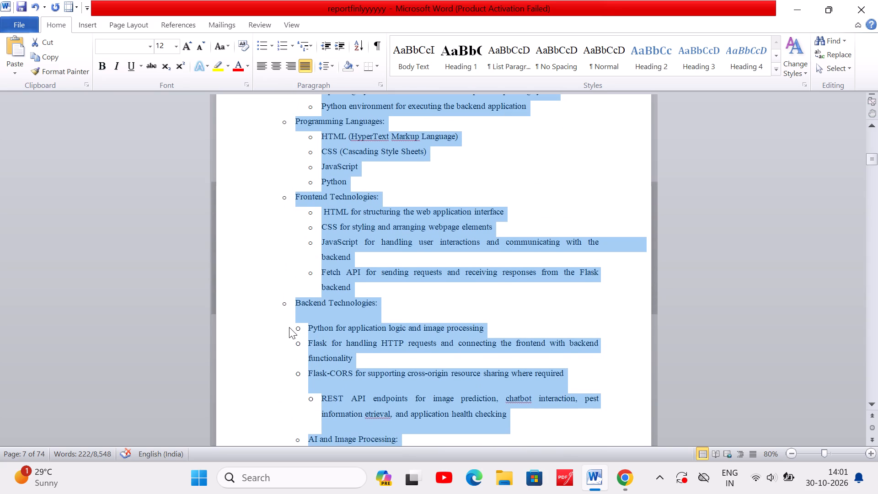
click(289, 327)
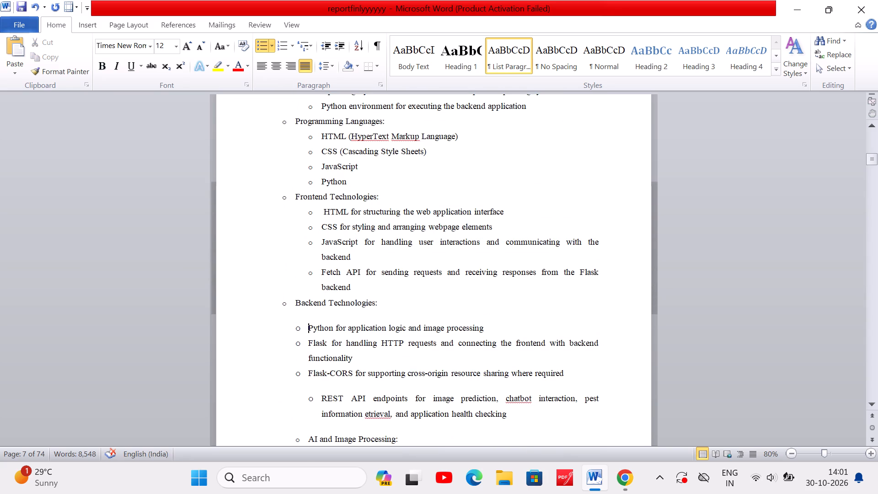
click(294, 325)
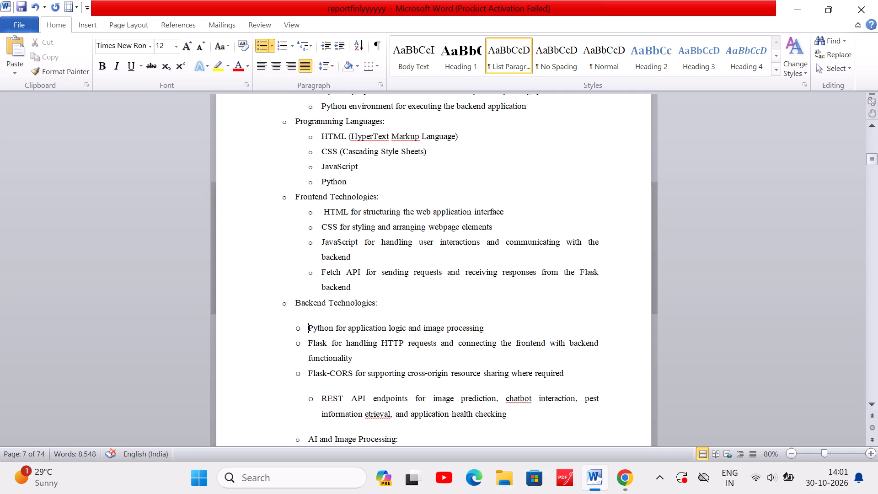
key(BackSpace)
key(BackSpace)
key(BackSpace)
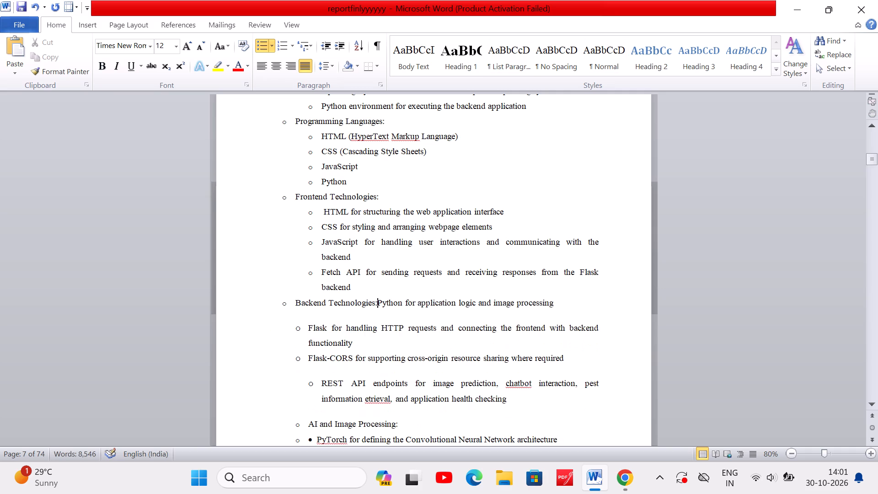
key(Return)
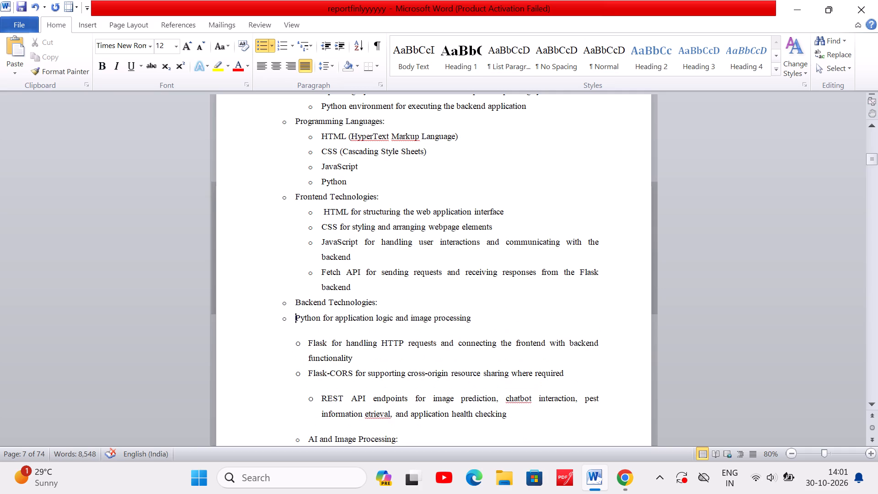
Re-break the Flask and Flask-CORS items under Backend Technologies so they follow the Python item at the same bullet level.
click(290, 346)
key(BackSpace)
key(BackSpace)
key(BackSpace)
key(Return)
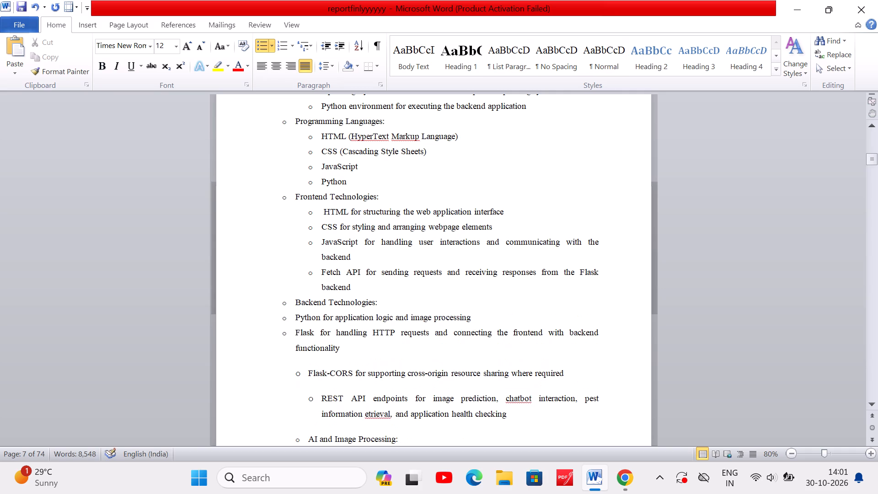
click(294, 370)
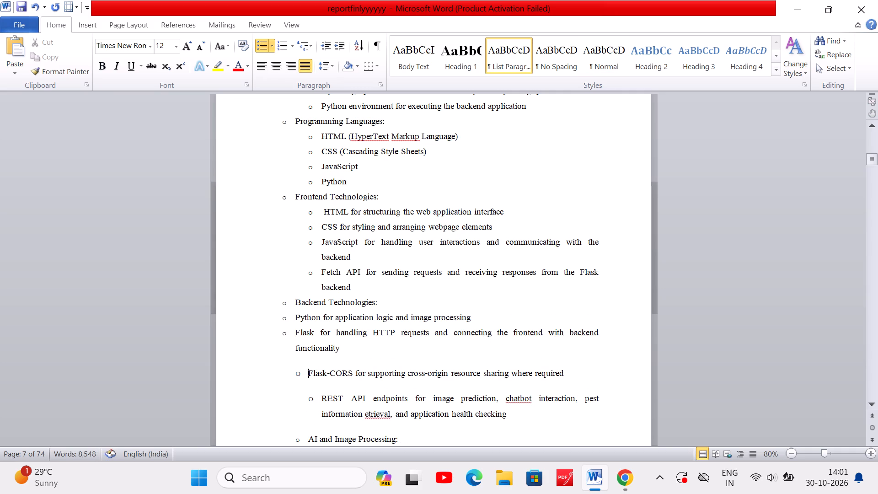
key(BackSpace)
key(BackSpace)
key(BackSpace)
key(Return)
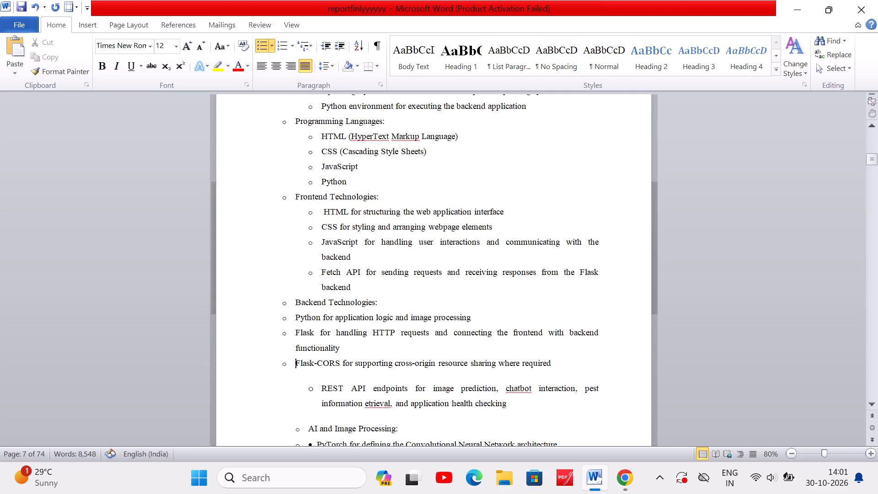
Close the gap above the REST API endpoints item and align its bullet with the Flask-CORS item.
click(303, 391)
key(BackSpace)
key(BackSpace)
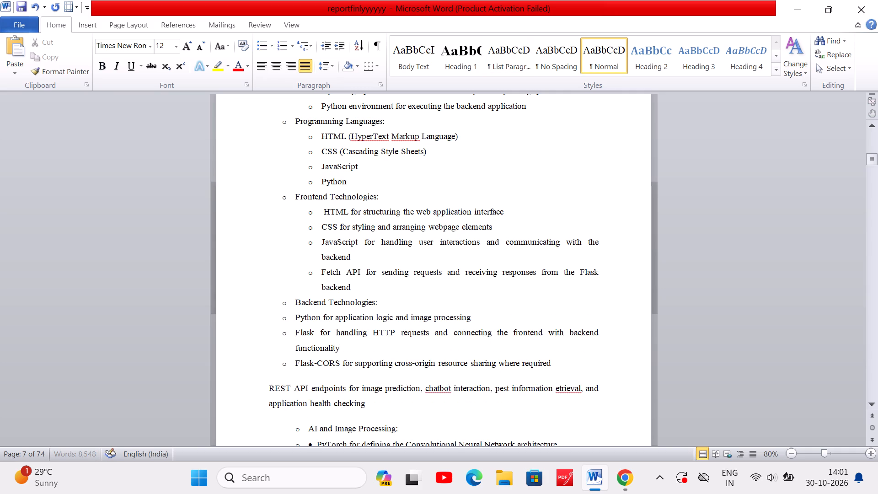
key(BackSpace)
key(Return)
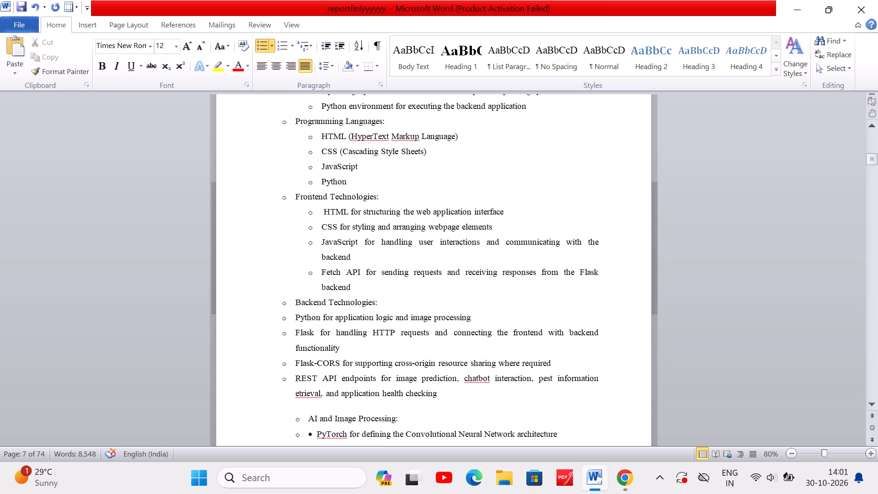
Indent the four items under Backend Technologies, from Python to REST API endpoints, by one level.
scroll(303, 391, down, 3)
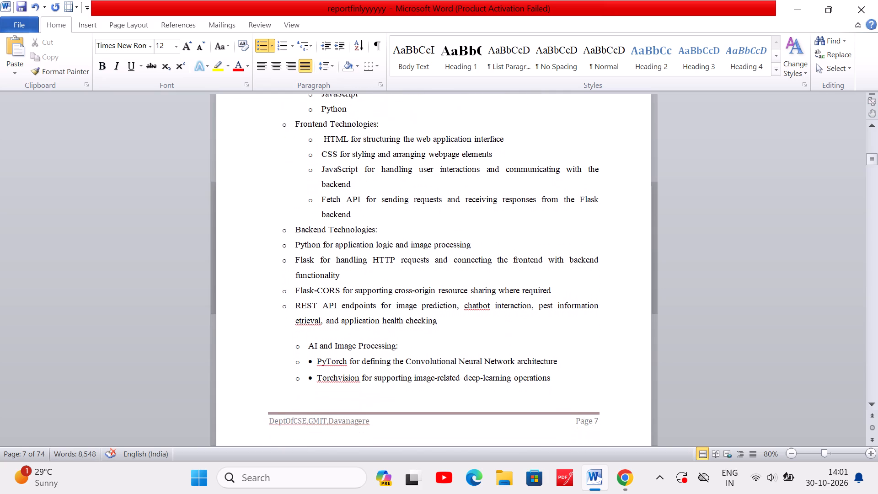
scroll(303, 391, down, 3)
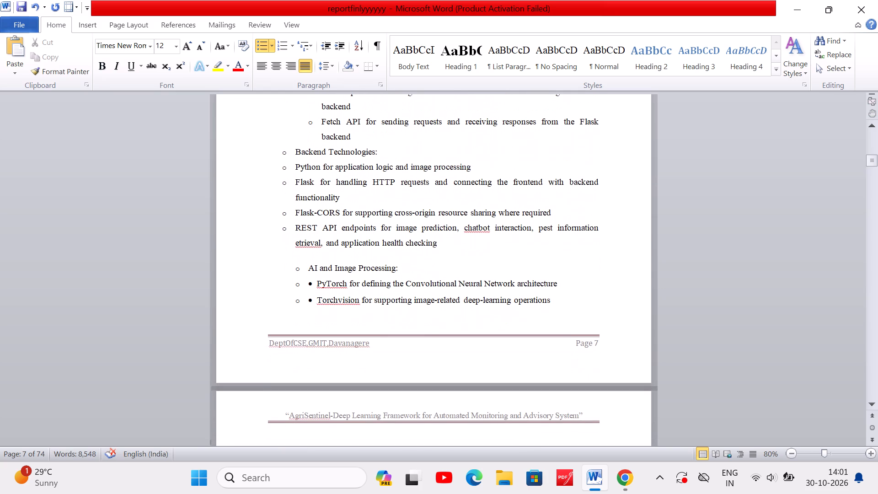
click(293, 263)
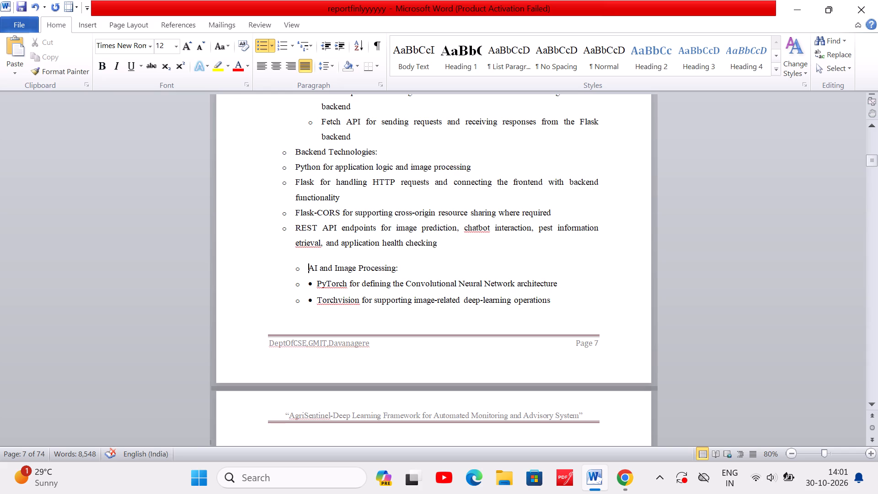
click(279, 170)
drag(279, 170, 418, 242)
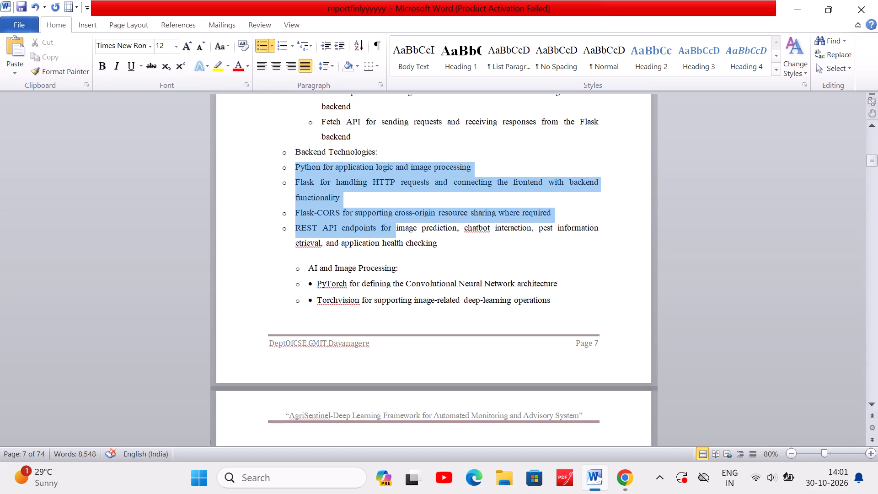
drag(418, 242, 447, 242)
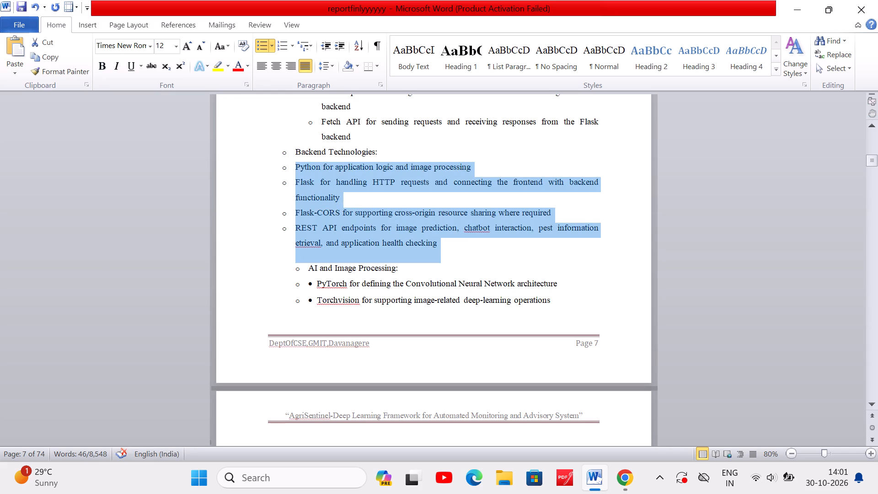
click(338, 45)
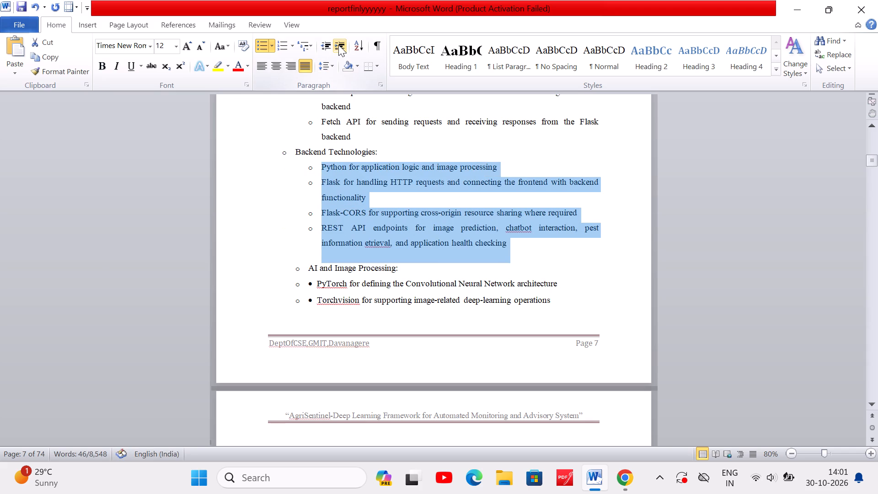
Remove the extra inner bullets from the PyTorch and Torchvision items under AI and Image Processing, keeping their text starts aligned.
scroll(344, 303, down, 1)
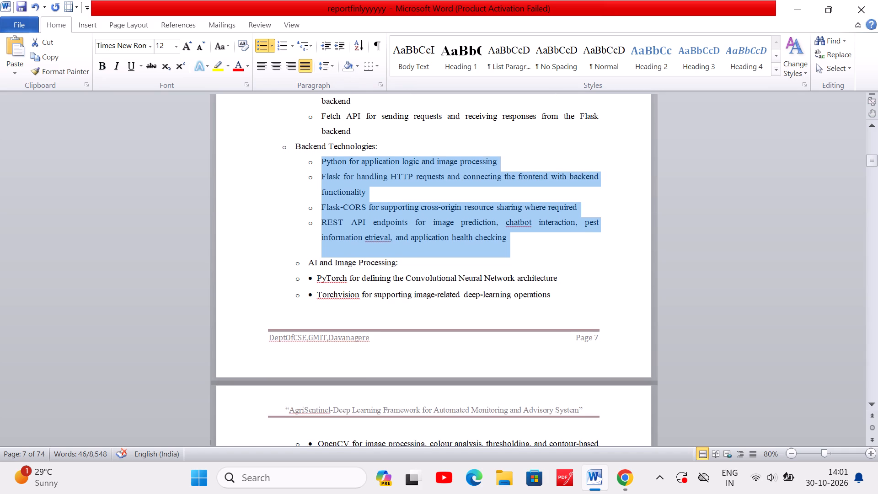
click(312, 278)
key(BackSpace)
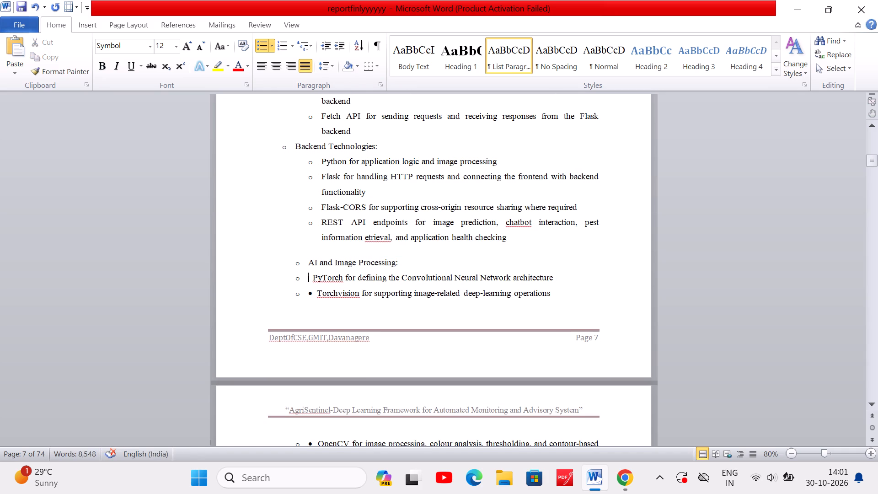
click(316, 294)
key(BackSpace)
key(BackSpace)
key(BackSpace)
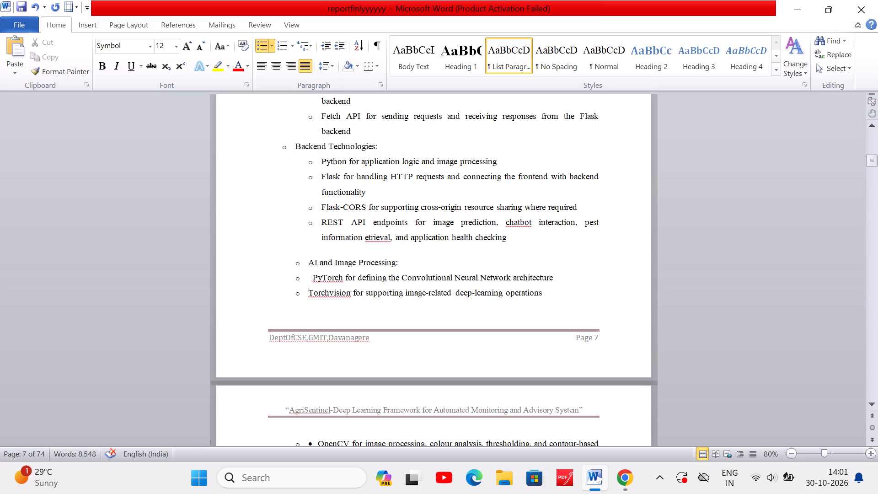
key(space)
key(space)
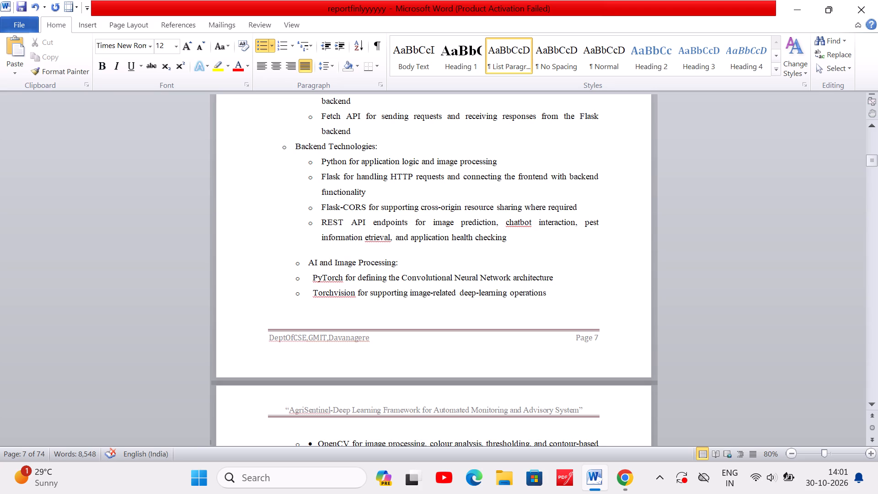
Remove the extra inner bullets from the OpenCV and Predefined image-processing conditions items, keeping their text starts aligned.
scroll(314, 295, down, 3)
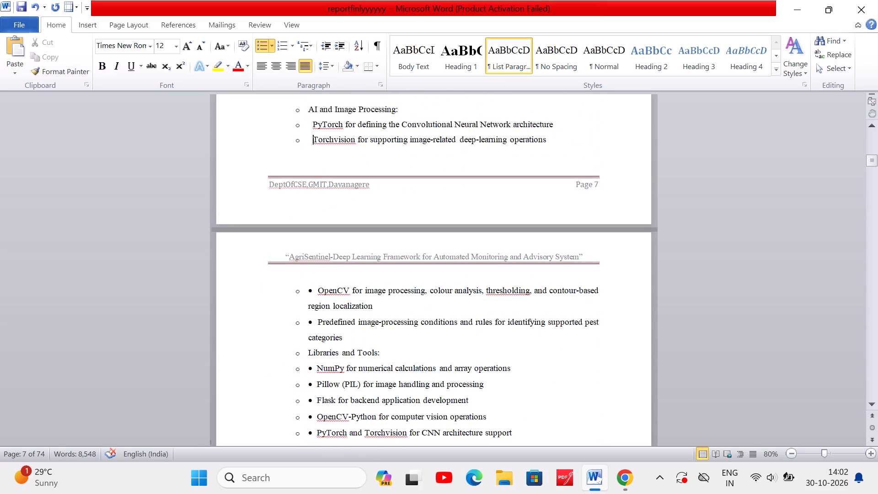
click(313, 293)
key(BackSpace)
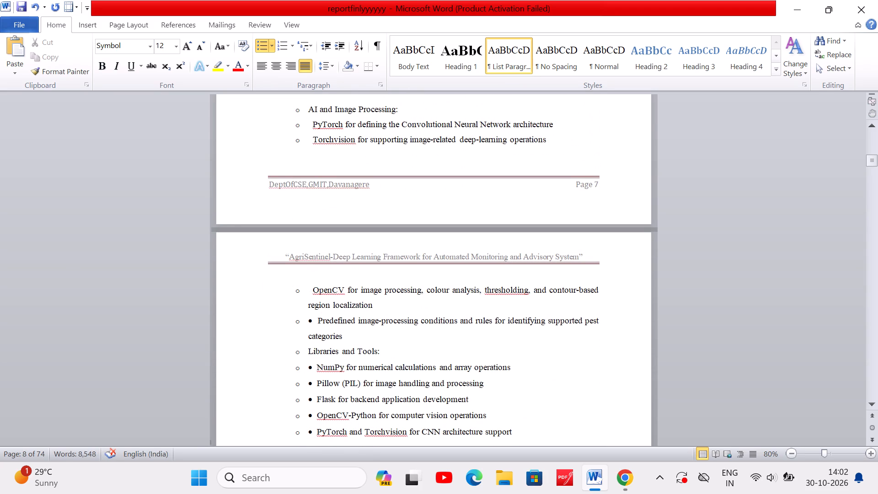
click(317, 326)
key(BackSpace)
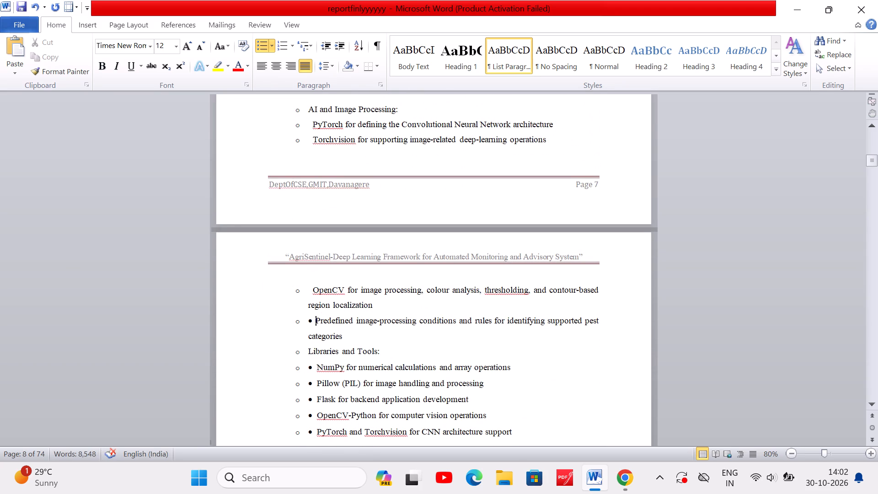
key(BackSpace)
key(BackSpace)
key(space)
key(space)
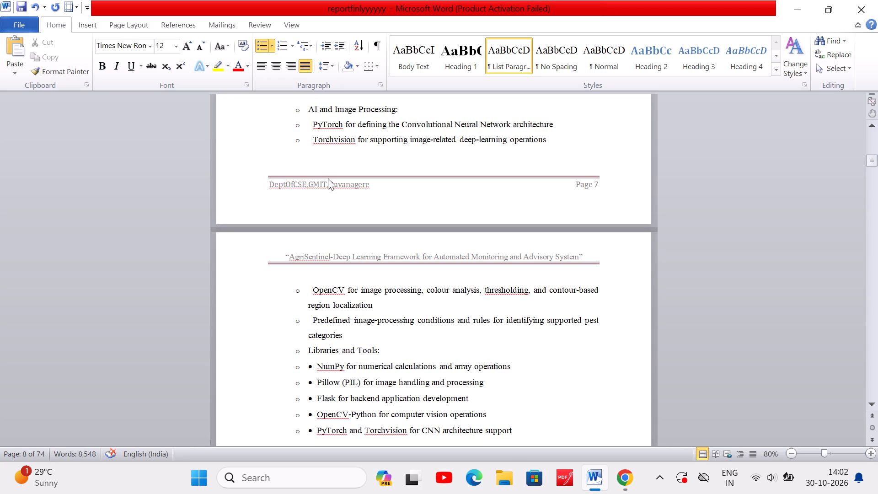
Indent the PyTorch and Torchvision items under AI and Image Processing by one level.
scroll(312, 158, up, 1)
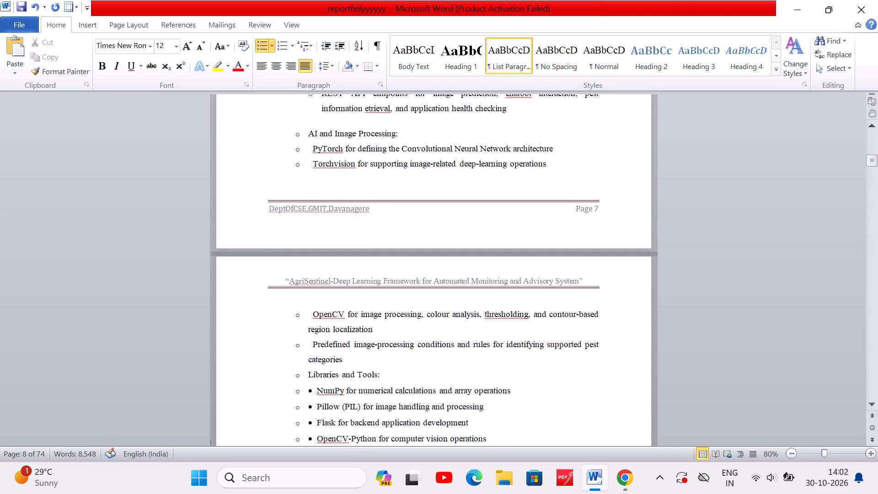
drag(307, 147, 337, 220)
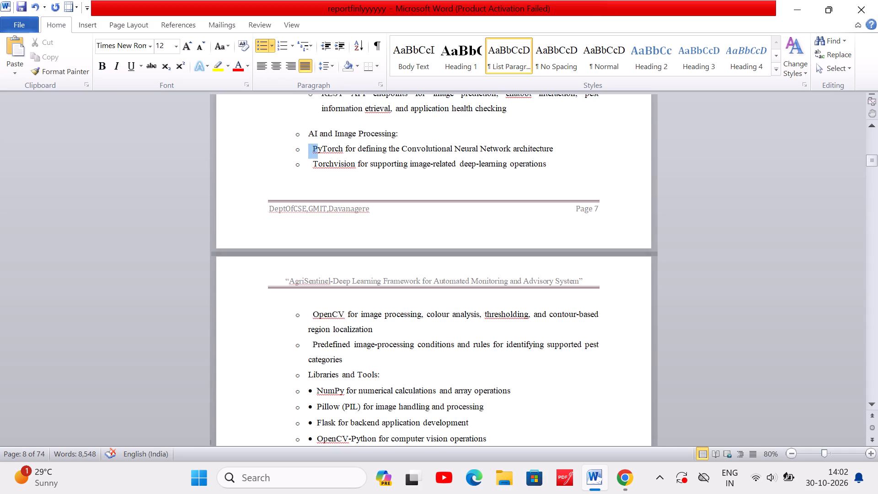
drag(337, 220, 350, 341)
click(350, 341)
click(348, 365)
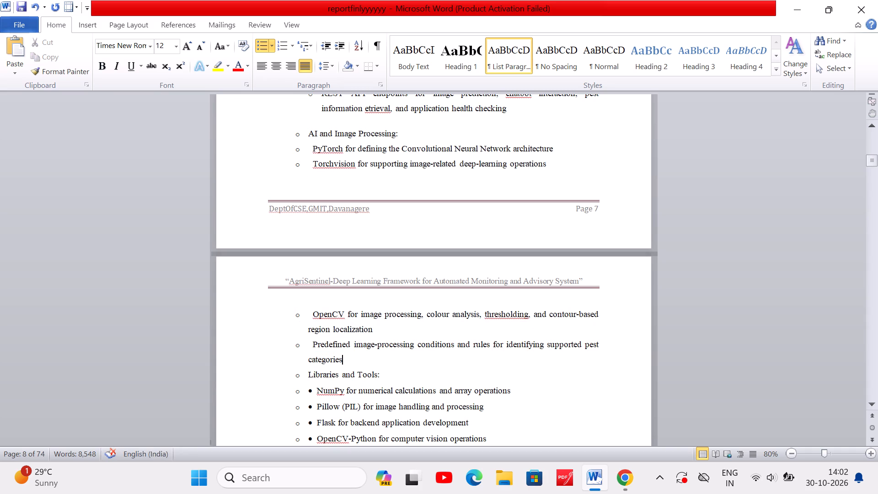
drag(348, 365, 313, 153)
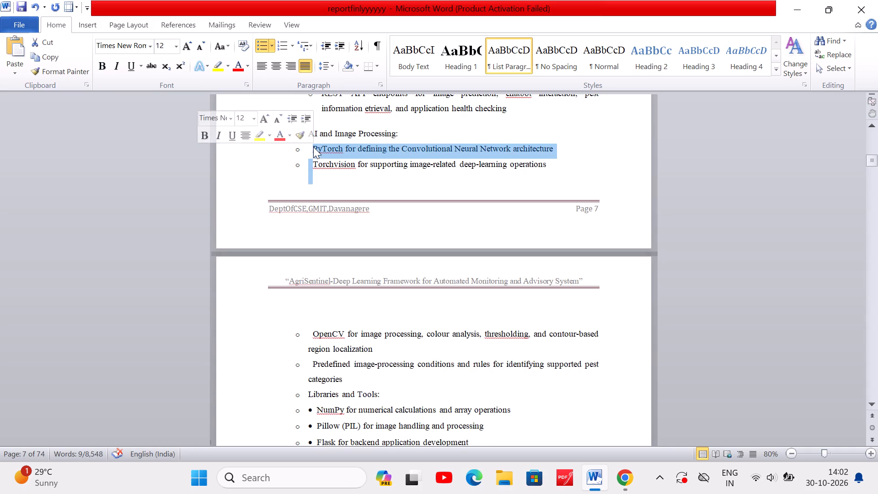
click(313, 147)
drag(313, 147, 517, 165)
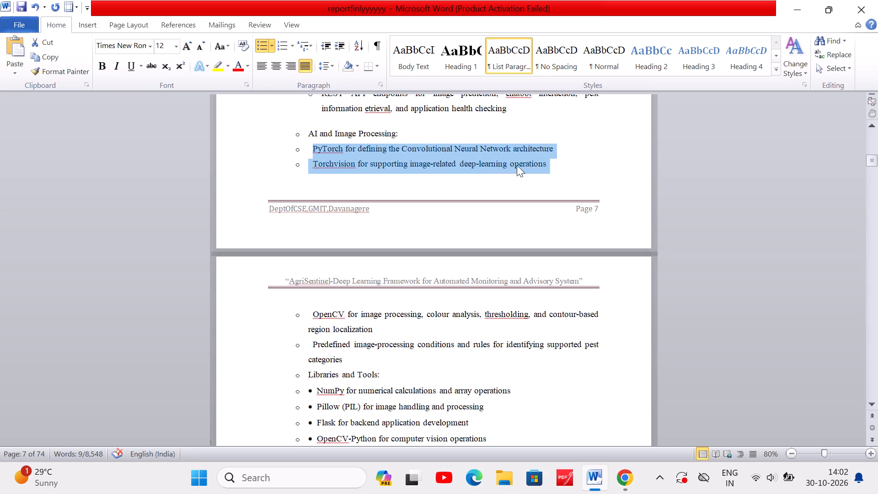
drag(517, 165, 541, 165)
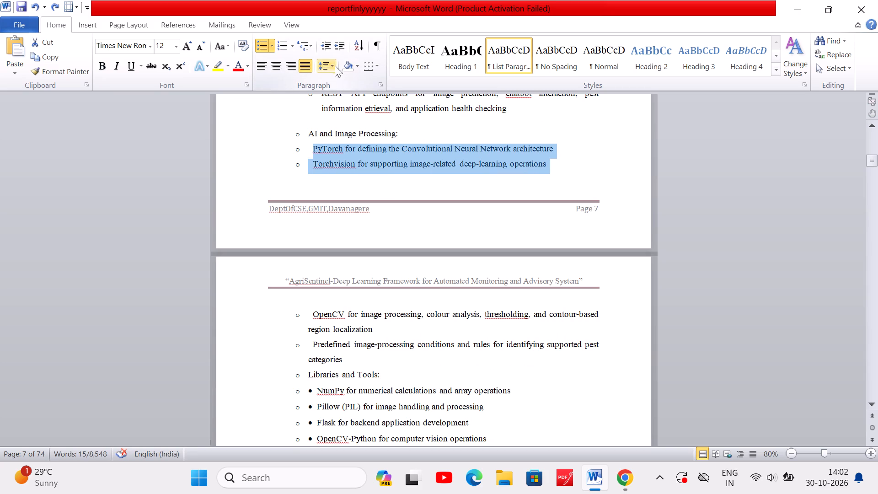
click(340, 44)
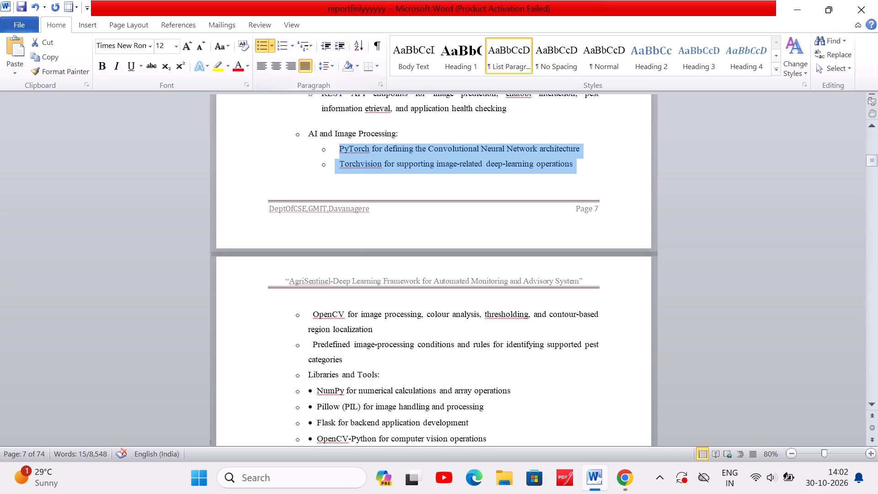
Indent the OpenCV and Predefined image-processing conditions items under AI and Image Processing by one level.
click(300, 310)
drag(300, 310, 313, 317)
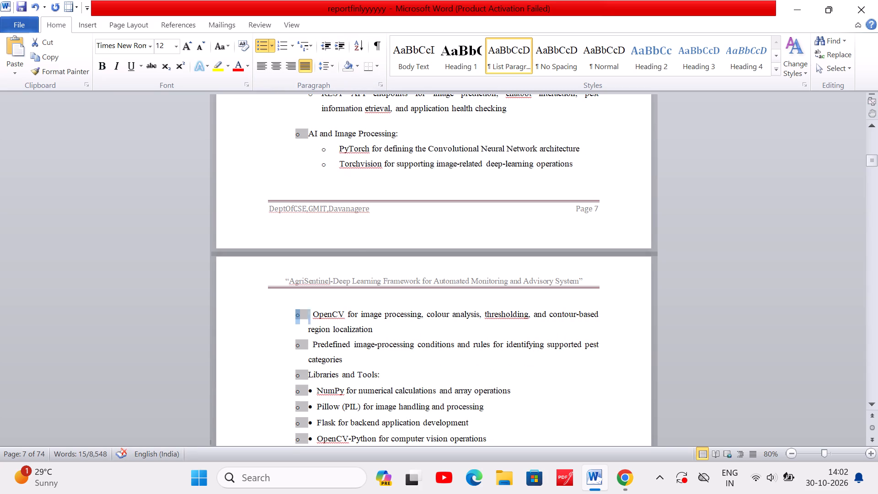
drag(313, 317, 345, 360)
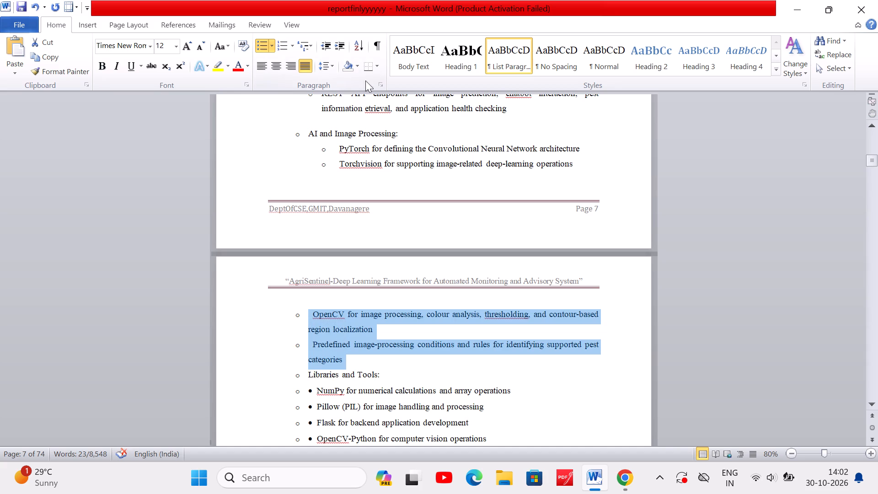
click(338, 42)
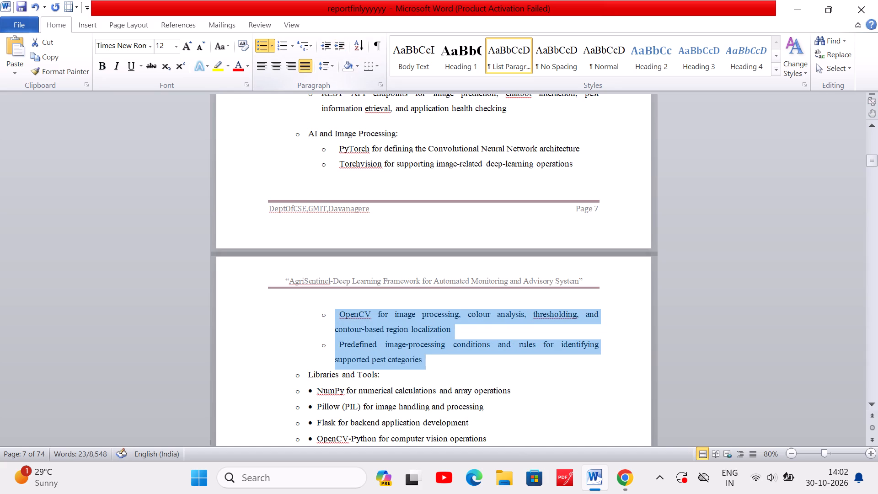
Remove the empty bullet at the end of the Libraries and Tools list.
scroll(394, 331, down, 3)
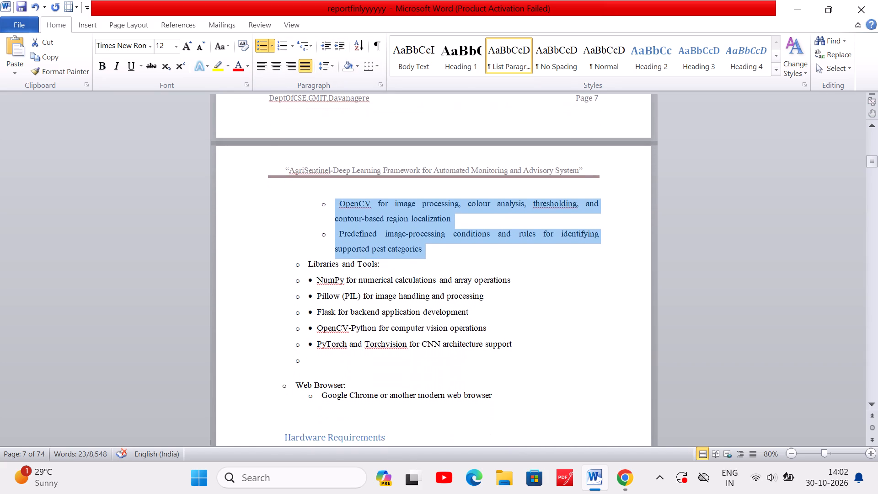
click(307, 360)
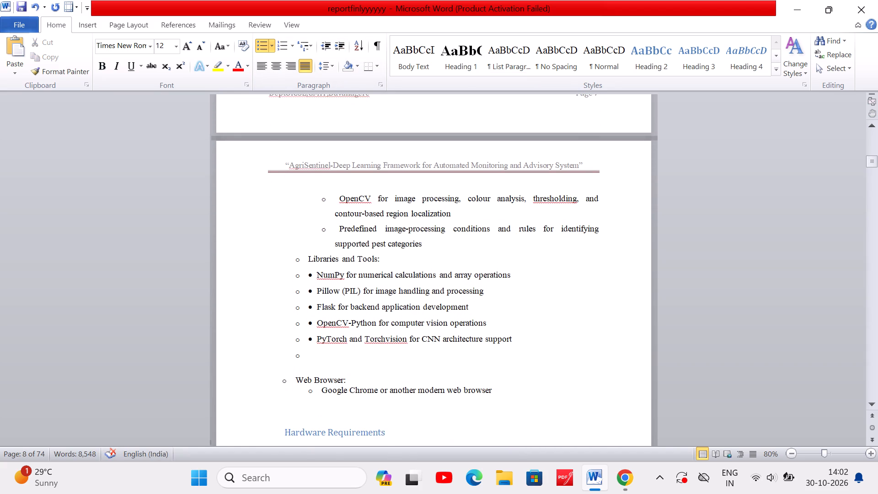
click(304, 359)
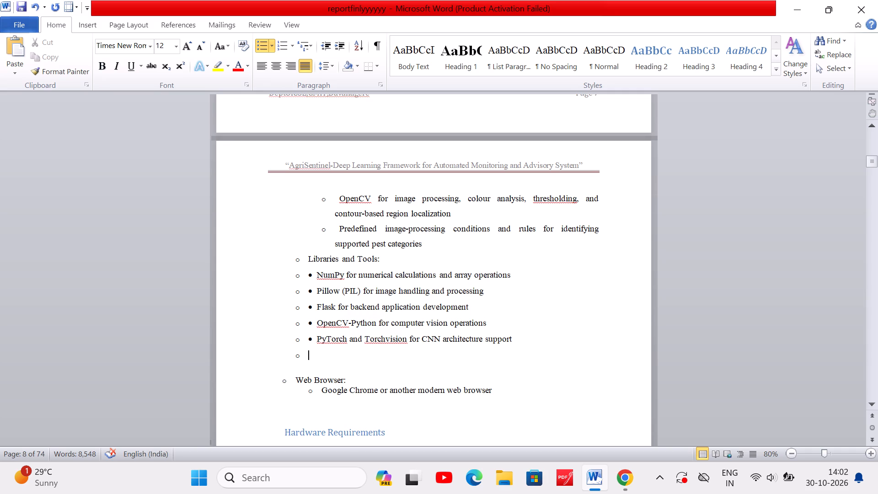
key(BackSpace)
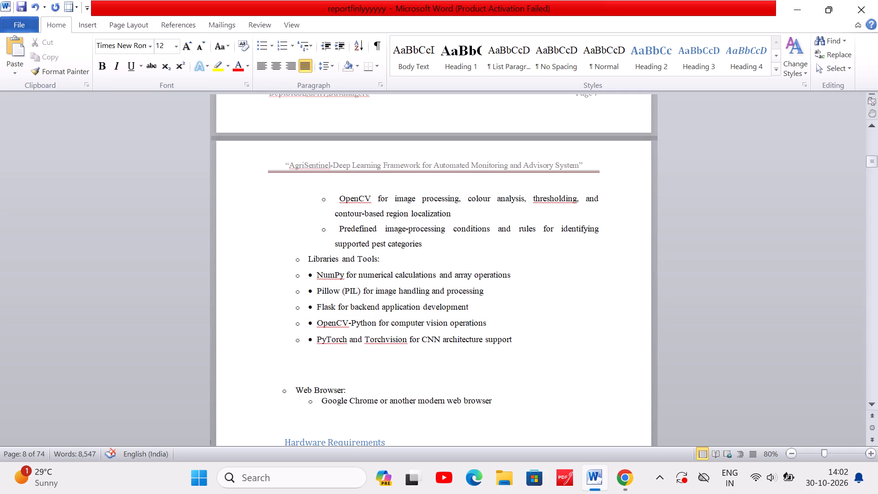
Remove the extra inner bullets from the PyTorch and Torchvision, OpenCV-Python and Flask items under Libraries and Tools.
click(314, 347)
key(BackSpace)
key(BackSpace)
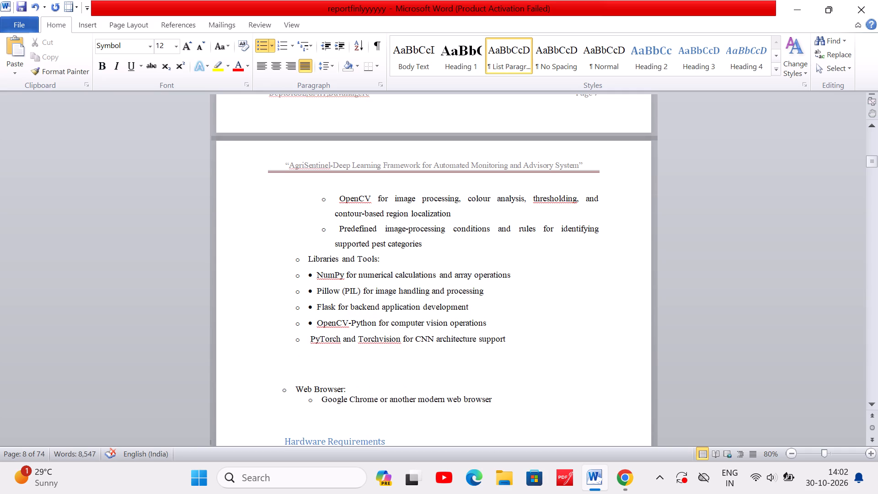
click(317, 322)
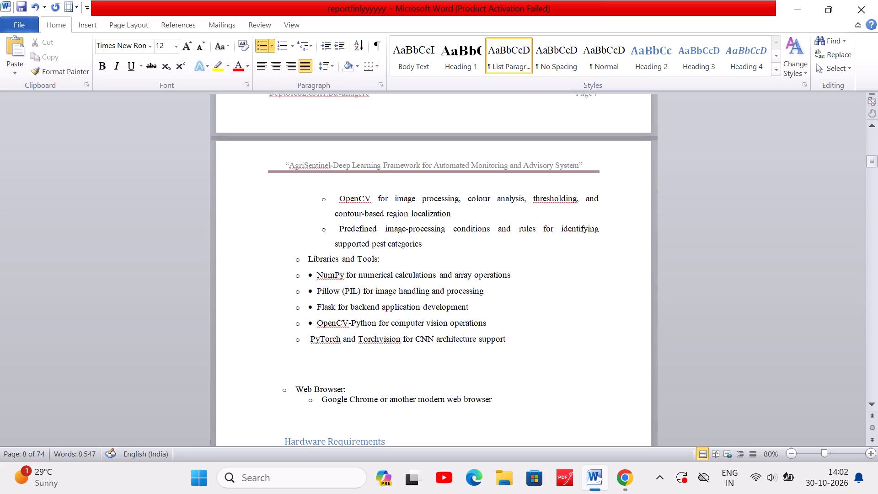
click(313, 325)
key(BackSpace)
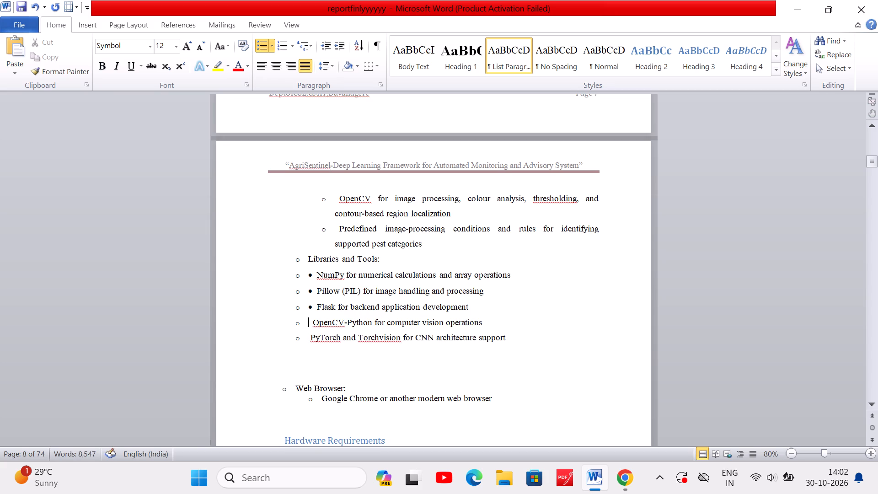
click(313, 312)
key(BackSpace)
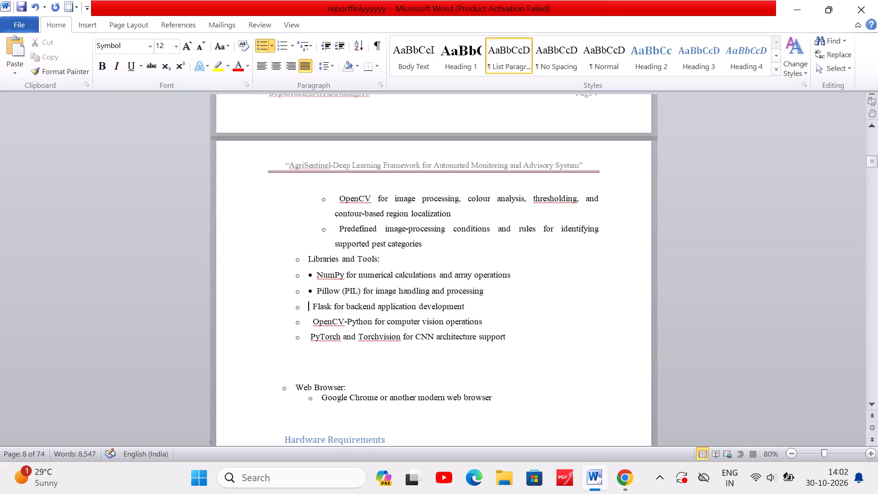
Remove the extra inner bullets and leading spaces from the Pillow and NumPy items under Libraries and Tools.
click(316, 290)
key(BackSpace)
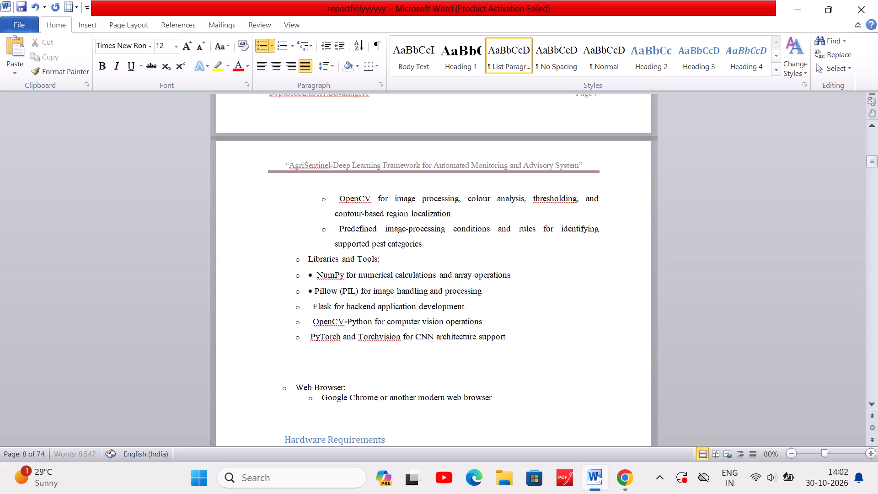
key(BackSpace)
key(BackSpace)
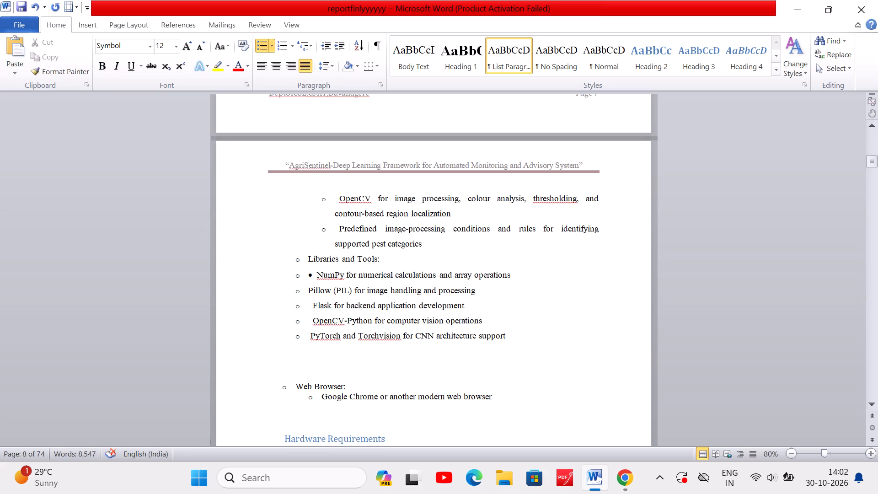
click(316, 278)
key(BackSpace)
key(BackSpace)
key(BackSpace)
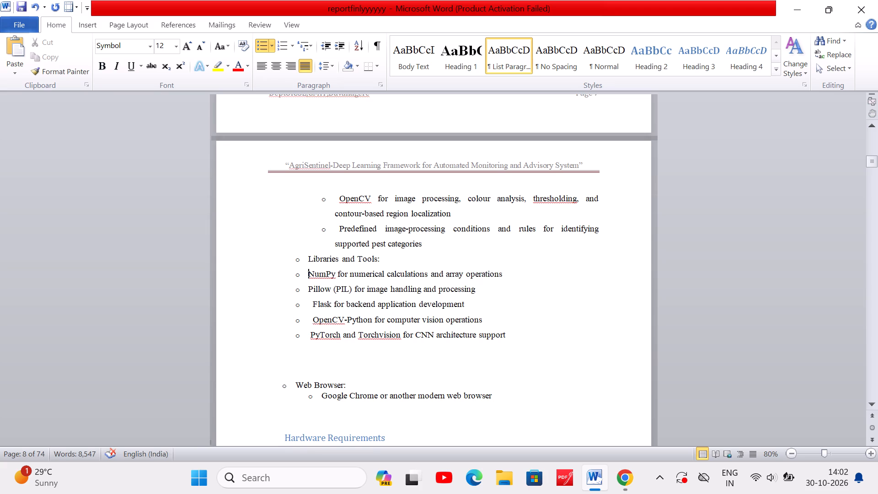
Indent the five items under Libraries and Tools, from NumPy to PyTorch and Torchvision, by one level.
drag(307, 271, 487, 341)
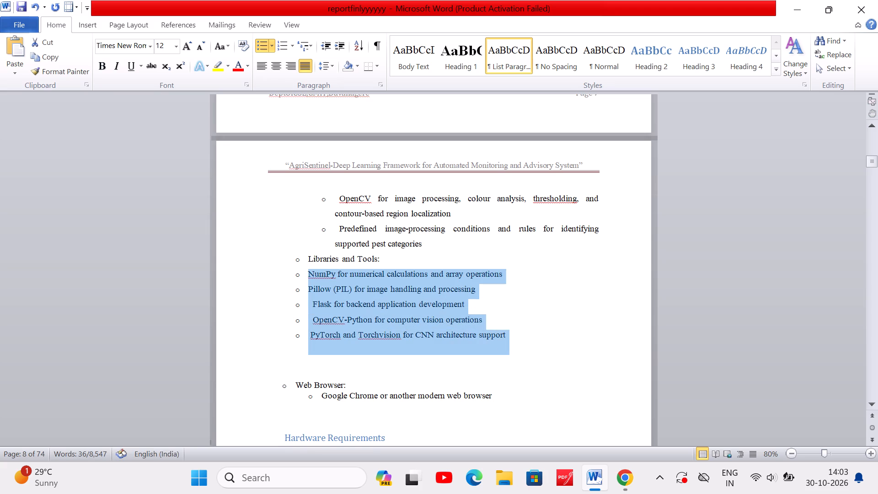
click(340, 46)
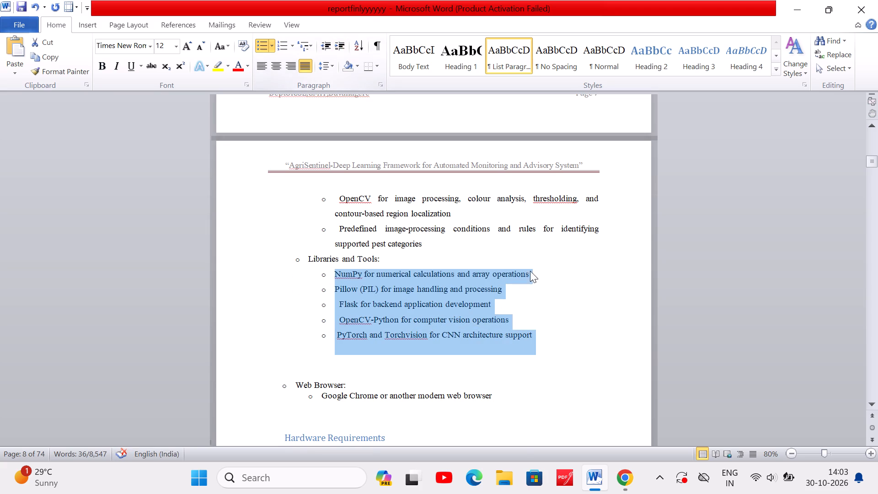
Strip the bullet and indent from the Web Browser heading and close the gap between it and the Libraries and Tools list.
scroll(536, 269, up, 12)
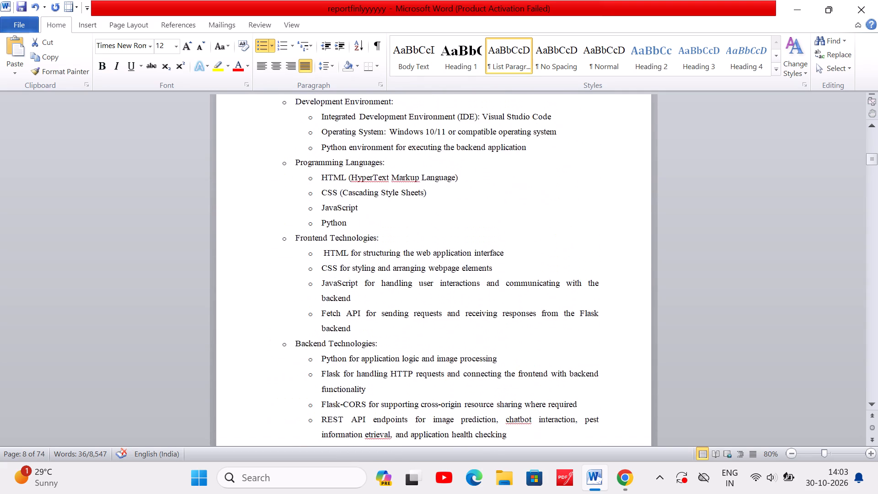
scroll(536, 269, up, 1)
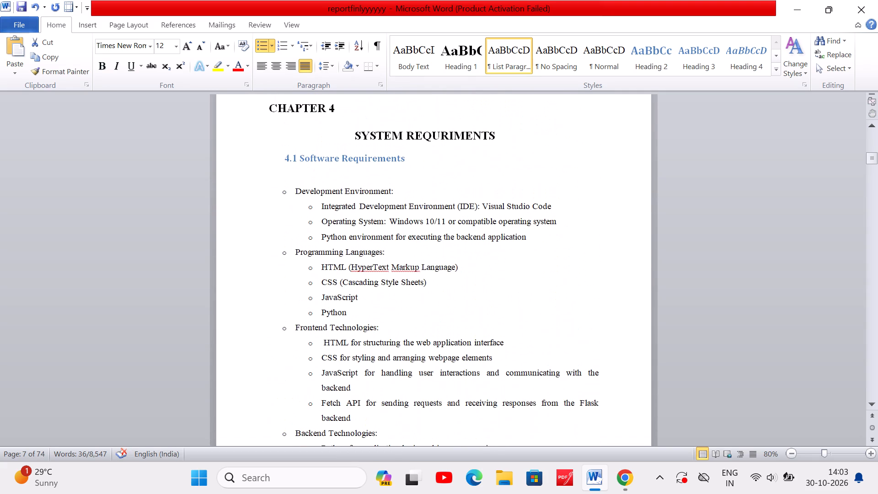
scroll(536, 269, down, 3)
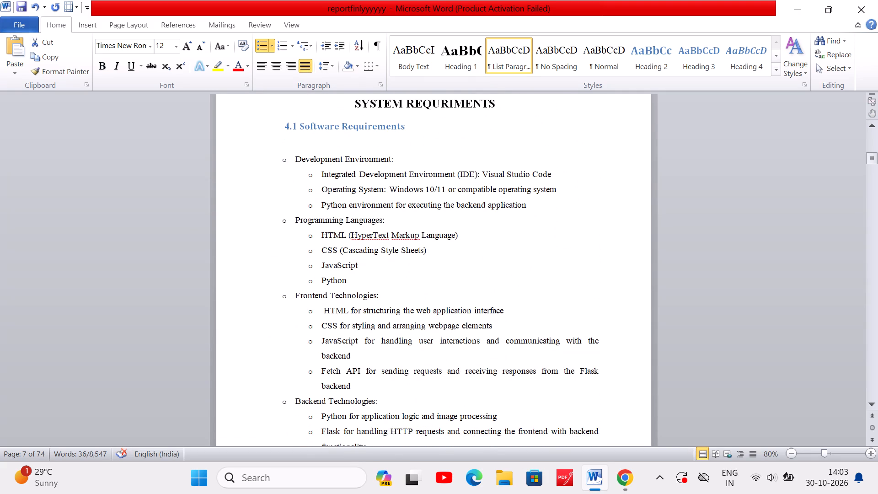
scroll(536, 269, down, 7)
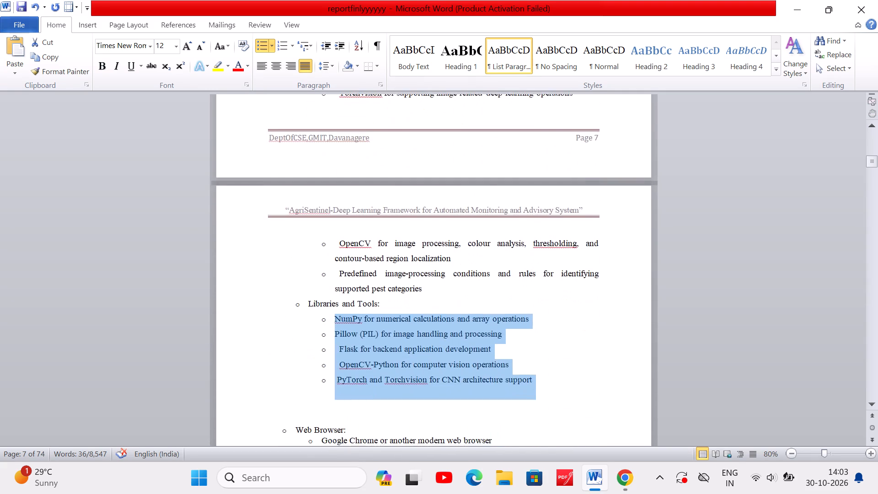
scroll(536, 269, down, 3)
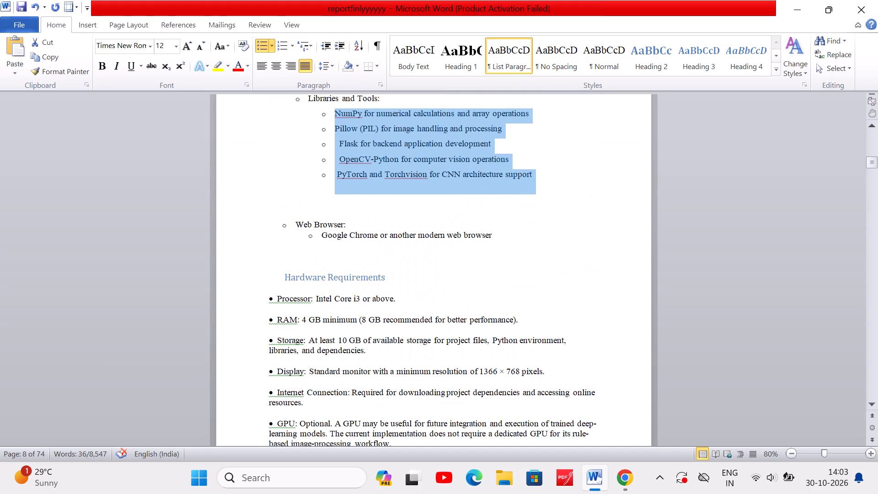
click(280, 225)
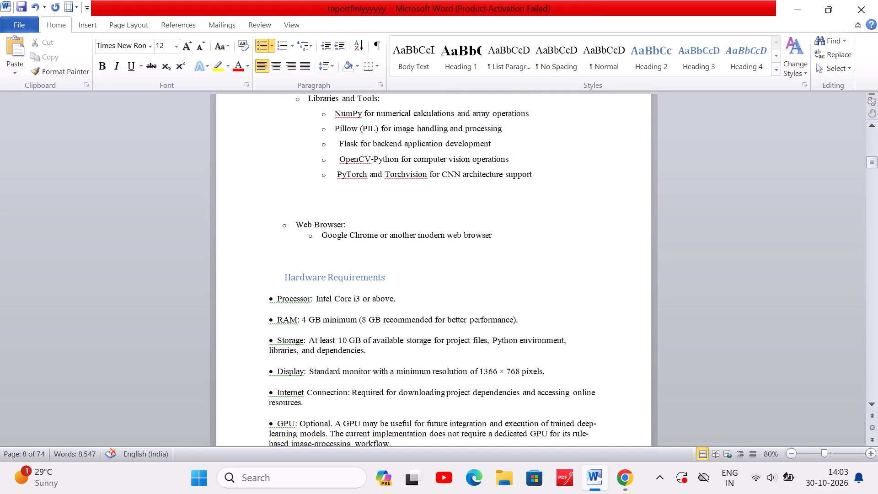
key(BackSpace)
key(BackSpace)
key(BackSpace)
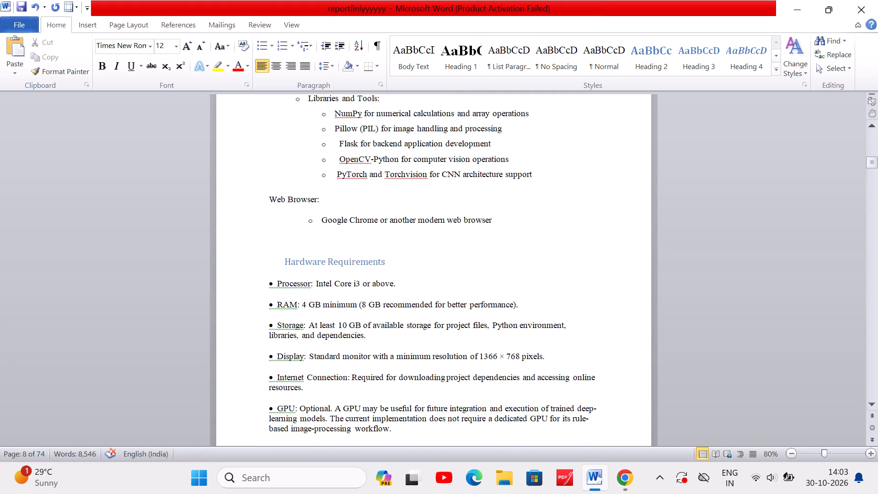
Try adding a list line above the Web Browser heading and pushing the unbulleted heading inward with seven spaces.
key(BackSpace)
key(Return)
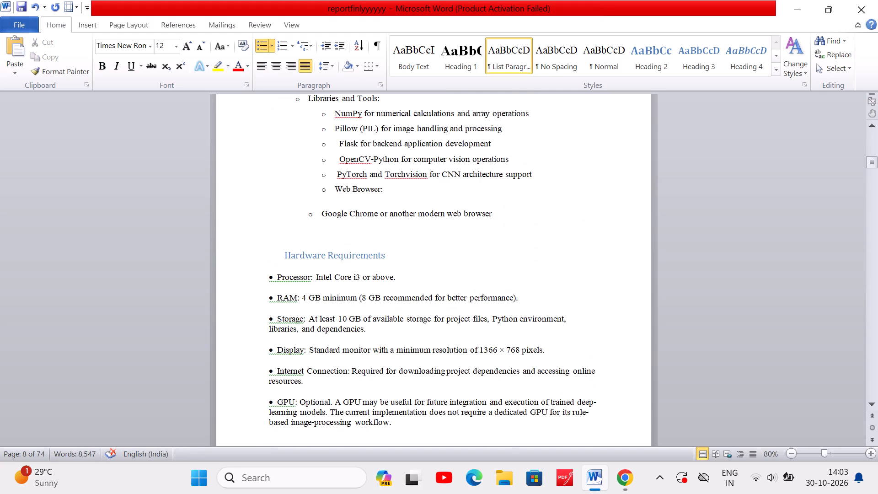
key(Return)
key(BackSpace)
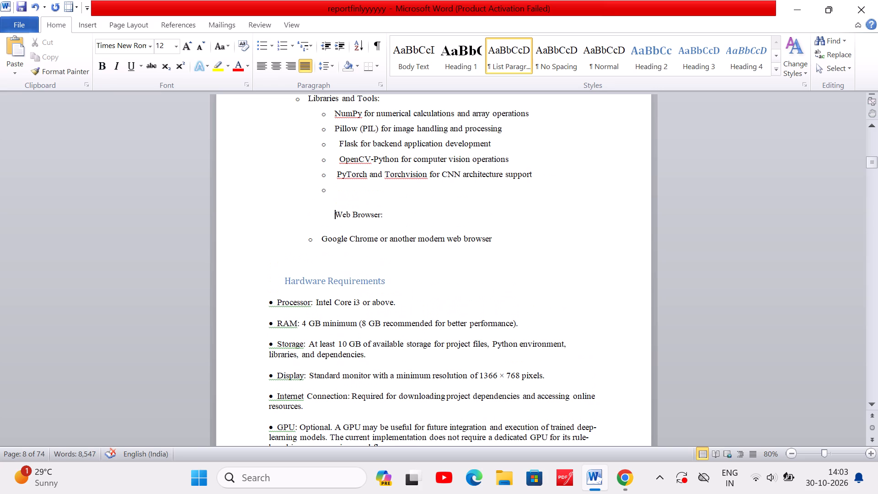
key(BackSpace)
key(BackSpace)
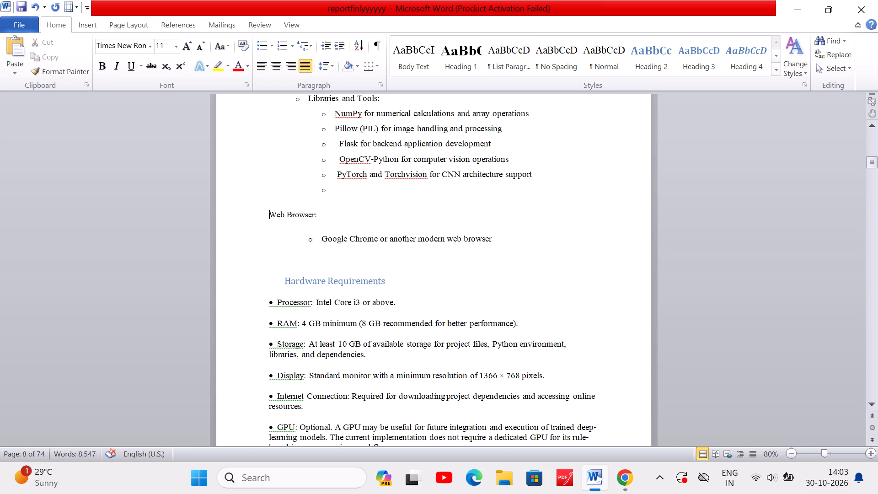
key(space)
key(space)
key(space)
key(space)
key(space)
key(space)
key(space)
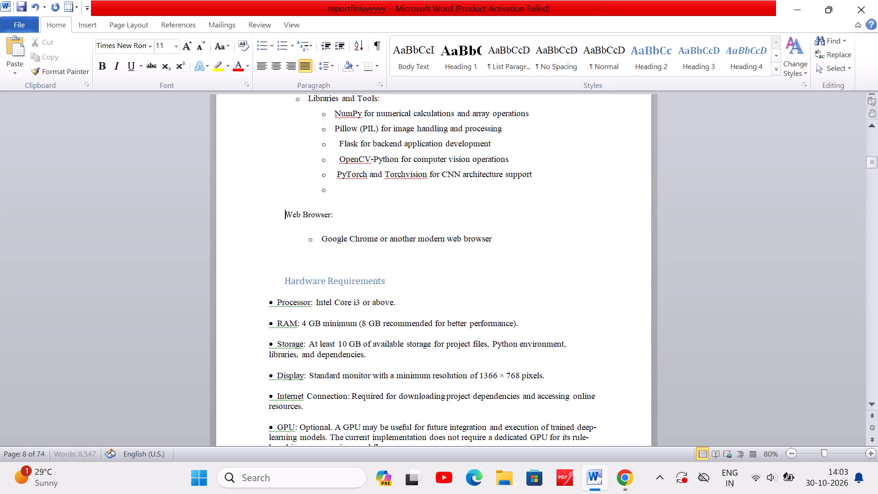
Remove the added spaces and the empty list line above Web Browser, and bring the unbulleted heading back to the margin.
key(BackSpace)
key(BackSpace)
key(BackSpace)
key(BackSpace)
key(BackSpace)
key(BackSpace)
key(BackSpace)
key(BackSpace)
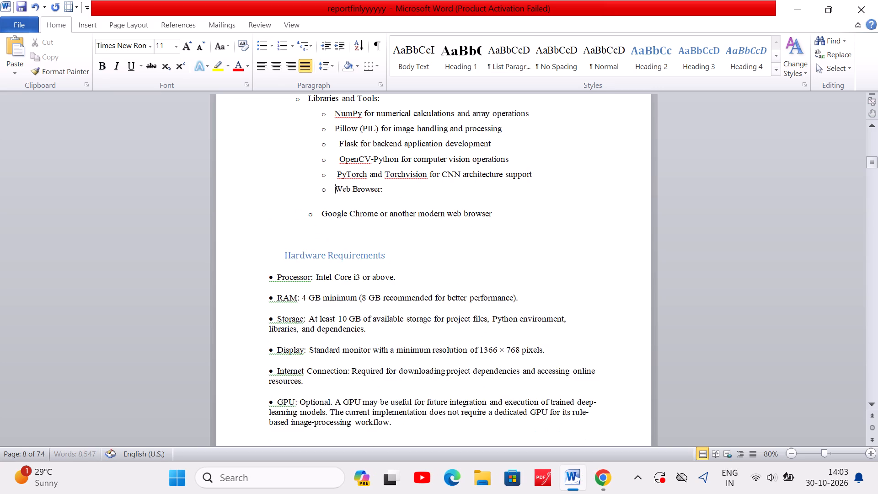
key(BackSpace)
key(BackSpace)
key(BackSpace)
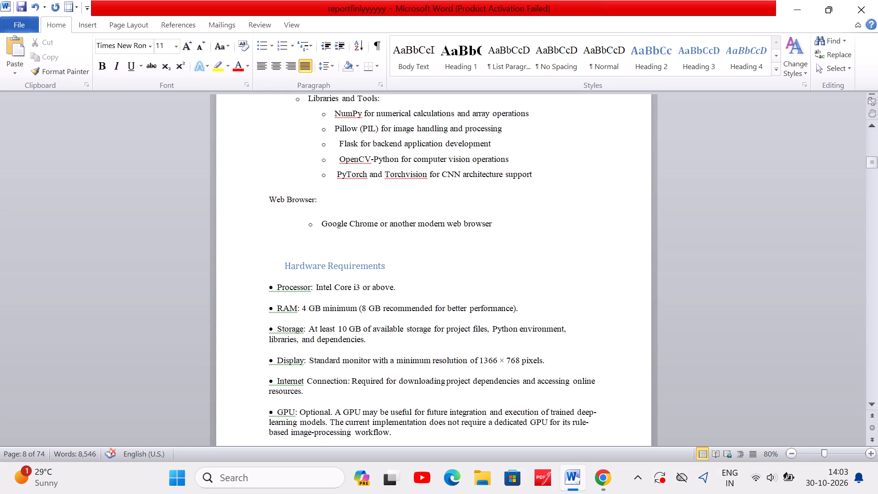
Push the Web Browser heading inward with 16 spaces and apply a bullet to it.
key(space)
key(space)
key(space)
key(space)
key(space)
key(space)
key(space)
key(space)
key(space)
key(space)
key(space)
key(space)
key(space)
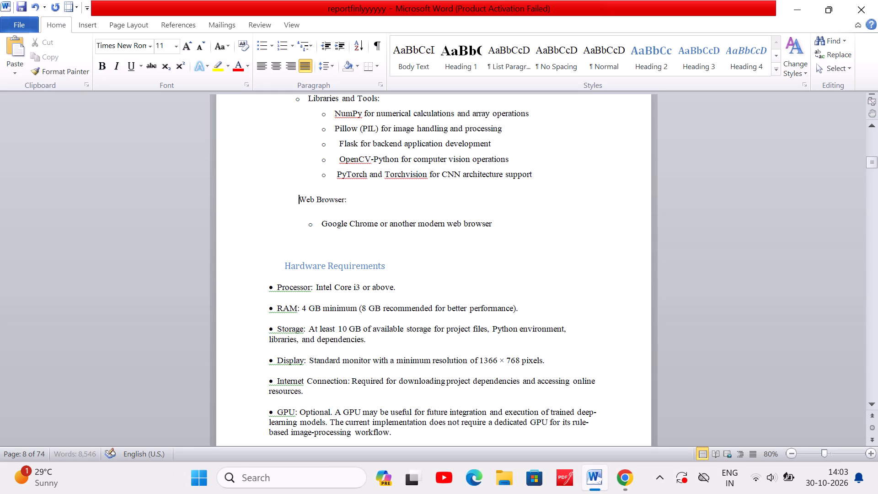
key(space)
key(space)
key(space)
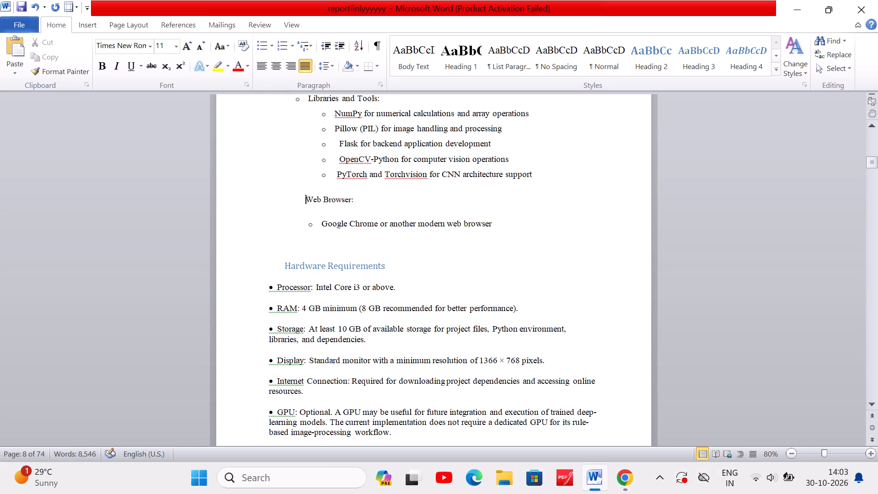
click(260, 44)
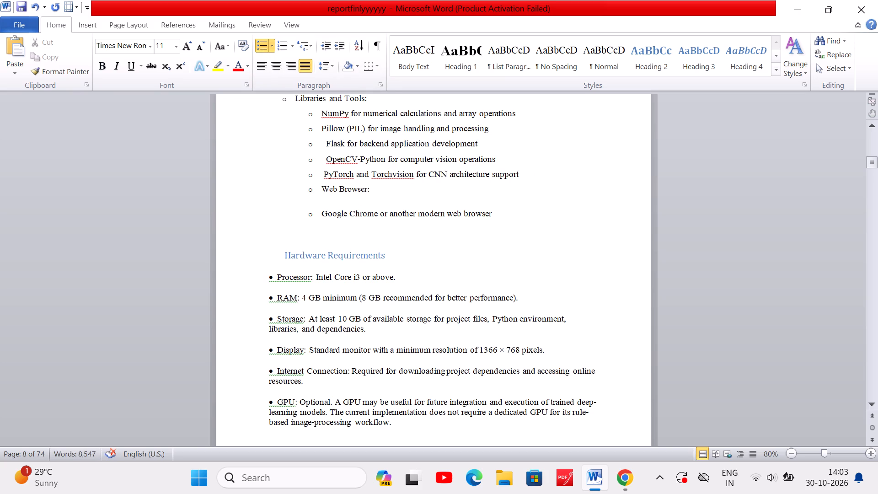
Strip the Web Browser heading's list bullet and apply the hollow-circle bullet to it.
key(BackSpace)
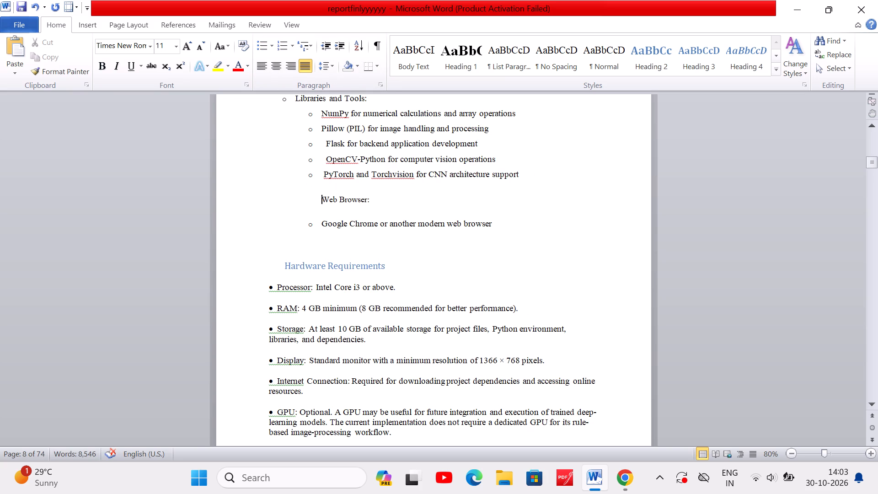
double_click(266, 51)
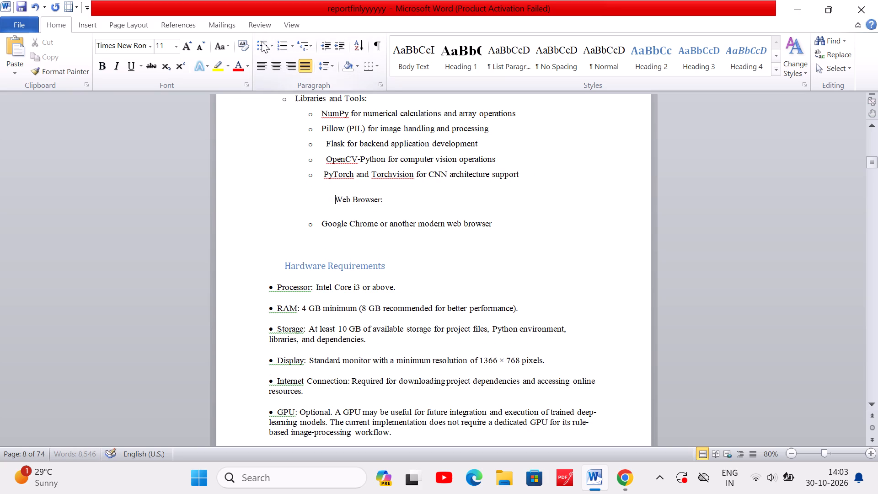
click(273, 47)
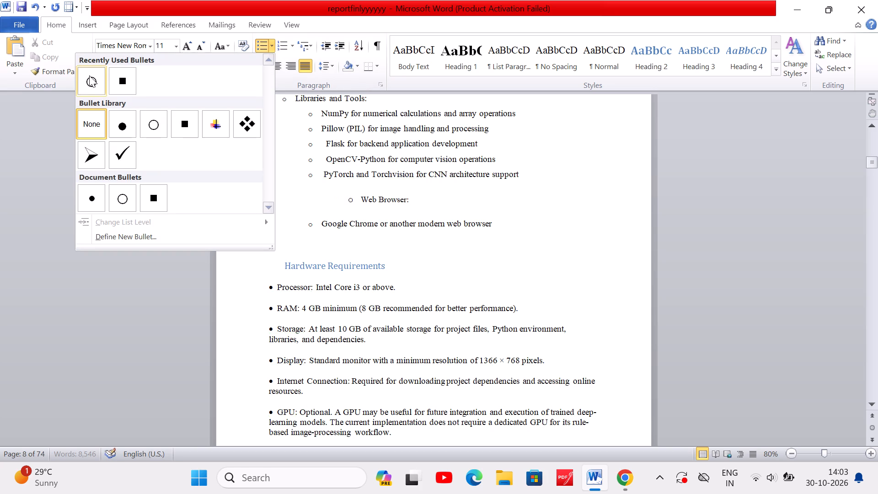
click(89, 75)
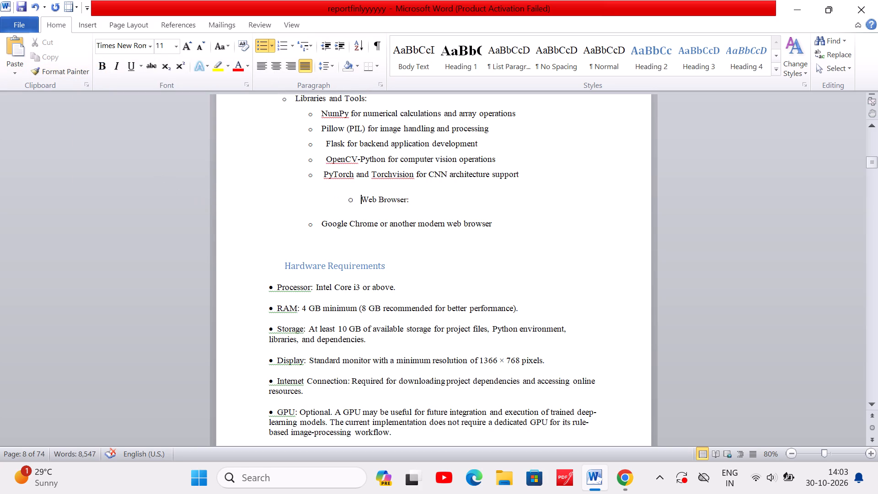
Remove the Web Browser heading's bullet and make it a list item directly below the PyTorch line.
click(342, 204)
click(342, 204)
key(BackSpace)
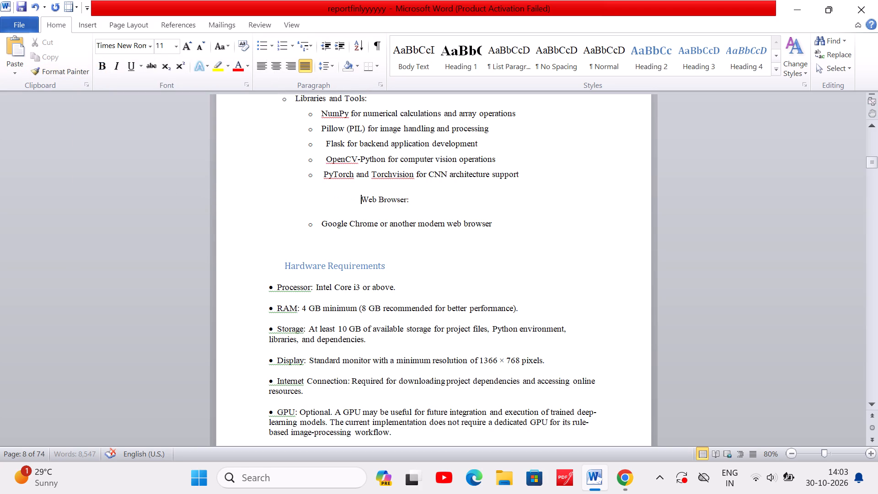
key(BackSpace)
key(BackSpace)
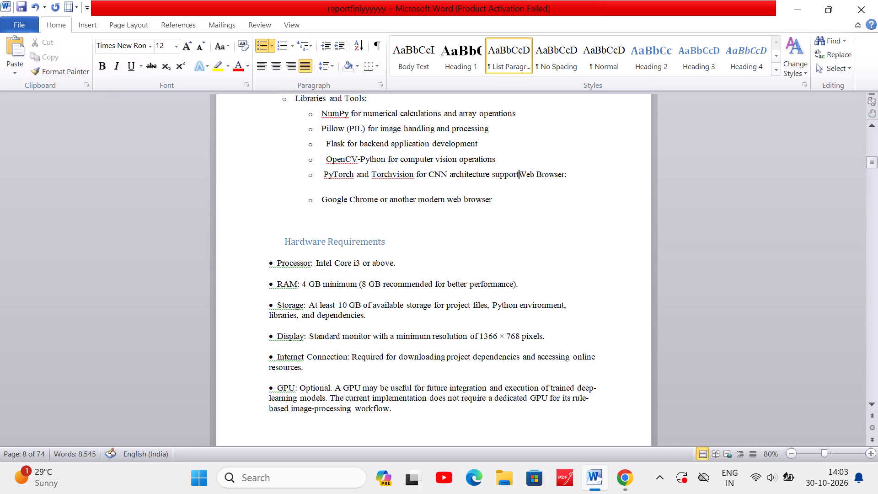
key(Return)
Close the gap between Web Browser and the Google Chrome line, keeping them as separate list items.
click(316, 218)
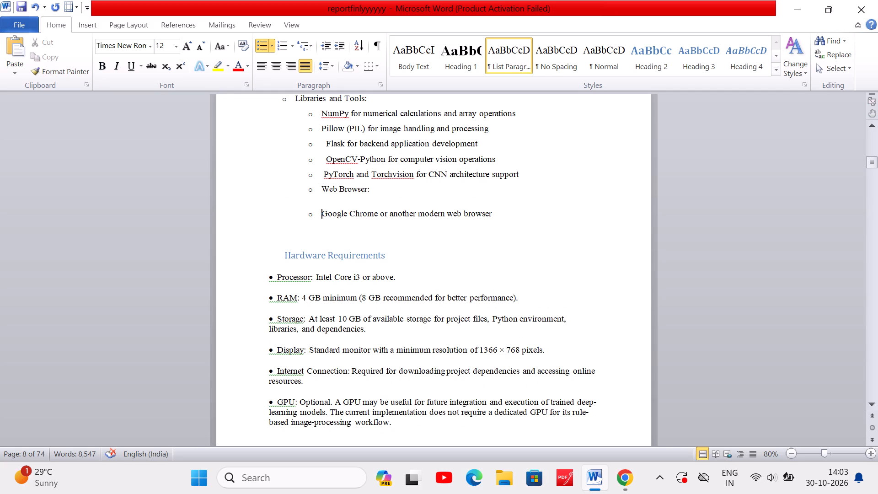
key(BackSpace)
key(BackSpace)
key(BackSpace)
key(BackSpace)
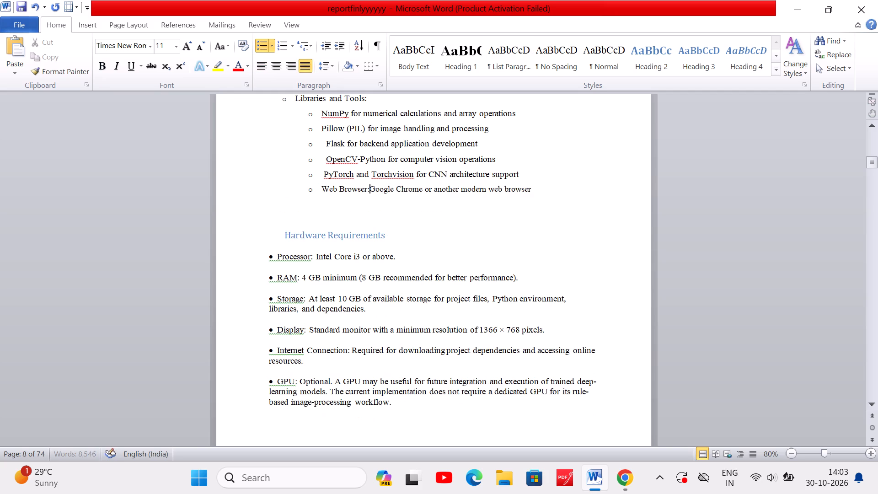
key(Return)
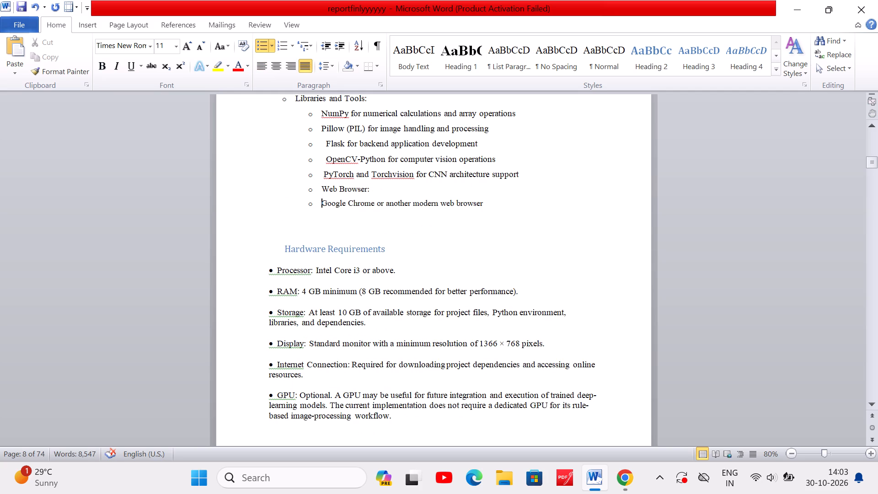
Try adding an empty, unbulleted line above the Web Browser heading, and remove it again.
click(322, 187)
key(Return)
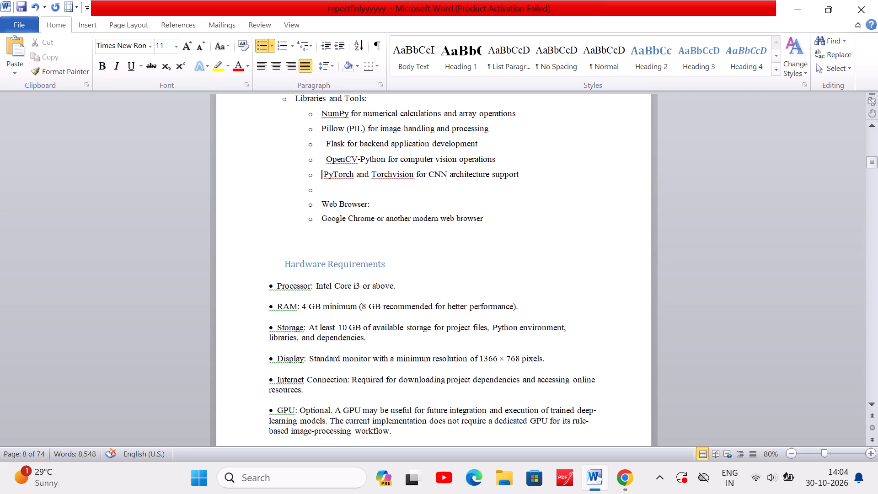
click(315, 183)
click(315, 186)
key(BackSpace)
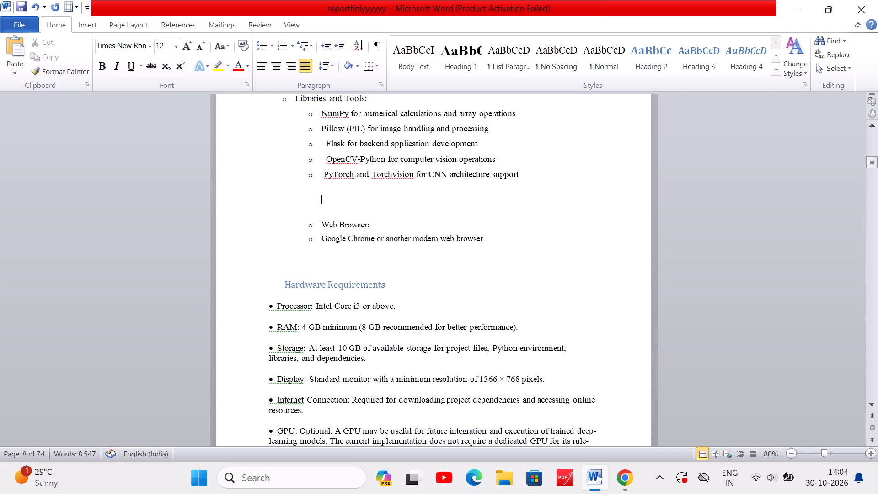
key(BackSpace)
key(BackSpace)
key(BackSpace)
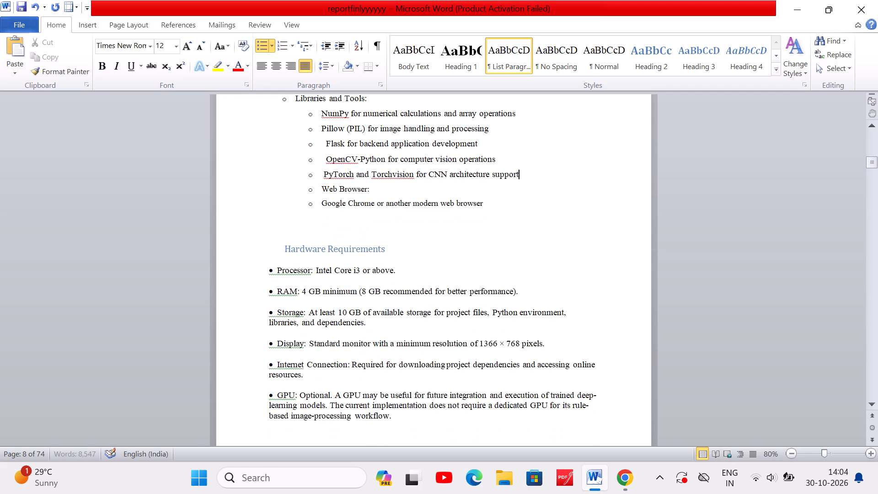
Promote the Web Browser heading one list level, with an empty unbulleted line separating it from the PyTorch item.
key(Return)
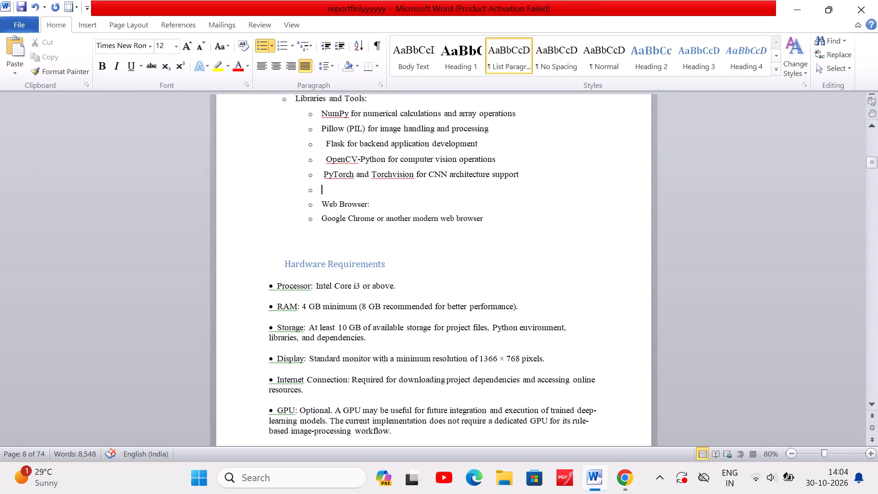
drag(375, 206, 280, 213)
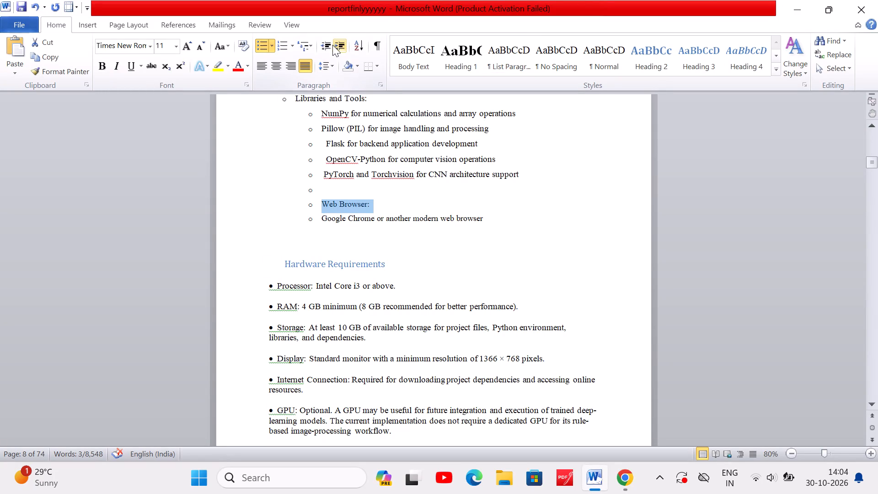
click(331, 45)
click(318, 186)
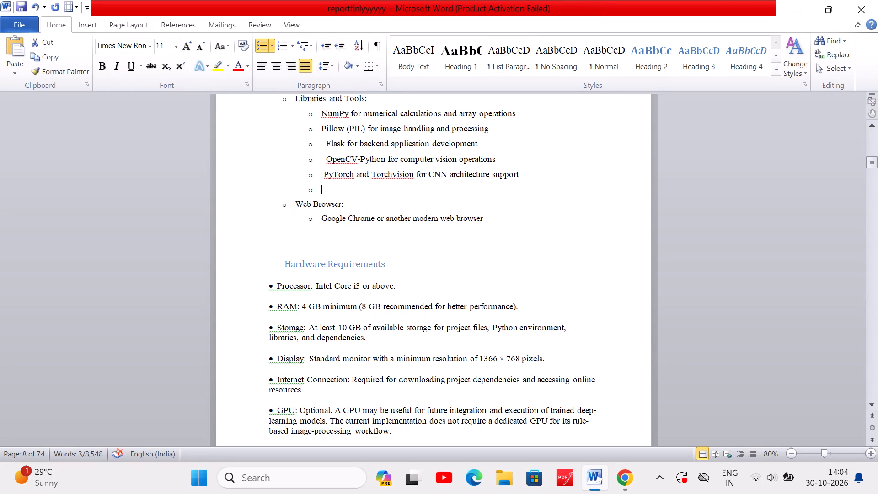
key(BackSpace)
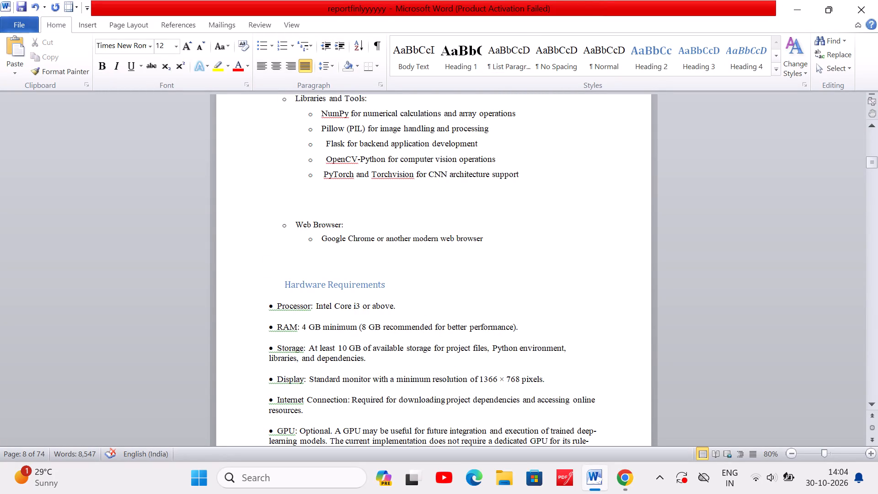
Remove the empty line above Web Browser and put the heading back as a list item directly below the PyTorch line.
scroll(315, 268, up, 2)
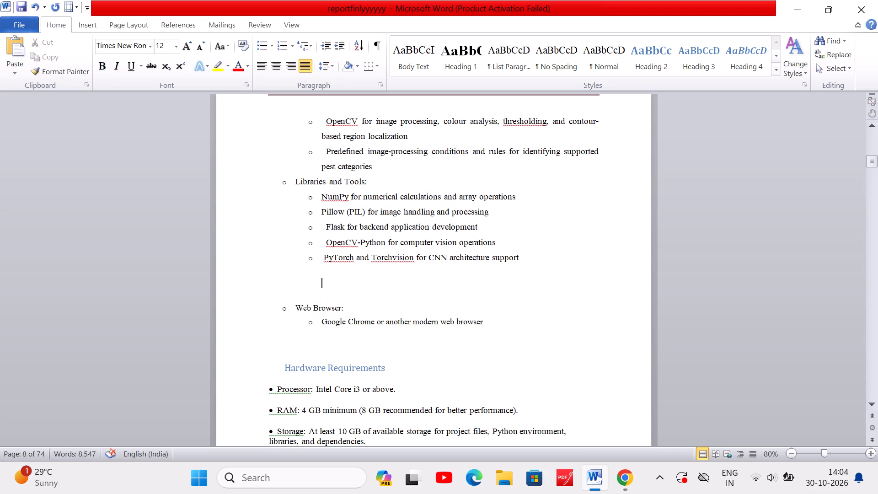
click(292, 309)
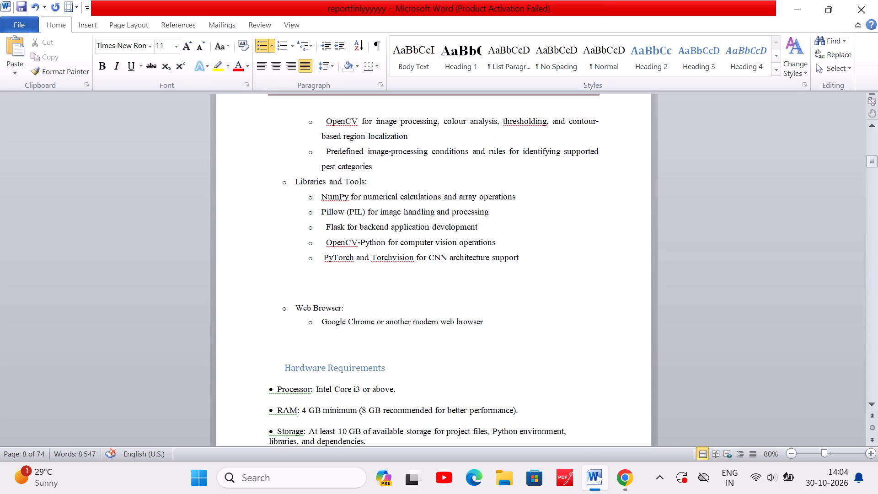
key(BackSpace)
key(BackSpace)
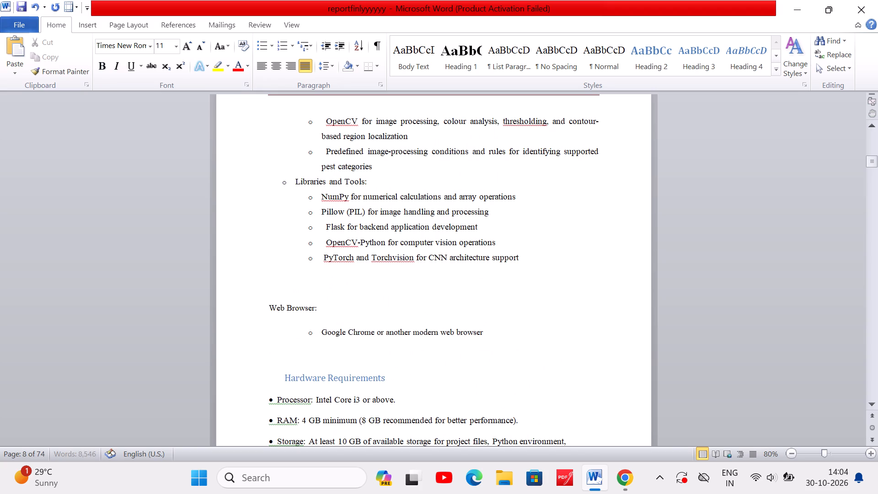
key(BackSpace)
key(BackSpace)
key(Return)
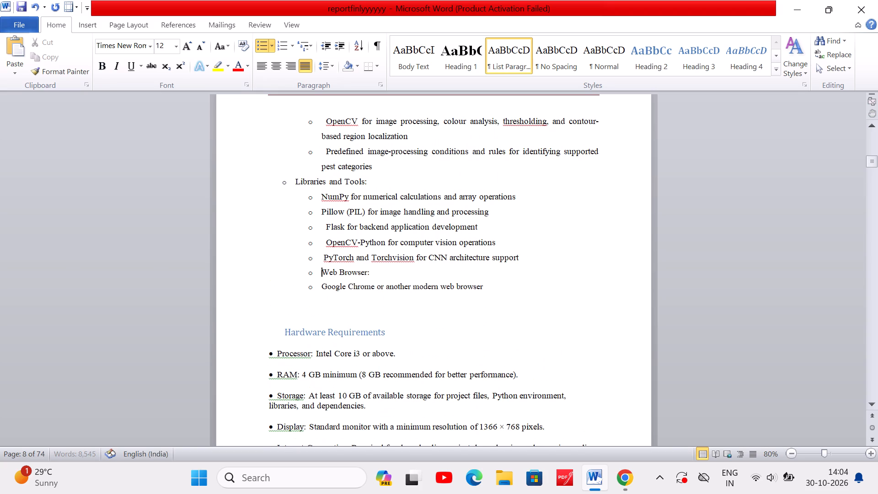
Strip the Web Browser heading's bullet, reduce its indent and apply the hollow-circle bullet.
key(BackSpace)
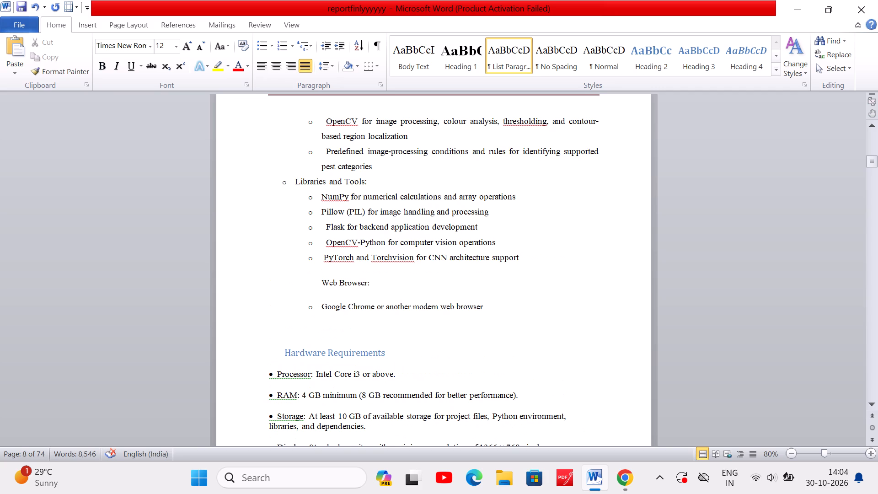
click(321, 43)
click(321, 43)
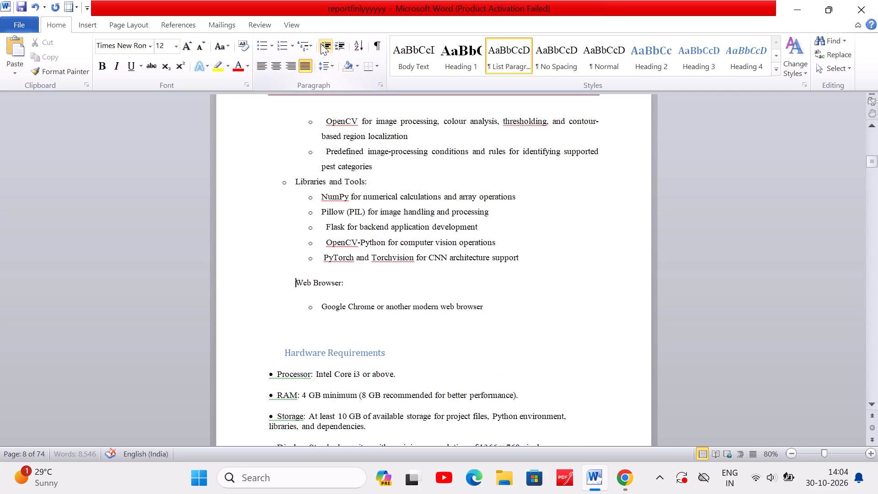
click(269, 47)
click(91, 84)
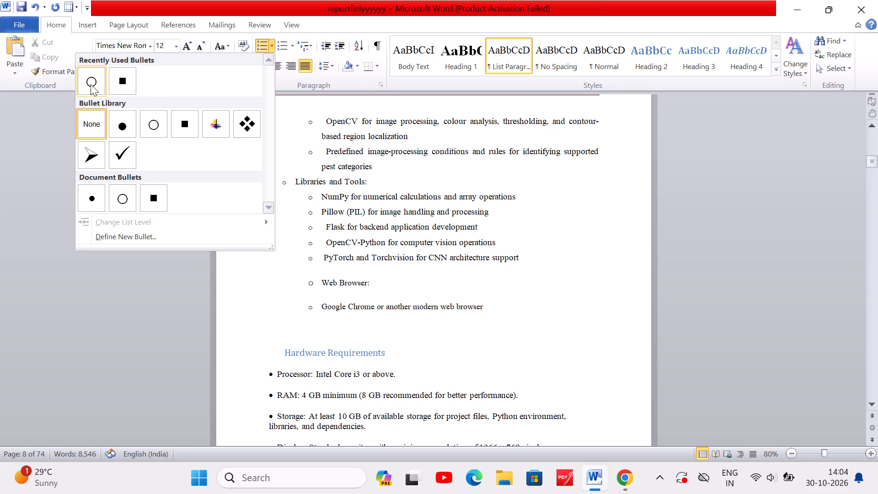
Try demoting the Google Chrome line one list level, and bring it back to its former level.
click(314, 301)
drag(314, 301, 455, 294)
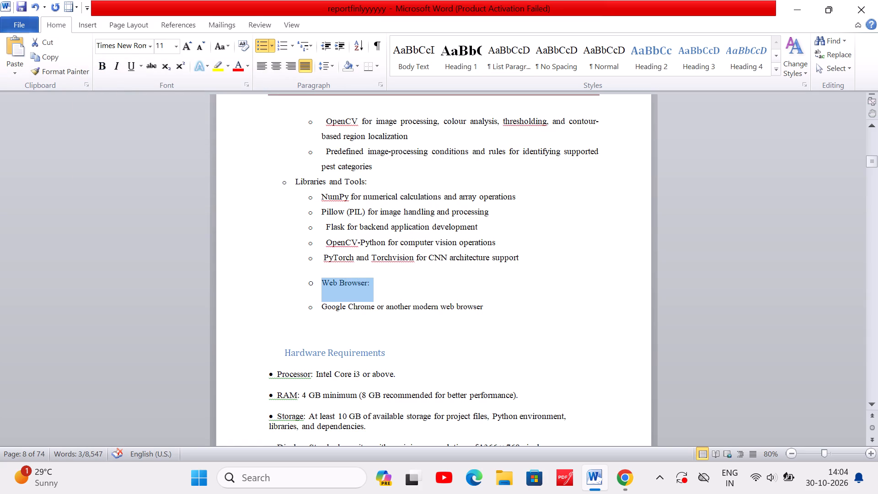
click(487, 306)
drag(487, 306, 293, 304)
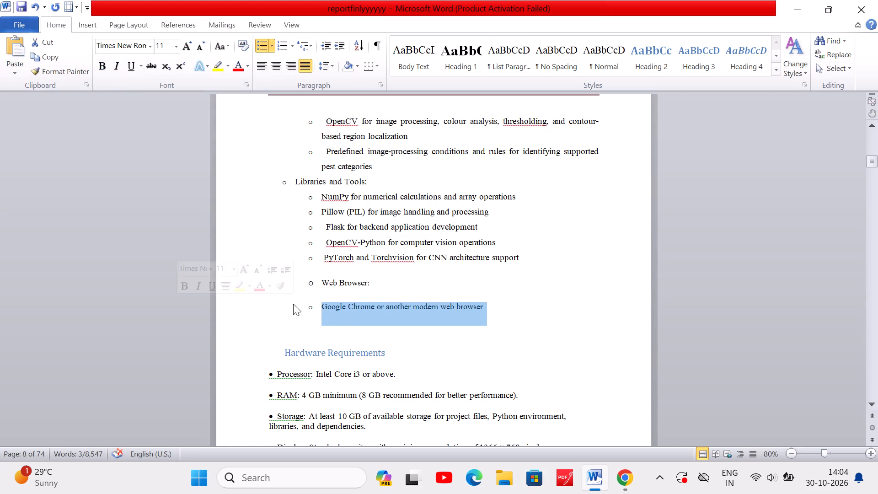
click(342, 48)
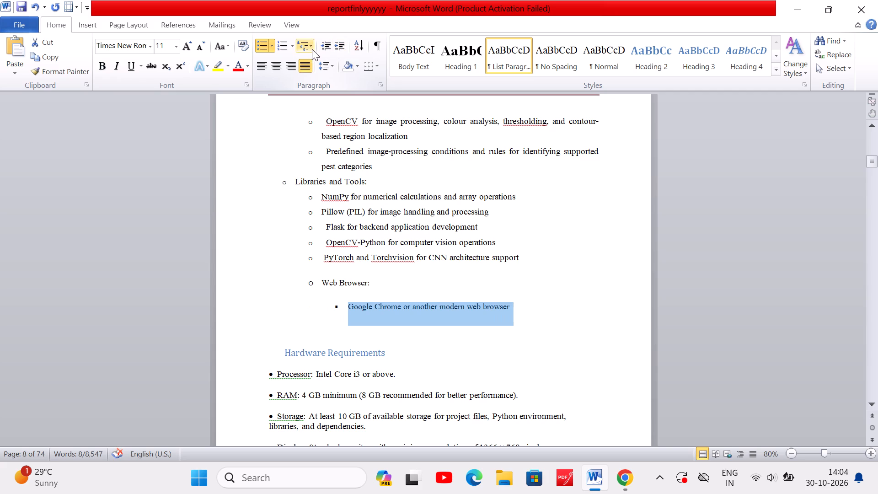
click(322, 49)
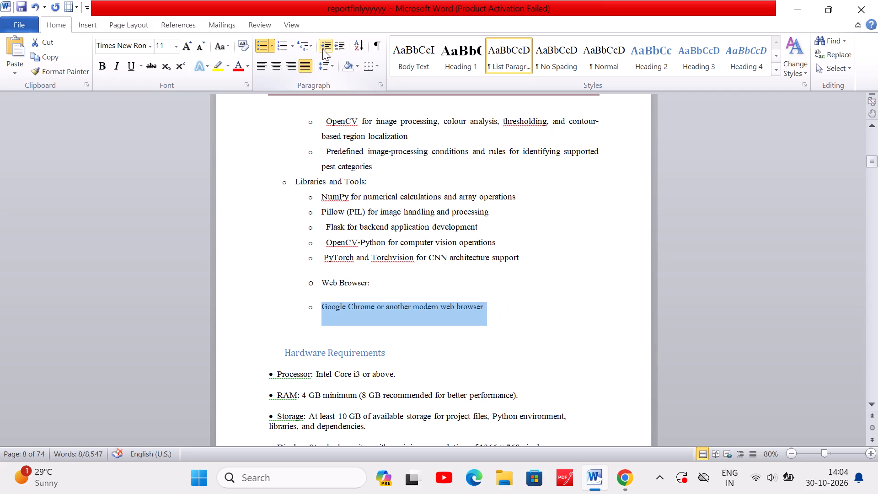
Replace the Google Chrome line's list bullet with the hollow-circle bullet, nested below Web Browser.
click(266, 48)
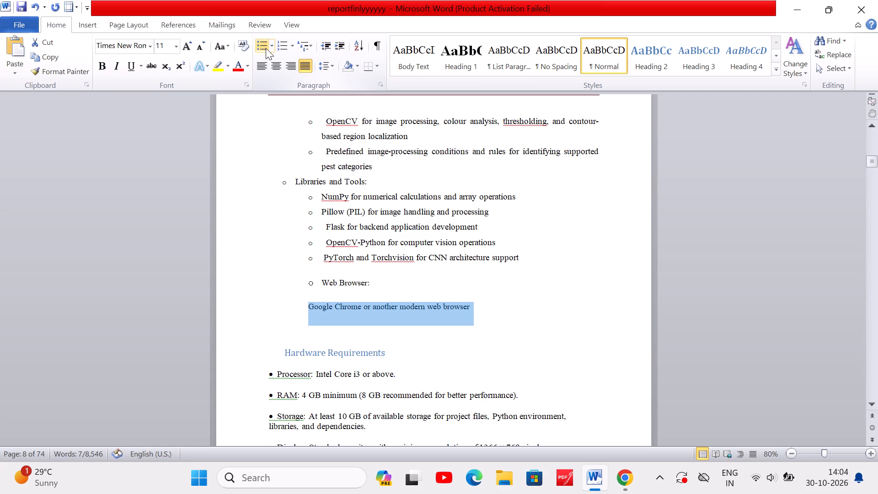
click(261, 37)
click(271, 43)
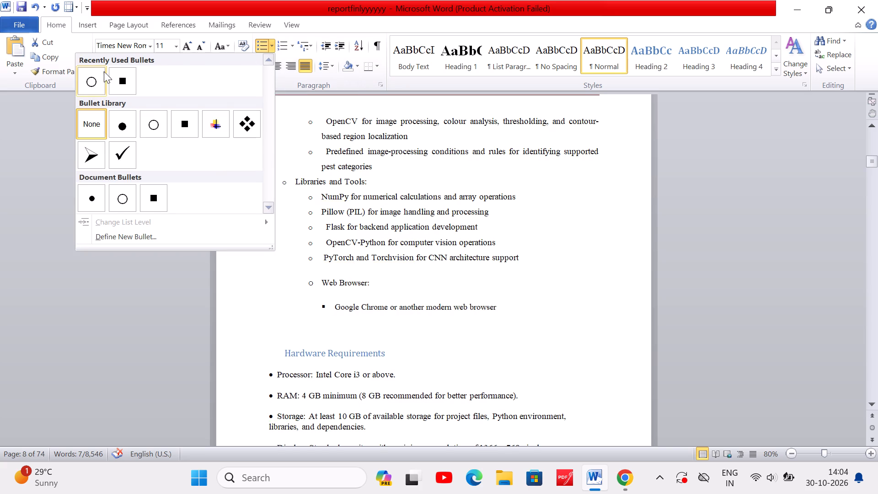
click(98, 81)
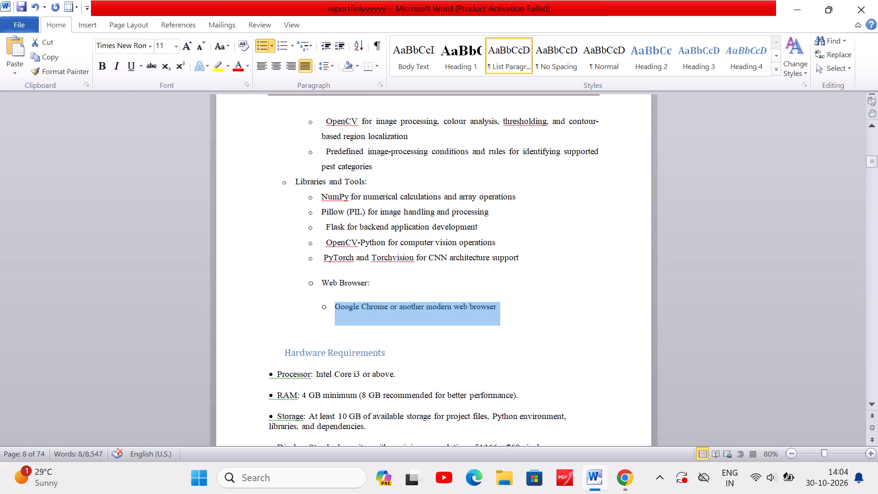
Reduce the Web Browser heading's indent by two increments, moving it out past the Libraries and Tools heading.
drag(307, 283, 335, 285)
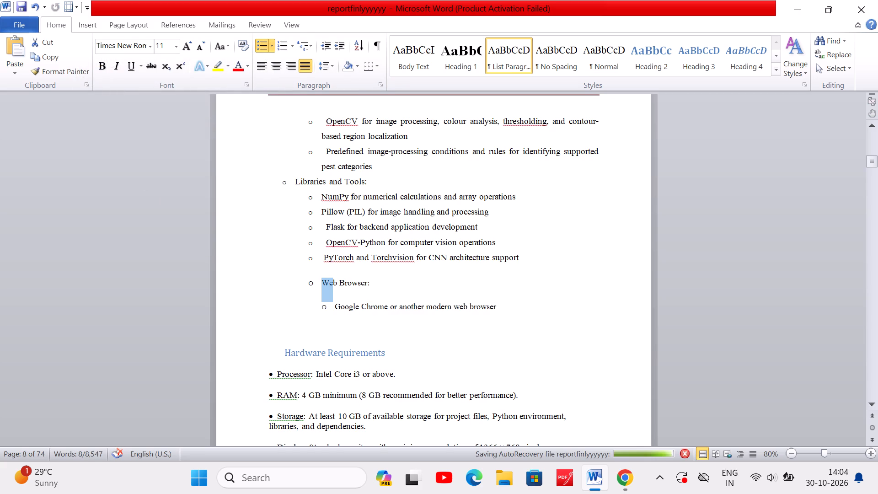
drag(335, 285, 382, 283)
click(319, 43)
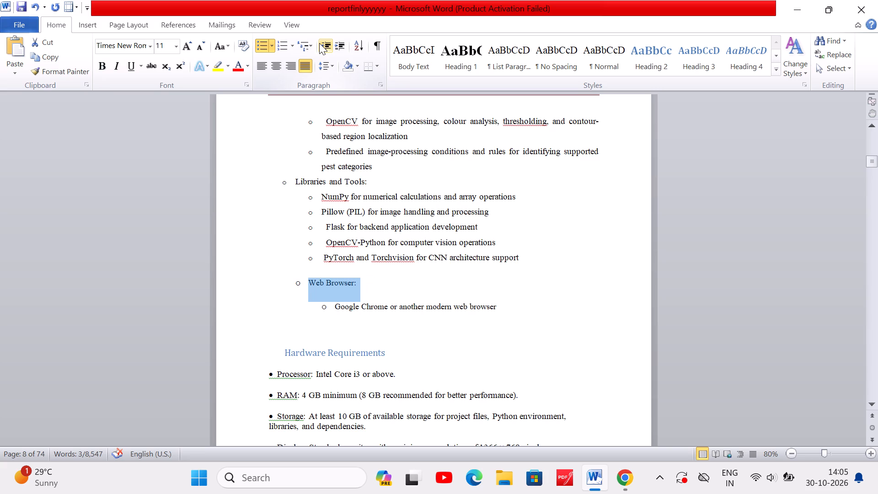
click(319, 43)
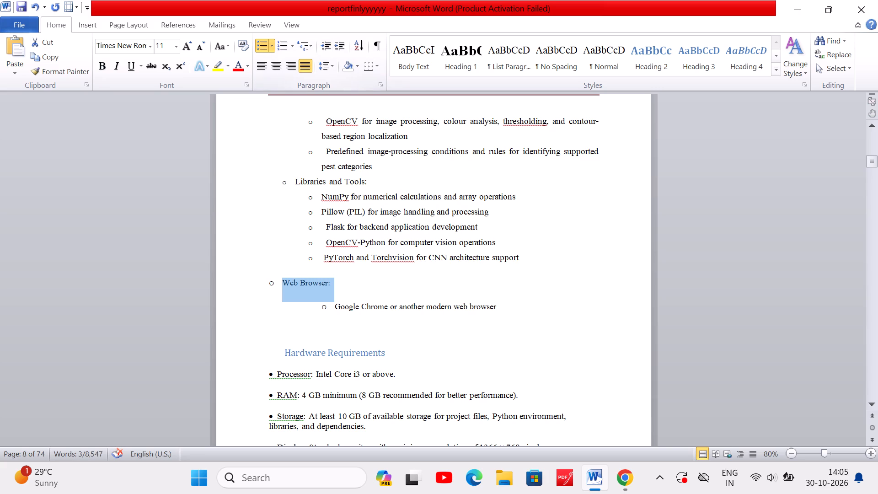
Delete the bullet before the Processor entry under Hardware Requirements and make its "Processor:" label bold.
click(368, 283)
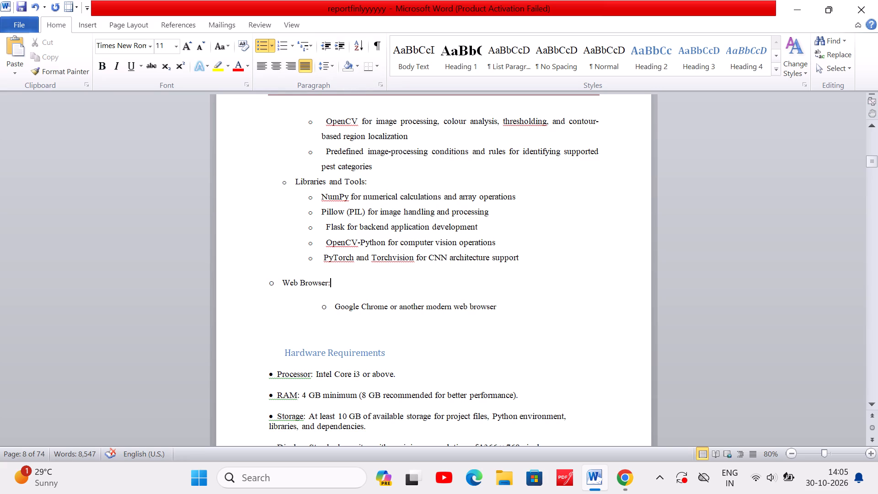
scroll(462, 242, up, 3)
scroll(462, 242, down, 2)
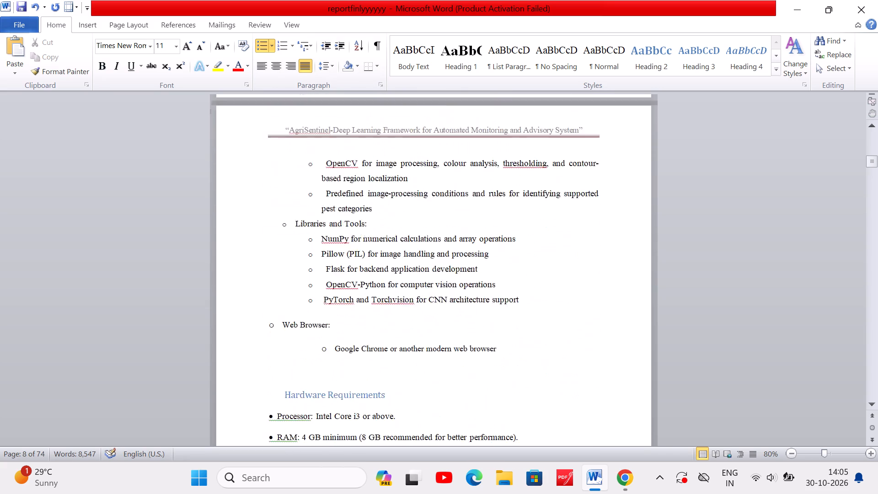
scroll(462, 242, down, 2)
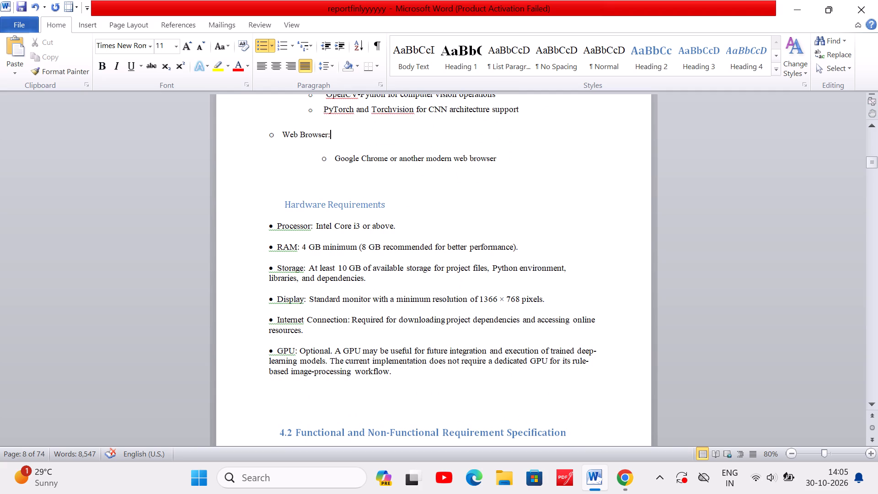
click(270, 228)
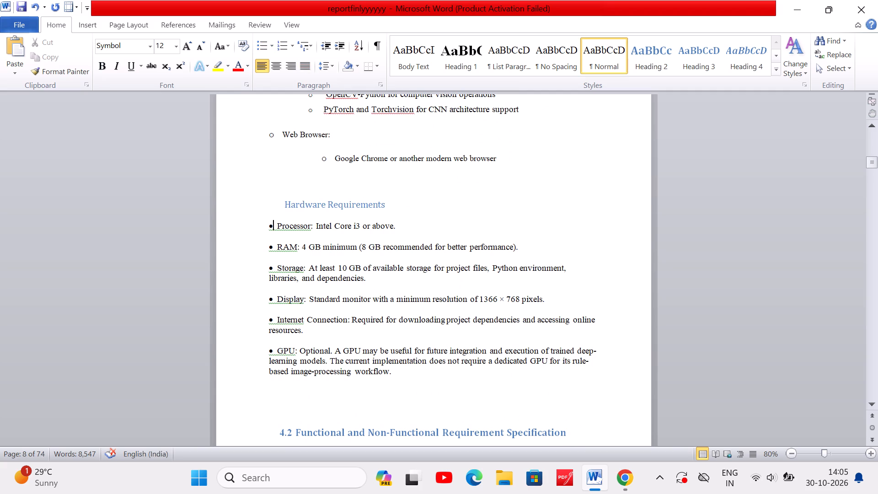
click(272, 228)
key(BackSpace)
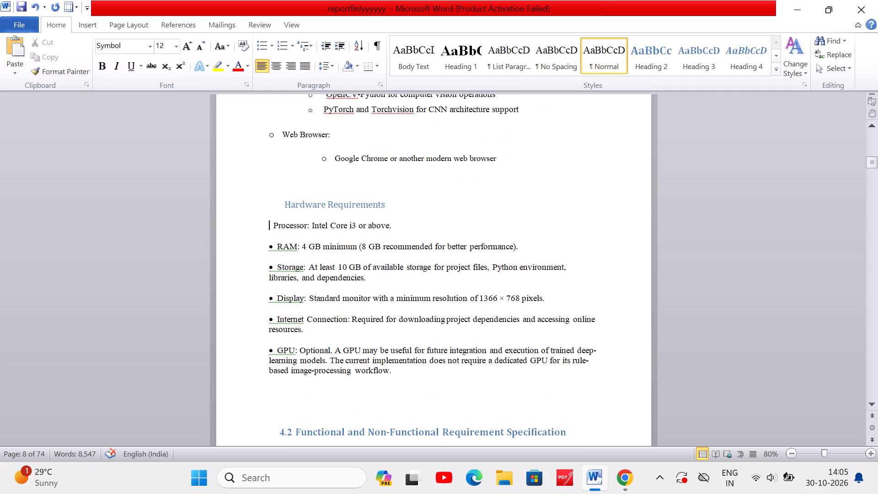
click(307, 224)
drag(307, 224, 278, 222)
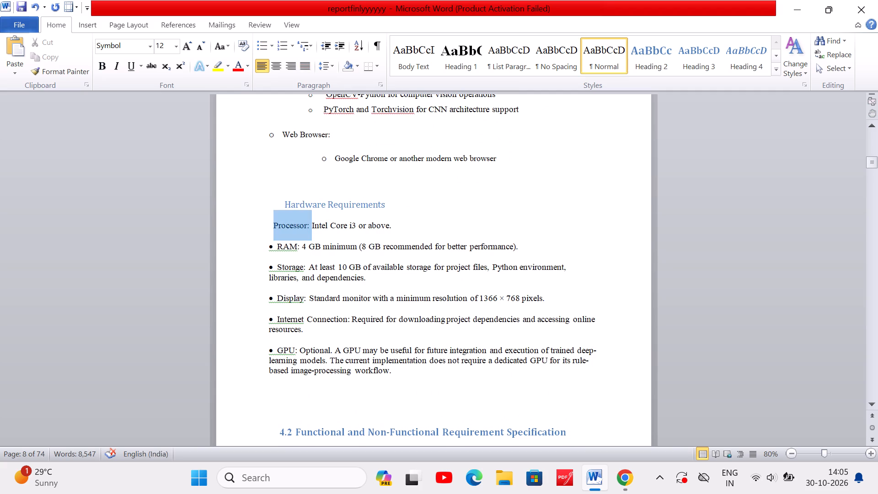
drag(278, 222, 273, 221)
click(102, 64)
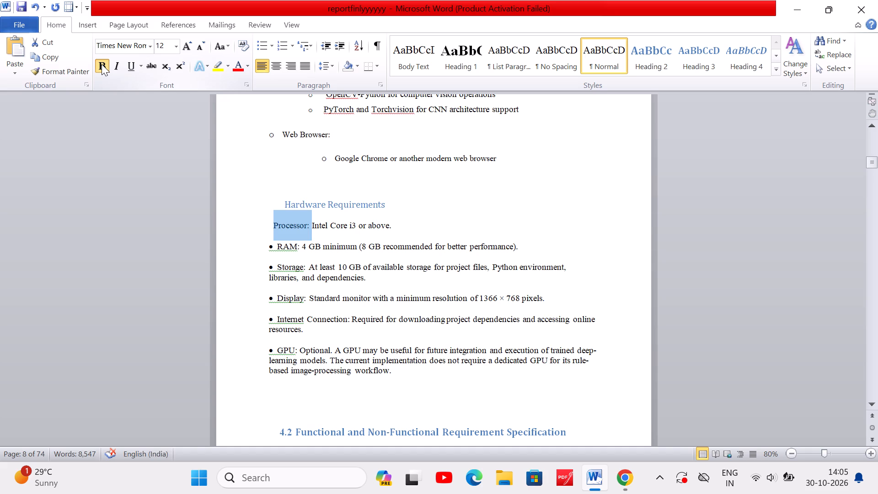
Make the "RAM:" label under Hardware Requirements bold and delete the bullet in front of it.
click(300, 249)
drag(300, 249, 265, 248)
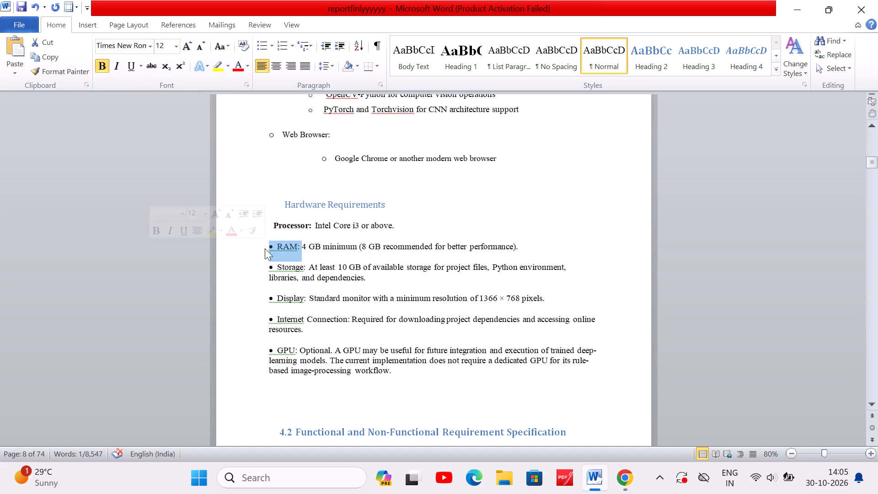
click(99, 63)
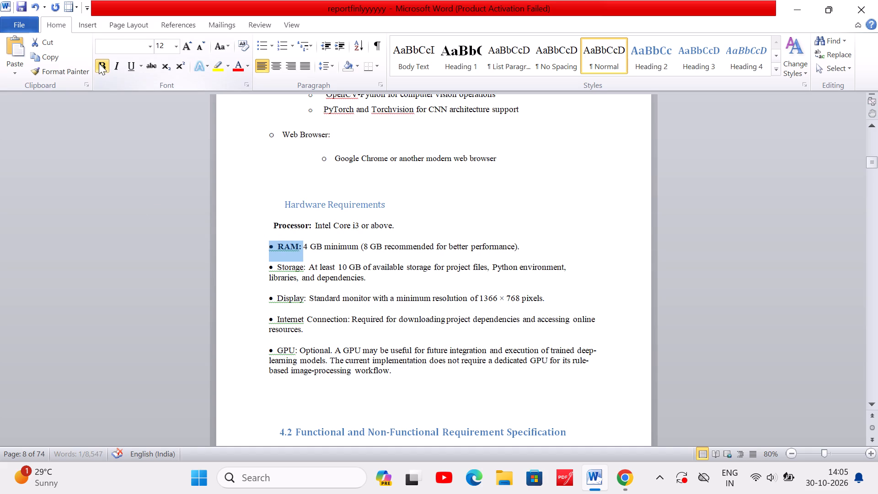
click(275, 248)
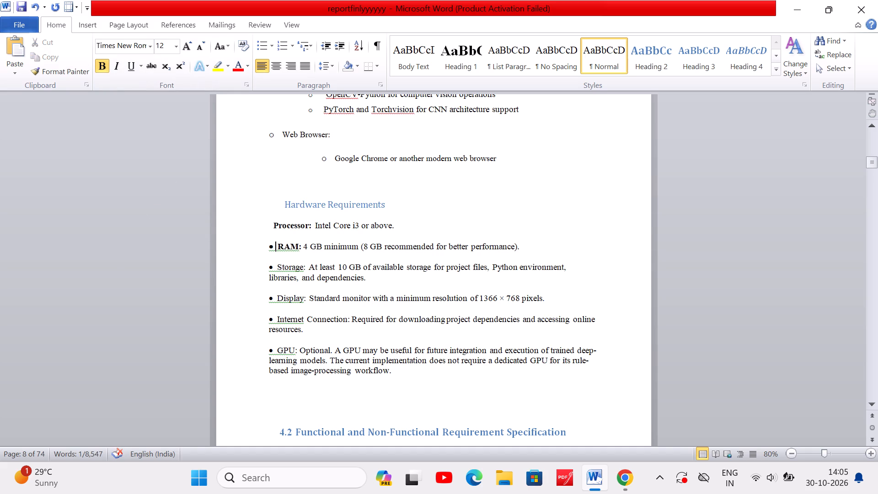
click(275, 248)
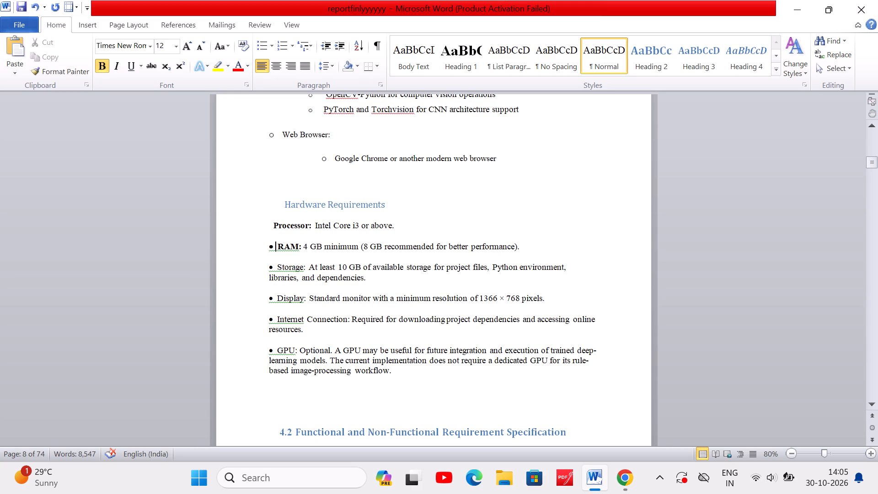
click(272, 248)
key(BackSpace)
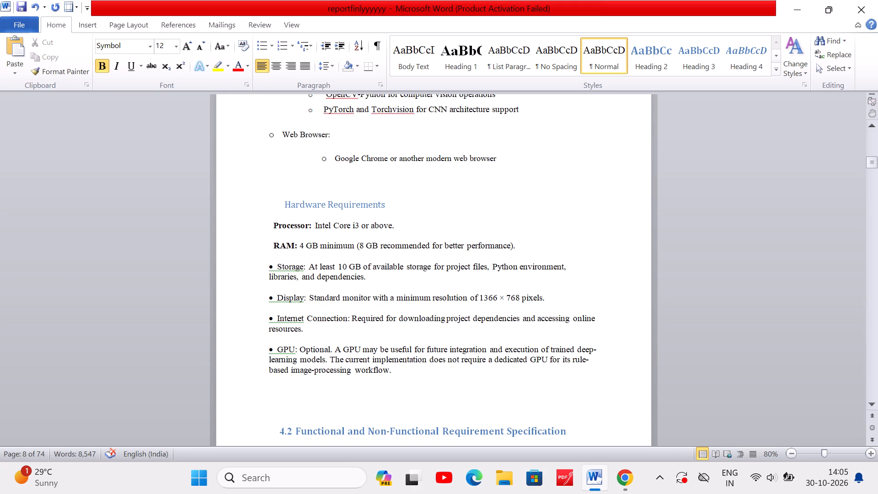
Review the numbering and layout of Chapter 4 from the chapter title through the software and hardware requirements.
scroll(385, 235, up, 19)
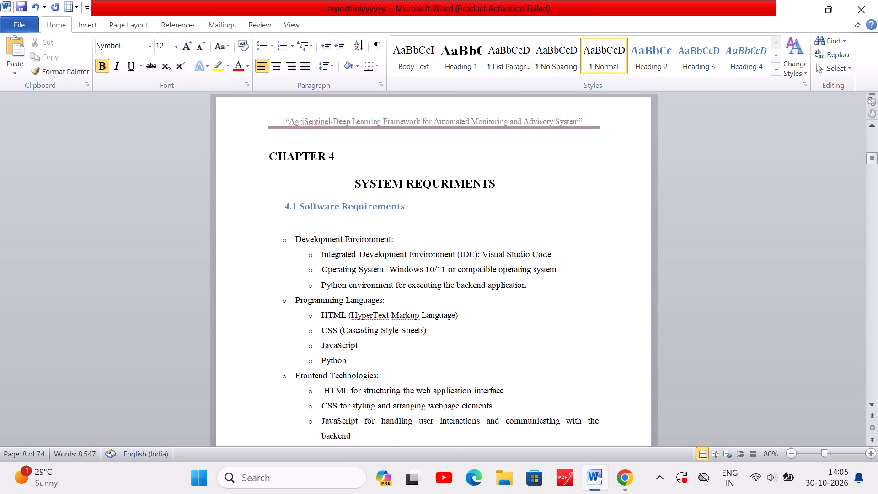
scroll(385, 235, down, 7)
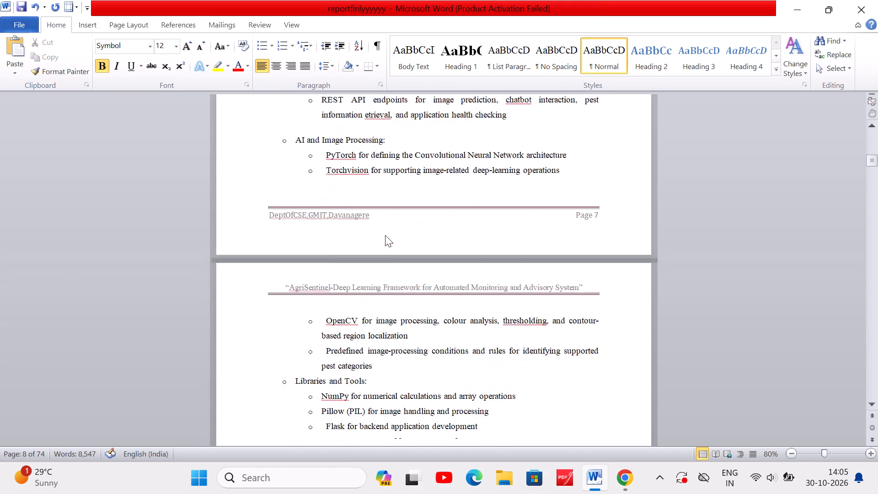
scroll(385, 235, down, 4)
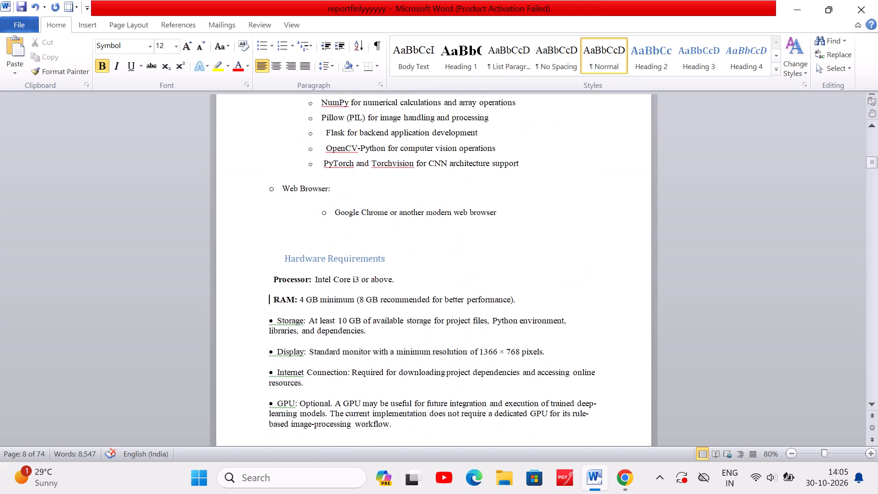
scroll(385, 235, up, 11)
scroll(385, 235, down, 3)
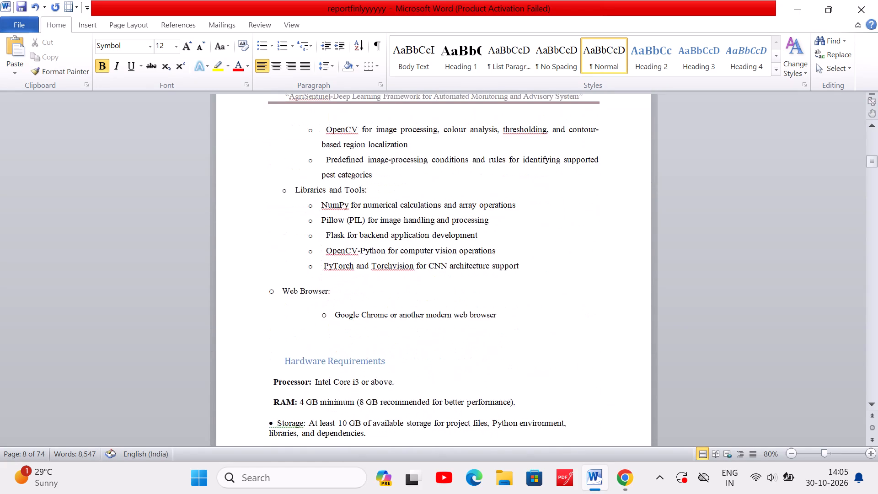
scroll(385, 235, down, 3)
scroll(293, 303, up, 9)
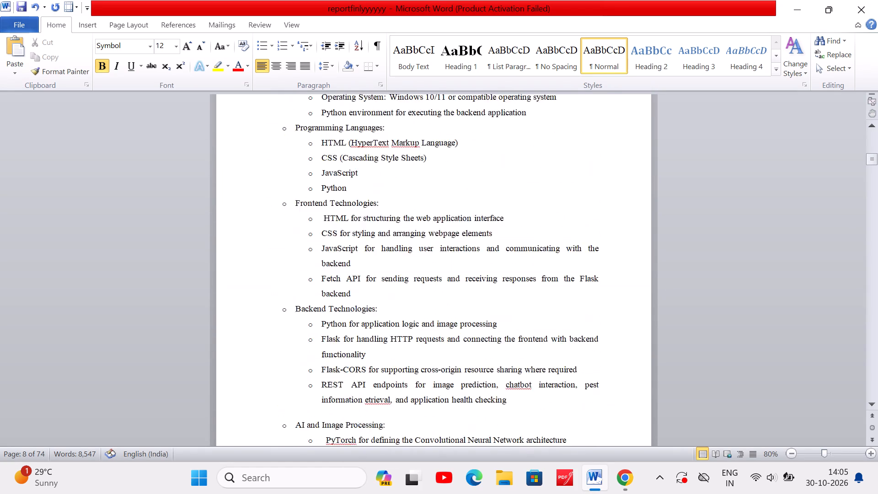
scroll(293, 303, up, 7)
scroll(293, 303, down, 3)
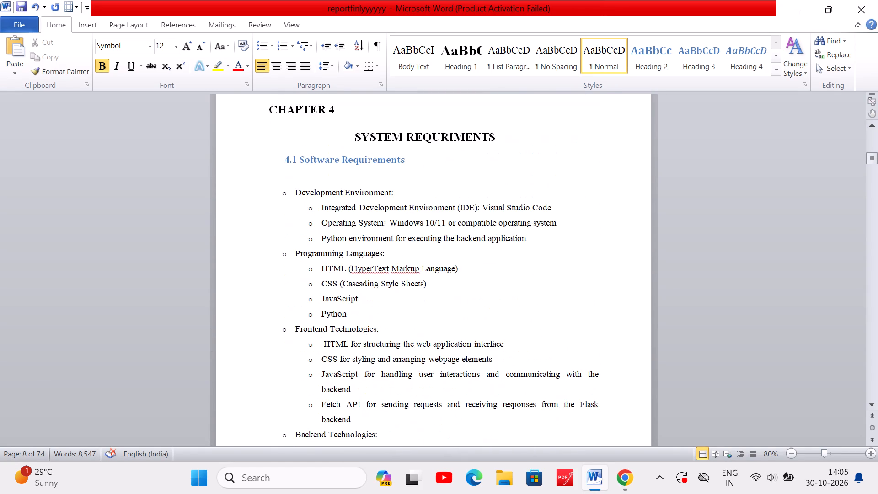
scroll(293, 303, down, 11)
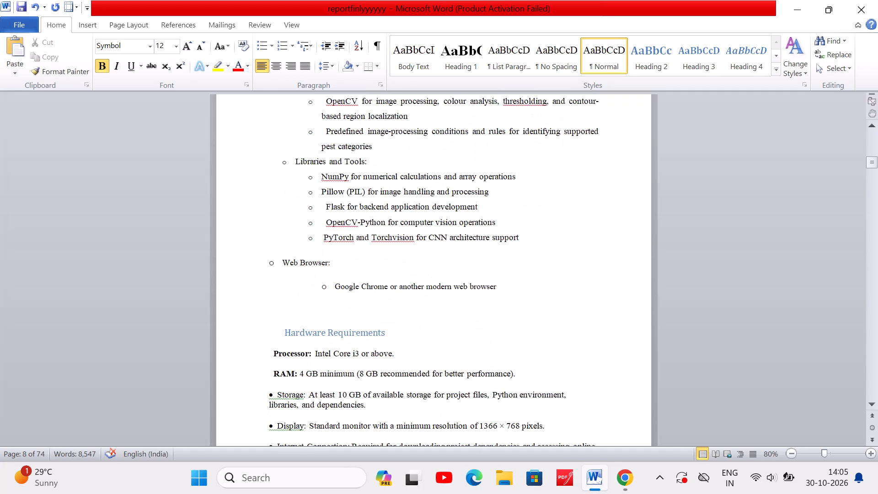
Number the Hardware Requirements heading 4.2, with two spaces between the number and the title.
click(280, 337)
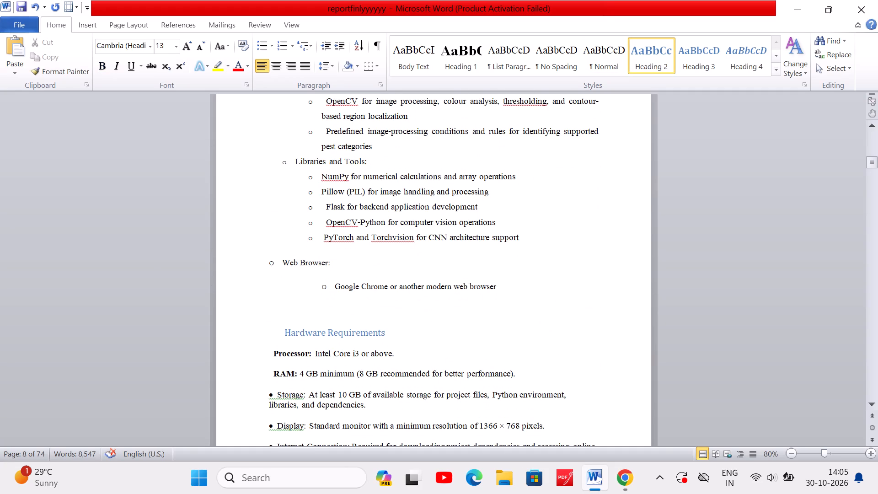
key(4)
text(.2)
key(space)
key(space)
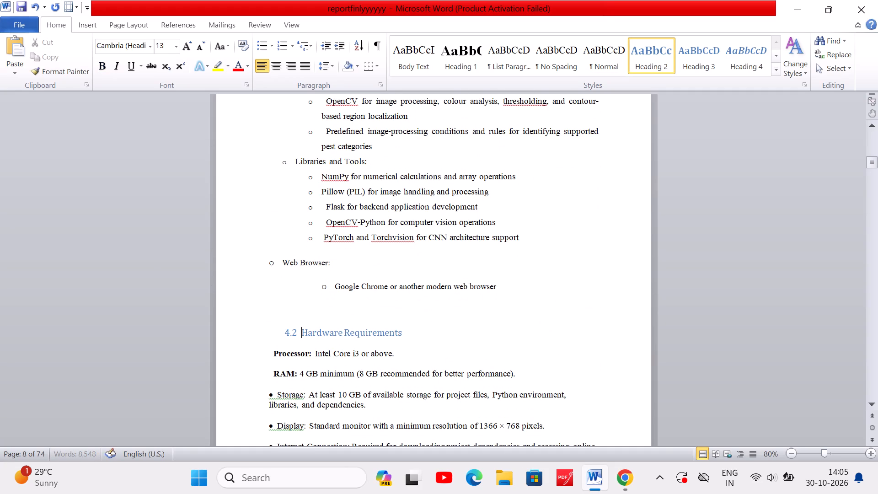
Delete the bullets before the Storage and Display entries under Hardware Requirements, also removing the spaces before Display.
click(272, 391)
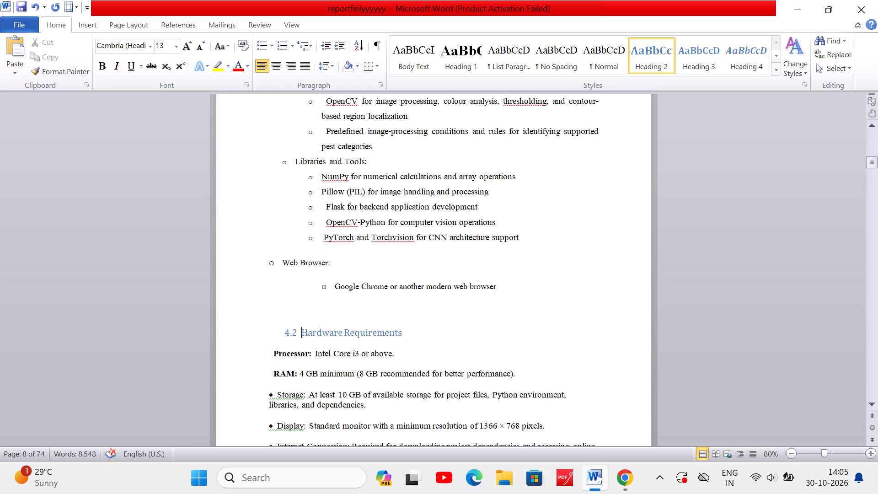
key(BackSpace)
scroll(323, 384, down, 1)
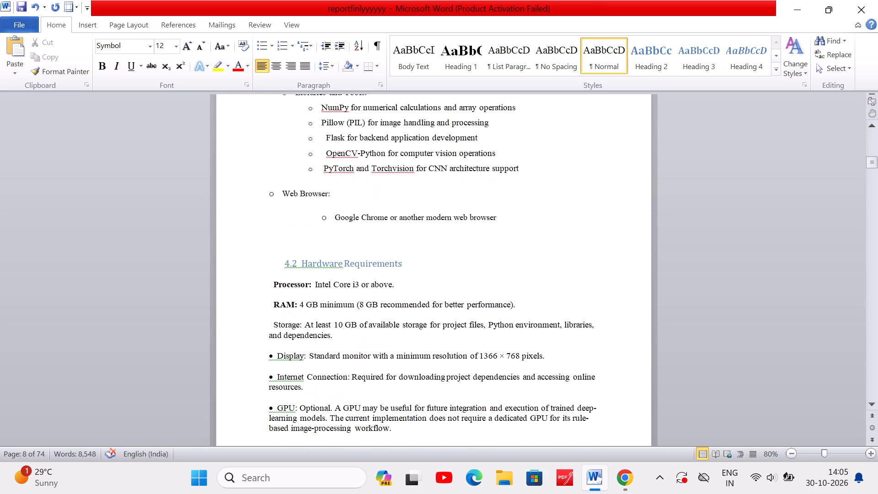
scroll(323, 384, down, 1)
click(276, 353)
key(BackSpace)
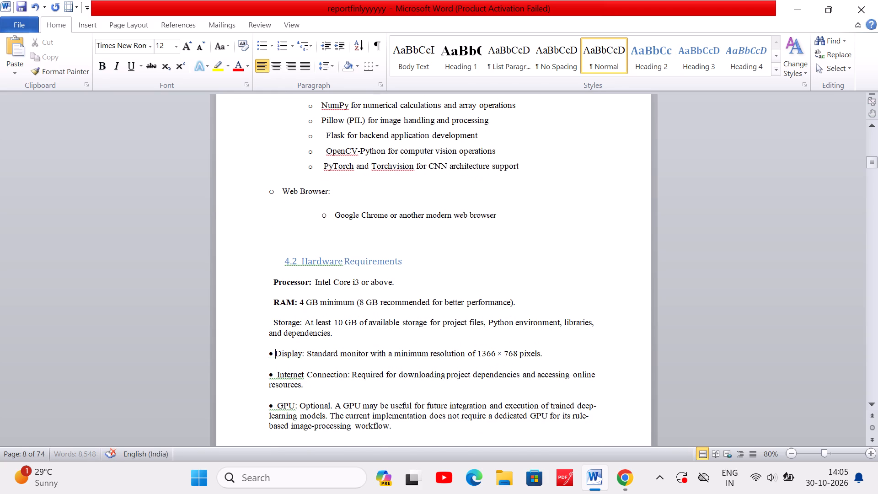
key(BackSpace)
key(BackSpace)
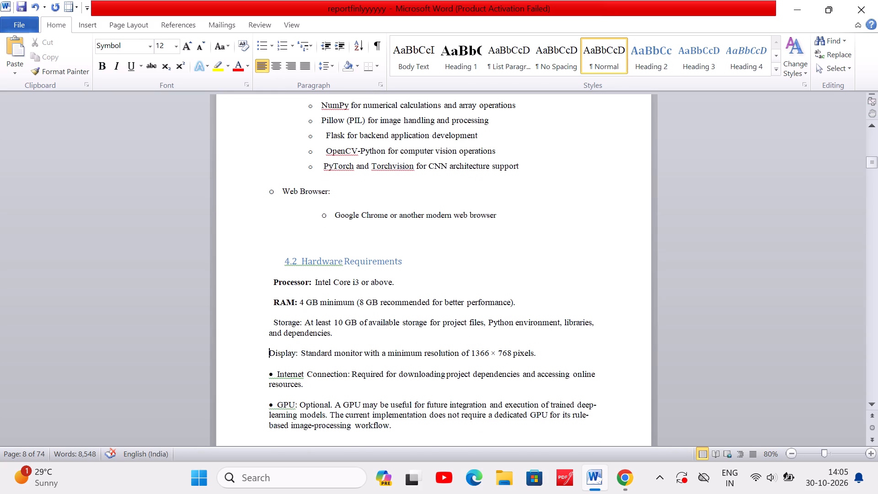
Delete the bullets before the Internet Connection and GPU entries under Hardware Requirements.
click(273, 375)
key(BackSpace)
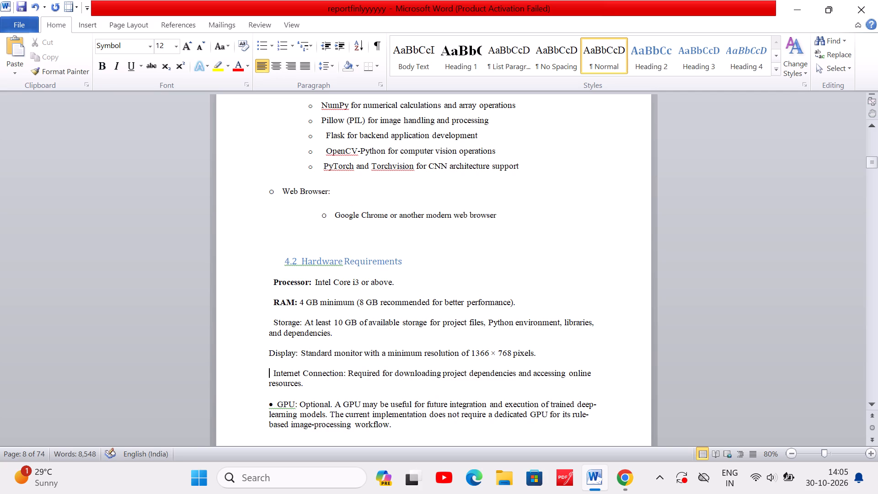
click(274, 402)
key(BackSpace)
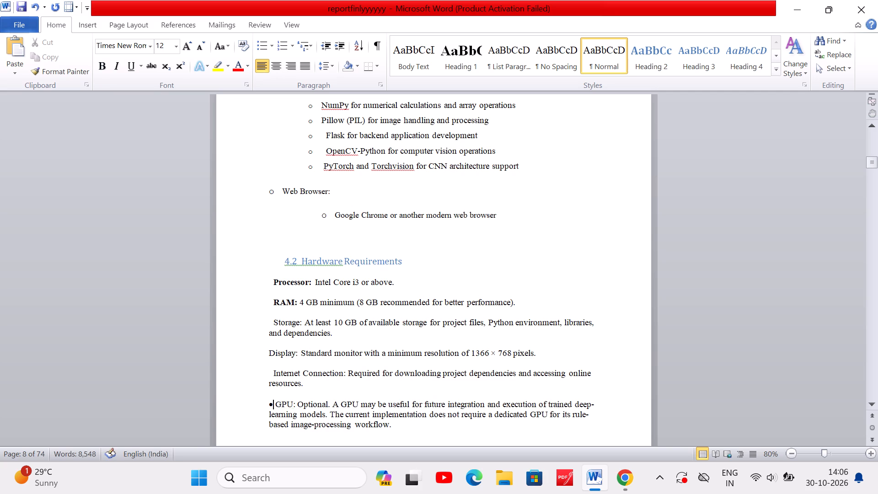
click(388, 349)
scroll(388, 349, down, 1)
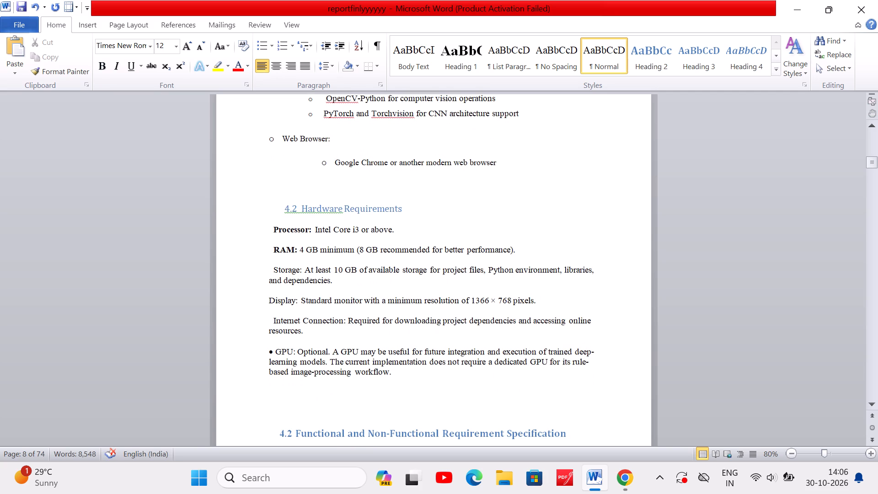
click(273, 349)
key(BackSpace)
Insert three paragraph breaks before the Functional and Non-Functional Requirement Specification heading to push it onto the next page.
scroll(345, 360, down, 3)
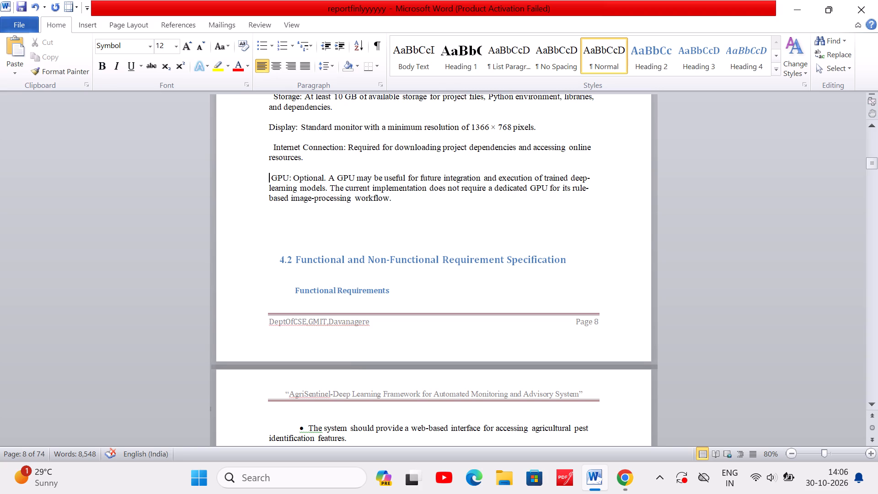
click(275, 258)
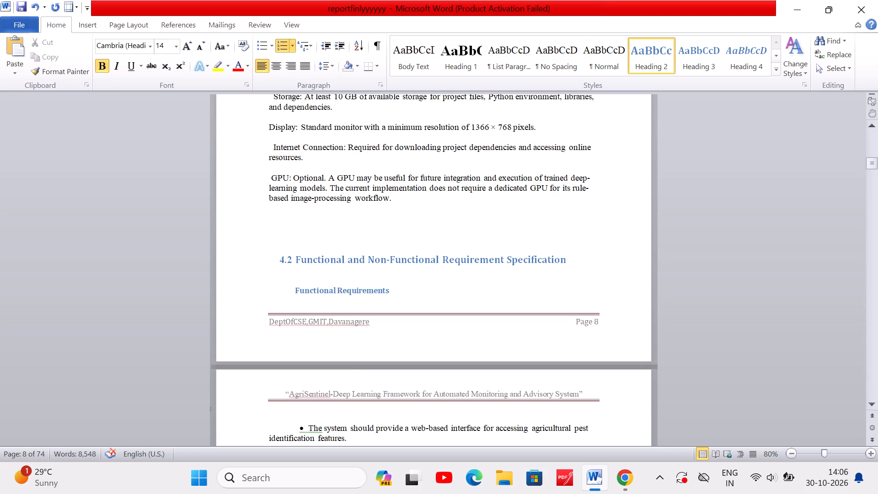
click(278, 258)
key(Return)
key(Return)
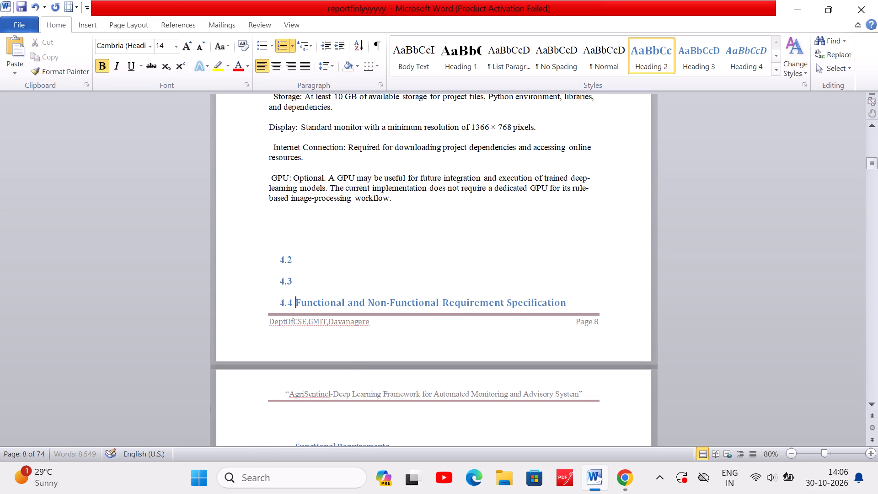
key(Return)
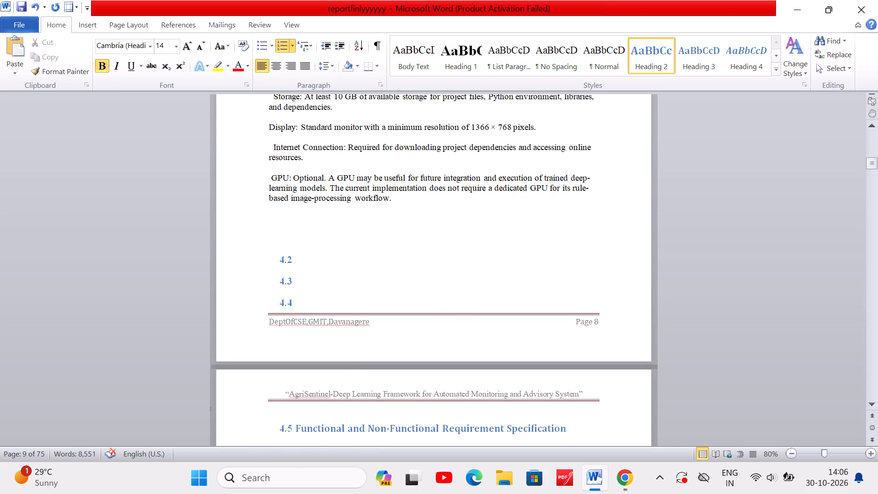
Remove the automatic number from the Functional and Non-Functional Requirement Specification heading.
click(292, 423)
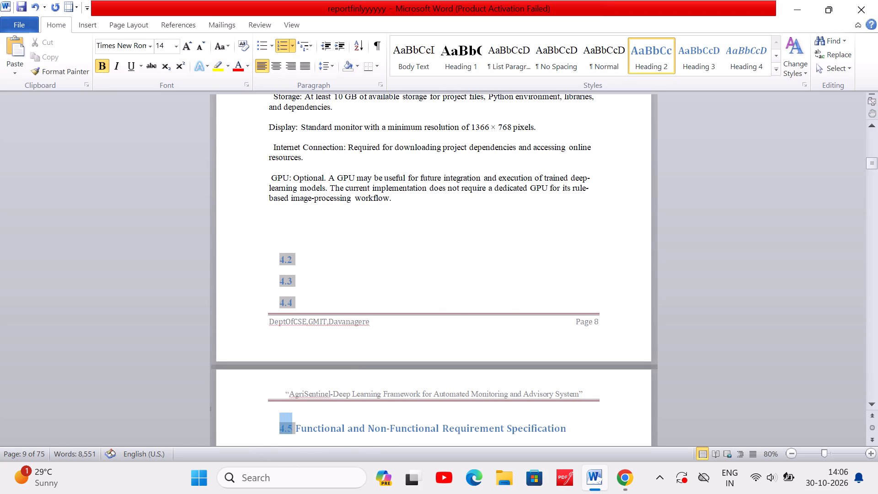
key(BackSpace)
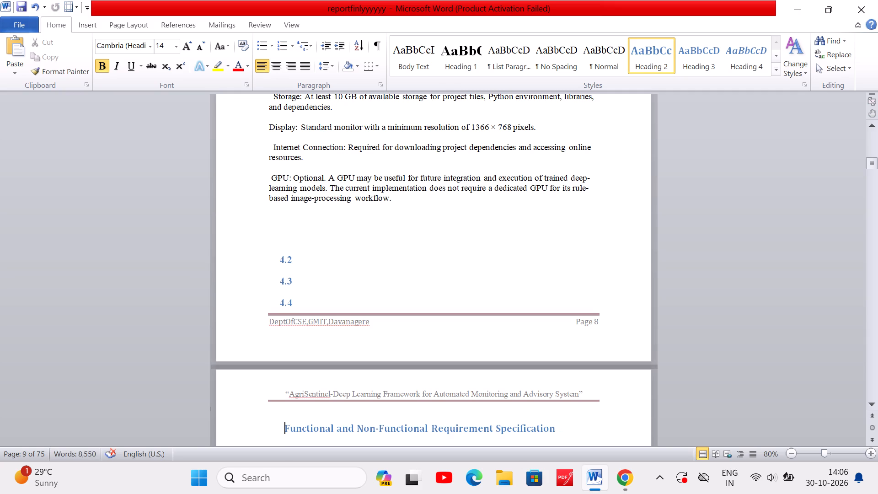
Remove the automatic numbers 4.4, 4.3 and 4.2 from the empty heading paragraphs below the GPU entry.
triple_click(291, 306)
key(BackSpace)
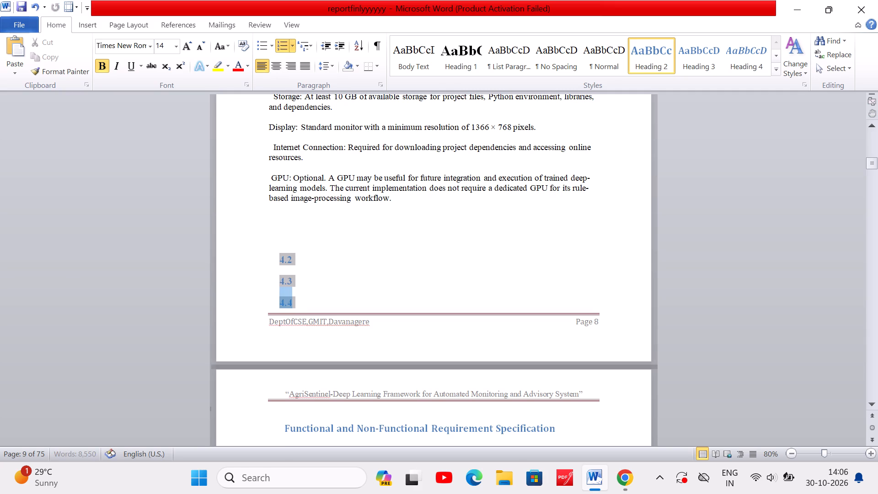
triple_click(292, 284)
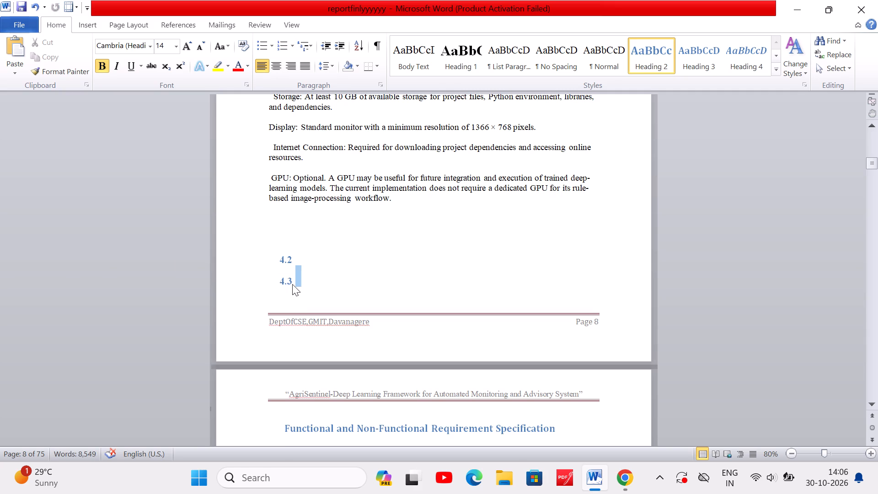
double_click(292, 284)
drag(292, 284, 289, 278)
triple_click(289, 278)
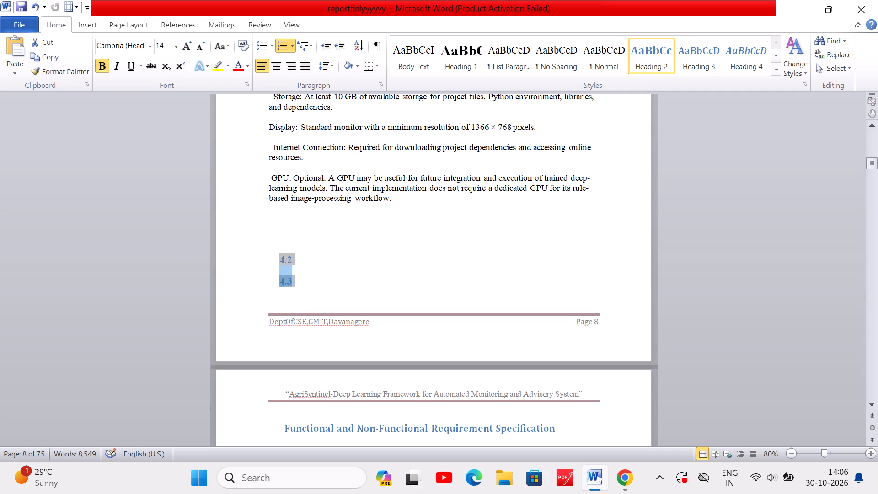
key(BackSpace)
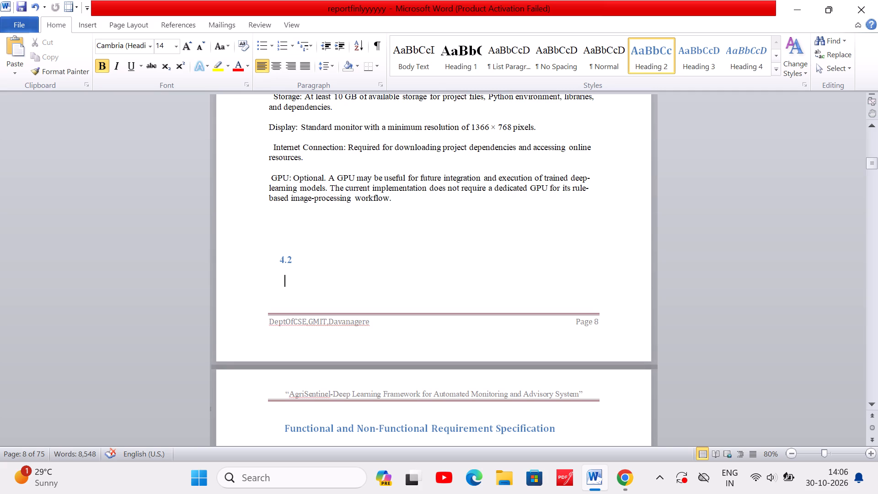
triple_click(290, 257)
key(BackSpace)
Make the Storage and Display labels bold under Hardware Requirements.
scroll(370, 354, down, 2)
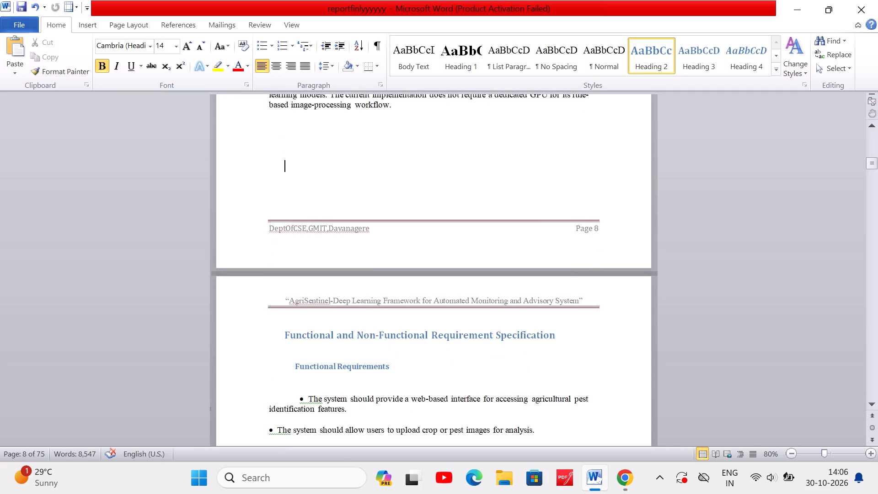
scroll(365, 354, up, 5)
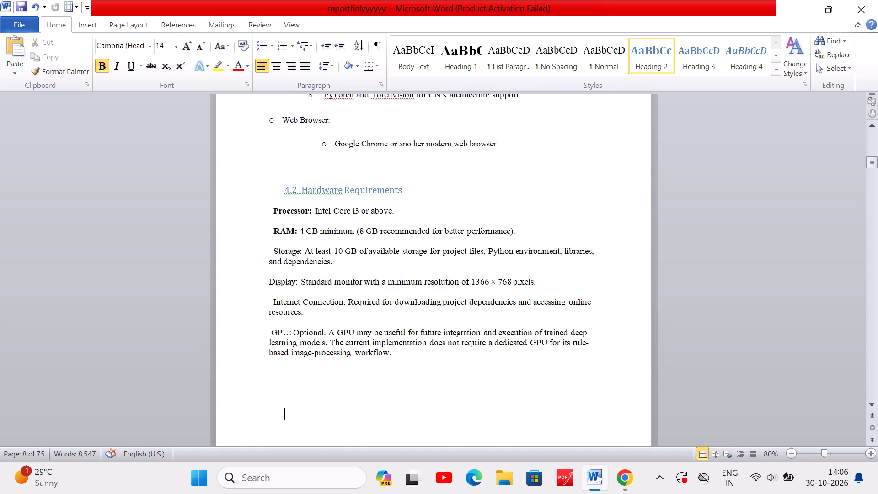
drag(301, 250, 266, 251)
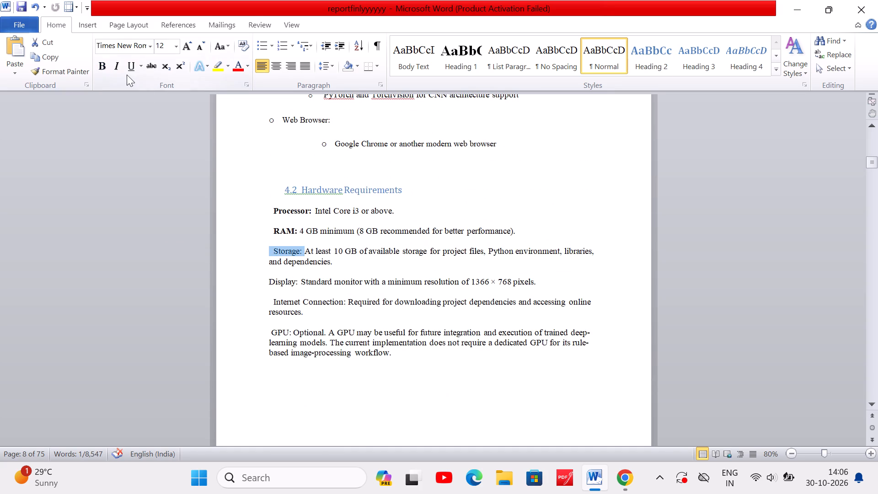
click(104, 65)
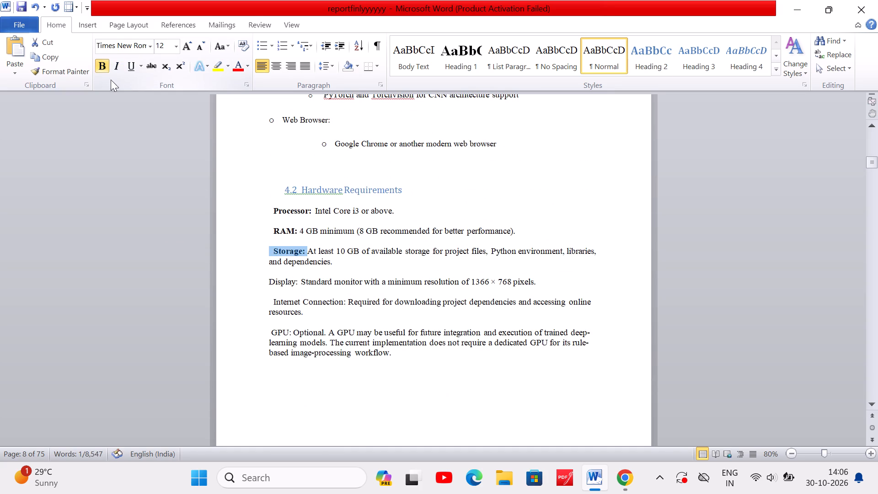
click(297, 283)
drag(297, 283, 261, 287)
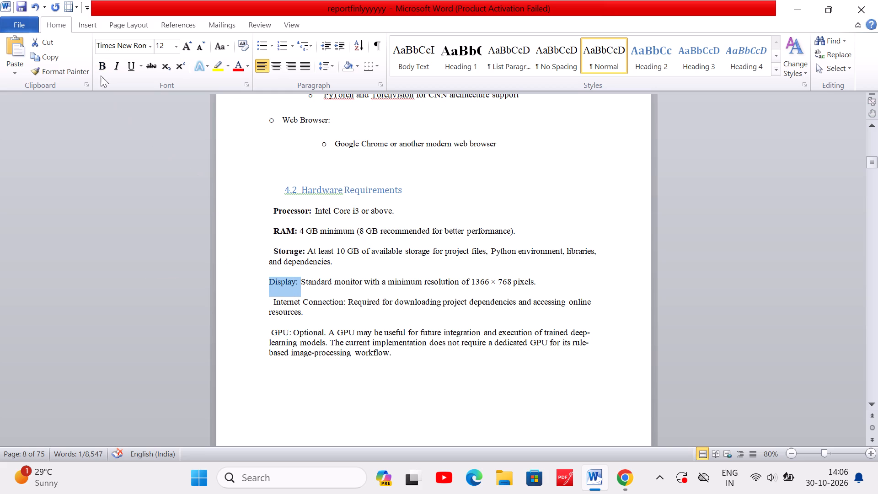
click(97, 65)
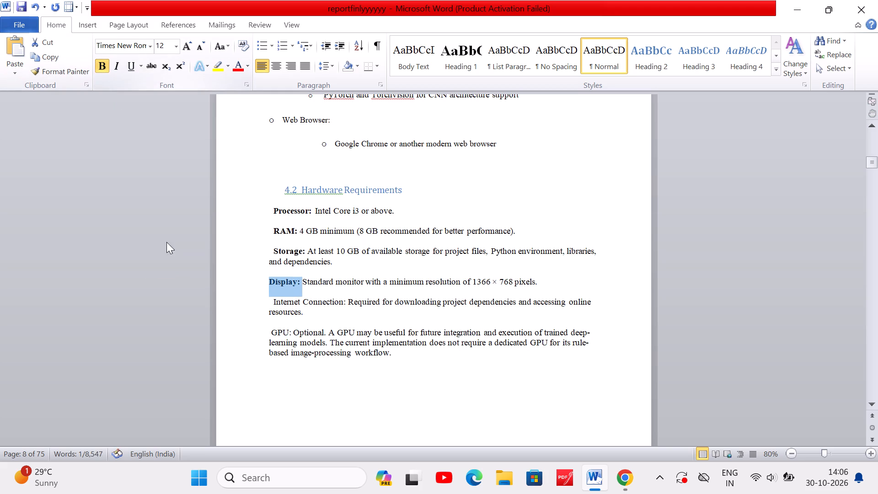
Make the Internet Connection and GPU labels bold under Hardware Requirements.
drag(346, 304, 275, 309)
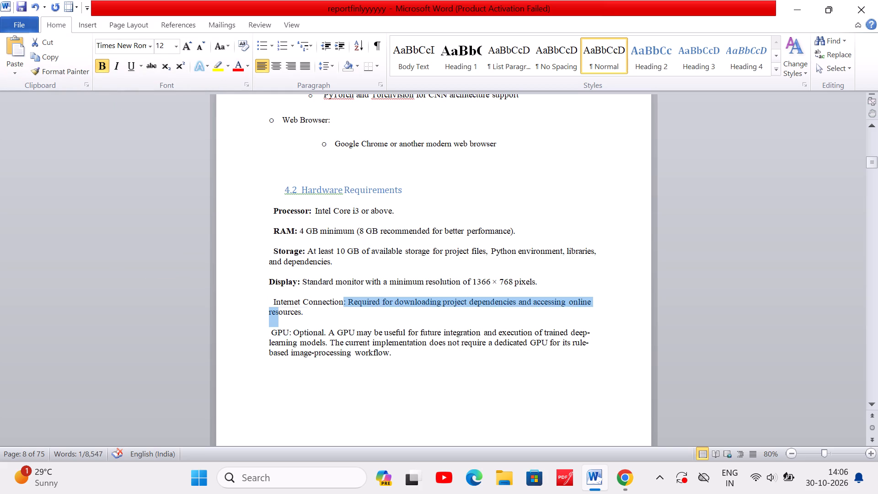
drag(275, 309, 290, 306)
click(290, 306)
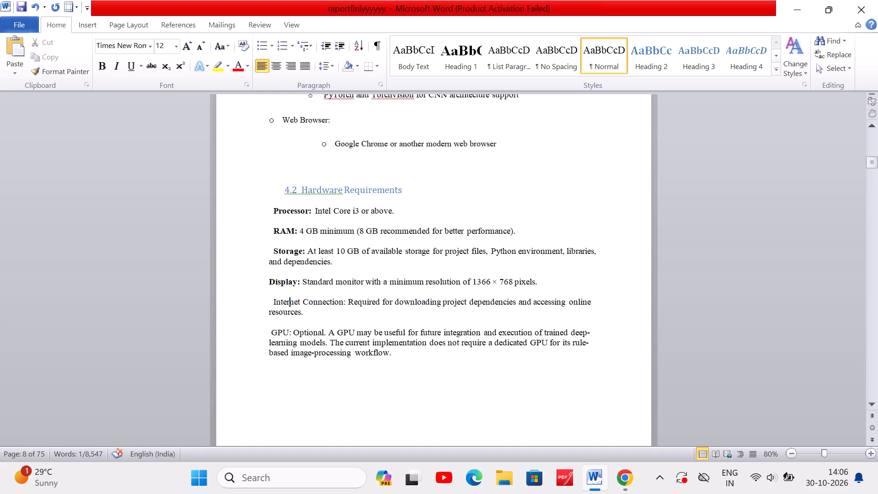
click(344, 300)
drag(344, 300, 270, 302)
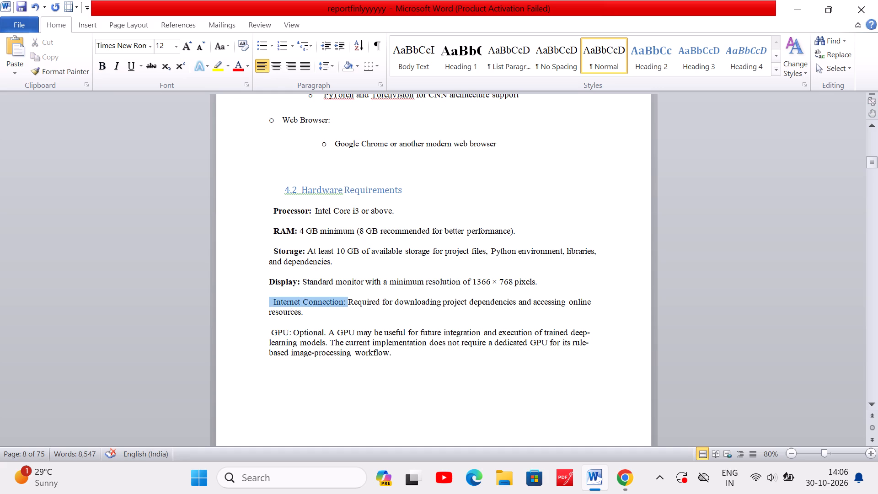
drag(270, 302, 270, 303)
click(99, 68)
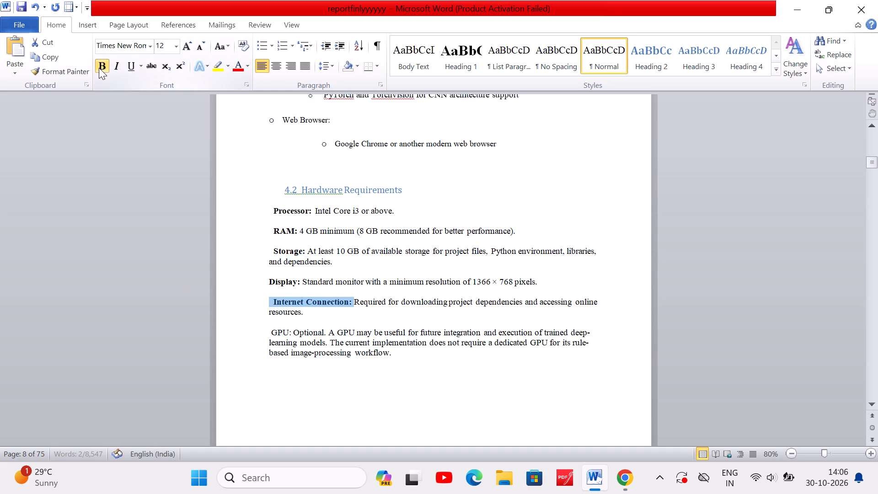
click(291, 331)
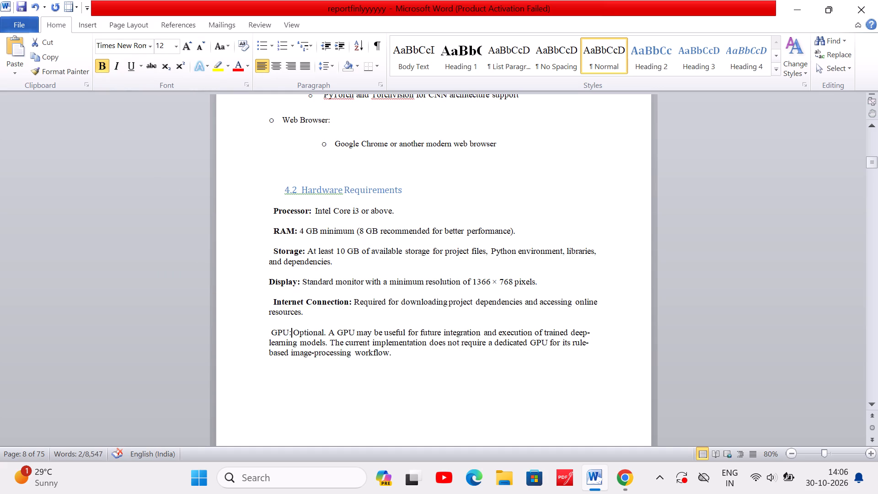
drag(291, 331, 267, 329)
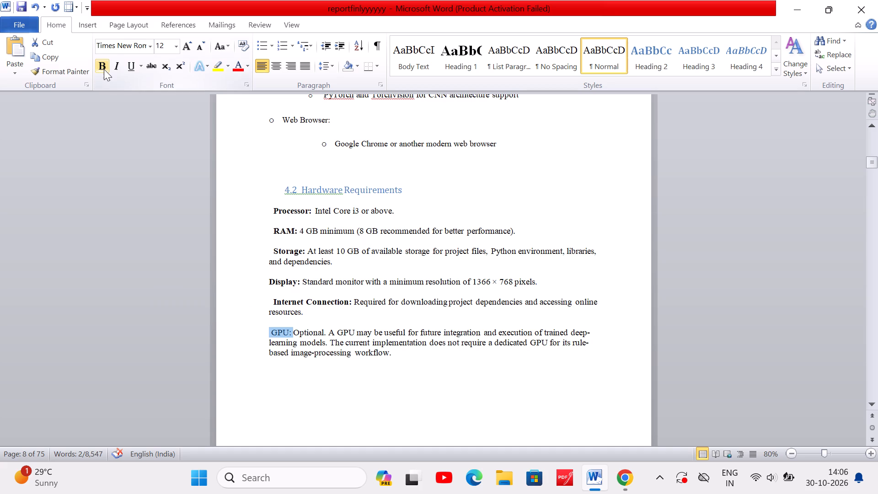
click(104, 69)
Justify the Hardware Requirements section, from its heading through the GPU entry.
click(277, 182)
drag(277, 182, 434, 358)
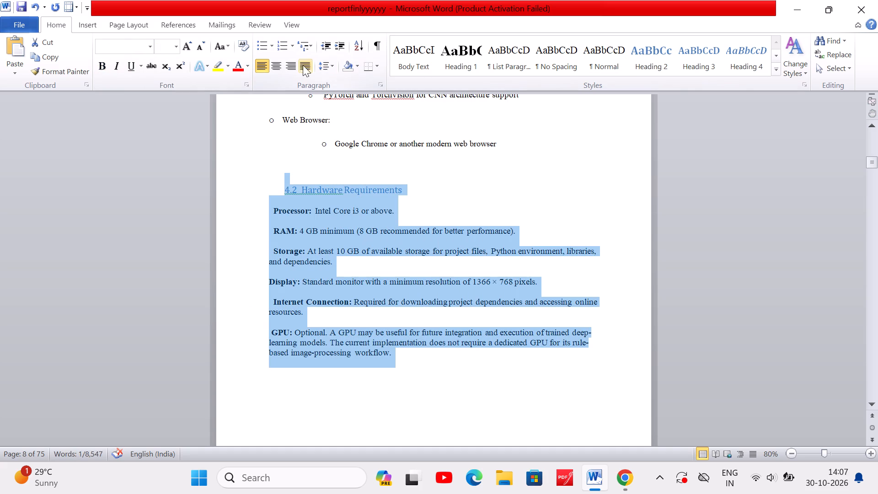
click(301, 65)
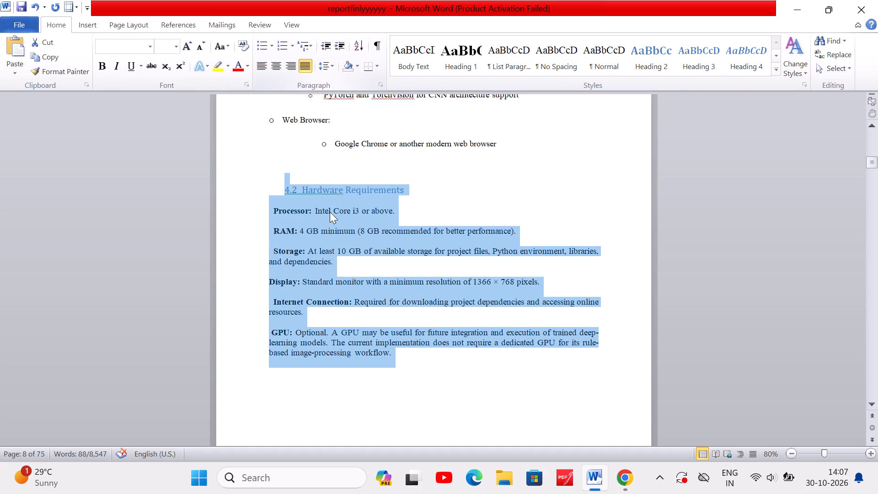
Remove the left indent from the 4.2 Hardware Requirements heading so it starts at the page margin.
click(273, 167)
click(286, 189)
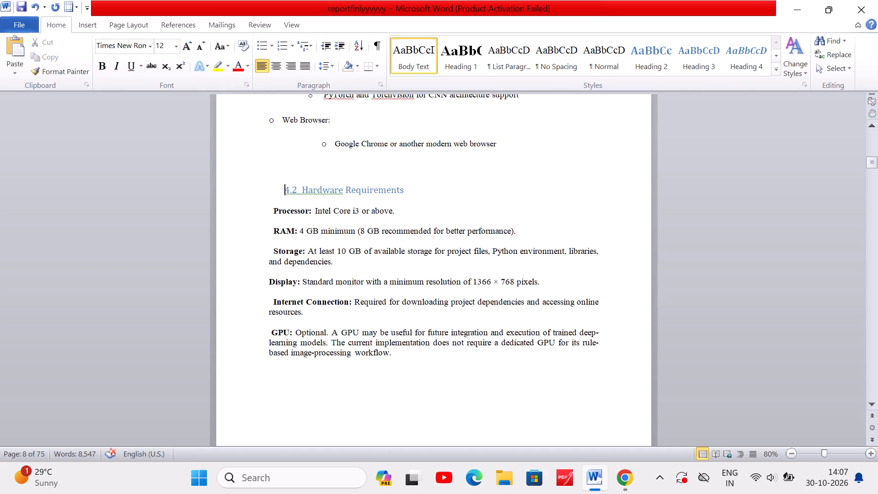
key(BackSpace)
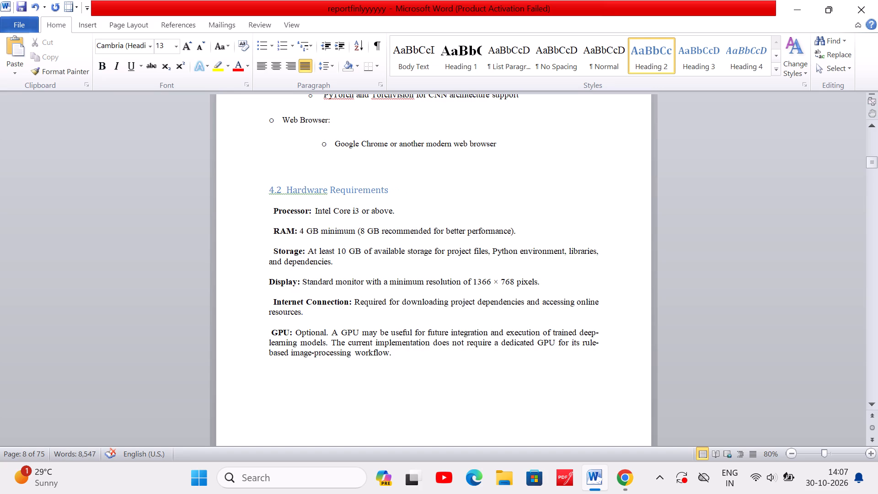
Try to indent the Storage entry's second line by inserting six spaces before "and dependencies".
scroll(348, 302, down, 1)
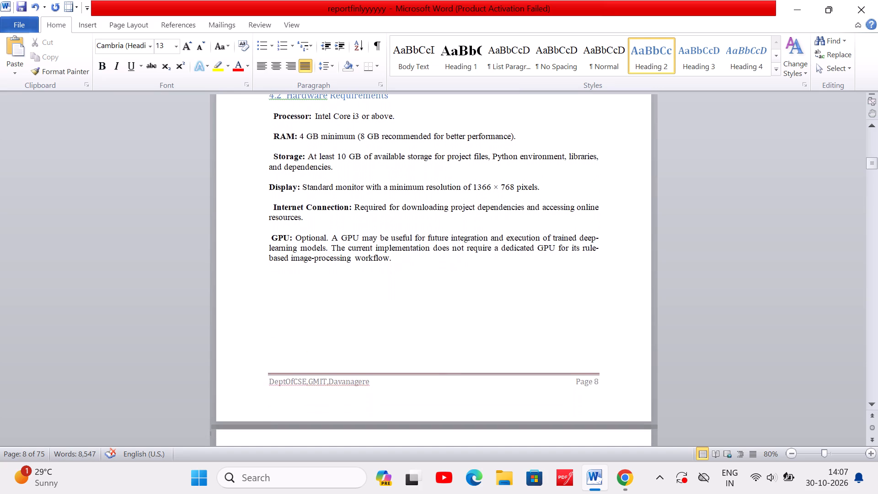
scroll(348, 302, down, 2)
click(270, 169)
key(space)
key(space)
key(space)
key(space)
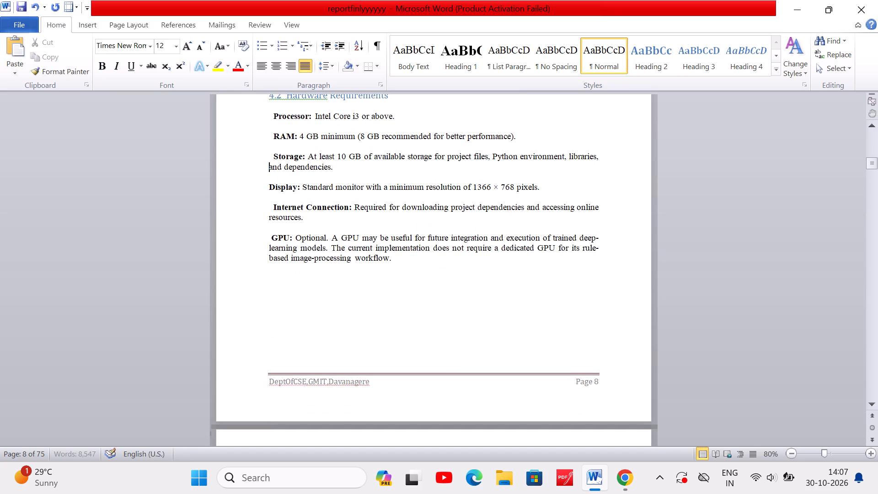
key(space)
key(space)
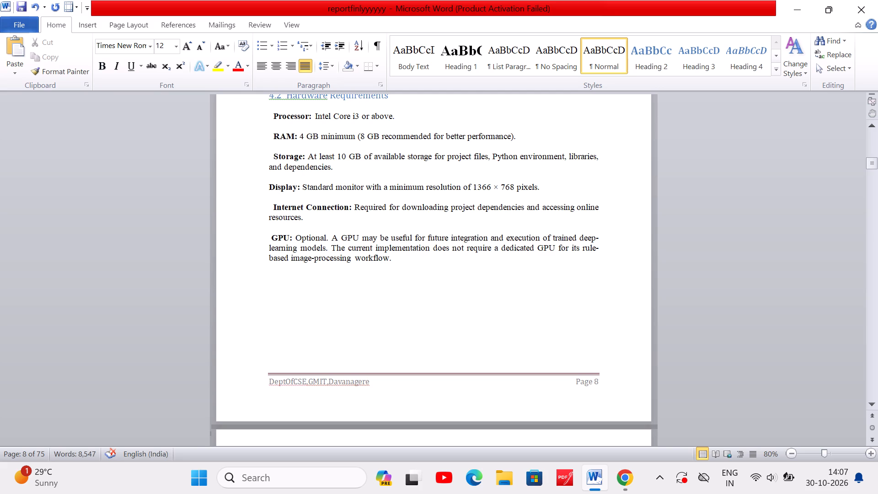
Enter "4." at the start of the Functional and Non-Functional Requirement Specification heading.
scroll(297, 215, up, 3)
scroll(297, 215, down, 2)
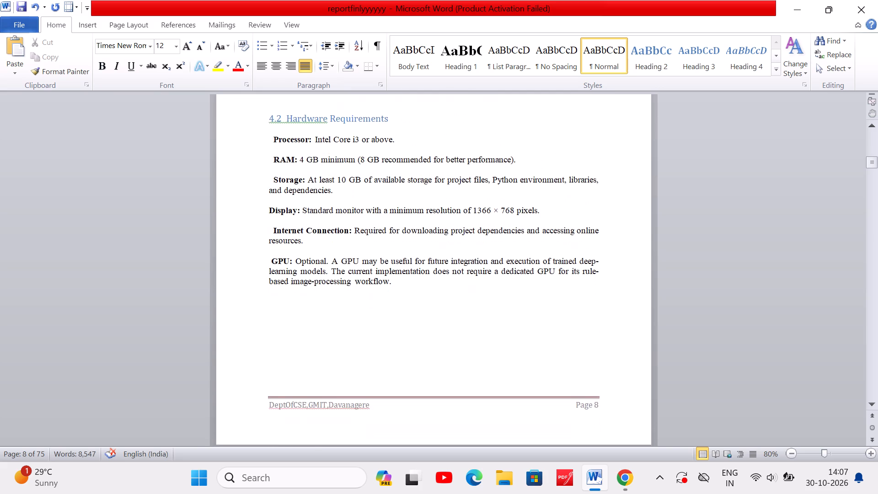
scroll(297, 215, down, 2)
double_click(297, 215)
scroll(226, 252, down, 3)
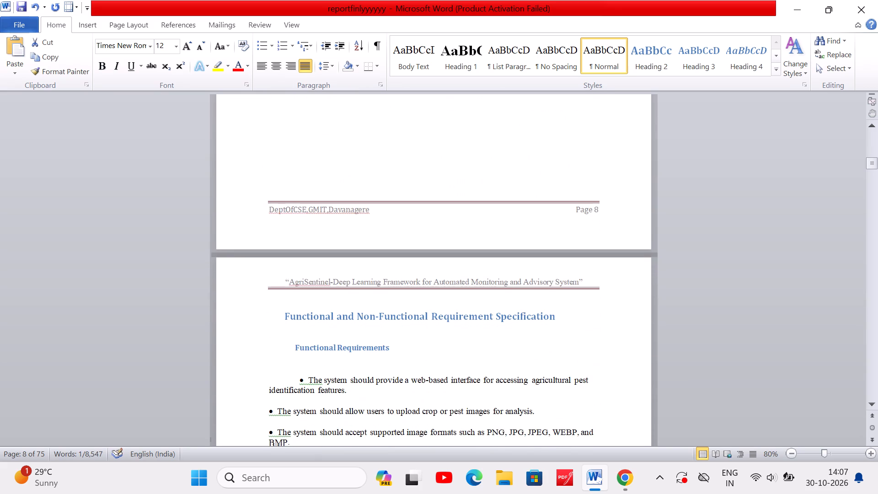
scroll(226, 252, down, 1)
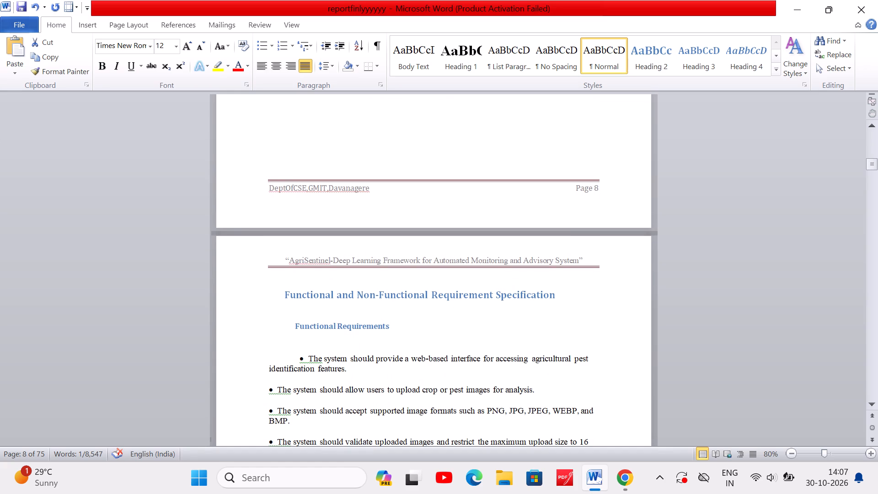
click(281, 288)
click(281, 296)
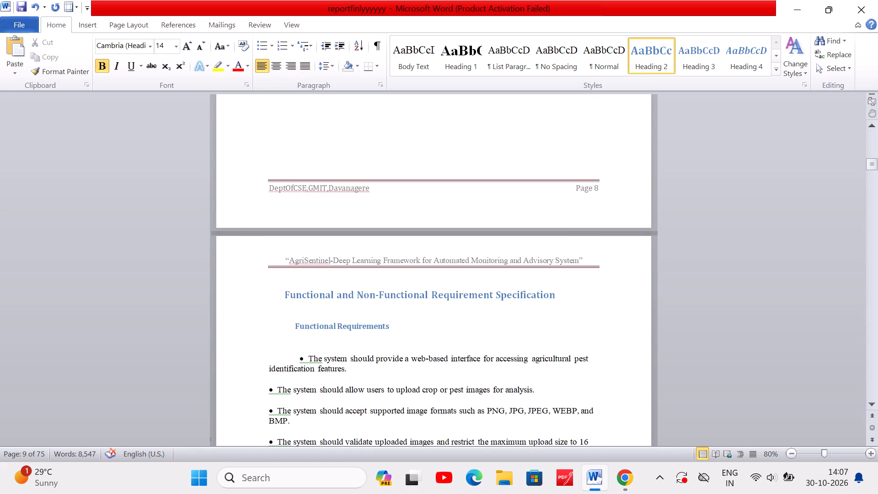
key(4)
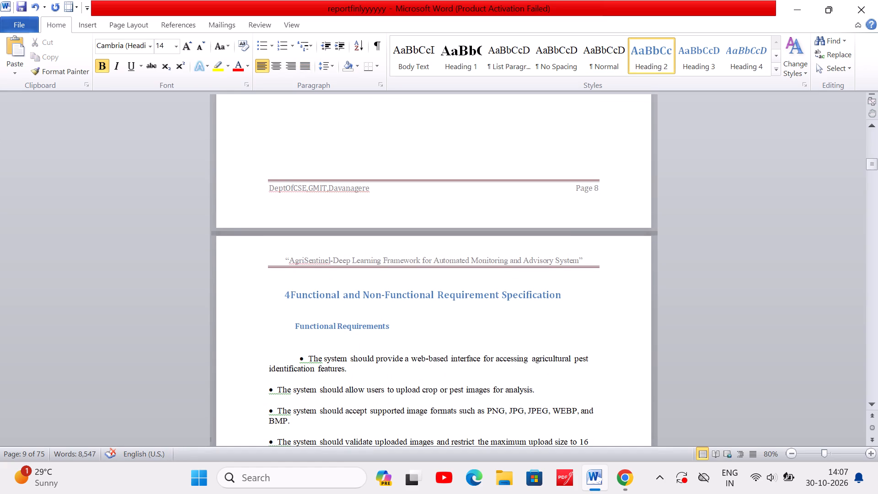
key(period)
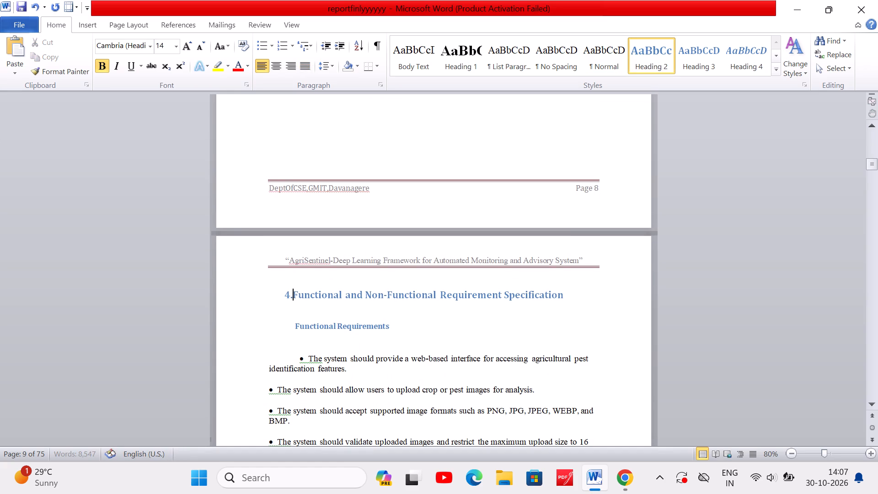
Review the preceding Chapter 4 pages to check the section numbering of the Software and Hardware Requirements headings.
scroll(486, 232, up, 10)
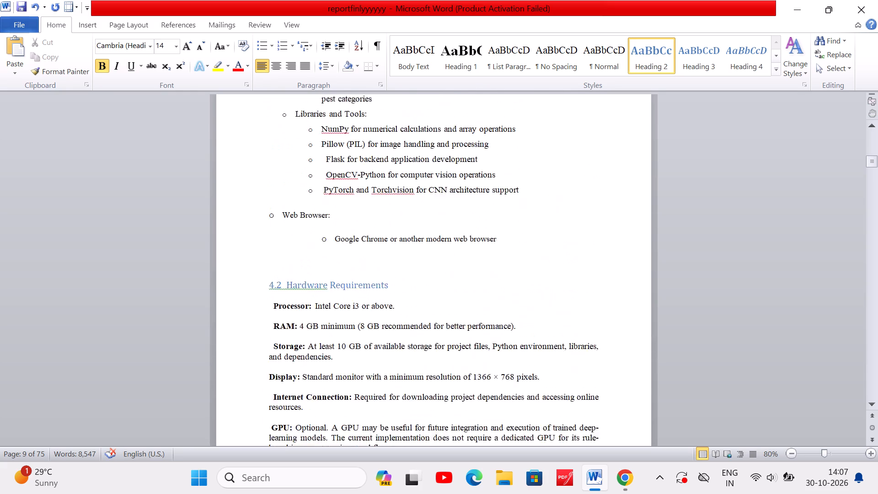
scroll(486, 232, up, 8)
ctrl+scroll(486, 232, down, 1)
scroll(486, 232, up, 4)
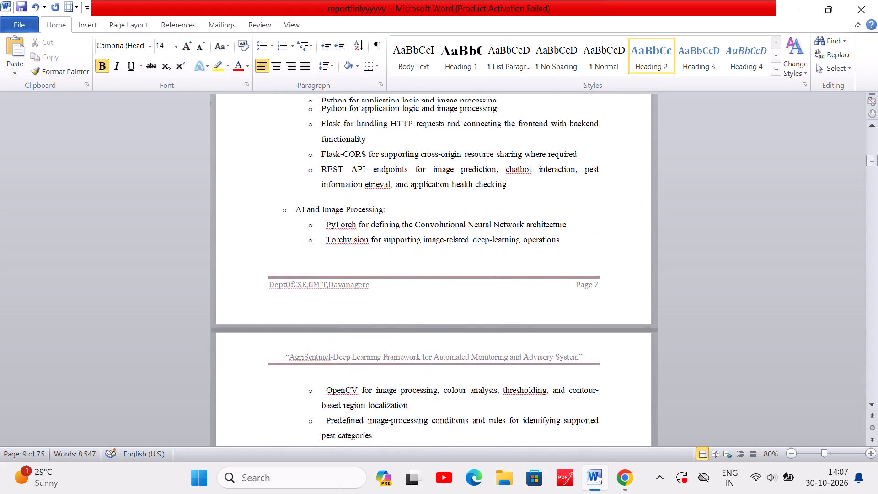
scroll(486, 232, up, 7)
scroll(486, 232, down, 2)
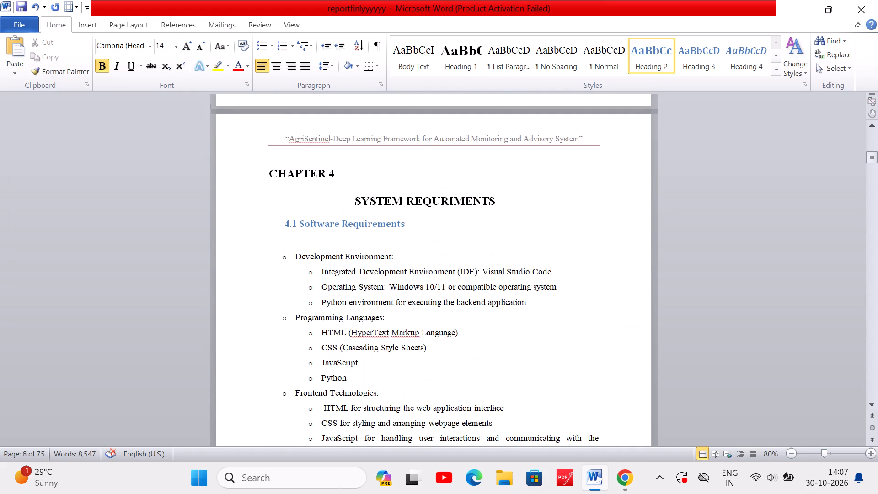
scroll(486, 232, down, 14)
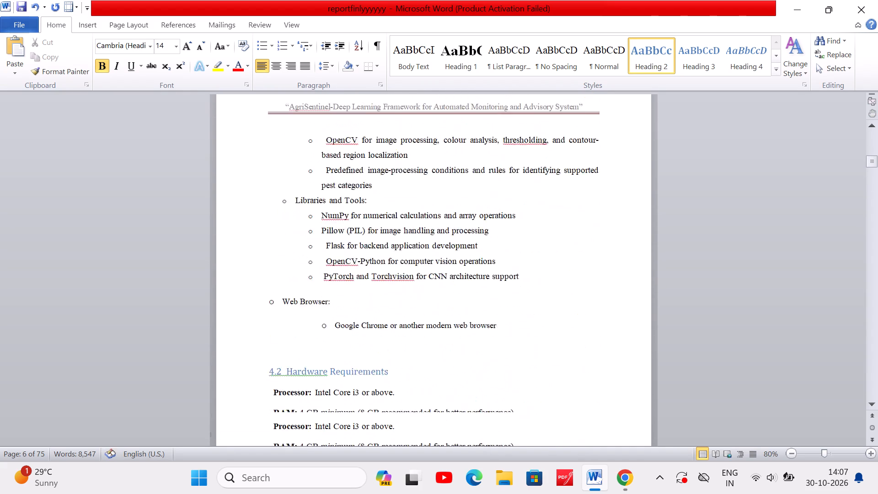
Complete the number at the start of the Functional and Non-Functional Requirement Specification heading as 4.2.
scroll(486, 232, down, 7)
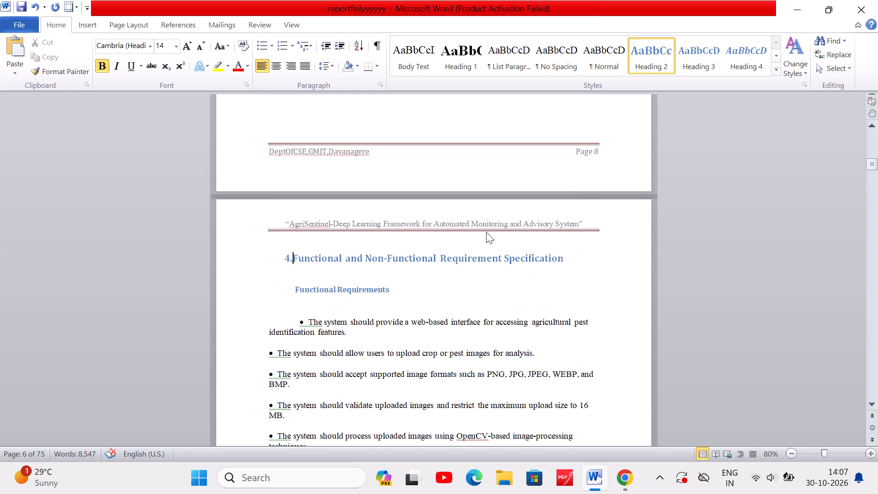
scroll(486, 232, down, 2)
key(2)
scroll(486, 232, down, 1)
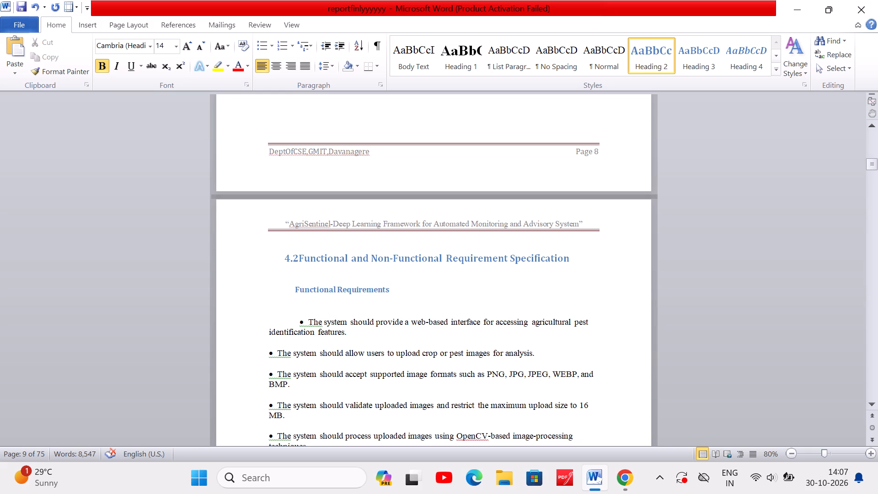
Delete the section number and left indent from the Functional and Non-Functional Requirement Specification heading.
triple_click(298, 253)
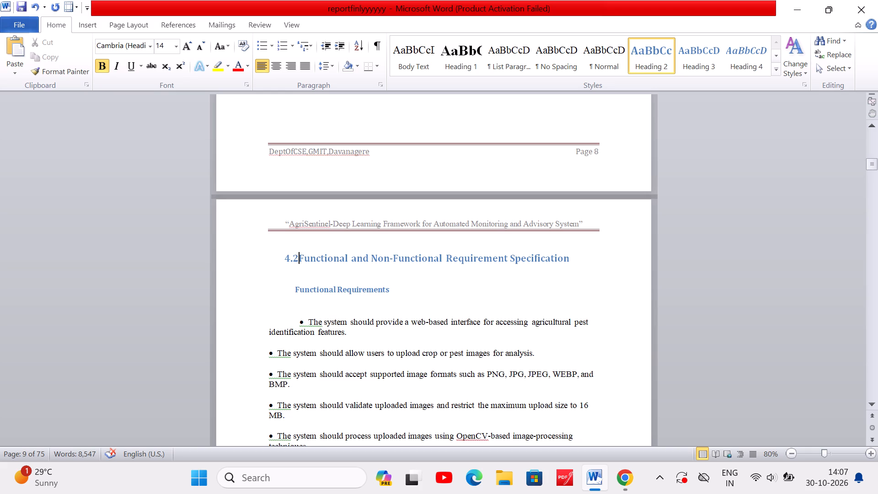
click(298, 253)
drag(298, 253, 285, 253)
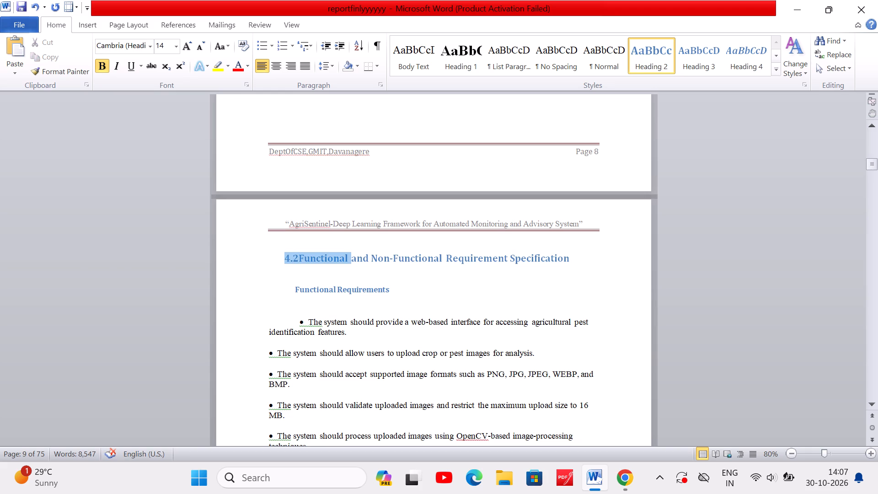
drag(285, 253, 297, 260)
click(297, 260)
key(BackSpace)
key(BackSpace)
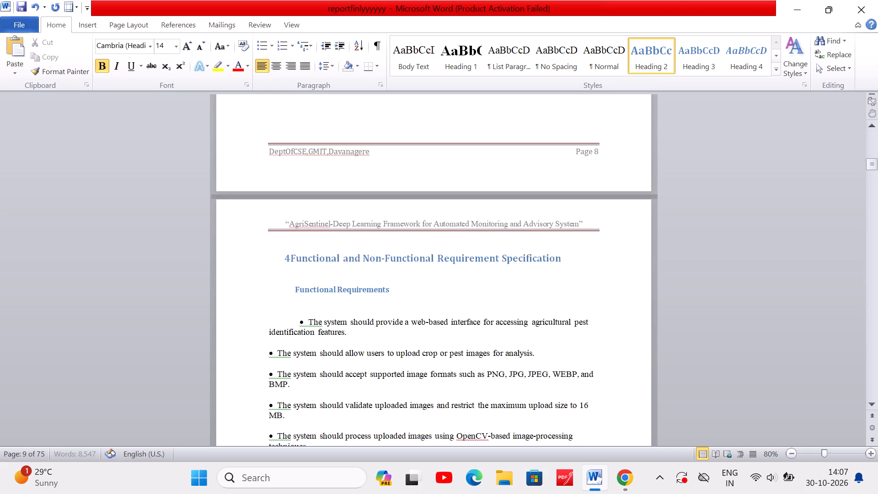
key(BackSpace)
key(BackSpace)
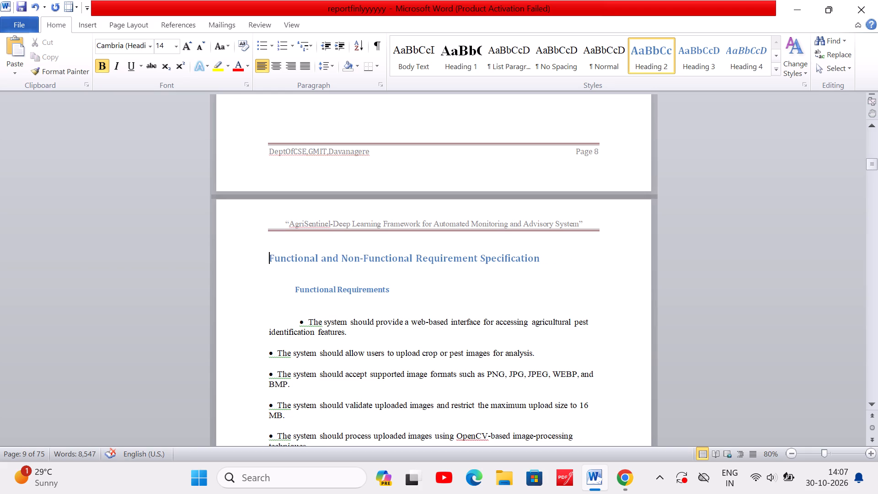
Number the Functional Requirements subheading as 4.3.
click(294, 297)
click(294, 289)
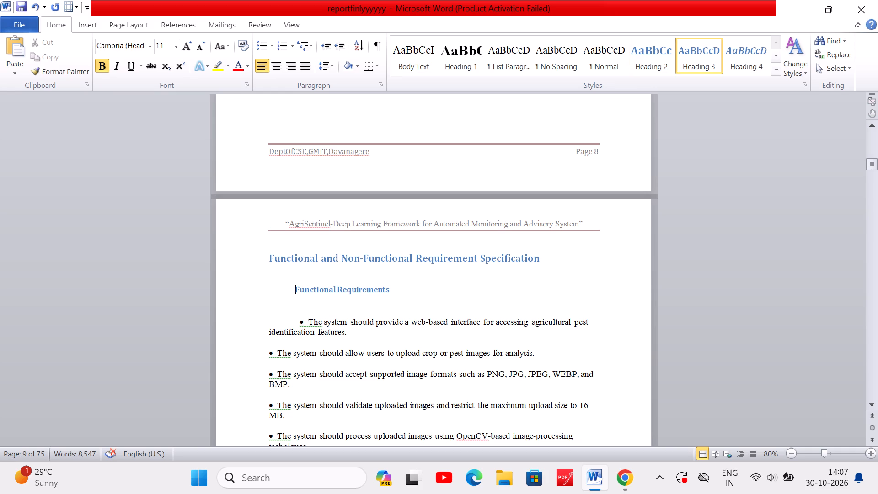
text(4.3)
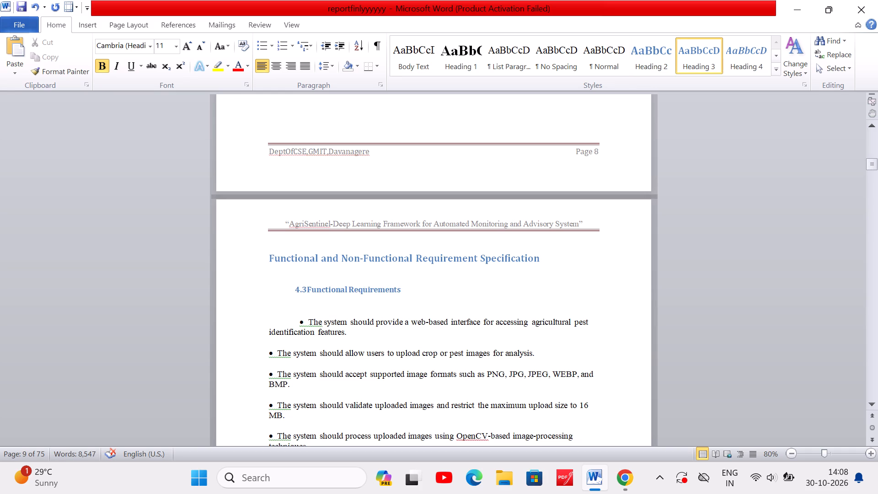
Set the font size of the 4.3 Functional Requirements subheading to 12.
click(404, 290)
drag(404, 290, 291, 286)
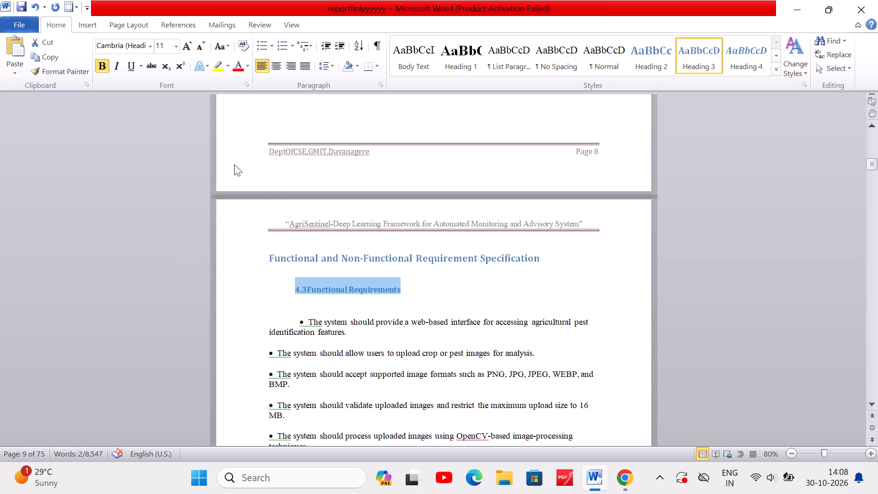
drag(164, 42, 154, 42)
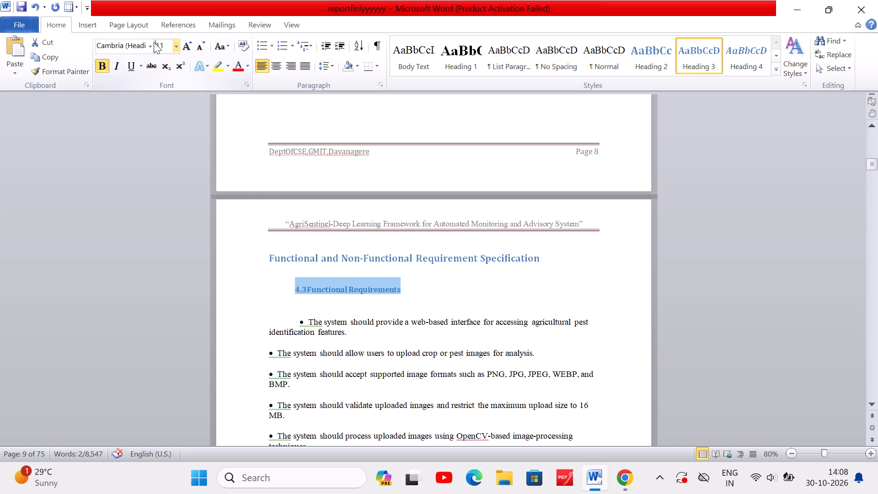
click(162, 45)
drag(162, 45, 155, 44)
text(12)
key(Return)
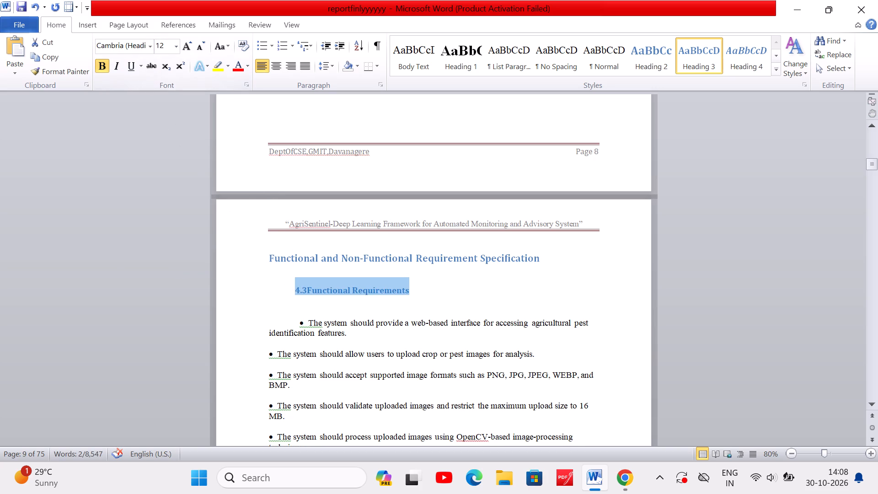
click(254, 297)
Remove the leading spaces and extra gap before the first functional requirement bullet, keeping it on its own line below the 4.3 subheading.
click(298, 320)
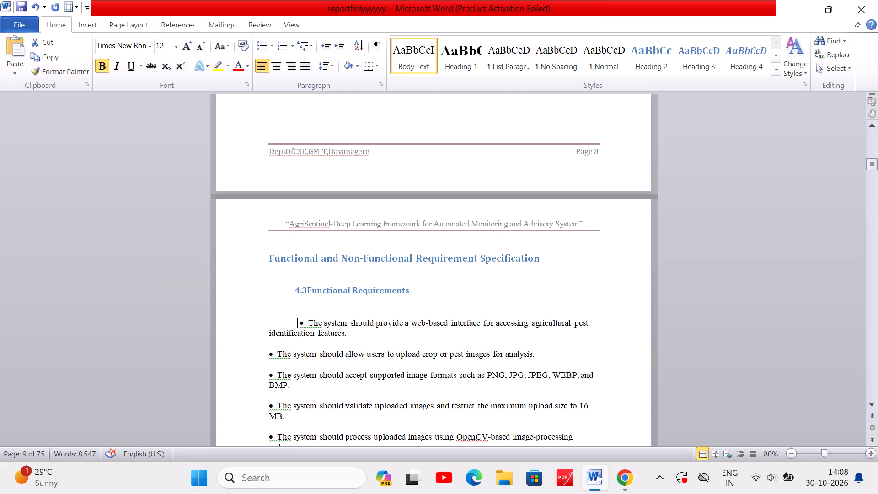
key(BackSpace)
key(BackSpace)
key(BackSpace)
key(BackSpace)
key(BackSpace)
key(BackSpace)
key(BackSpace)
key(BackSpace)
key(BackSpace)
key(BackSpace)
key(BackSpace)
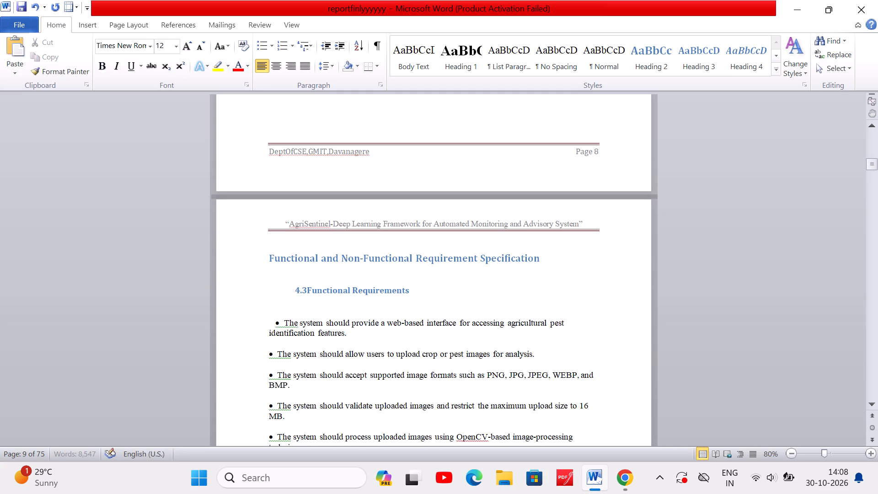
key(BackSpace)
key(BackSpace)
key(BackSpace)
key(Return)
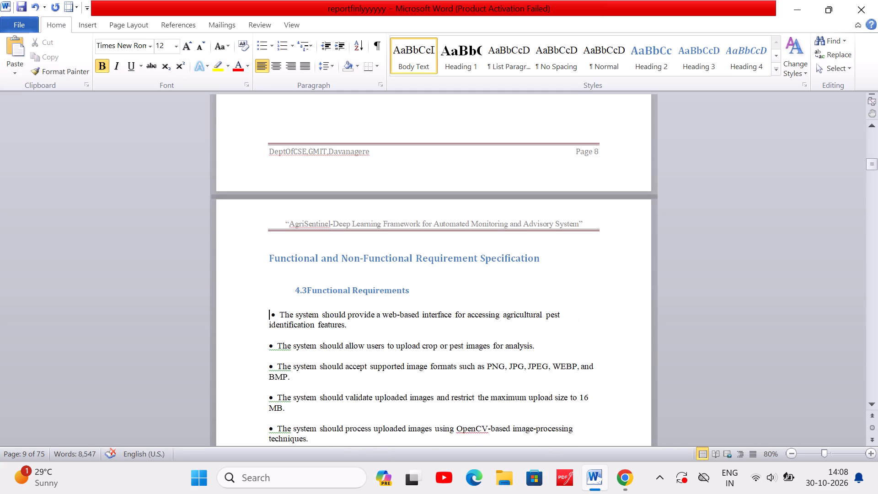
Justify all the bullet paragraphs in the 4.3 Functional Requirements section.
scroll(282, 323, down, 4)
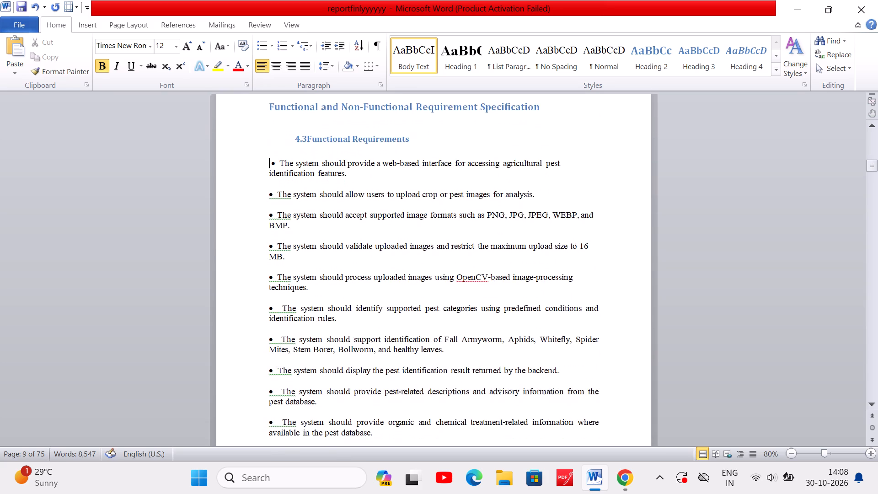
scroll(282, 323, down, 4)
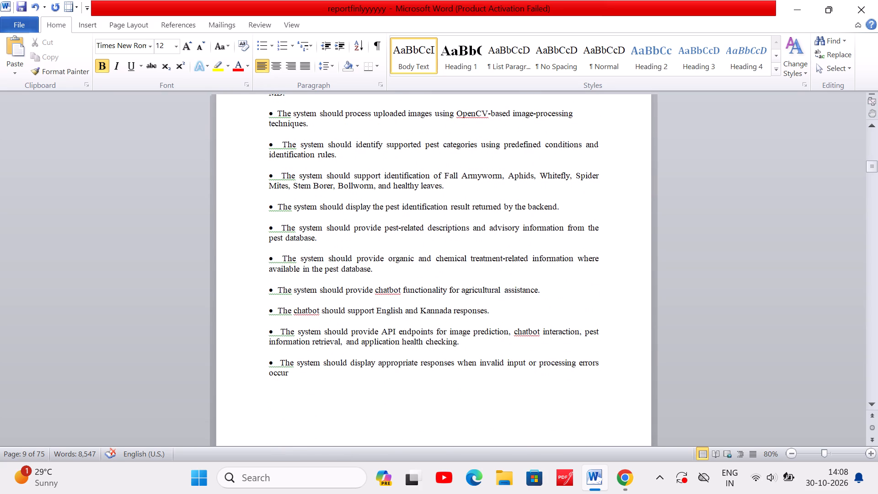
click(294, 371)
drag(294, 371, 257, 125)
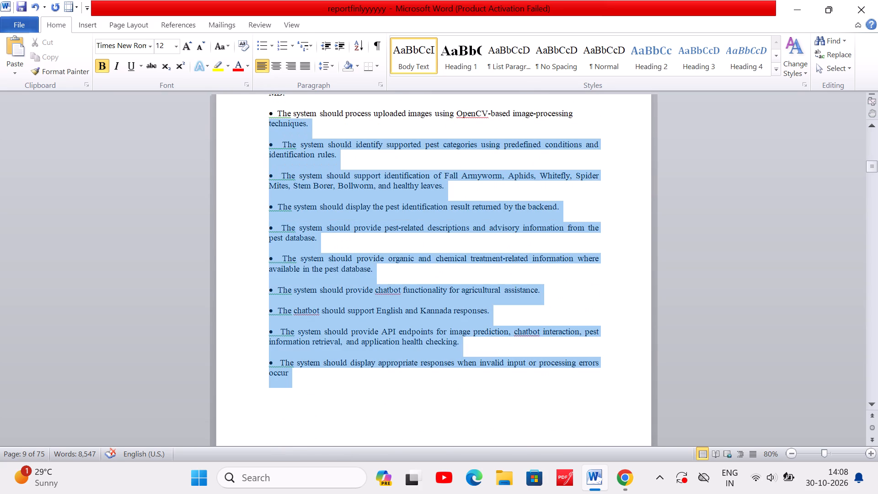
drag(257, 125, 252, 139)
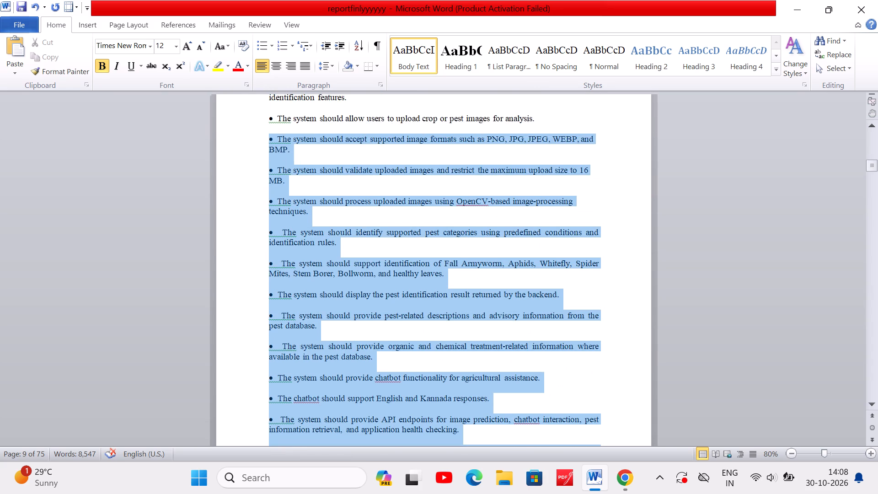
drag(252, 139, 254, 155)
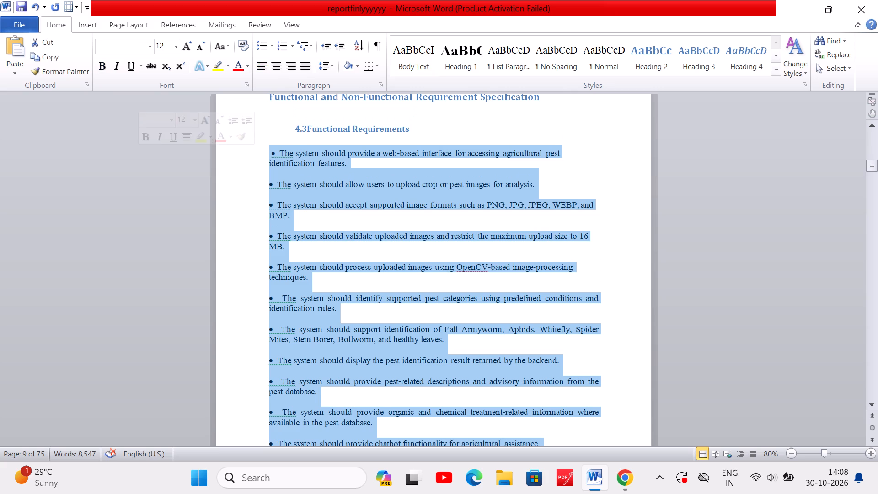
click(302, 70)
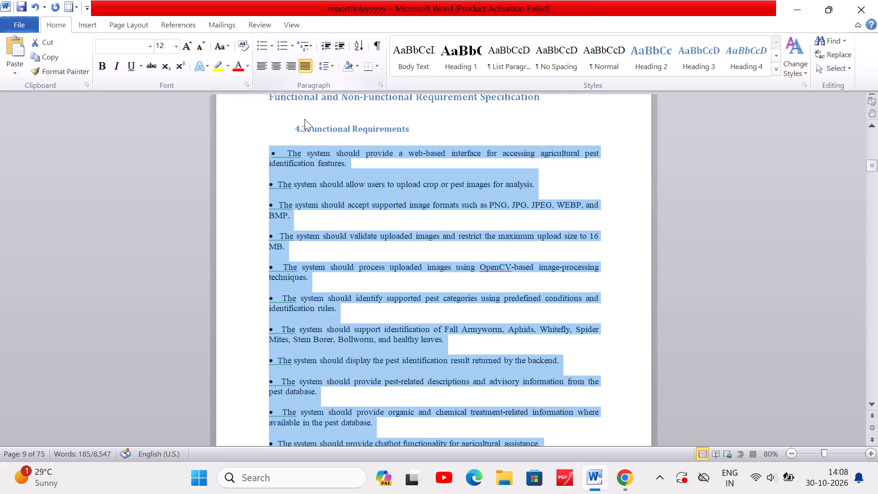
click(463, 436)
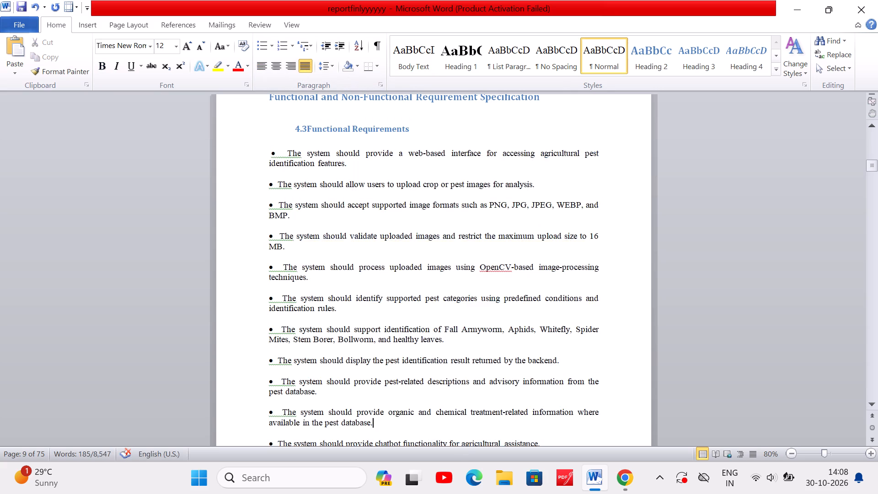
Delete the blank lines above the CHAPTER 5 heading so the chapter begins near the top of its page.
scroll(463, 436, down, 10)
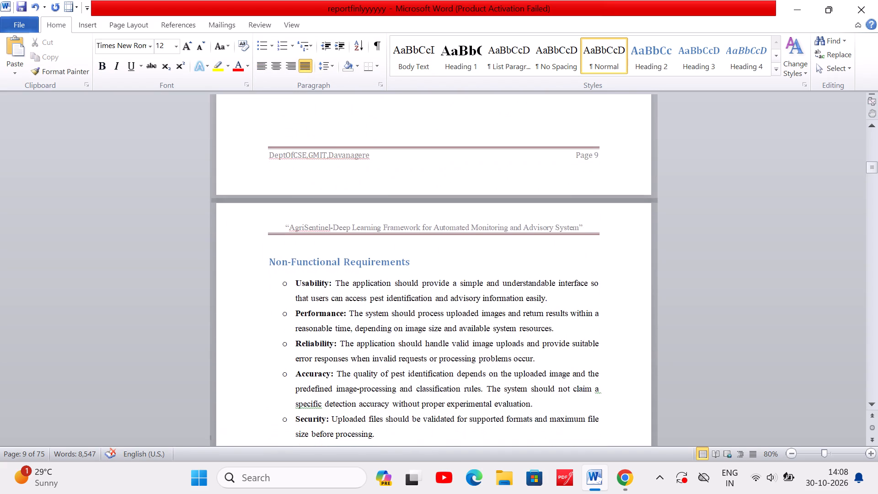
scroll(463, 436, down, 3)
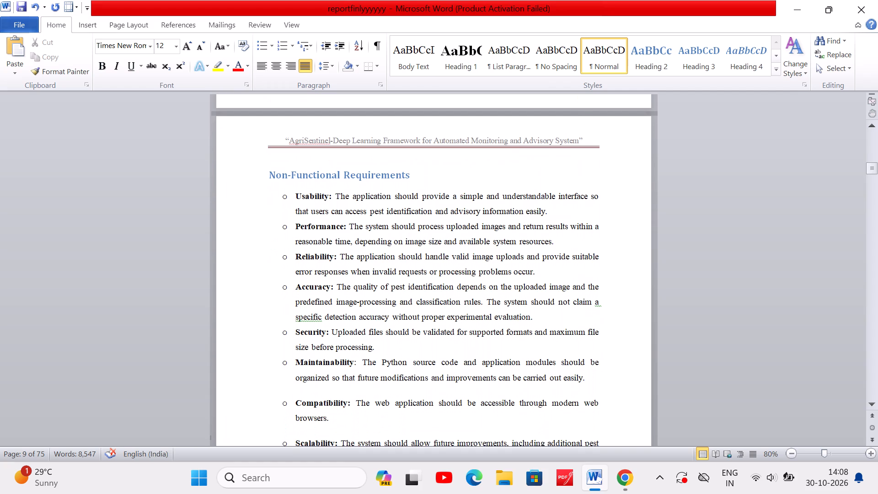
scroll(460, 430, down, 5)
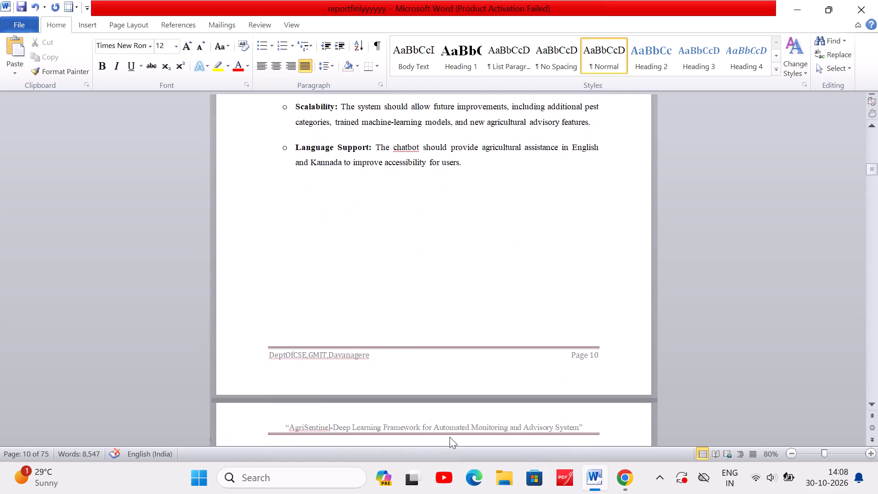
scroll(450, 437, down, 7)
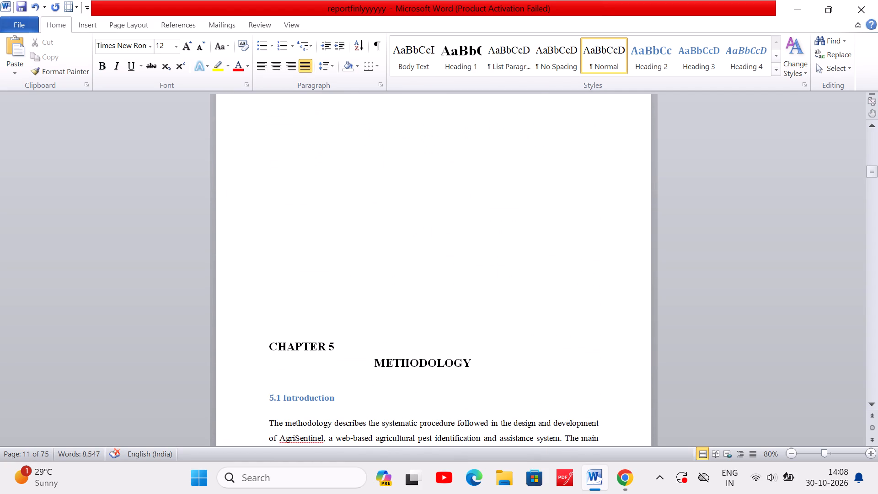
click(268, 347)
key(BackSpace)
key(BackSpace)
key(BackSpace)
key(BackSpace)
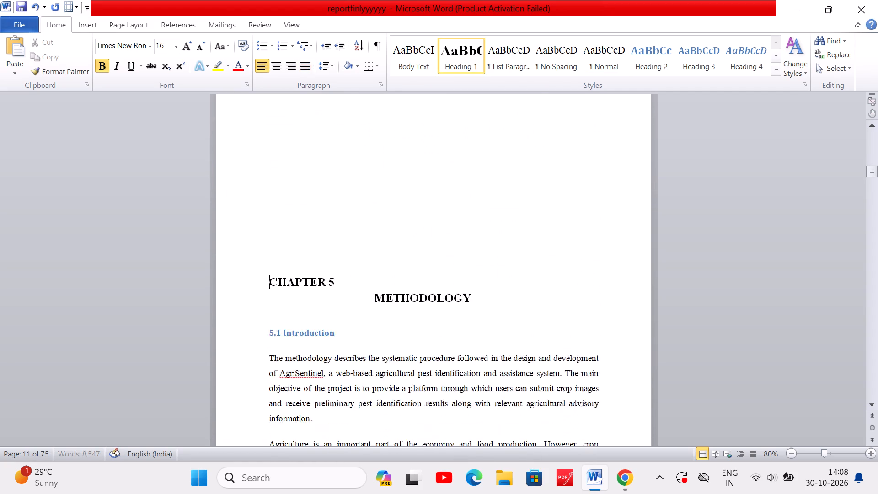
key(BackSpace)
key(BackSpace)
key(BackSpace)
key(BackSpace)
key(BackSpace)
key(BackSpace)
key(BackSpace)
key(BackSpace)
key(BackSpace)
key(BackSpace)
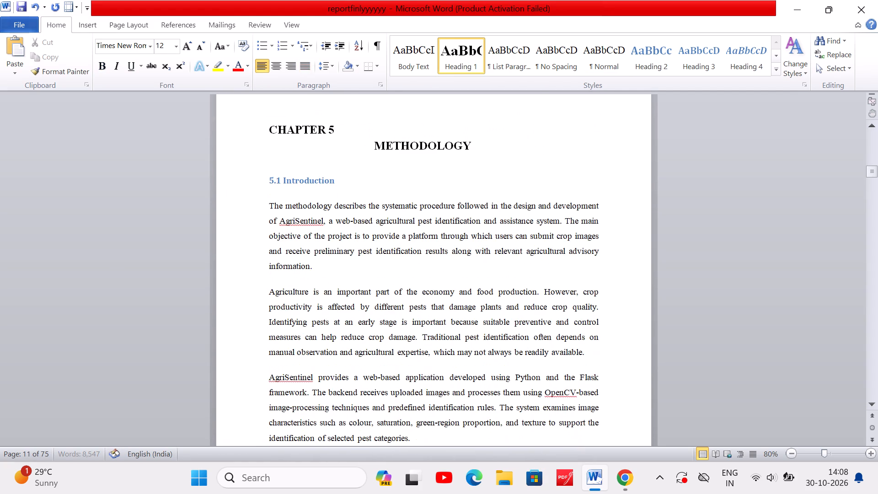
scroll(303, 433, up, 3)
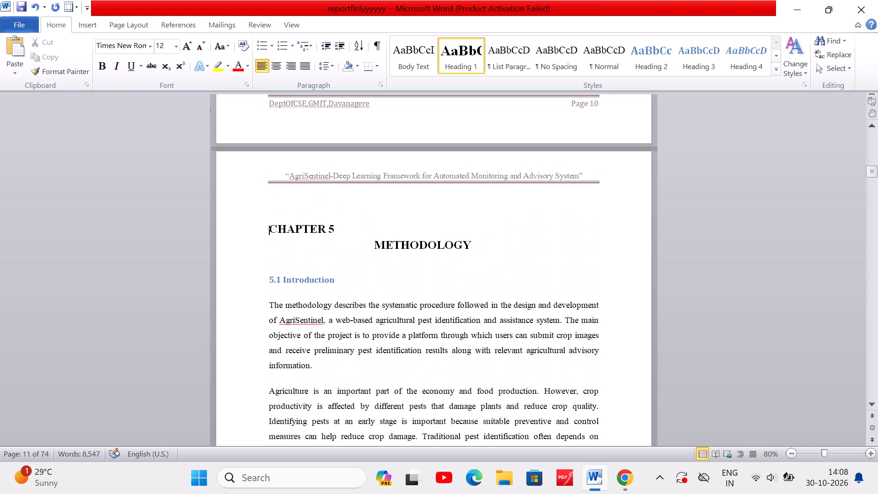
Push the "Step 1: Accessing the Application" heading in section 5.4 onto the next page by inserting two blank lines before it.
scroll(425, 322, down, 8)
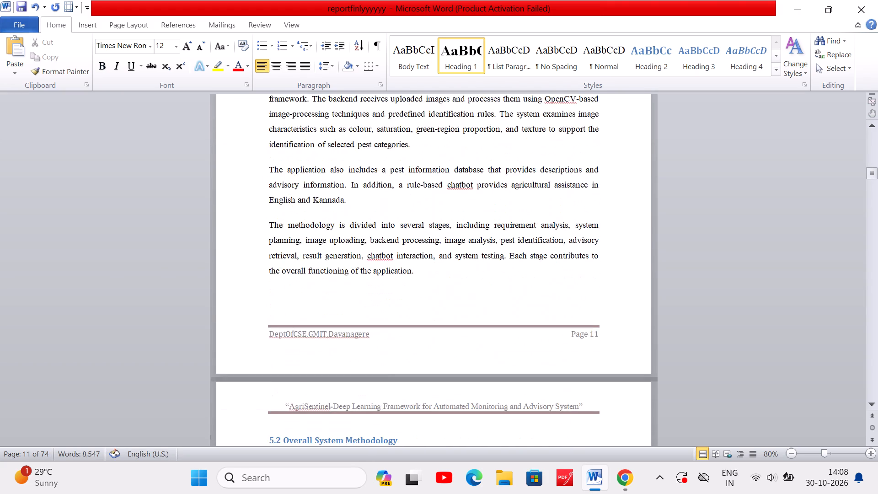
scroll(425, 322, down, 14)
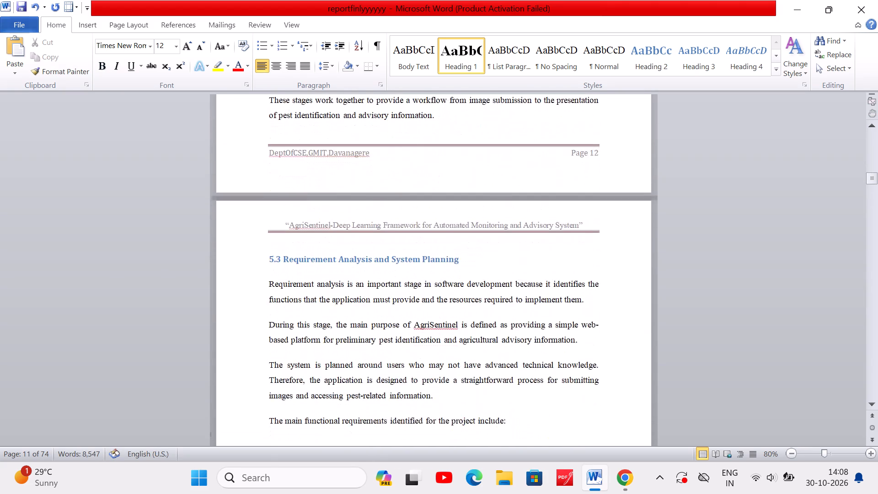
scroll(425, 322, down, 5)
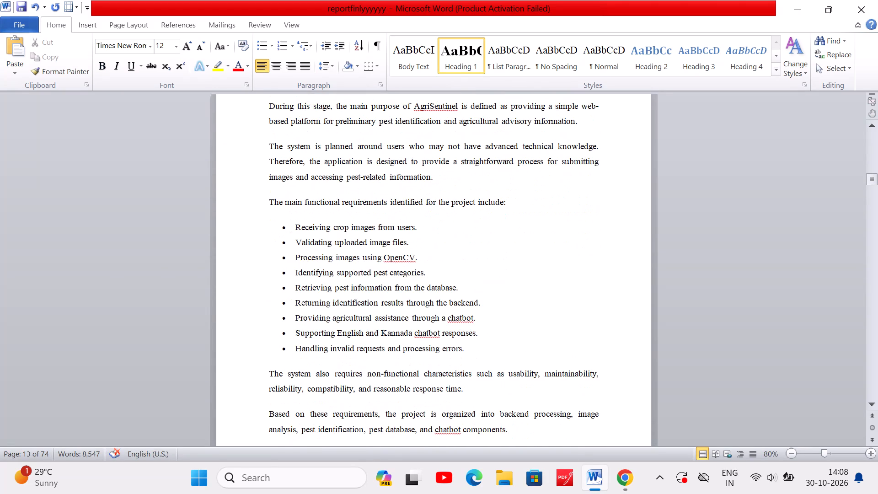
scroll(425, 322, down, 9)
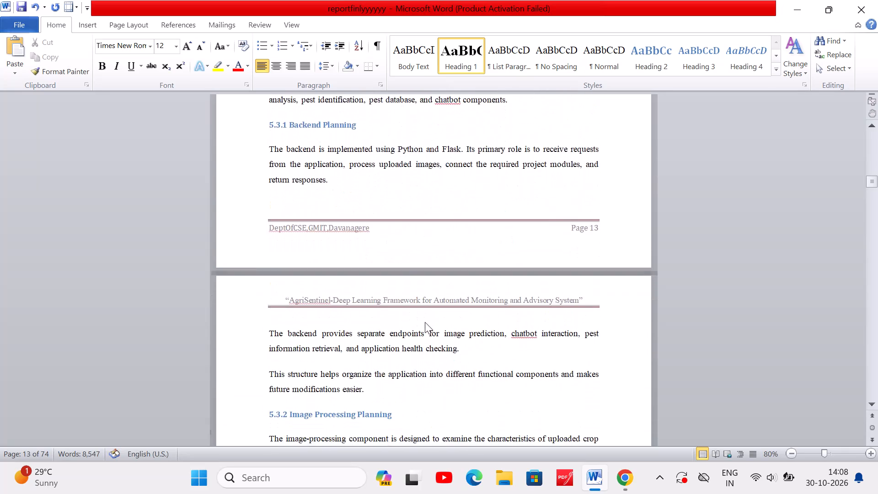
scroll(425, 322, down, 9)
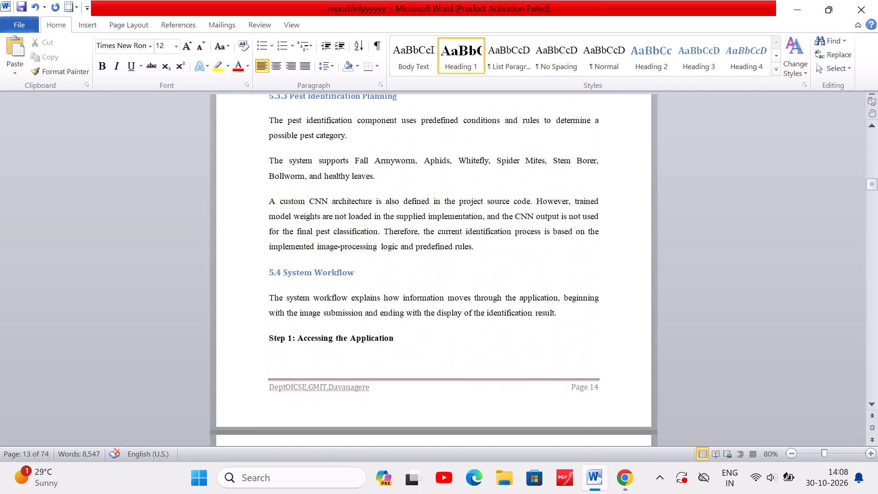
scroll(425, 322, down, 2)
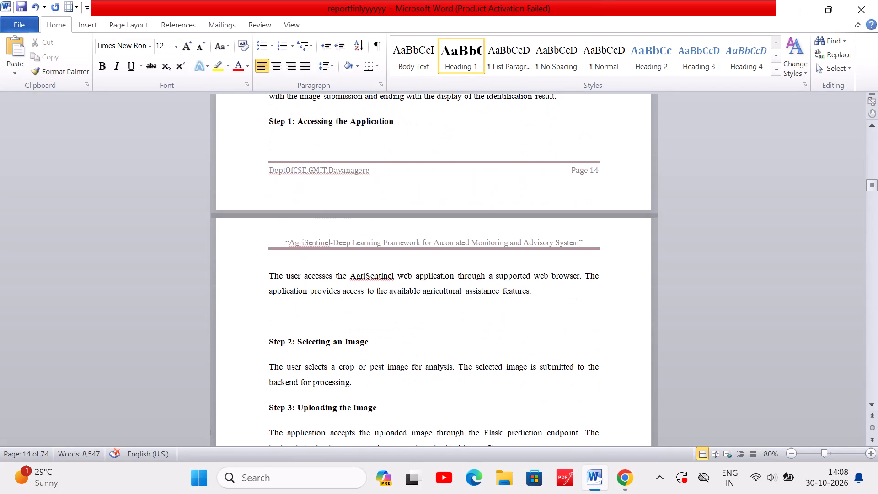
scroll(425, 322, up, 1)
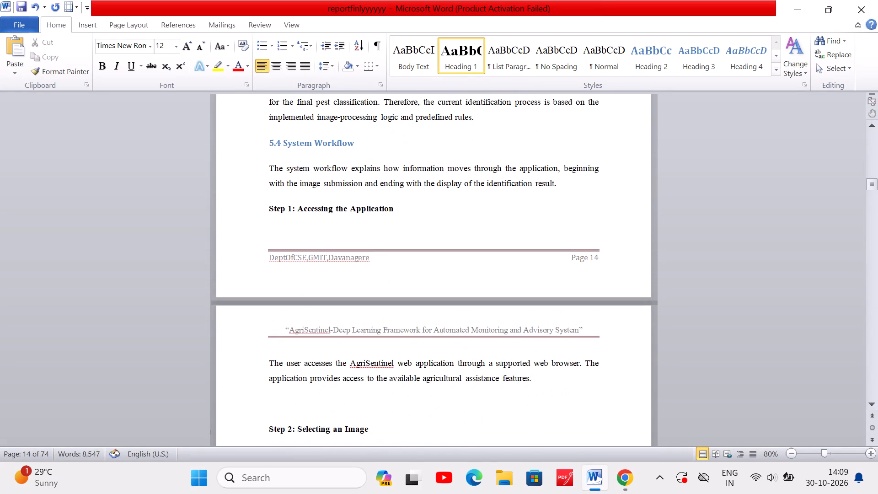
click(266, 205)
key(Return)
key(Return)
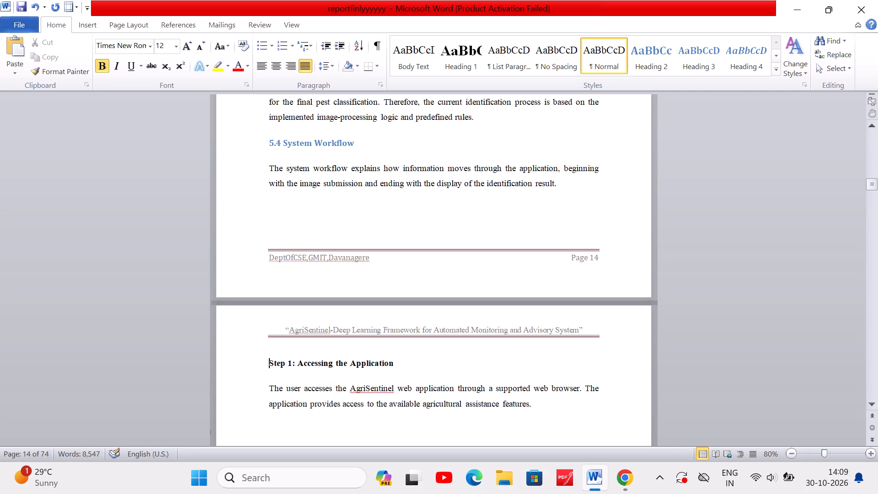
Remove the blank line above the "Step 2: Selecting an Image" heading.
scroll(349, 168, down, 5)
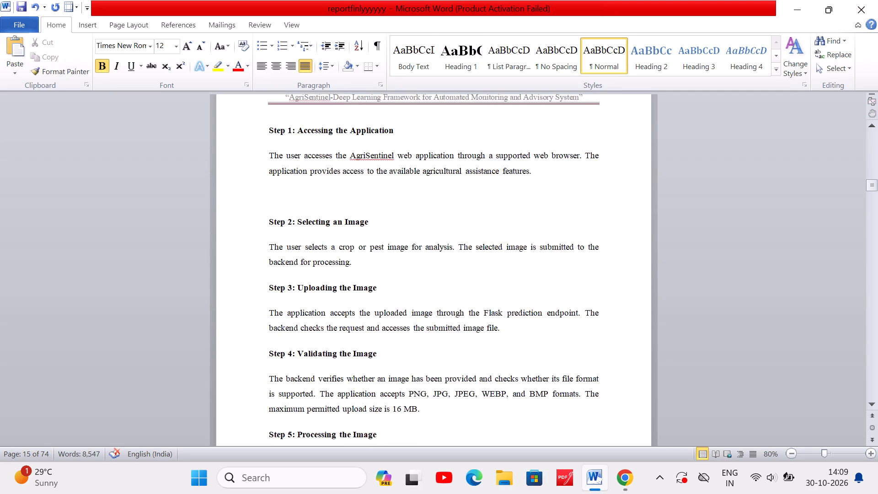
scroll(349, 168, down, 1)
click(262, 193)
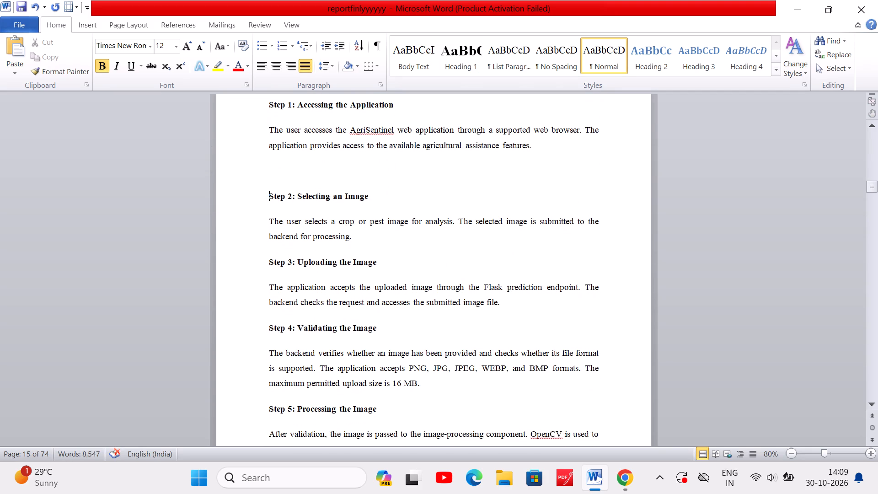
key(BackSpace)
scroll(359, 253, down, 1)
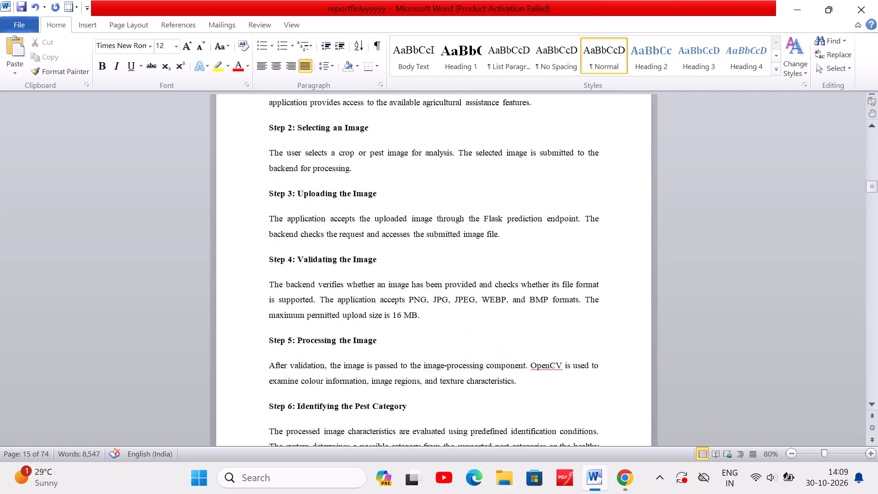
scroll(359, 253, down, 6)
click(359, 253)
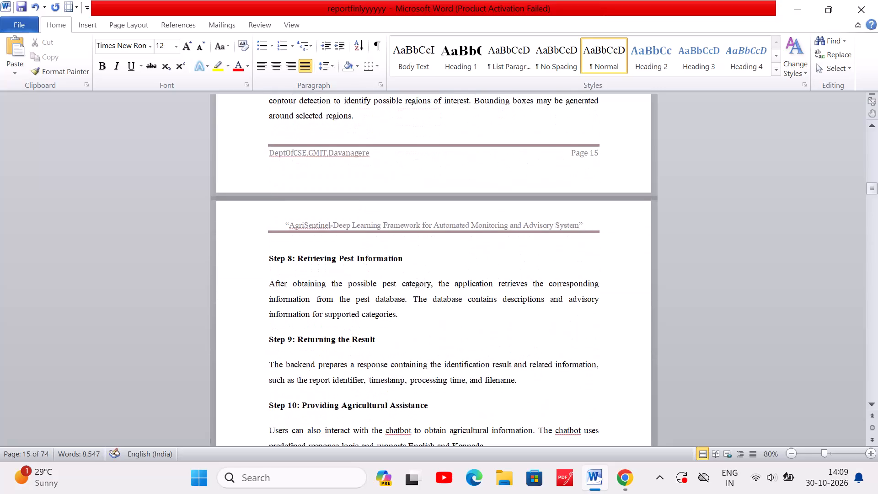
scroll(359, 253, down, 6)
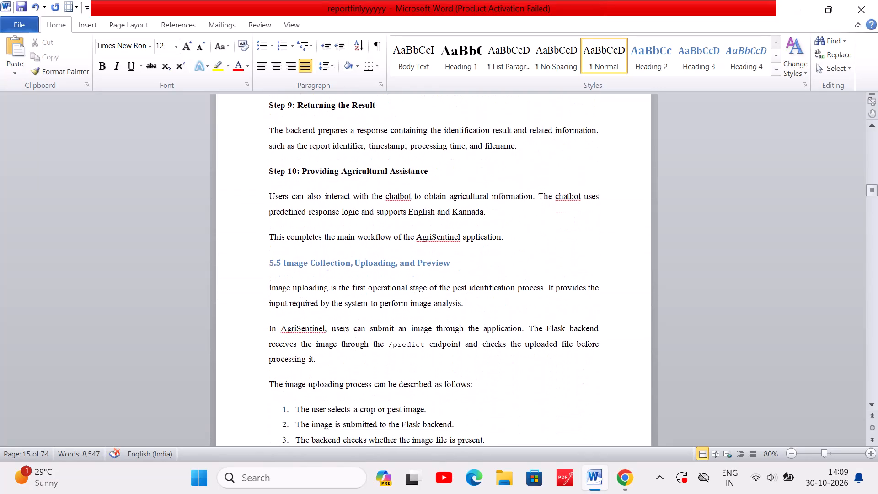
scroll(359, 253, down, 6)
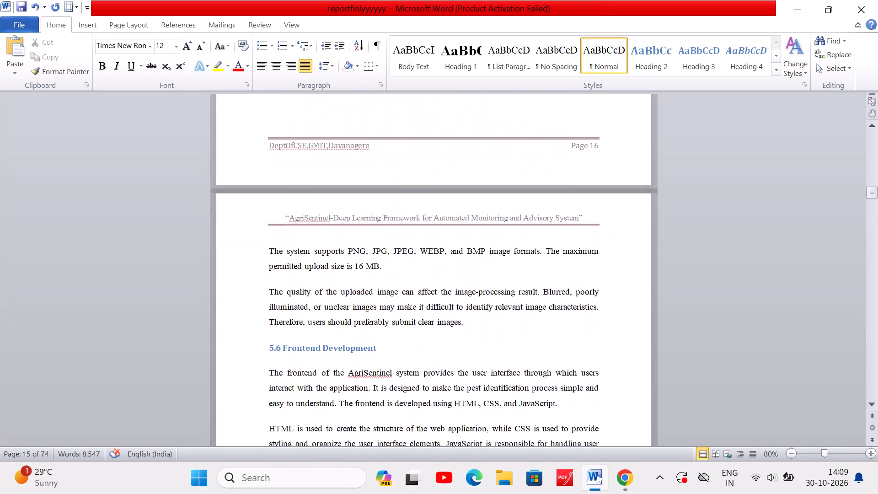
scroll(359, 253, down, 5)
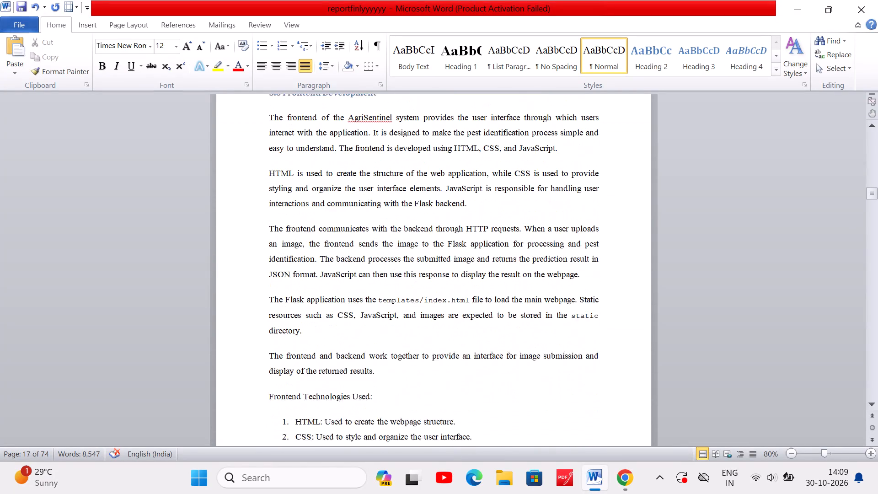
scroll(359, 253, down, 1)
scroll(359, 253, up, 2)
scroll(359, 266, down, 1)
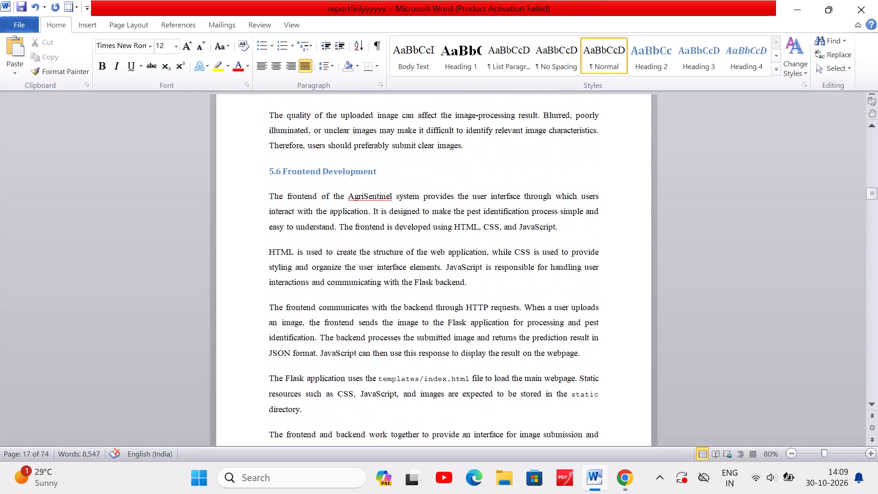
scroll(359, 266, down, 4)
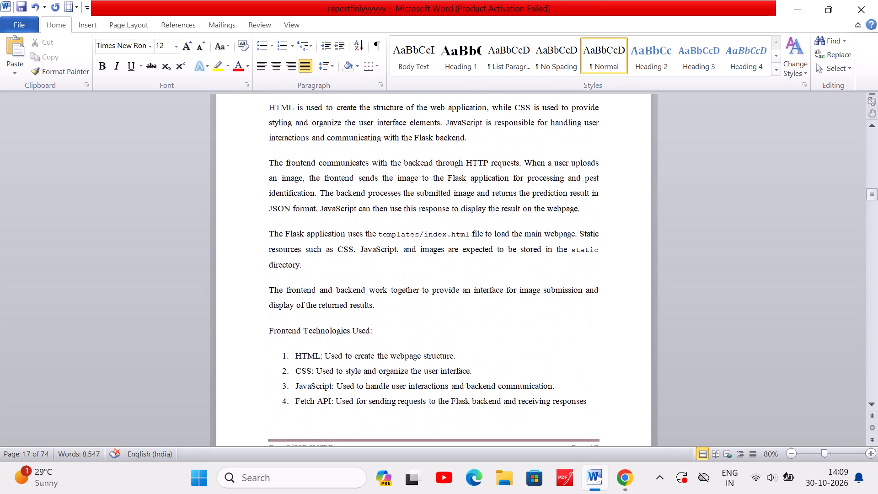
scroll(359, 266, down, 9)
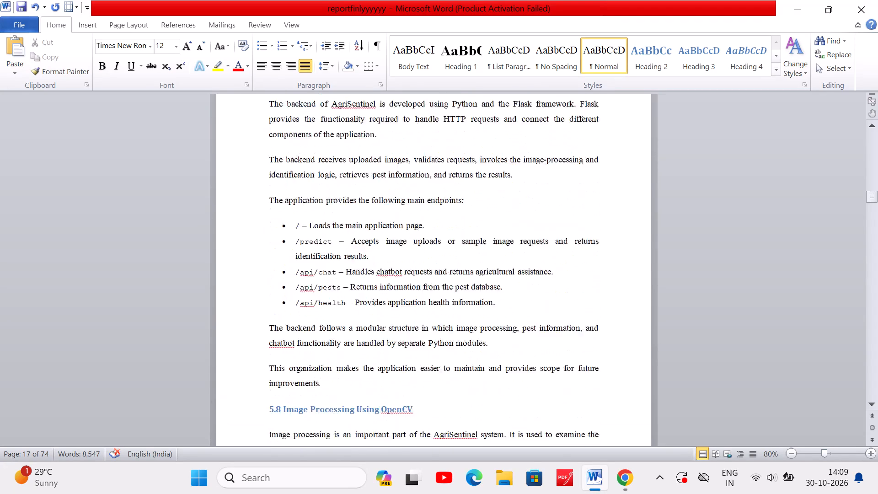
scroll(359, 266, down, 8)
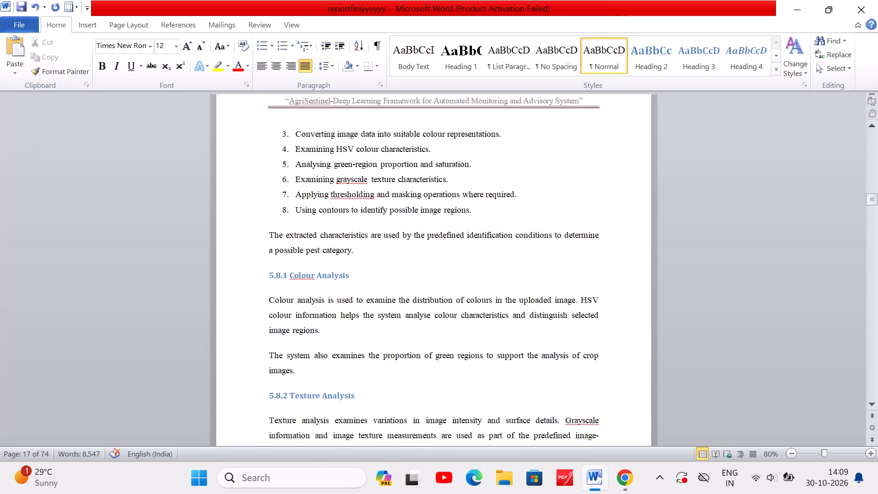
scroll(359, 266, down, 8)
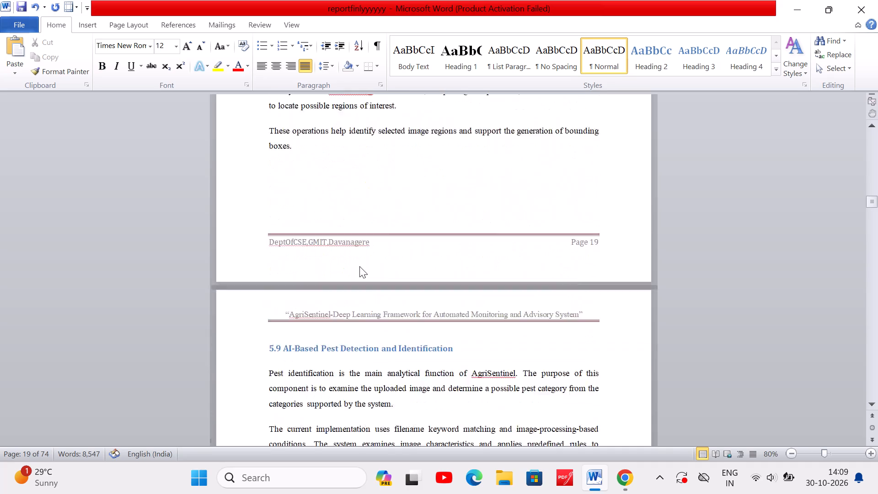
scroll(359, 266, down, 11)
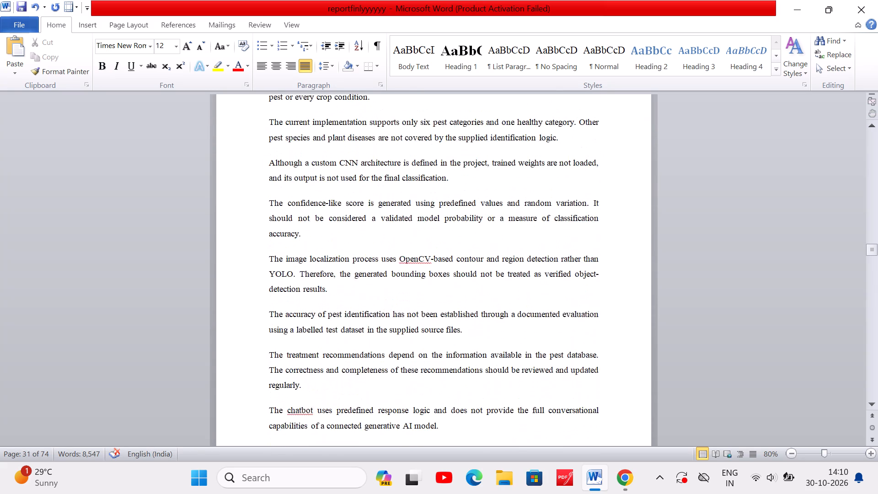
scroll(317, 329, down, 10)
double_click(317, 329)
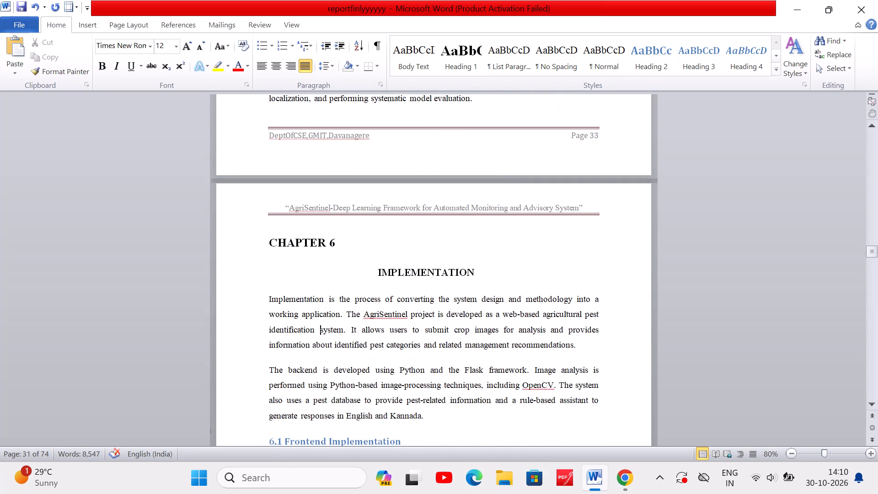
Set the Chapter 6 title "IMPLEMENTATION" to font size 16, keeping it bold.
scroll(317, 329, down, 1)
drag(476, 226, 368, 236)
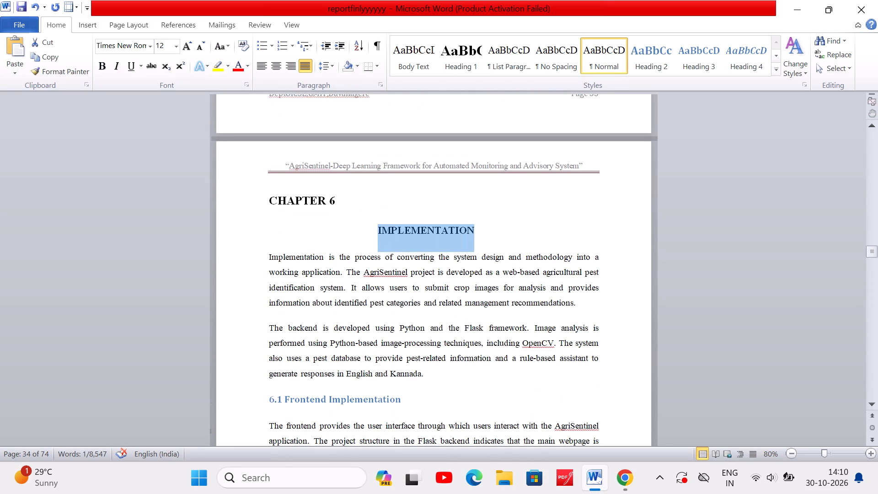
drag(368, 236, 367, 235)
click(98, 60)
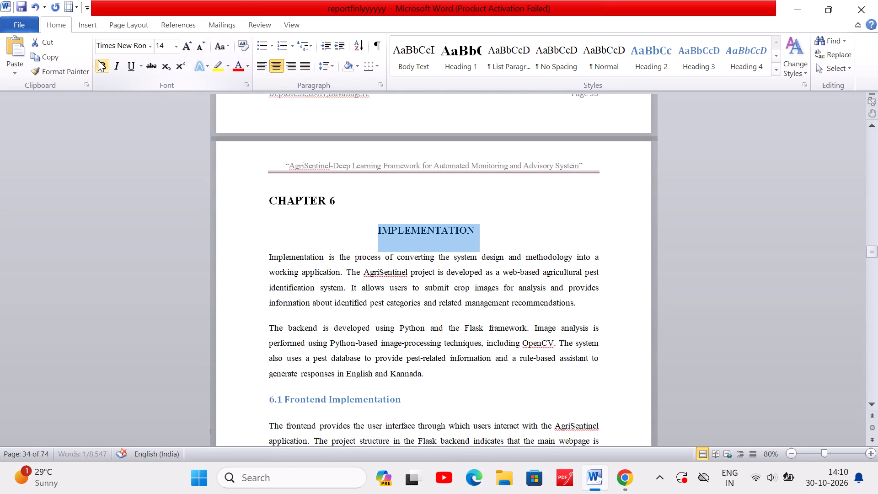
click(98, 60)
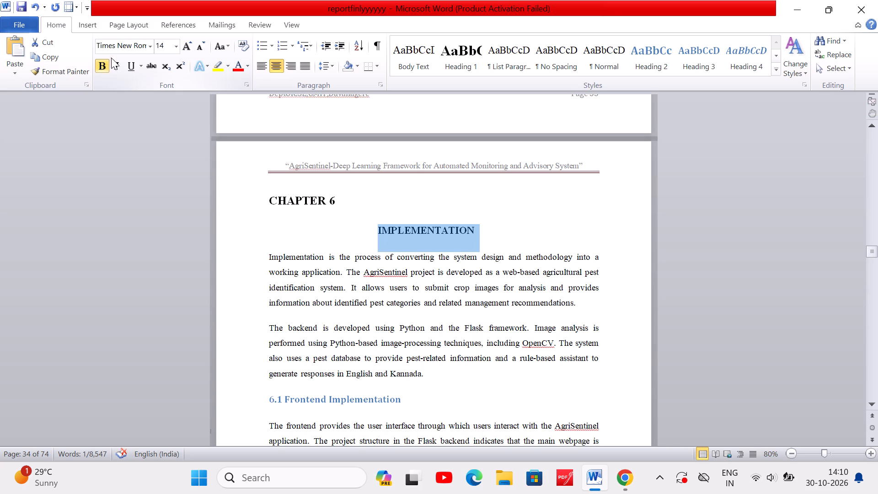
click(175, 47)
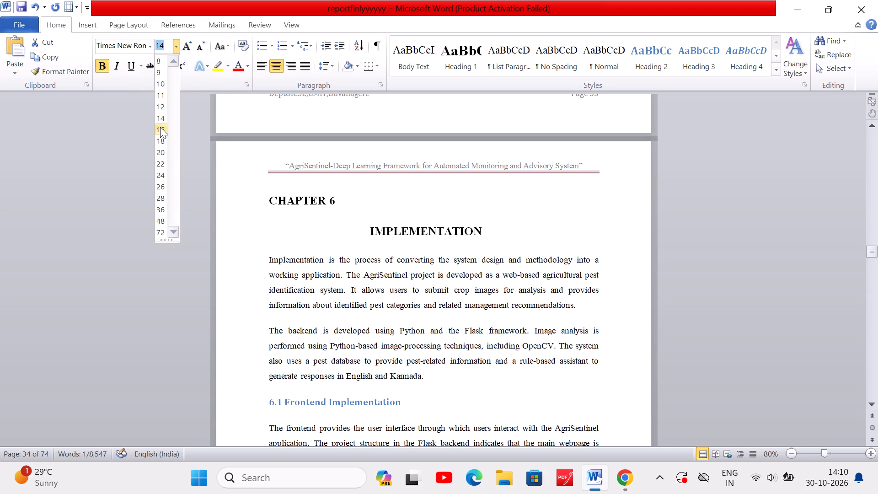
click(160, 127)
click(319, 209)
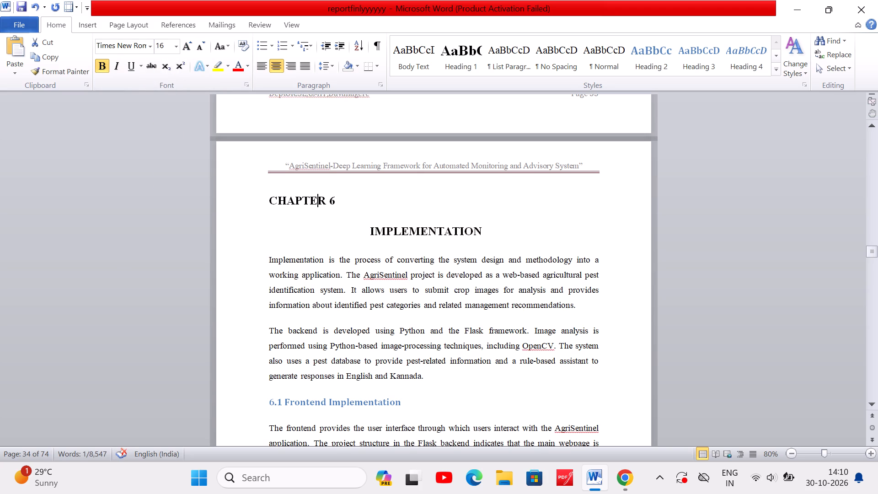
Remove the blank line above the "6.8 Error Handling" heading in Chapter 6.
scroll(375, 293, down, 9)
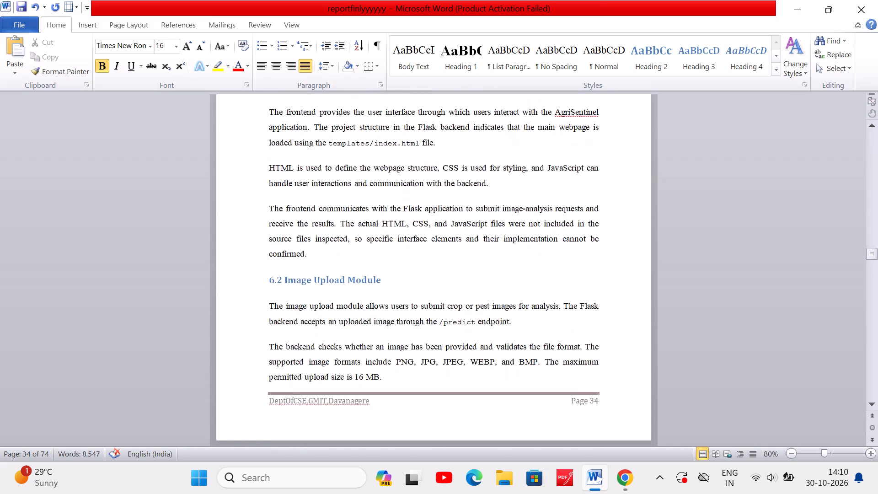
click(375, 293)
scroll(375, 293, down, 7)
click(371, 296)
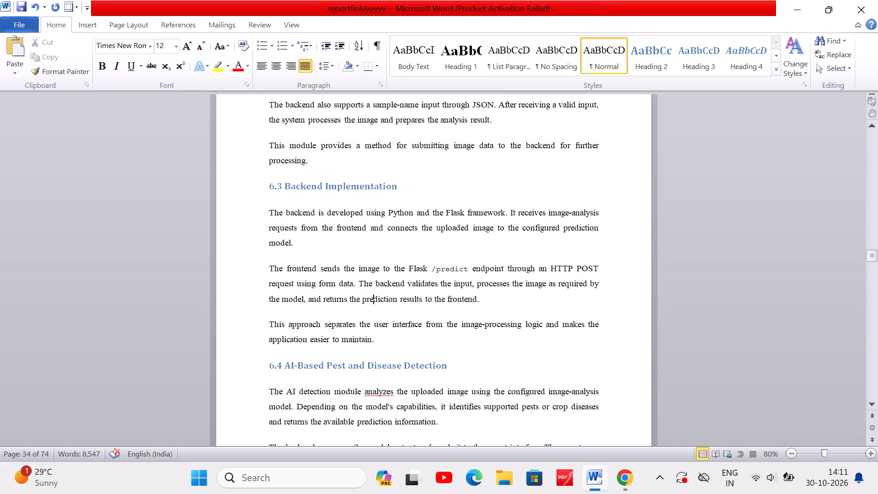
scroll(371, 296, down, 13)
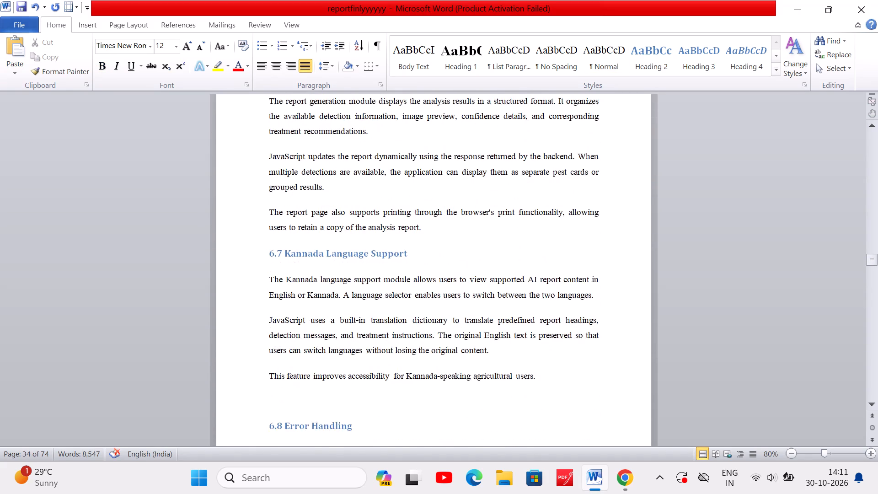
scroll(371, 296, down, 2)
click(264, 300)
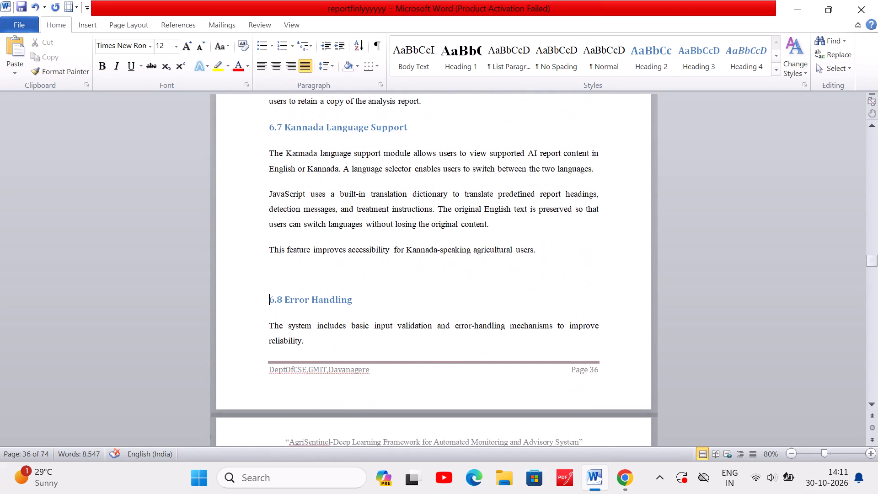
key(BackSpace)
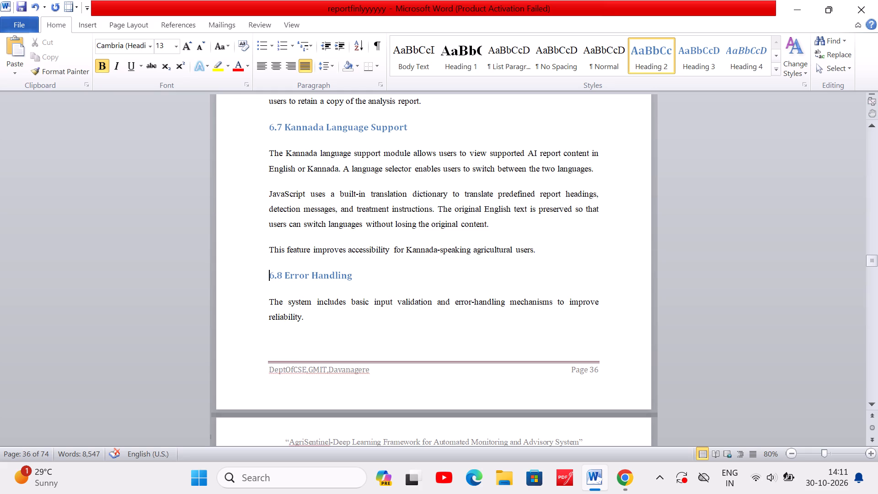
Review the layout from section 6.8 through the Chapter 7 opening and its figures to section 7.3.
scroll(372, 320, down, 8)
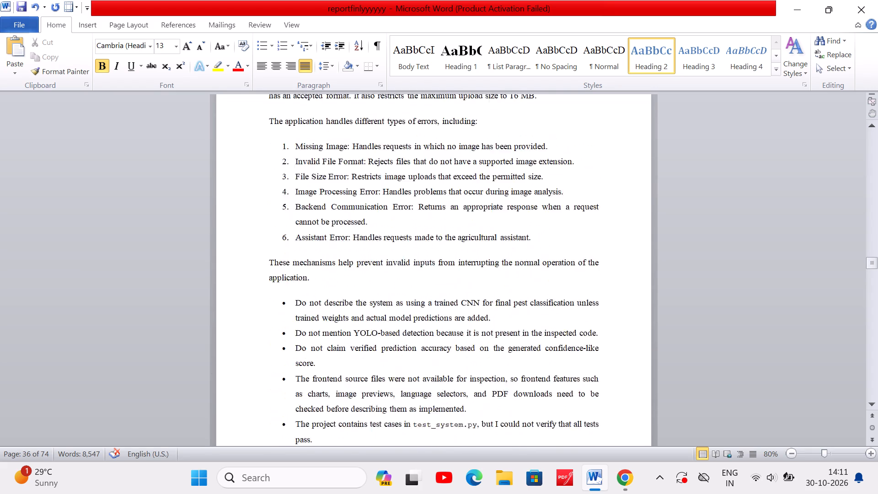
scroll(372, 320, down, 8)
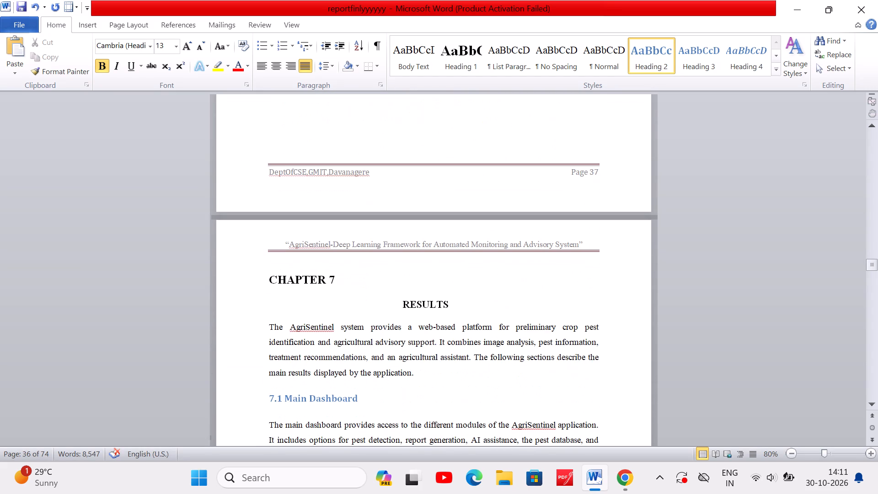
drag(453, 301, 378, 296)
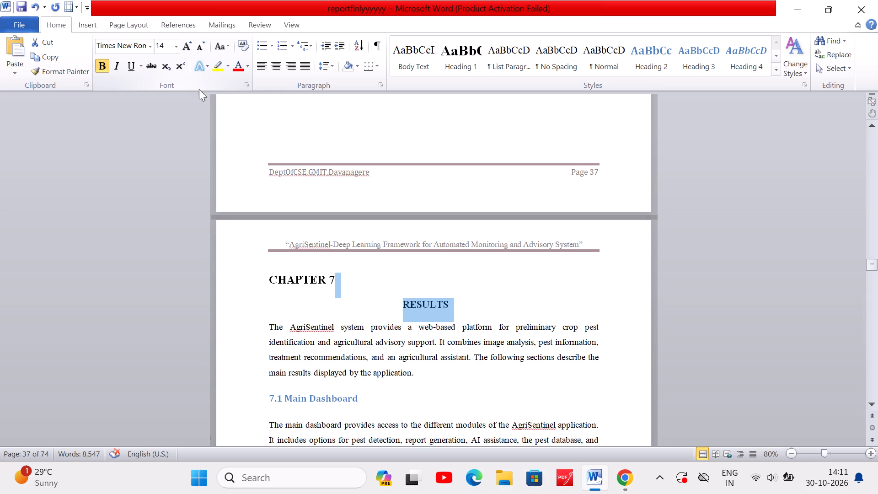
scroll(396, 274, up, 4)
scroll(396, 274, right, 2)
scroll(396, 274, up, 2)
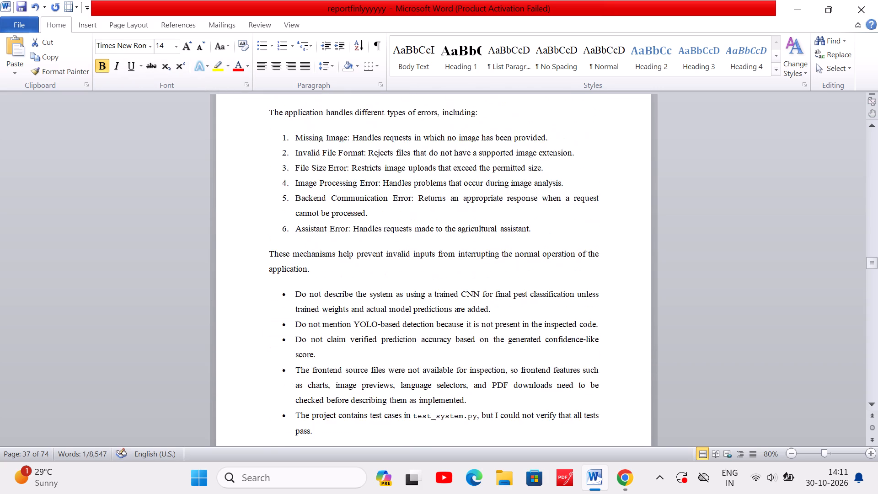
scroll(396, 274, down, 12)
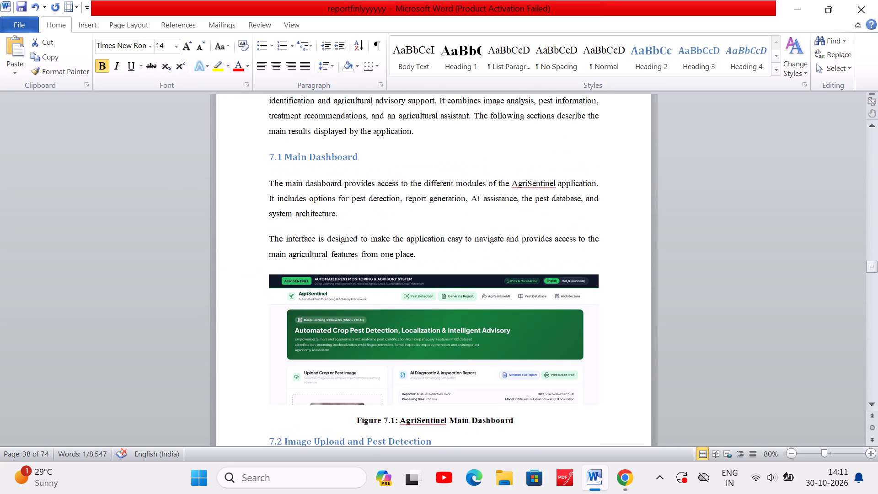
click(414, 250)
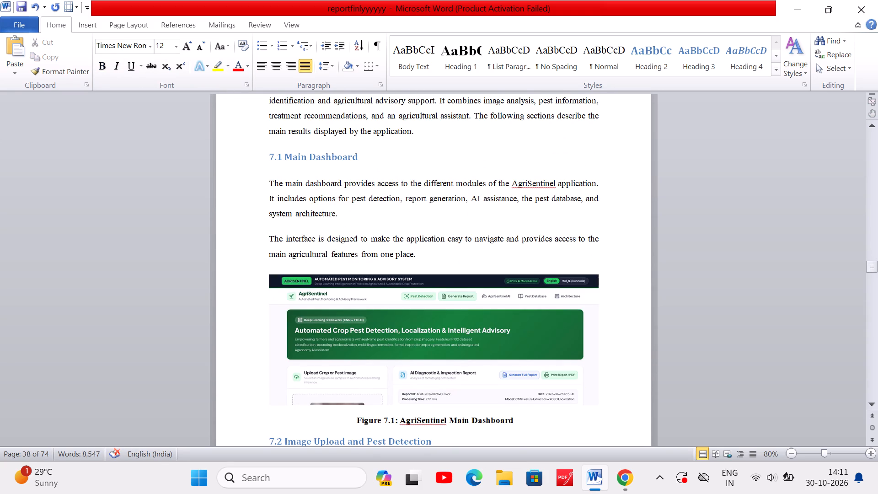
scroll(434, 338, down, 8)
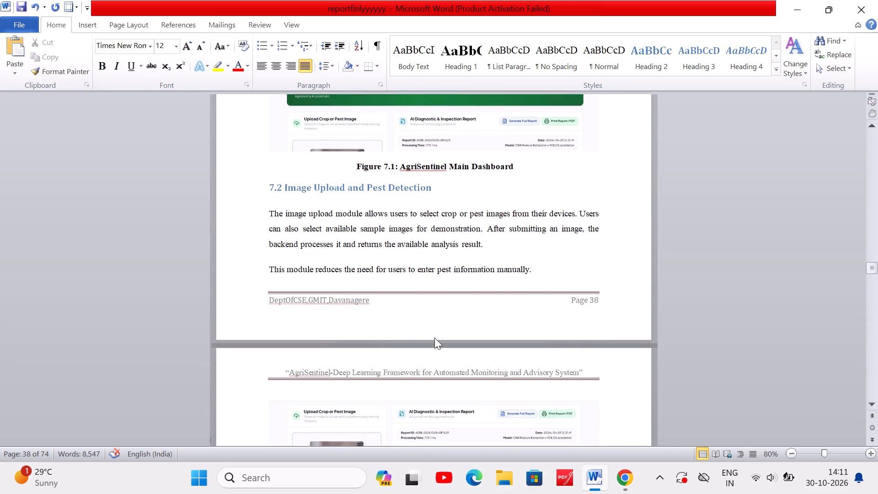
scroll(434, 338, down, 7)
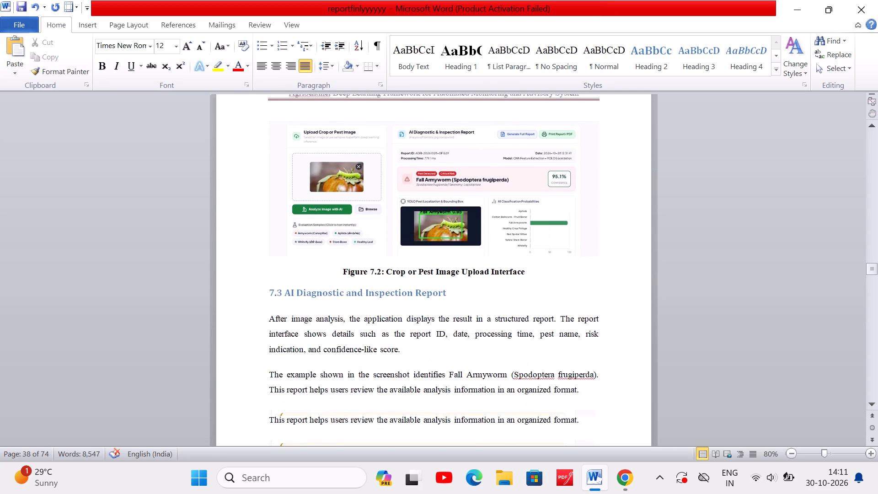
scroll(434, 338, down, 4)
scroll(434, 338, up, 1)
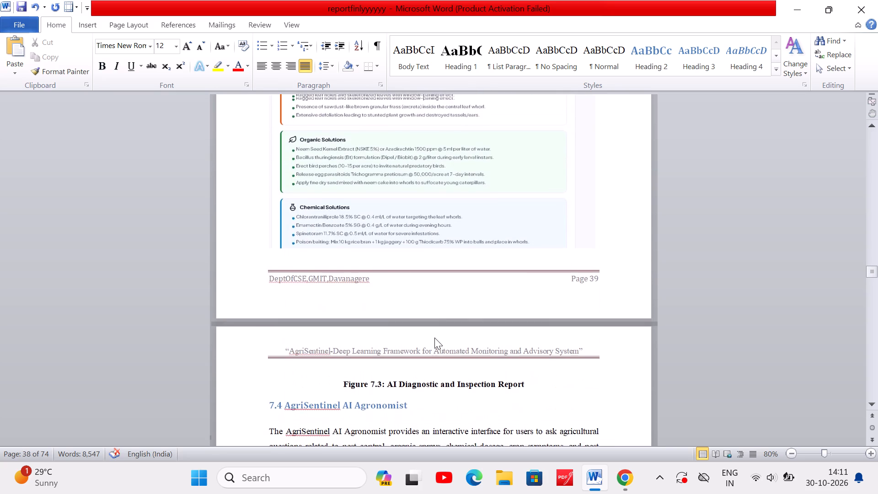
scroll(434, 338, up, 5)
scroll(434, 338, down, 2)
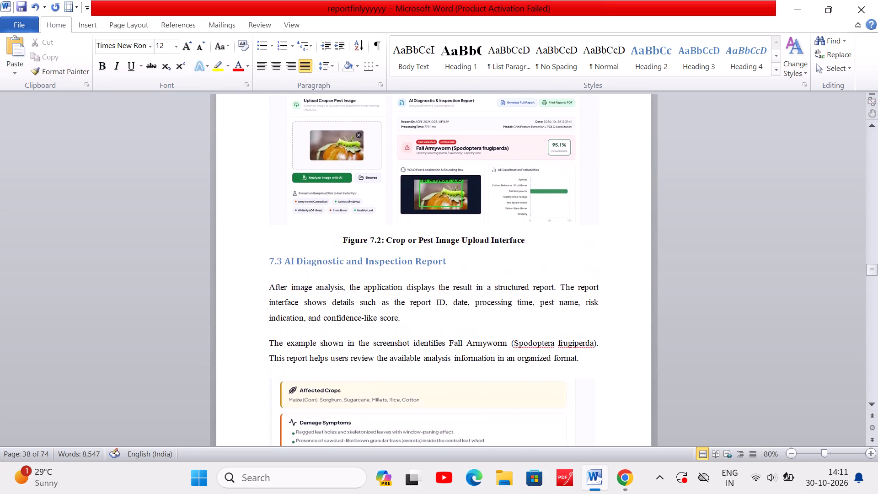
scroll(434, 338, down, 2)
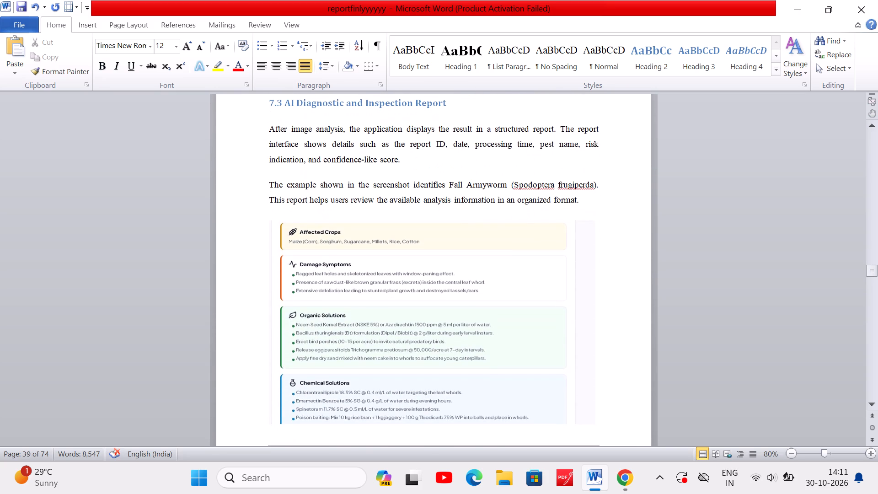
scroll(434, 338, down, 1)
Shrink the section 7.3 report picture to about 8.77 cm high so the Figure 7.3 caption fits beneath it on the same page.
click(434, 338)
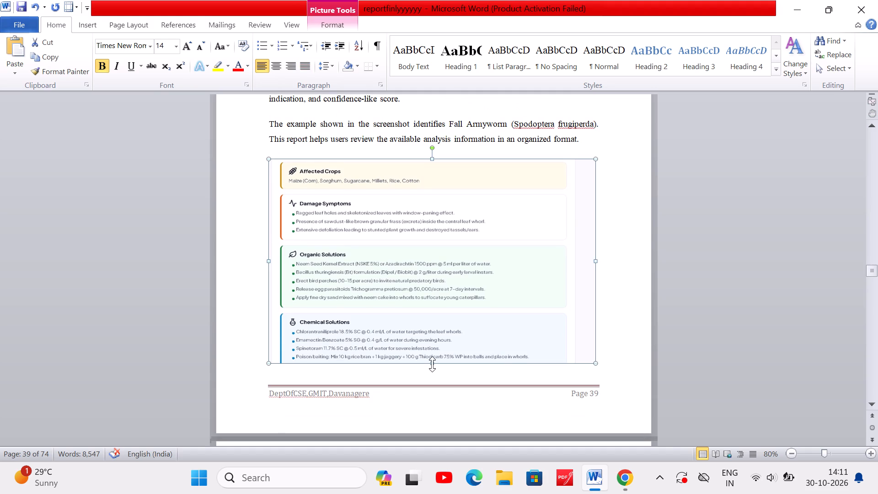
double_click(432, 364)
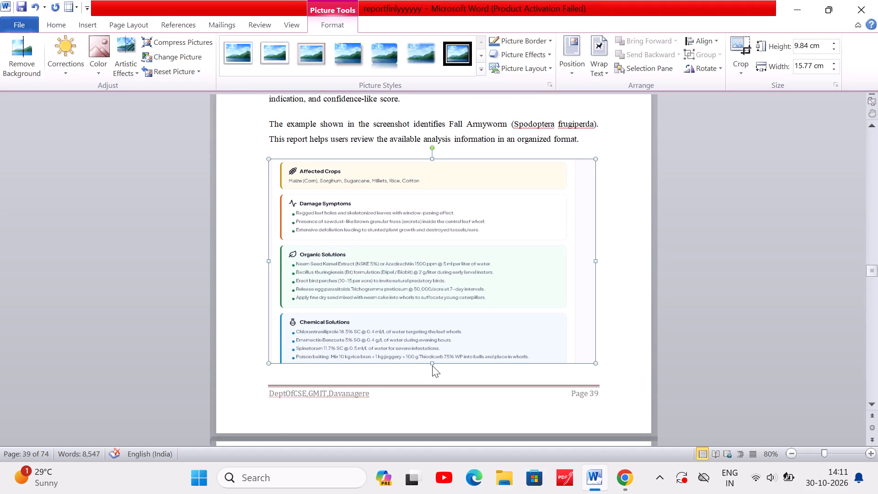
click(432, 365)
click(432, 358)
drag(431, 363, 423, 341)
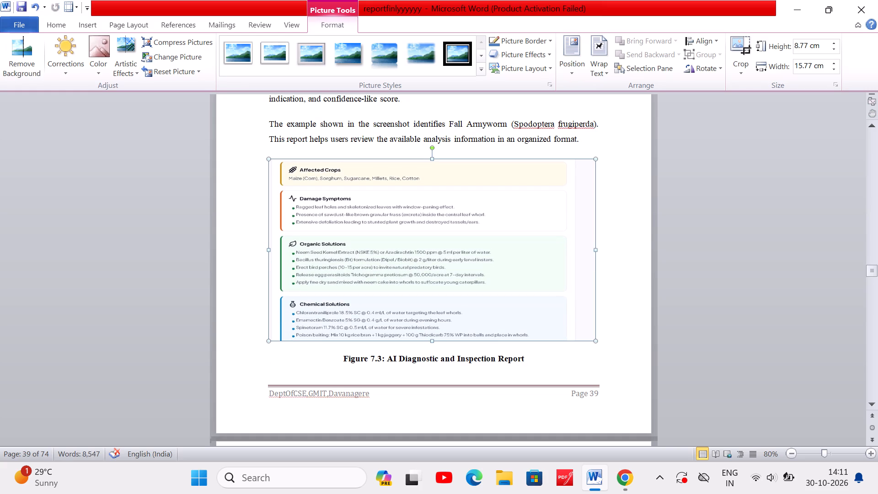
double_click(432, 341)
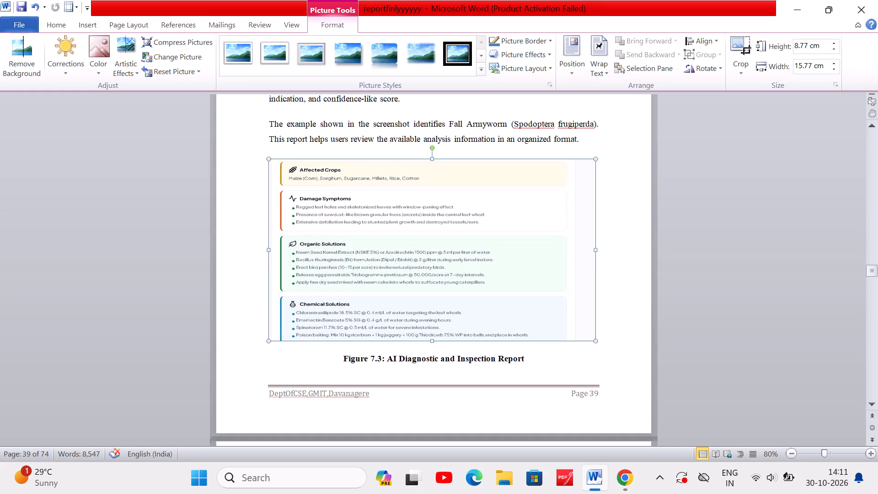
double_click(431, 340)
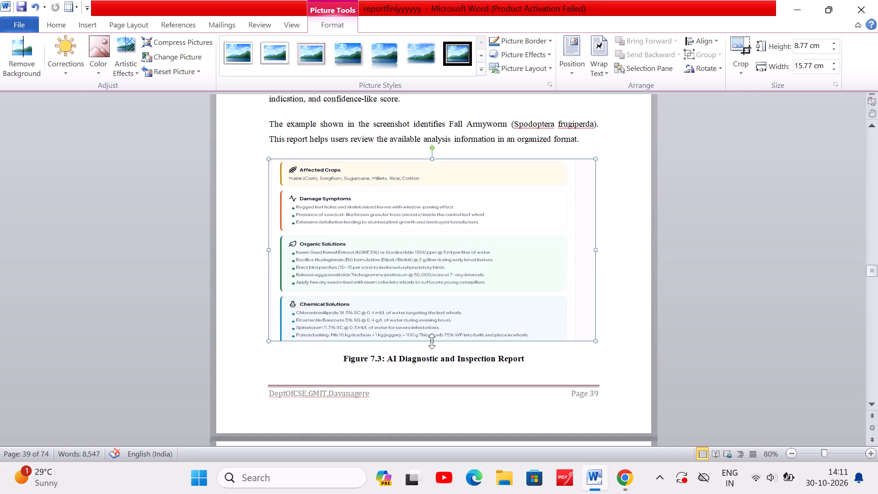
double_click(432, 341)
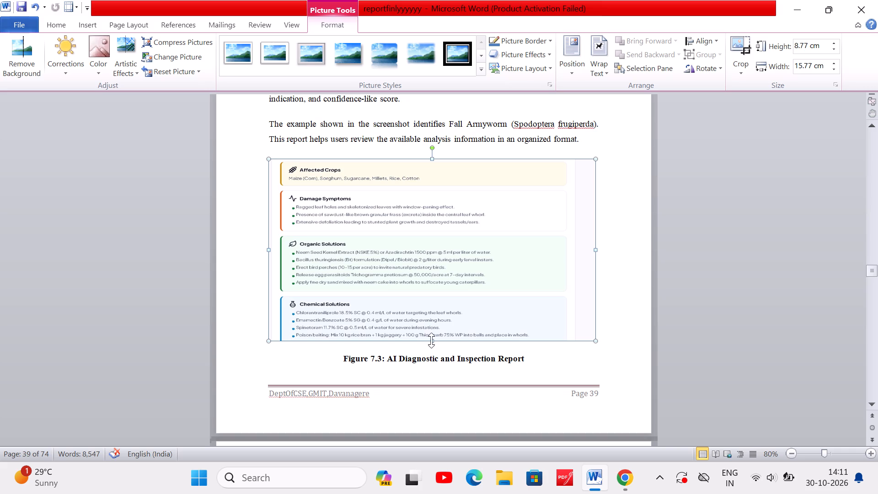
triple_click(431, 340)
click(431, 340)
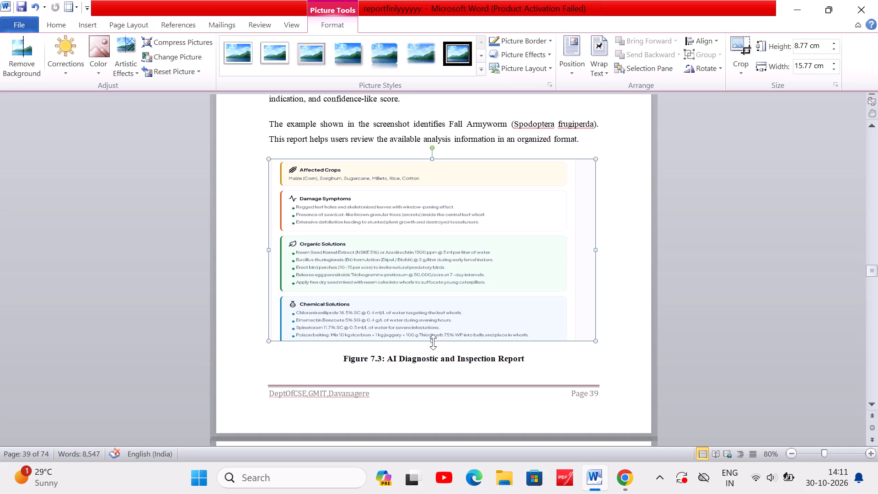
triple_click(433, 342)
click(433, 342)
drag(433, 342, 425, 313)
Insert three spaces before "Interface" on the second line of the Figure 7.6 caption in section 7.4.
scroll(435, 353, down, 2)
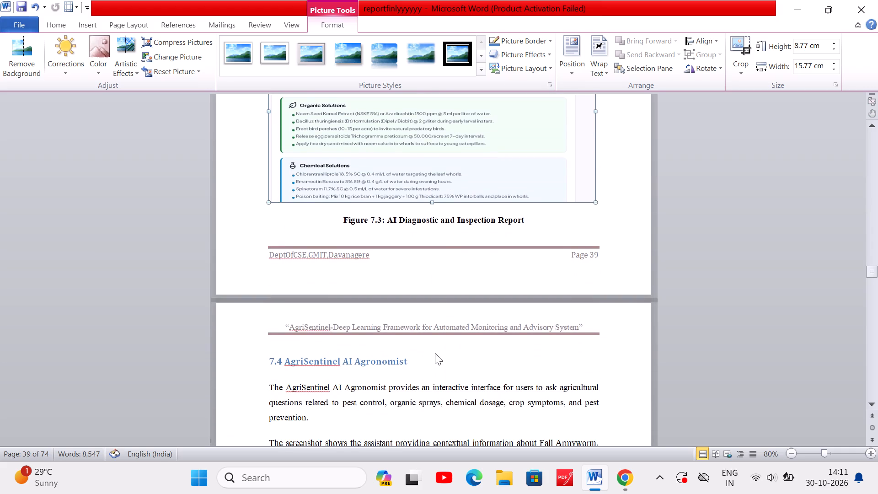
scroll(435, 353, down, 2)
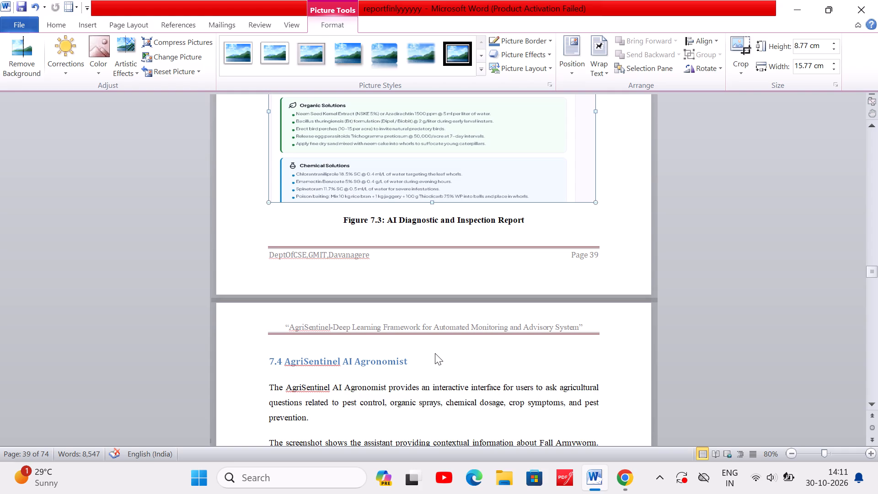
scroll(435, 353, down, 5)
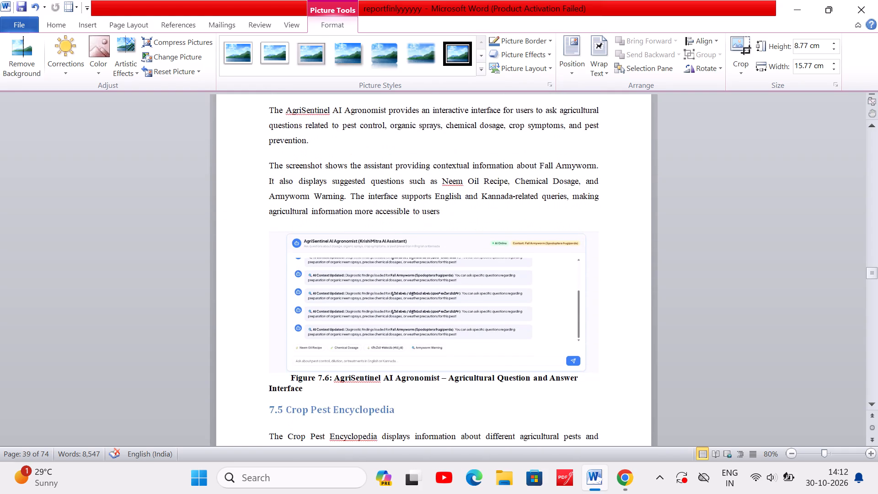
scroll(435, 353, down, 3)
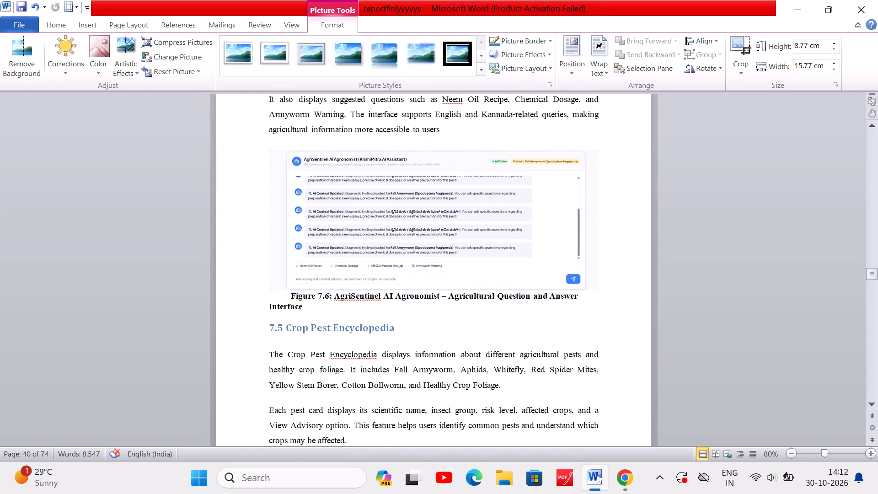
click(270, 304)
key(space)
key(space)
key(space)
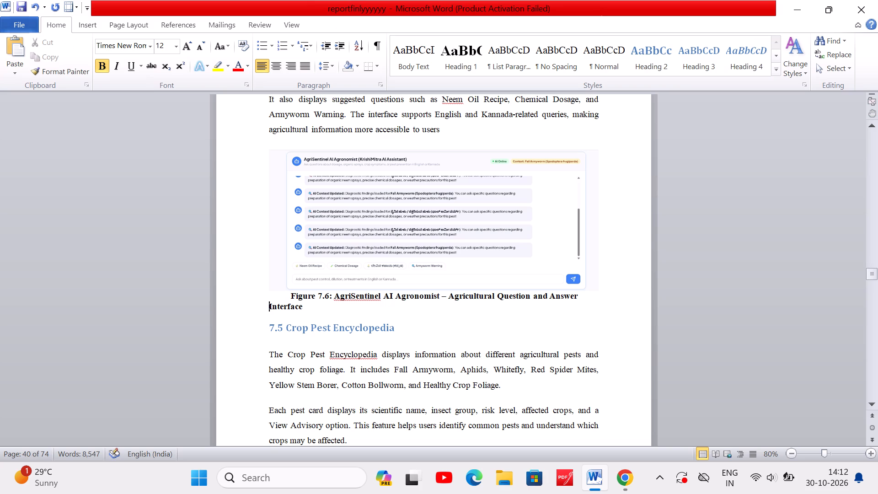
Copy the full two-line Figure 7.6 caption text, without the picture above it.
click(306, 304)
drag(306, 304, 277, 298)
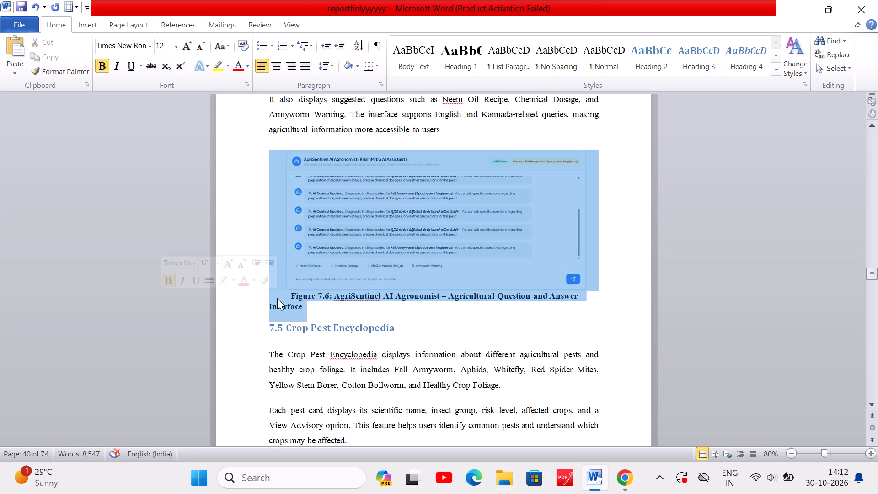
click(304, 304)
triple_click(304, 304)
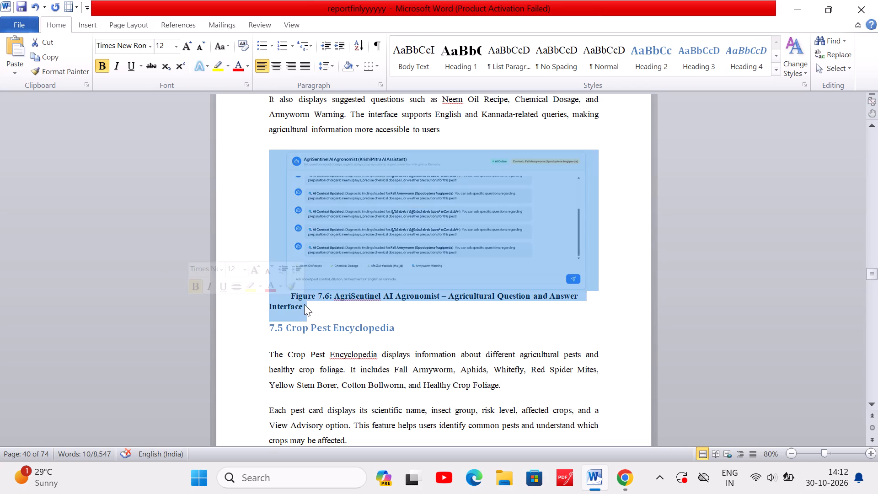
click(304, 304)
click(304, 304)
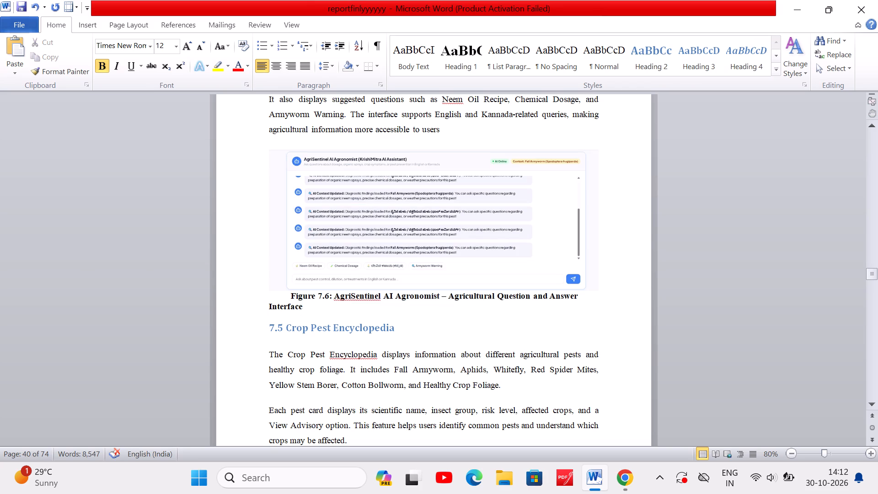
drag(293, 297, 308, 316)
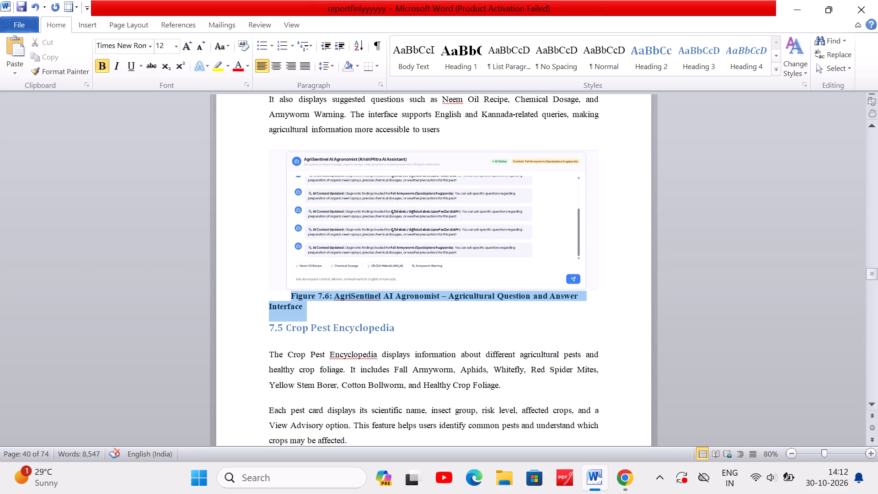
key(ctrl+c)
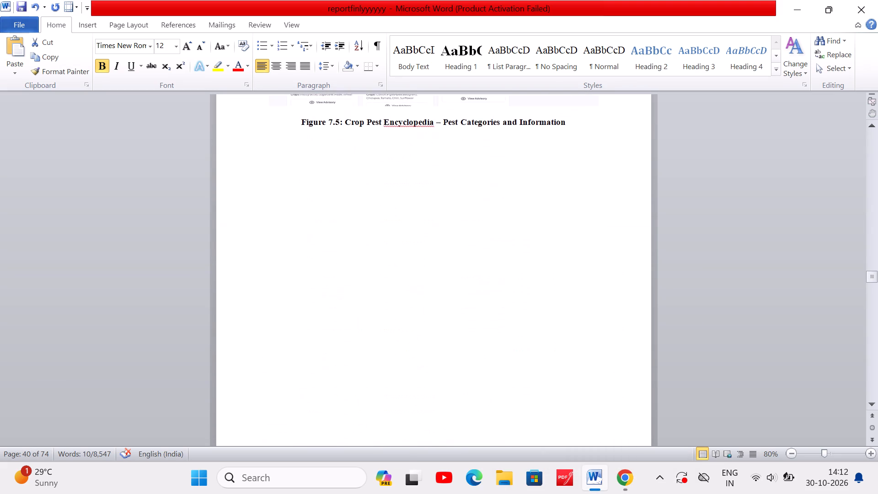
scroll(496, 338, down, 3)
scroll(497, 341, up, 1)
scroll(497, 341, down, 4)
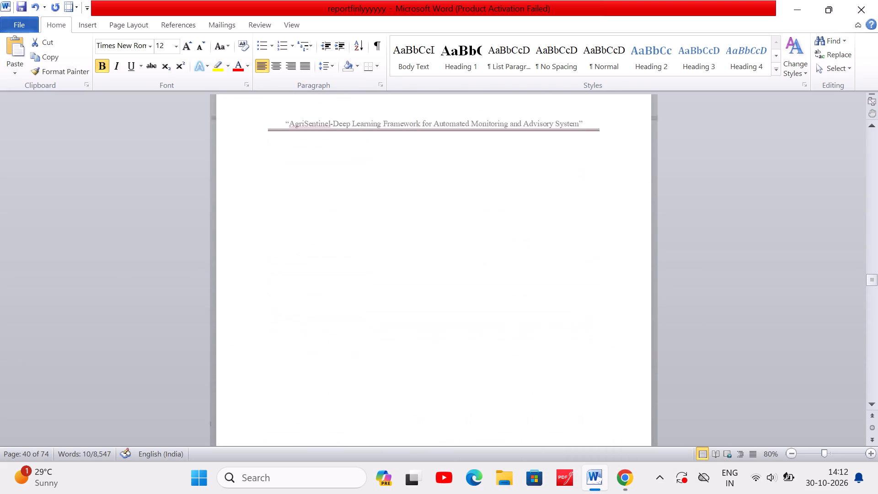
scroll(497, 341, down, 14)
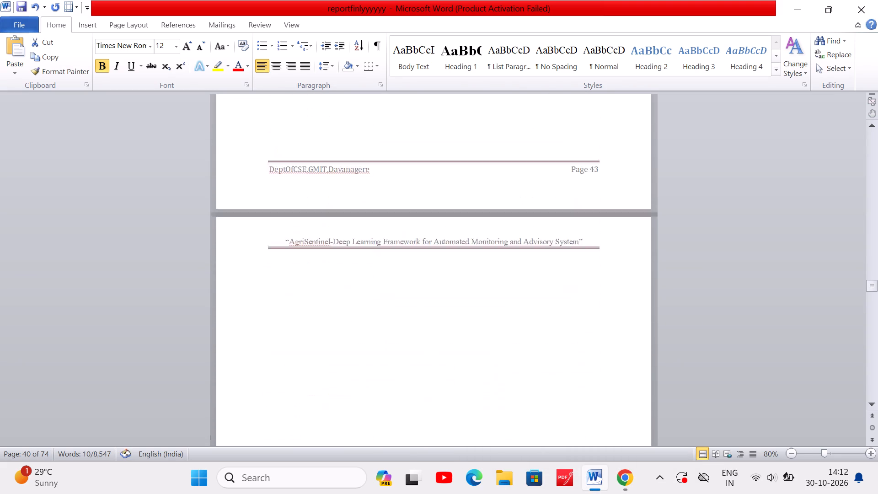
scroll(497, 341, down, 2)
scroll(497, 341, up, 1)
scroll(498, 344, right, 1)
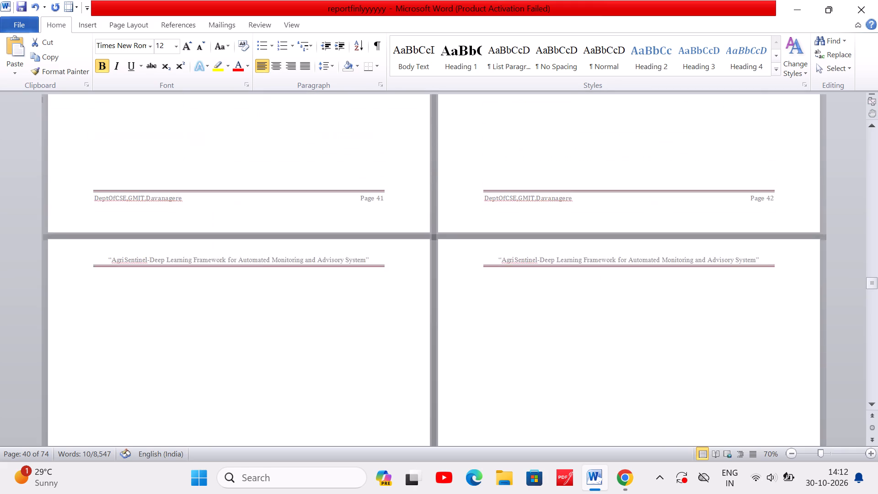
scroll(498, 344, up, 1)
scroll(485, 315, down, 3)
scroll(523, 290, down, 7)
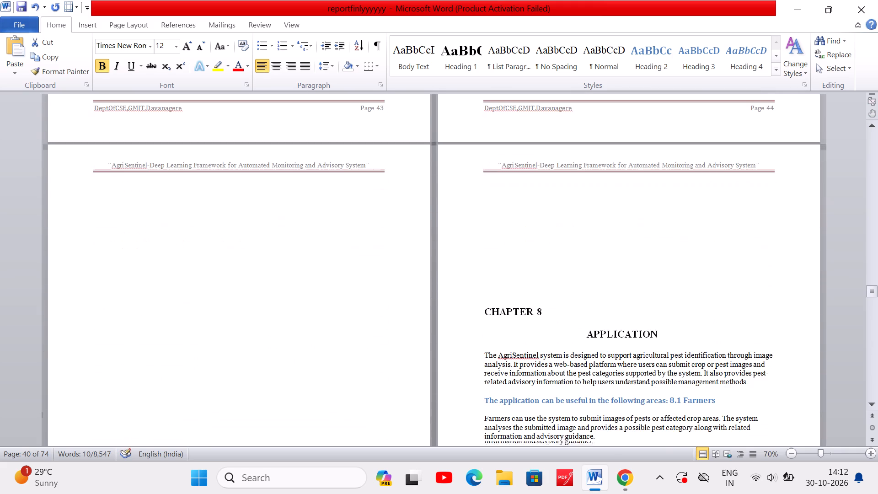
scroll(523, 290, down, 1)
click(484, 314)
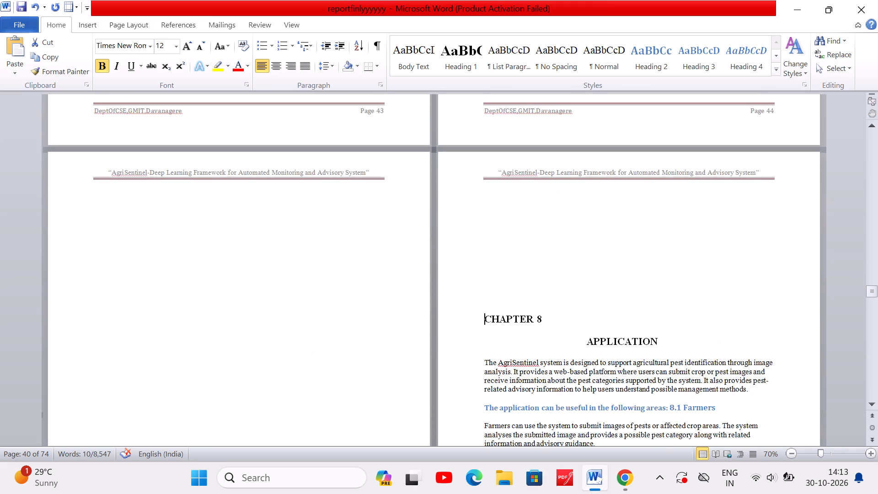
key(BackSpace)
key(BackSpace)
key(BackSpace)
key(BackSpace)
key(BackSpace)
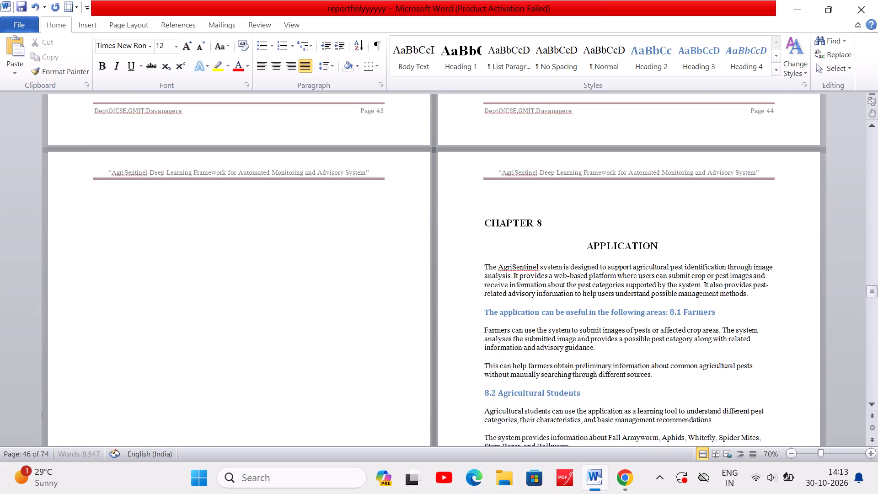
key(BackSpace)
key(BackSpace)
key(BackSpace)
key(BackSpace)
key(BackSpace)
key(BackSpace)
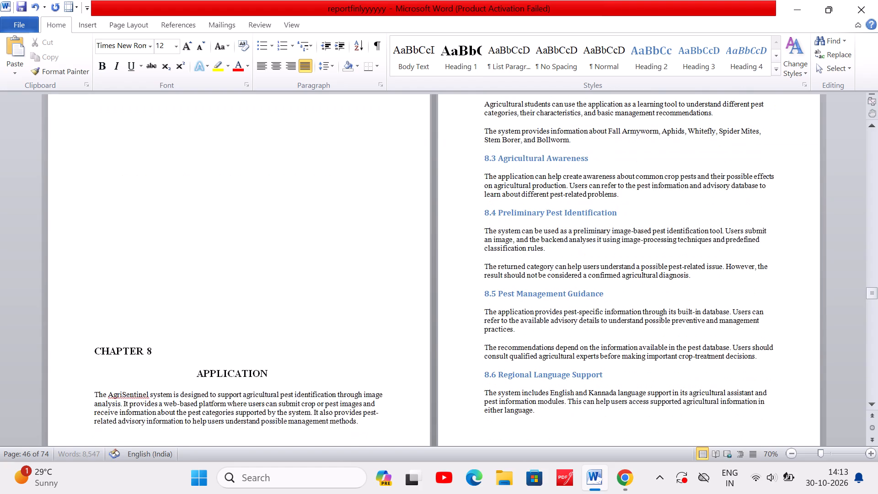
key(BackSpace)
key(BackSpace)
key(BackSpace)
key(BackSpace)
key(BackSpace)
key(BackSpace)
key(BackSpace)
key(BackSpace)
key(BackSpace)
key(BackSpace)
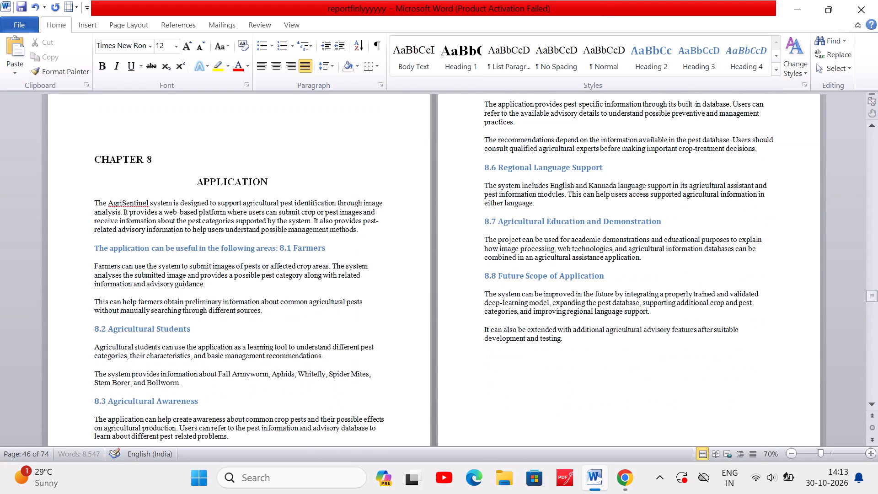
key(BackSpace)
key(BackSpace)
key(BackSpace)
key(BackSpace)
key(BackSpace)
key(BackSpace)
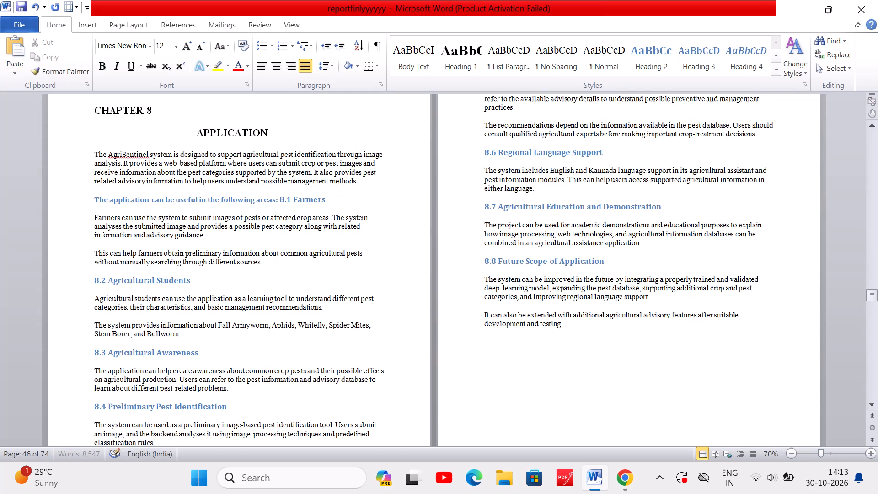
key(BackSpace)
key(BackSpace)
key(BackSpace)
key(BackSpace)
key(BackSpace)
key(BackSpace)
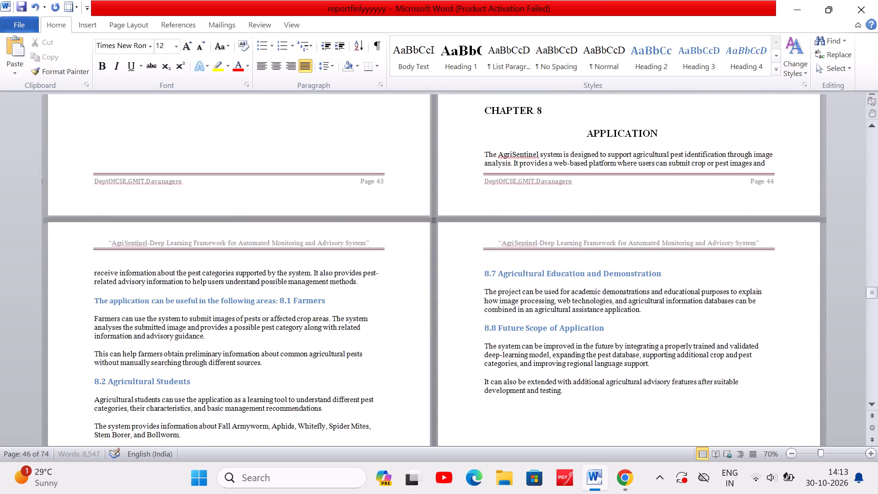
key(BackSpace)
key(BackSpace)
key(BackSpace)
key(BackSpace)
key(BackSpace)
key(BackSpace)
key(BackSpace)
key(BackSpace)
key(BackSpace)
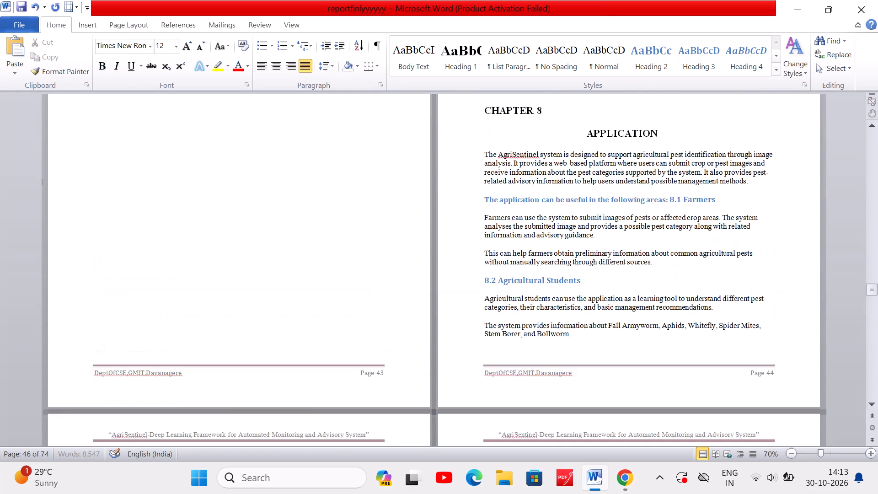
key(BackSpace)
key(BackSpace)
key(BackSpace)
key(BackSpace)
key(BackSpace)
key(BackSpace)
key(BackSpace)
key(BackSpace)
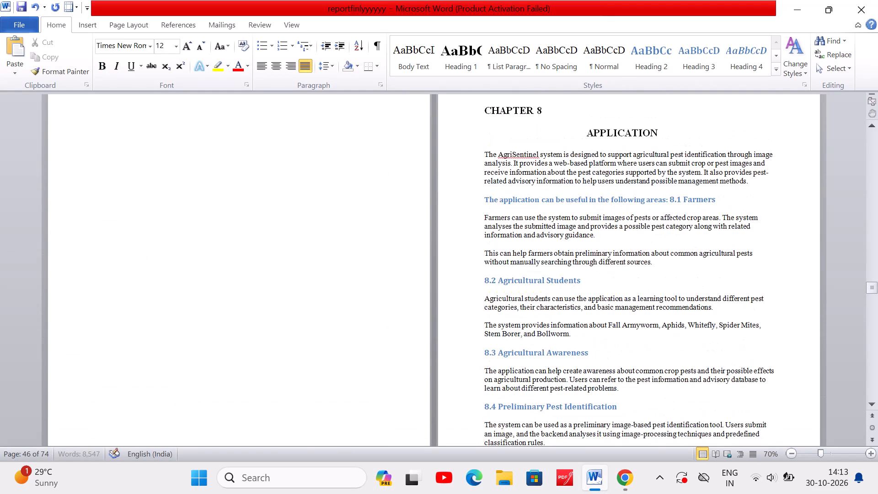
key(BackSpace)
key(BackSpace)
key(BackSpace)
key(BackSpace)
key(BackSpace)
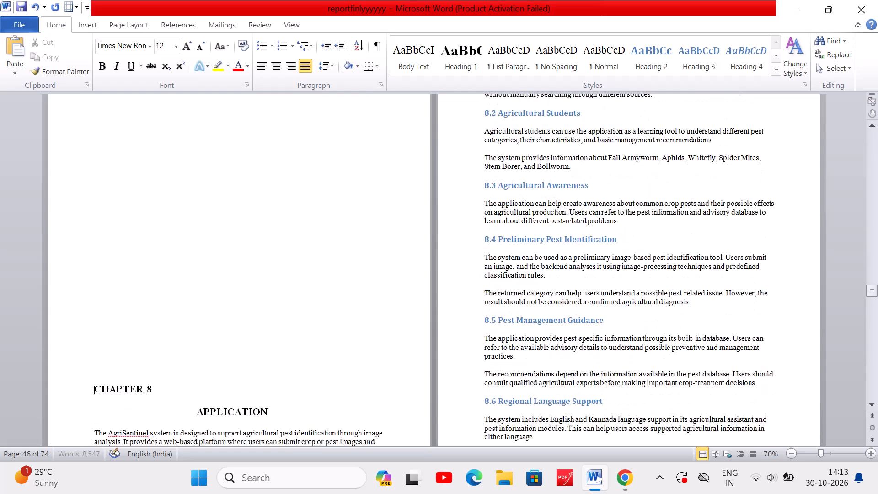
key(BackSpace)
key(BackSpace)
key(BackSpace)
key(BackSpace)
key(BackSpace)
key(BackSpace)
key(BackSpace)
key(BackSpace)
key(BackSpace)
key(BackSpace)
key(BackSpace)
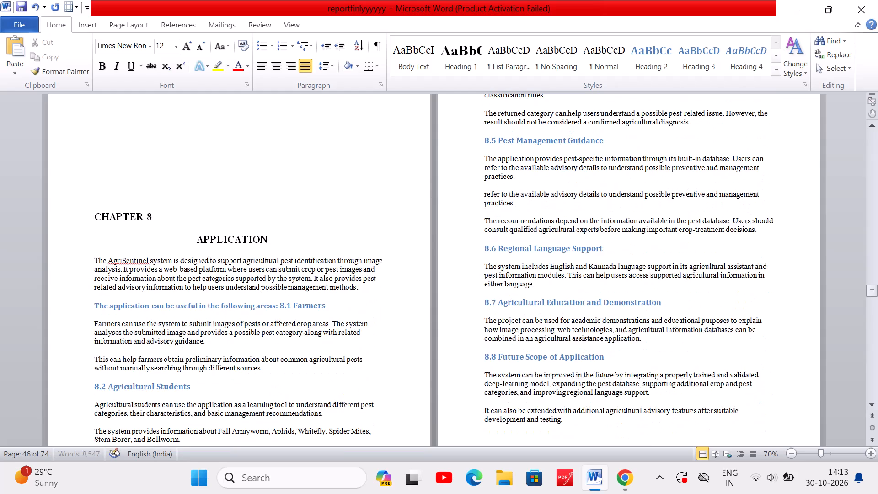
key(BackSpace)
key(BackSpace)
key(BackSpace)
key(BackSpace)
key(BackSpace)
key(BackSpace)
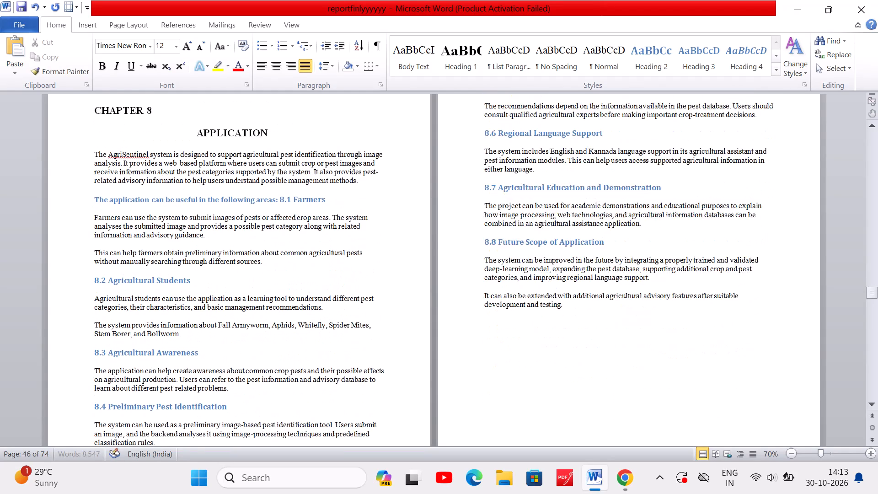
key(BackSpace)
key(BackSpace)
key(BackSpace)
key(BackSpace)
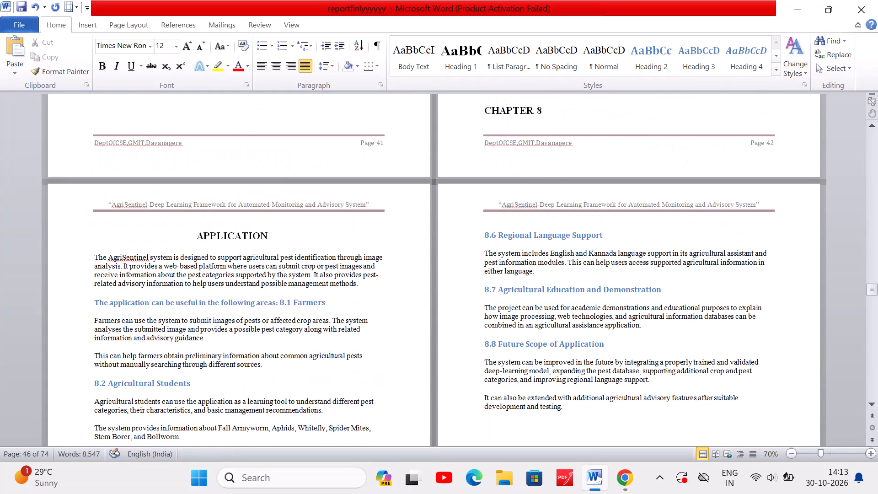
key(BackSpace)
key(BackSpace)
key(BackSpace)
key(BackSpace)
key(BackSpace)
key(BackSpace)
key(BackSpace)
key(BackSpace)
key(BackSpace)
key(BackSpace)
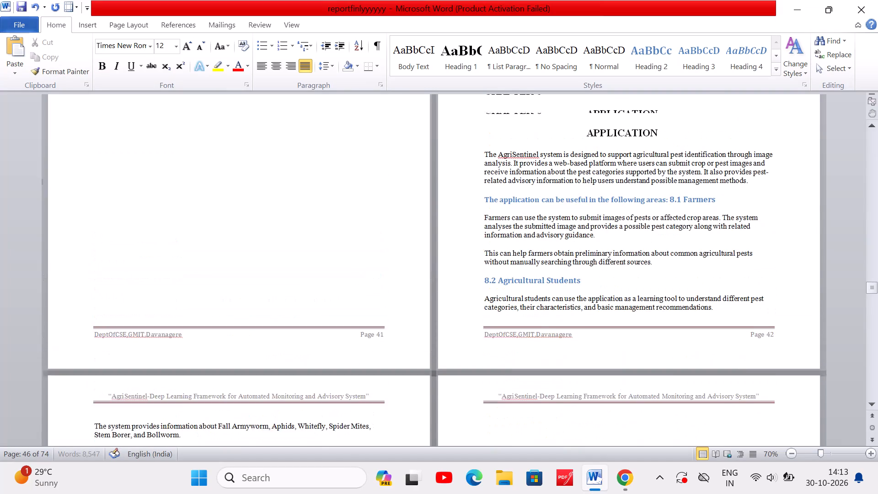
key(BackSpace)
key(BackSpace)
key(BackSpace)
key(BackSpace)
key(BackSpace)
key(BackSpace)
key(BackSpace)
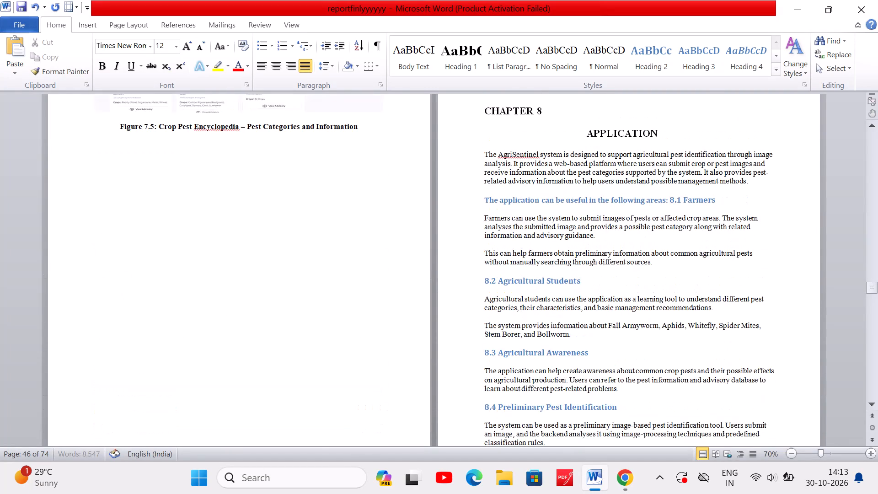
key(BackSpace)
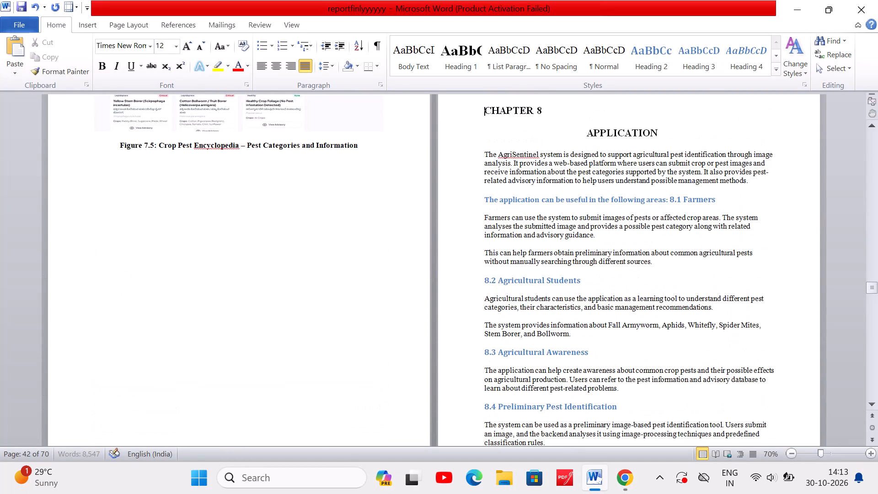
scroll(484, 314, up, 2)
key(BackSpace)
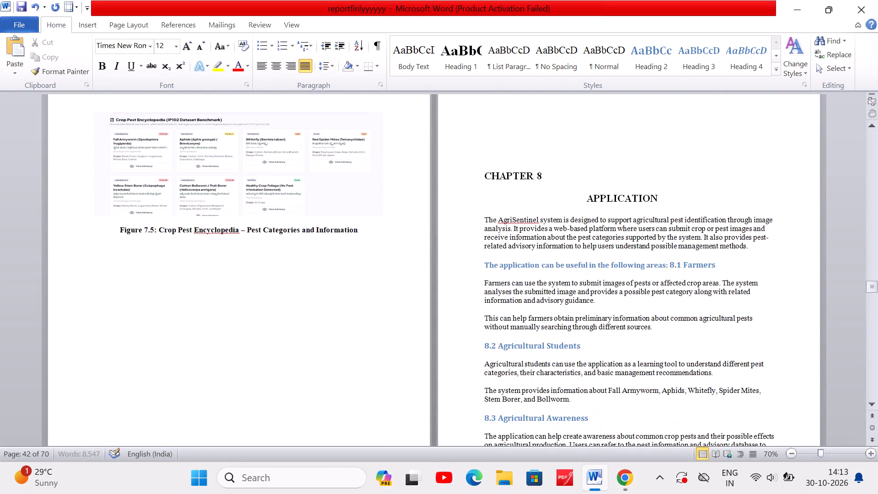
key(BackSpace)
key(BackSpace)
key(BackSpace)
Check the font formatting of the "CHAPTER 8" heading and of the "APPLICATION" title.
scroll(570, 389, up, 1)
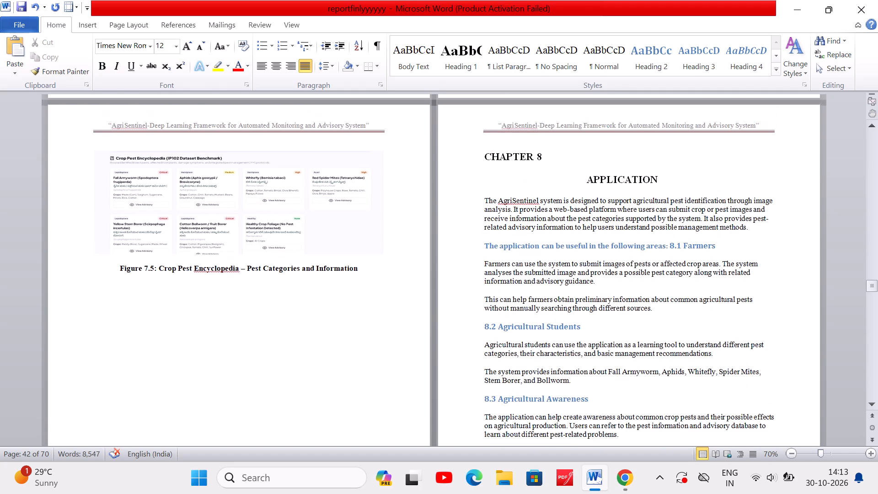
scroll(570, 389, up, 3)
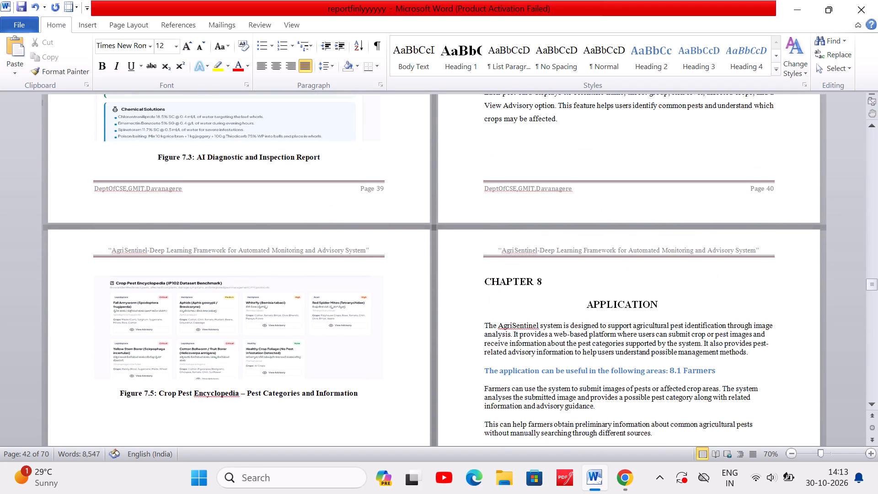
drag(481, 276, 553, 274)
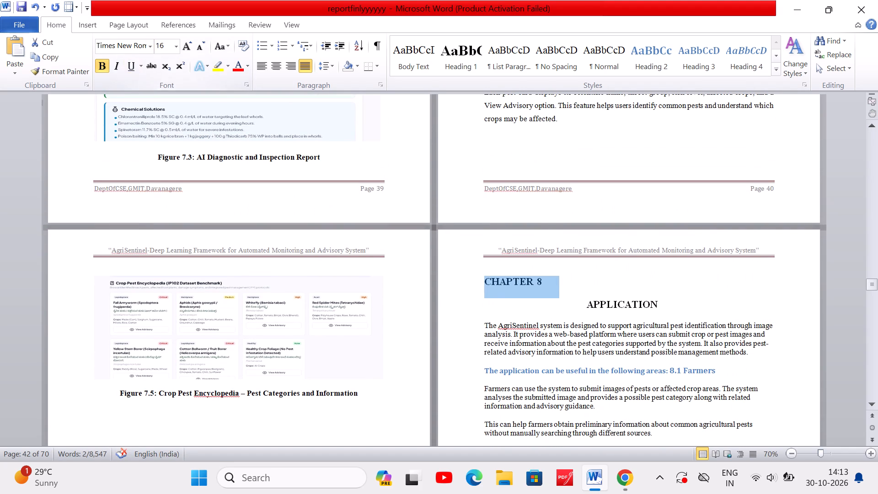
double_click(591, 306)
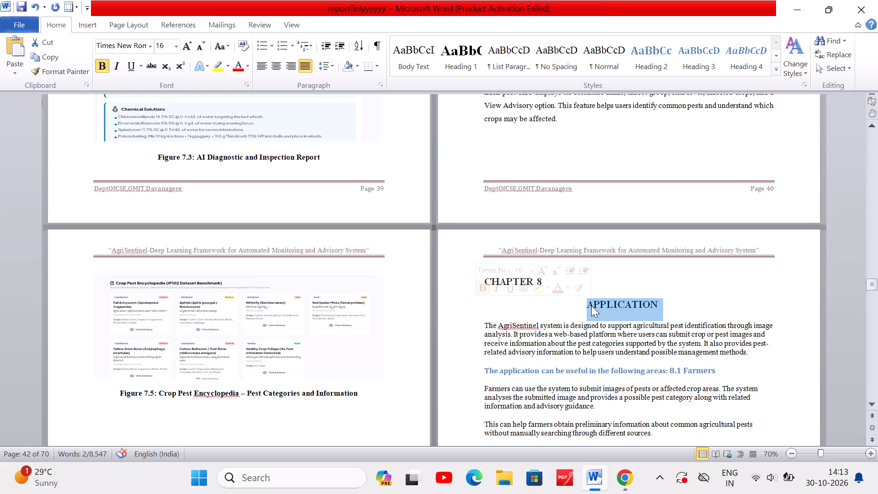
Justify all of Chapter 8's body text, from the introductory paragraph through section 8.8, and set its line spacing to 1.5.
scroll(566, 345, down, 2)
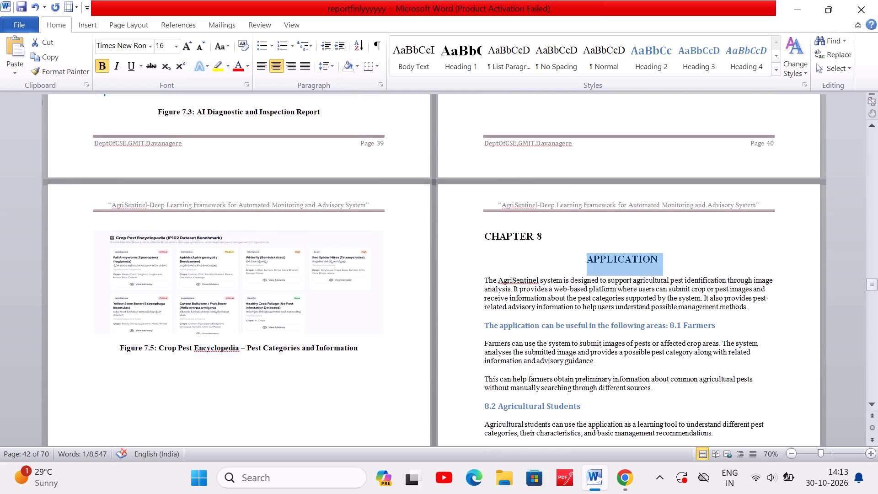
scroll(566, 345, down, 1)
click(484, 240)
drag(484, 240, 579, 358)
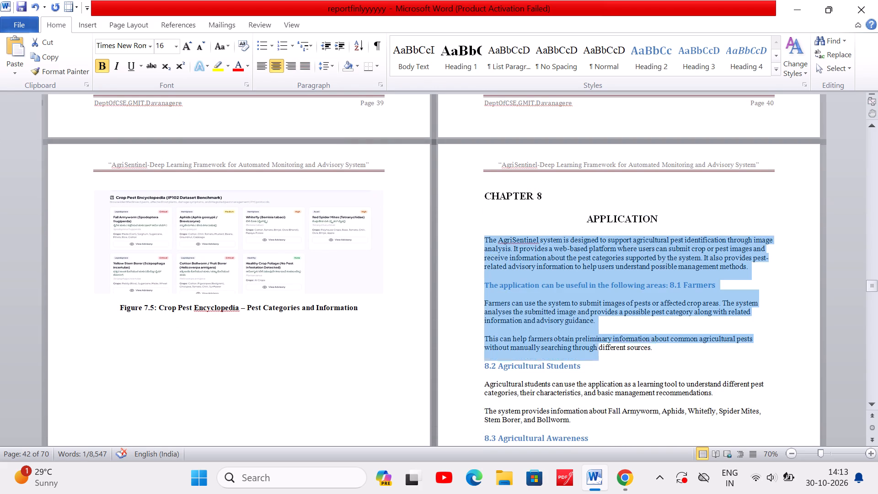
drag(579, 358, 632, 451)
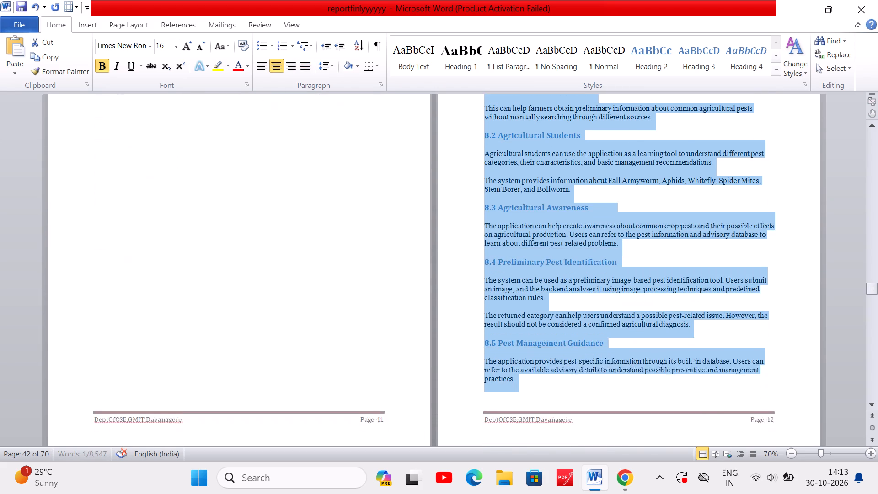
drag(632, 451, 631, 443)
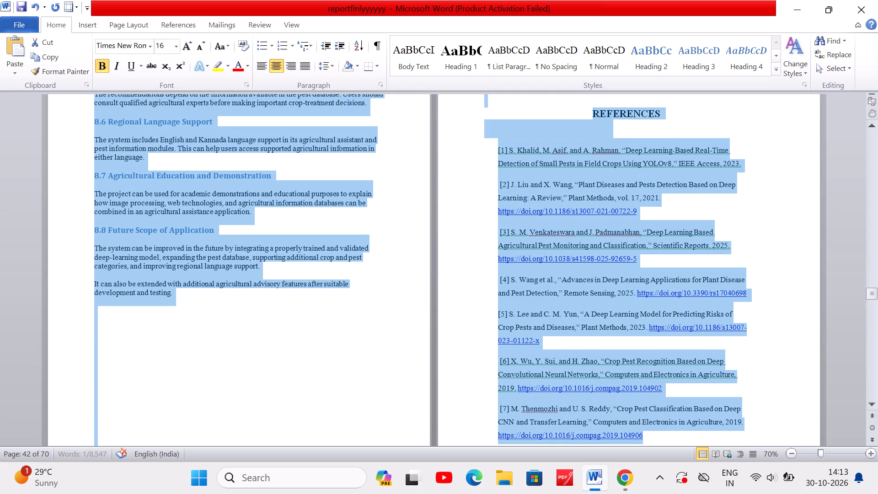
drag(631, 443, 319, 335)
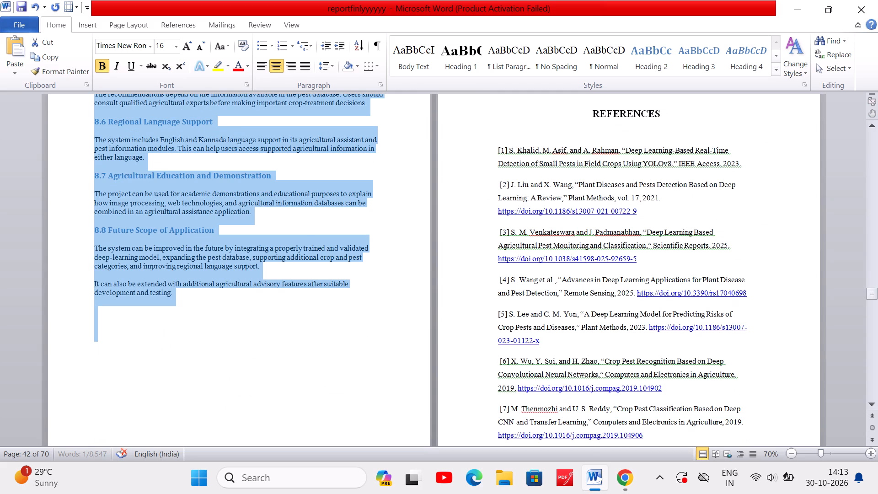
click(305, 67)
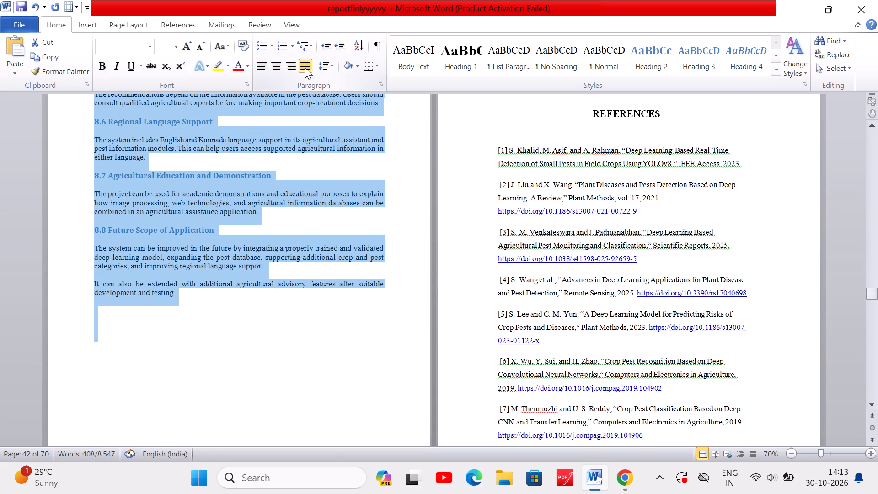
click(325, 65)
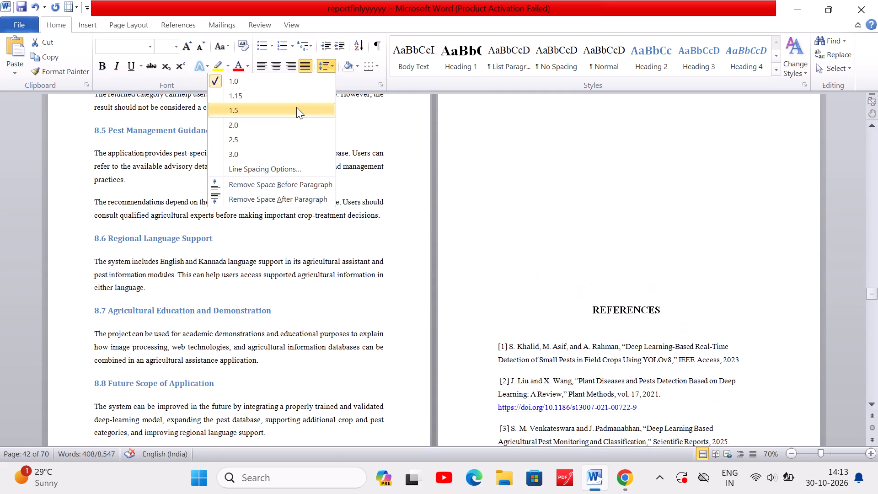
click(296, 107)
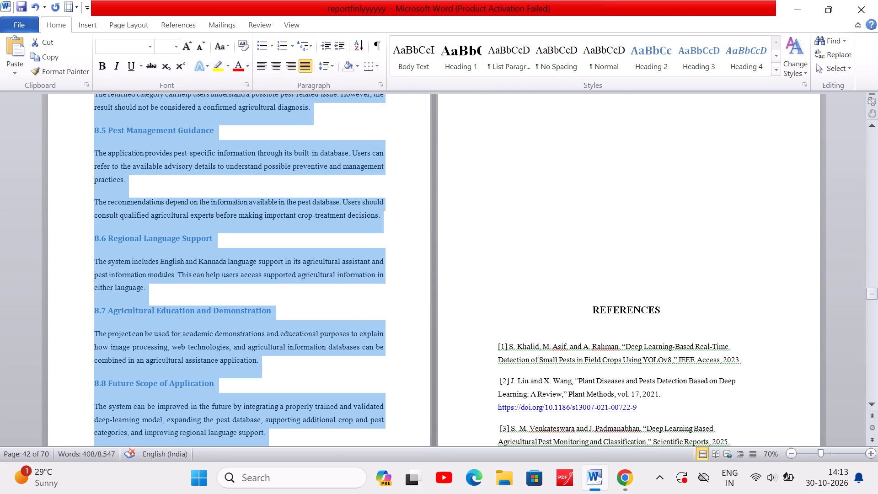
Delete the empty paragraphs above the "REFERENCES" heading so it sits at the top of its page.
click(585, 310)
key(BackSpace)
key(BackSpace)
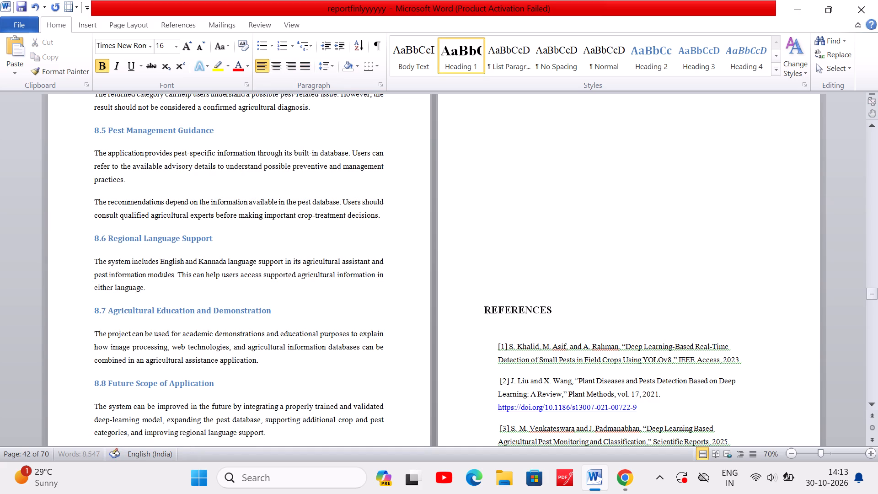
key(BackSpace)
key(BackSpace)
key(BackSpace)
key(BackSpace)
key(BackSpace)
key(BackSpace)
key(BackSpace)
key(BackSpace)
key(BackSpace)
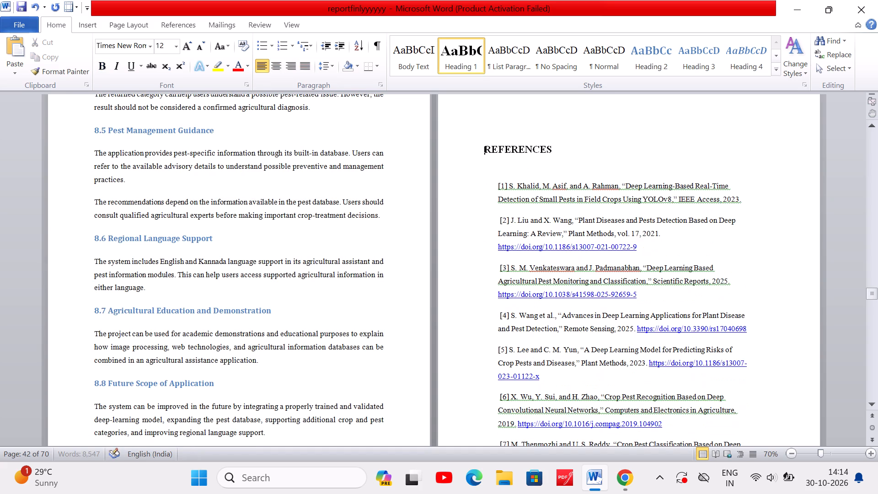
scroll(460, 242, up, 2)
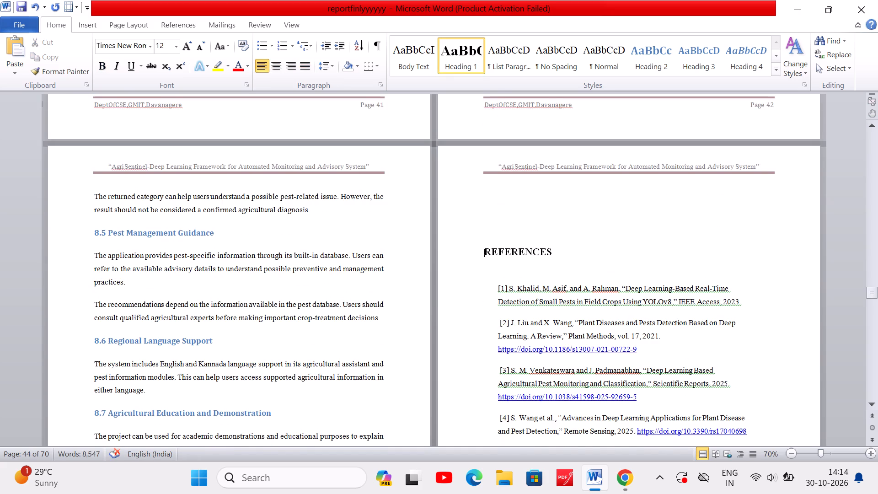
scroll(460, 242, up, 1)
key(BackSpace)
key(BackSpace)
key(BackSpace)
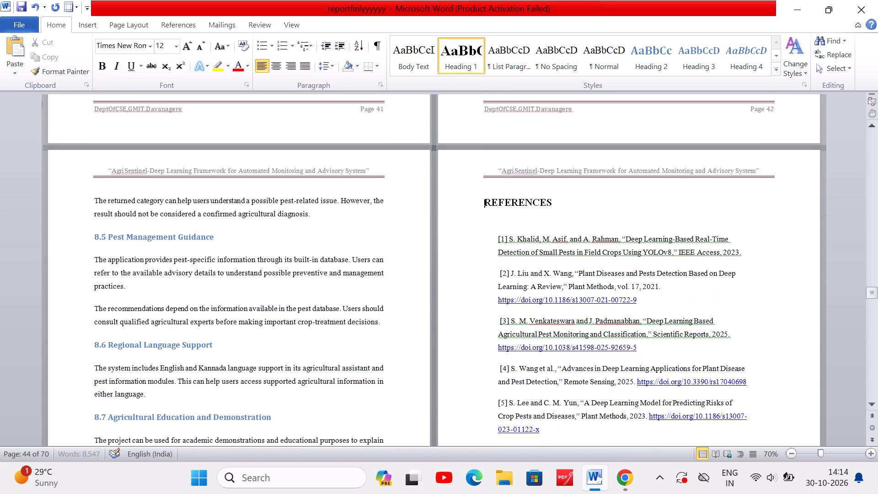
Pad the "REFERENCES" heading with leading spaces until it is roughly centred on the page.
key(space)
key(space)
key(space)
key(space)
key(space)
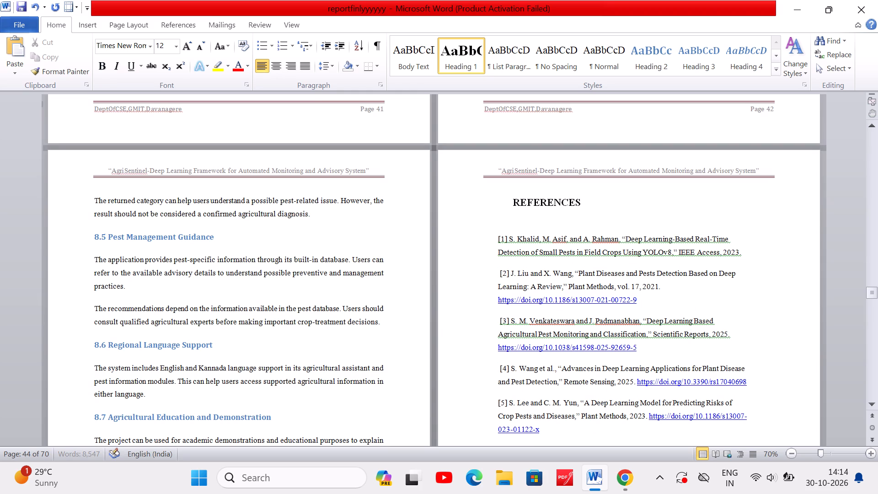
key(space)
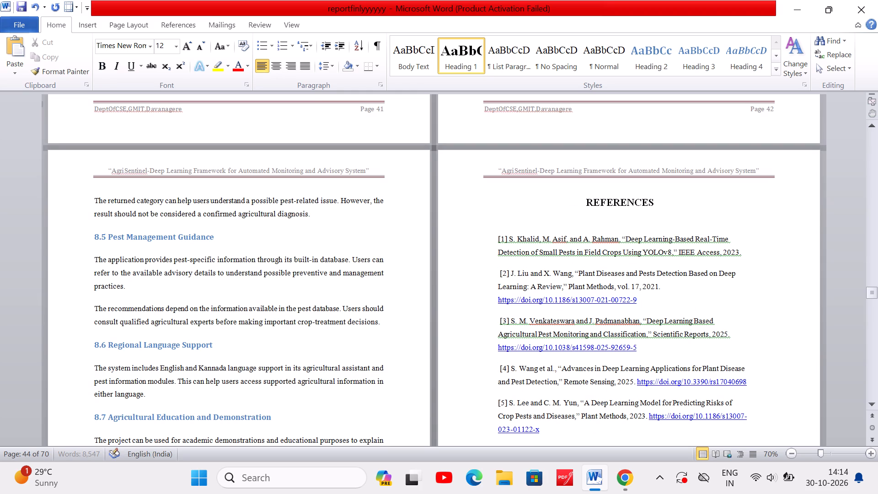
key(space)
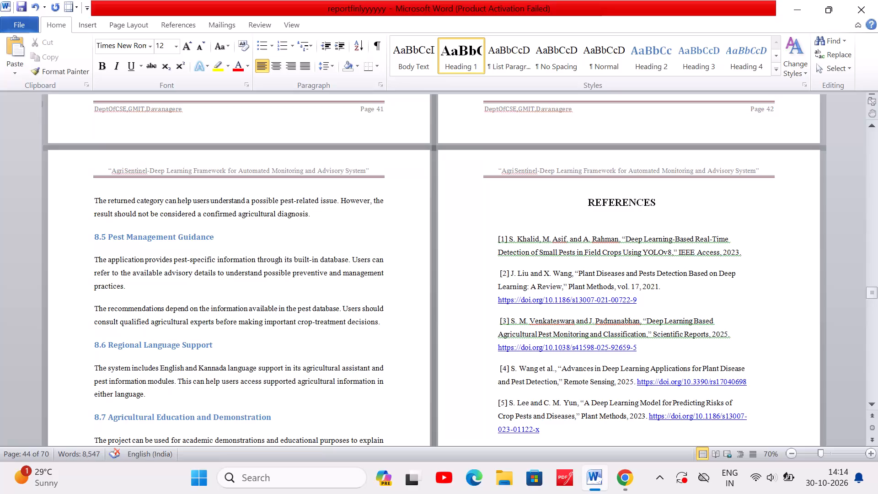
Justify the reference list from [1] to [10] and set its line spacing to 1.5.
click(492, 229)
drag(492, 229, 582, 464)
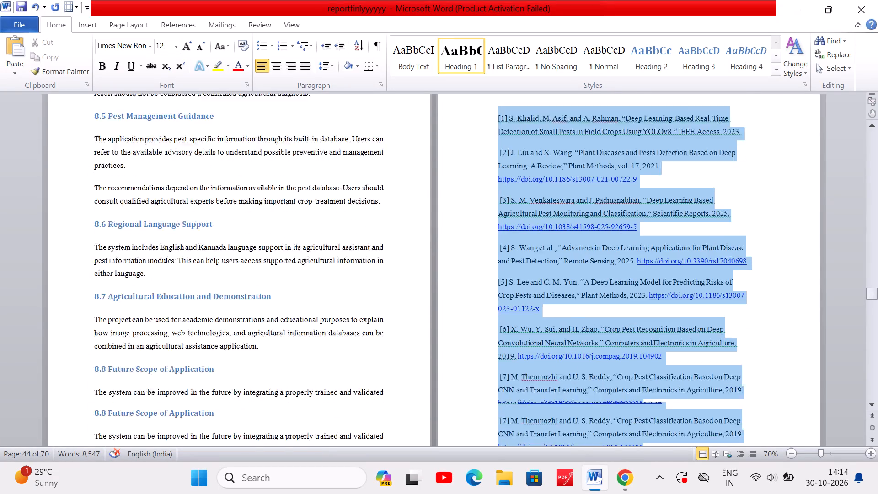
drag(582, 464, 633, 312)
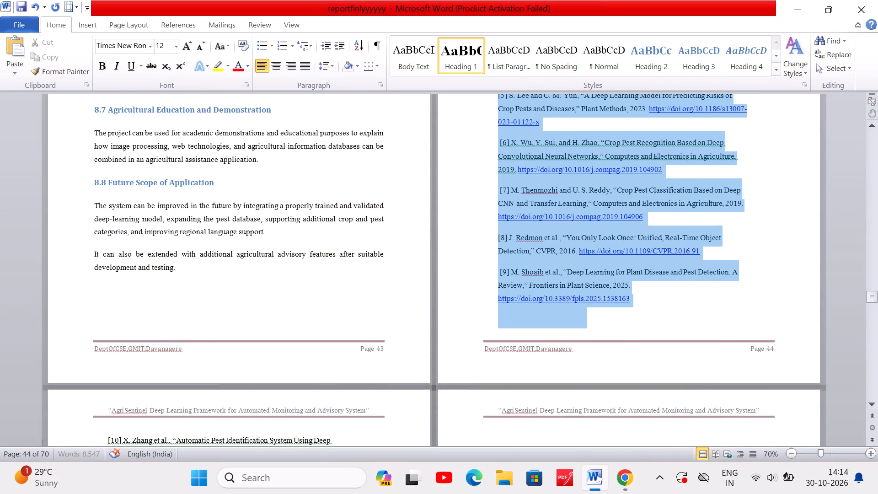
drag(633, 312, 562, 402)
click(308, 70)
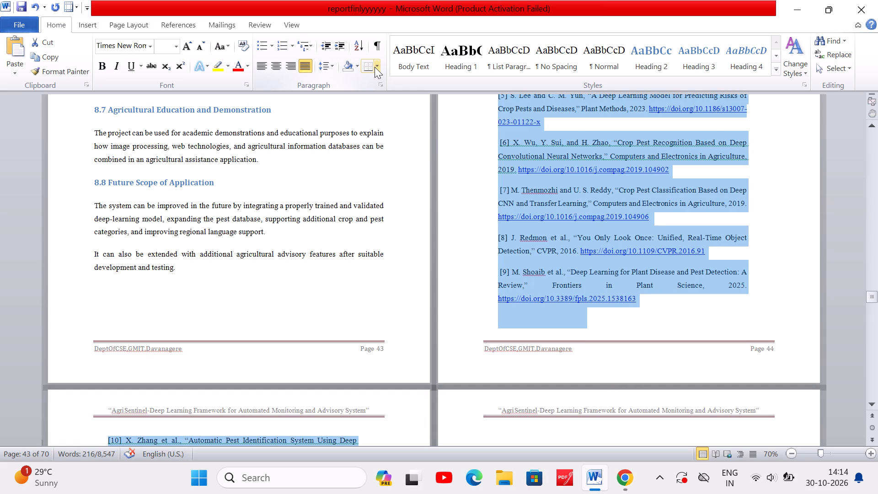
click(332, 69)
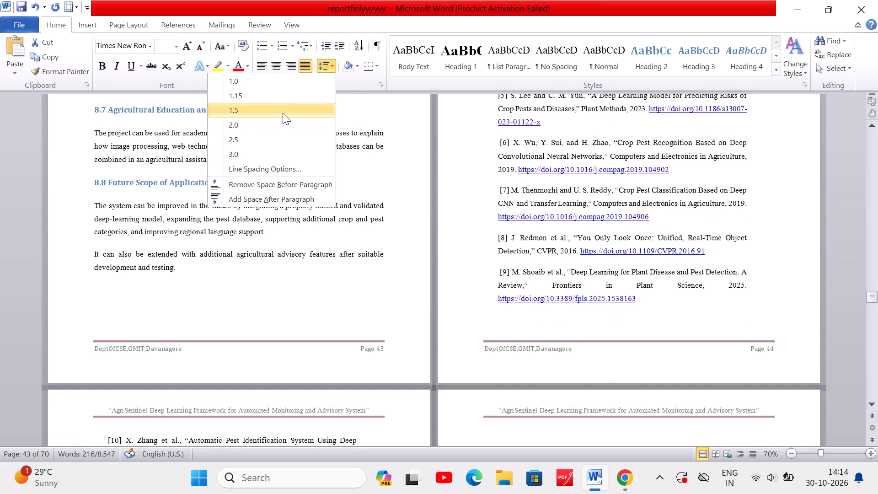
click(283, 113)
scroll(367, 234, down, 1)
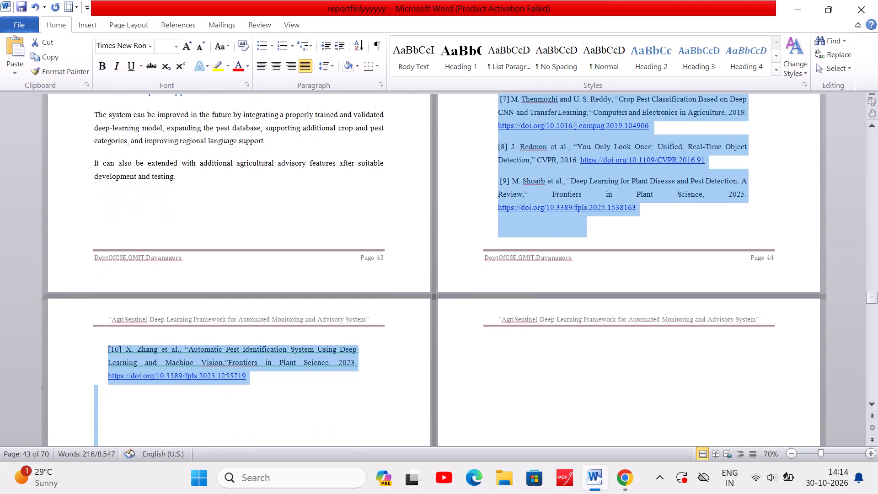
scroll(367, 234, down, 1)
click(377, 354)
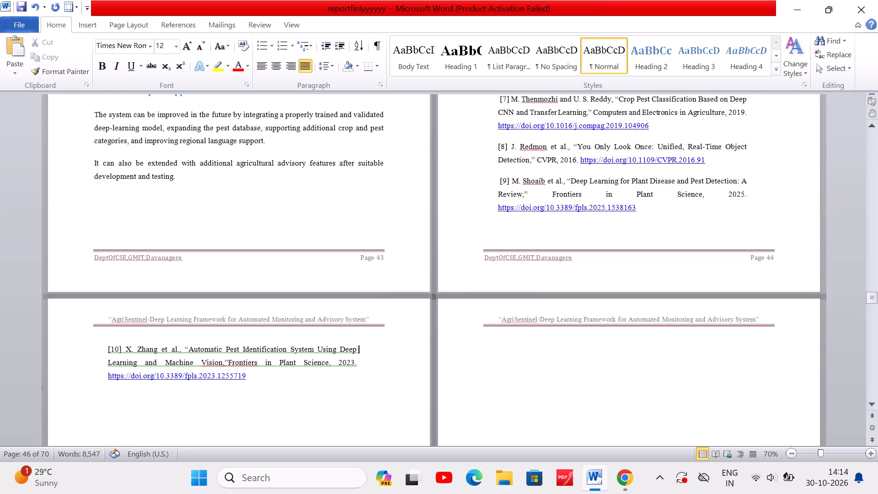
Insert three empty paragraphs before reference [9] to move it onto the next page.
scroll(377, 354, up, 2)
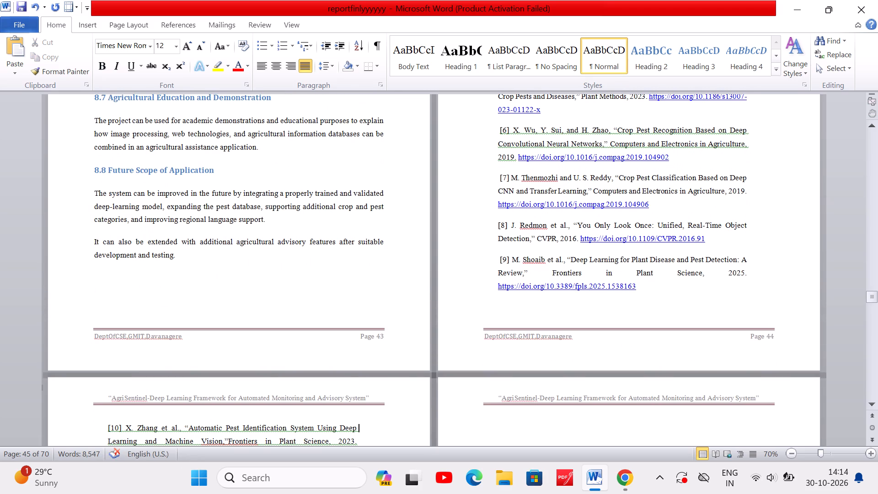
click(501, 254)
key(Return)
key(Return)
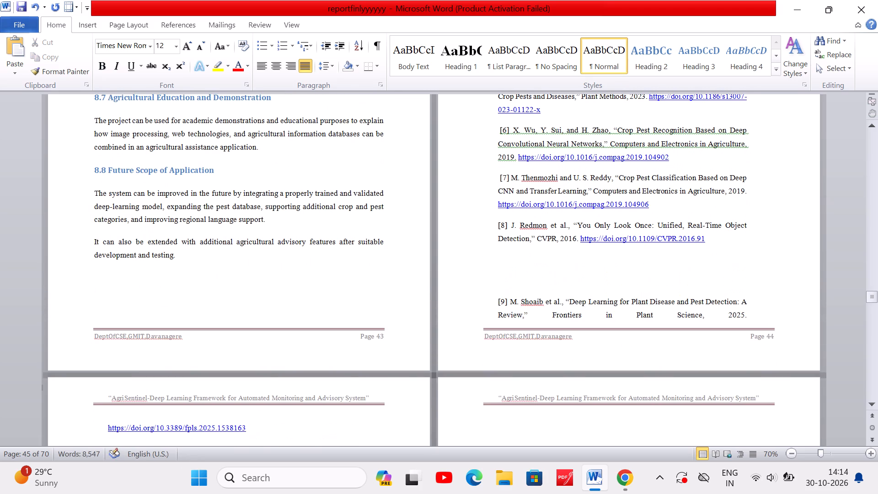
key(Return)
scroll(584, 157, down, 1)
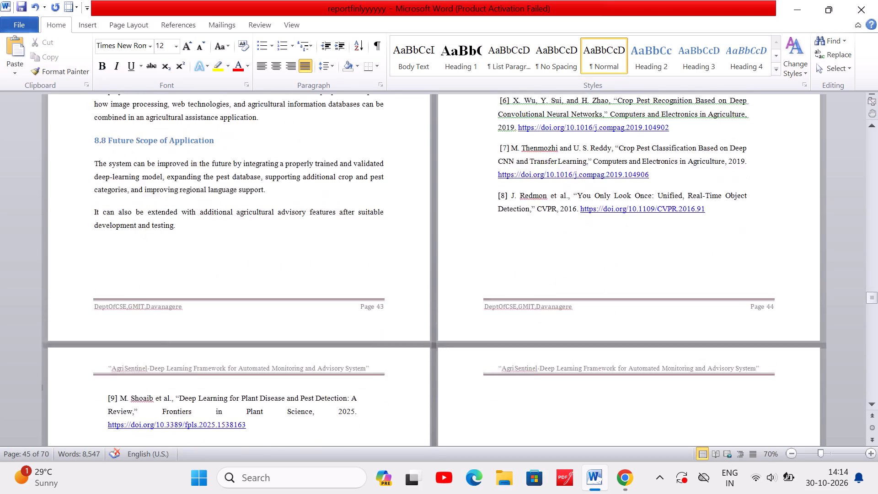
scroll(584, 157, down, 2)
scroll(584, 157, up, 3)
scroll(584, 157, down, 7)
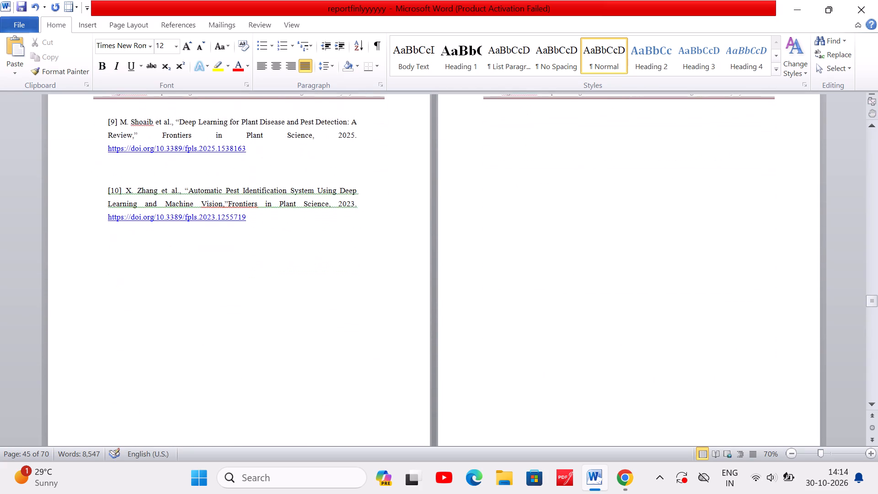
scroll(584, 157, down, 1)
scroll(584, 157, up, 8)
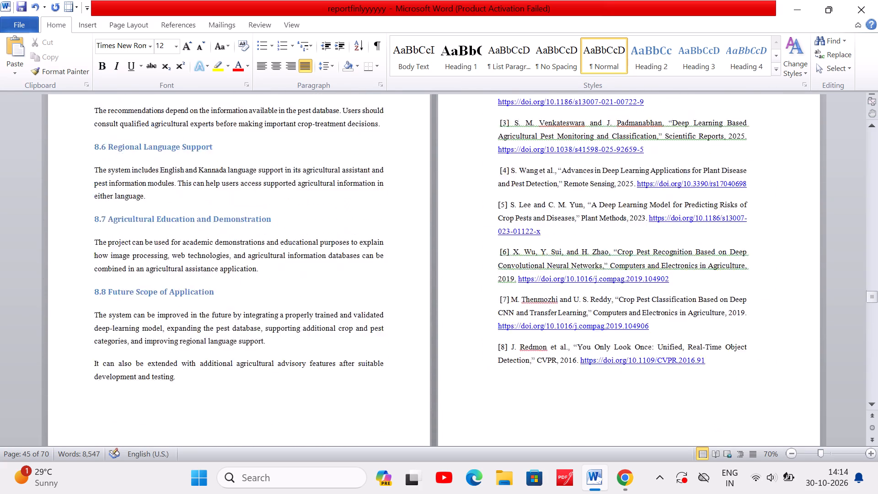
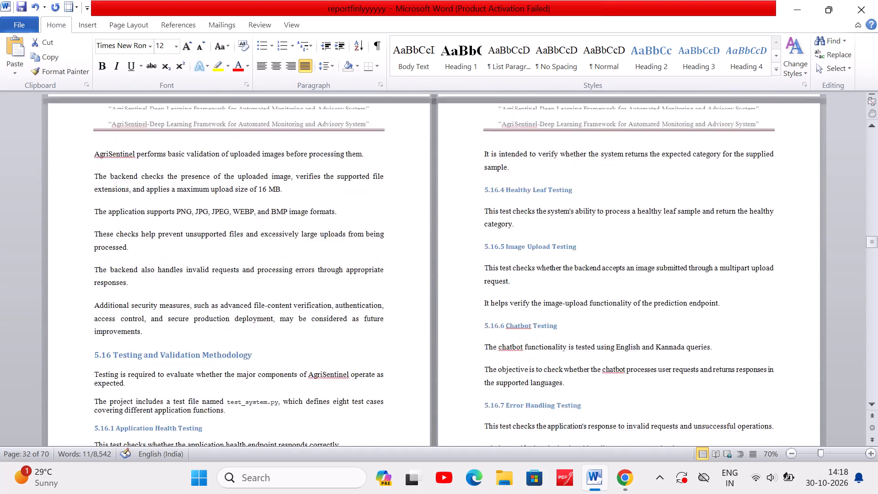
scroll(464, 195, up, 10)
Save the report.
click(464, 195)
key(ctrl+s)
key(ctrl+s)
key(ctrl+s)
key(ctrl+s)
key(ctrl+s)
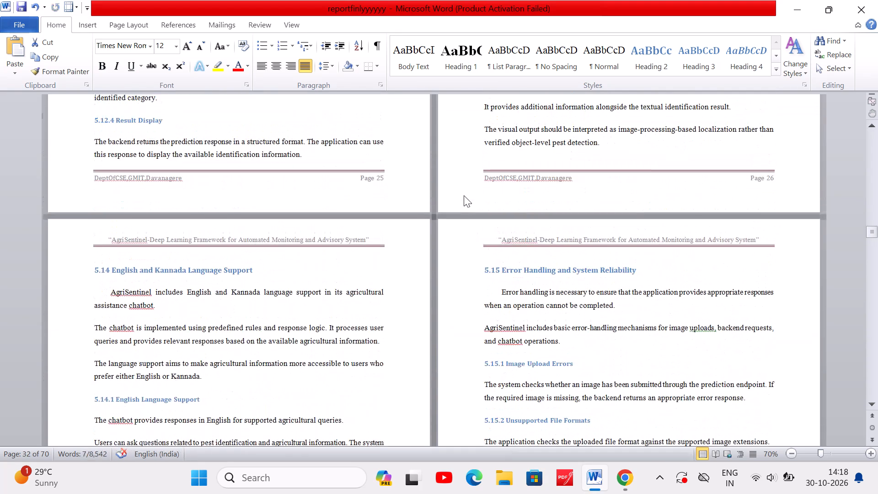
Review the page layout of the rest of Chapter 5, from section 5.13 back to the chapter's opening page.
scroll(479, 144, up, 7)
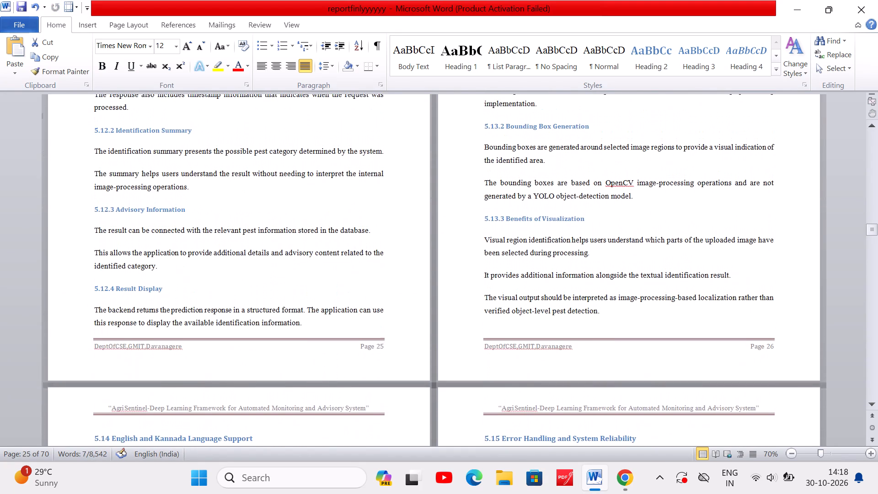
scroll(479, 144, up, 19)
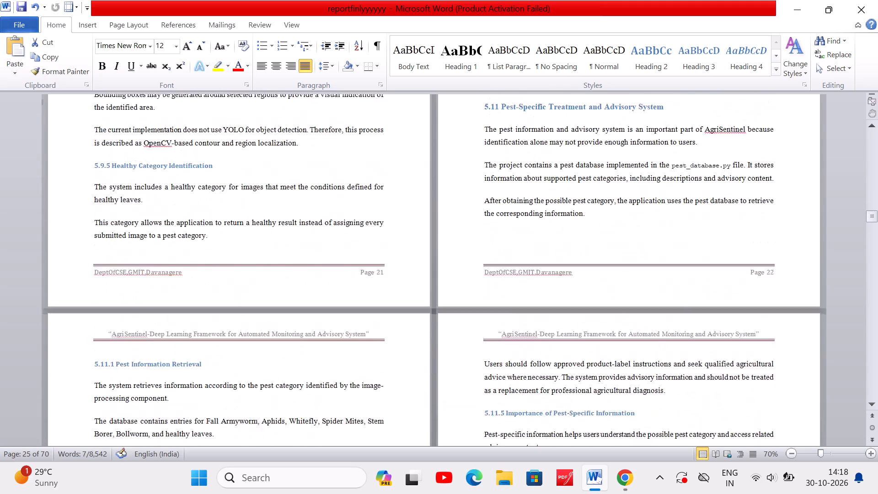
scroll(479, 144, up, 8)
scroll(479, 144, up, 13)
click(479, 144)
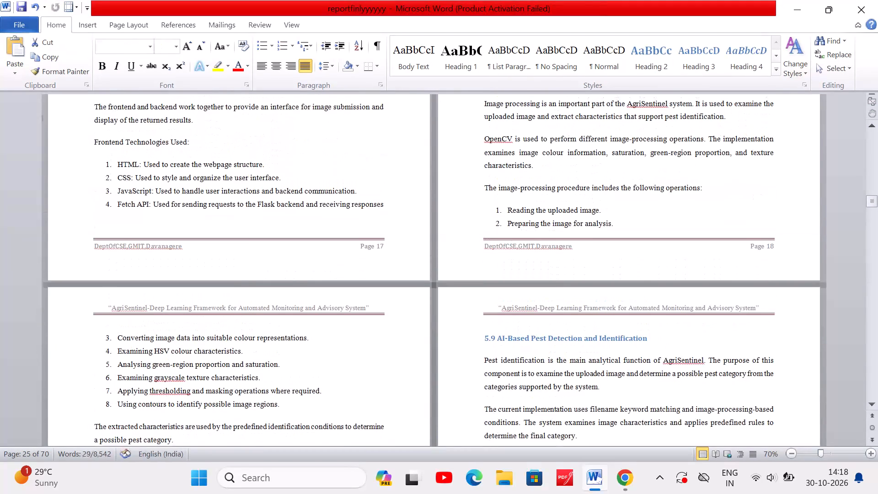
scroll(472, 199, up, 18)
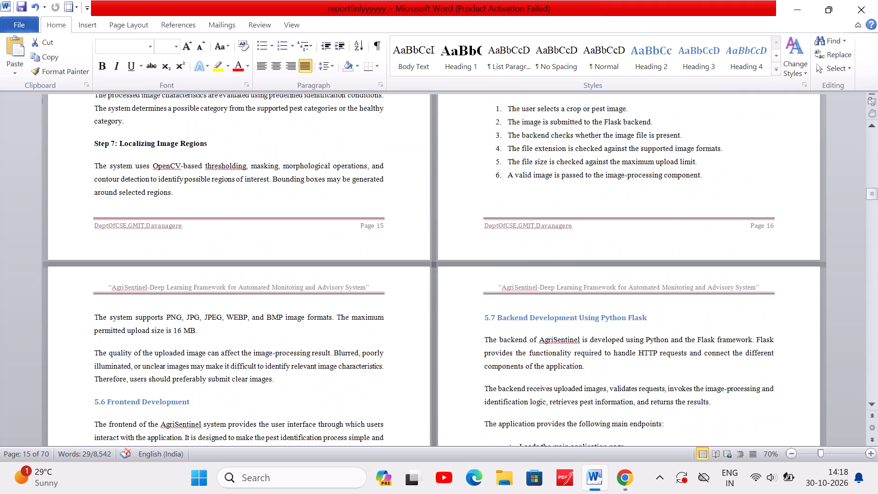
scroll(472, 199, up, 11)
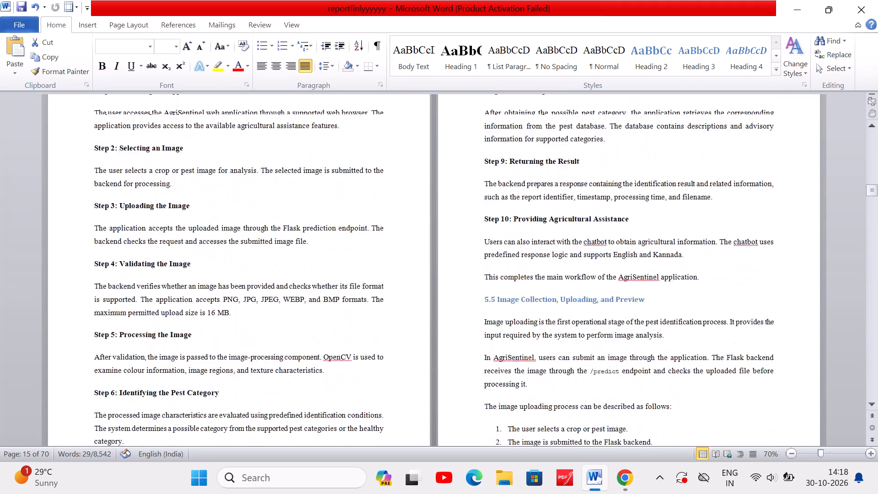
scroll(472, 199, up, 10)
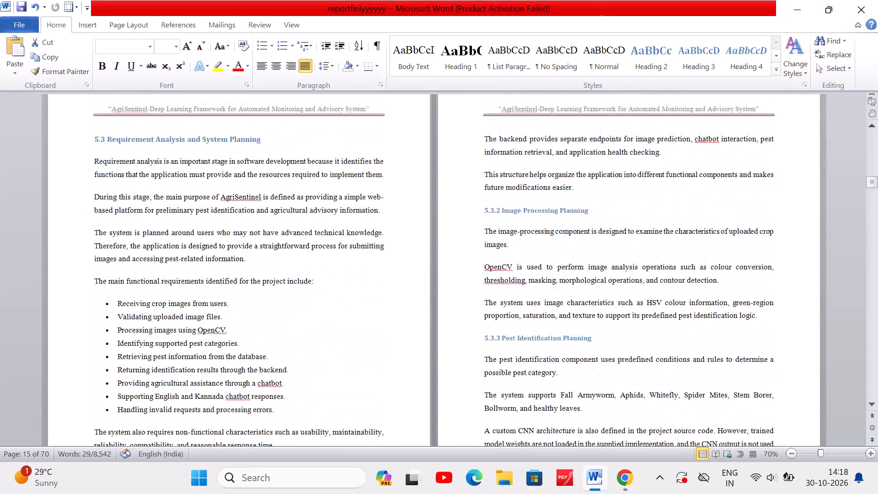
scroll(472, 199, up, 19)
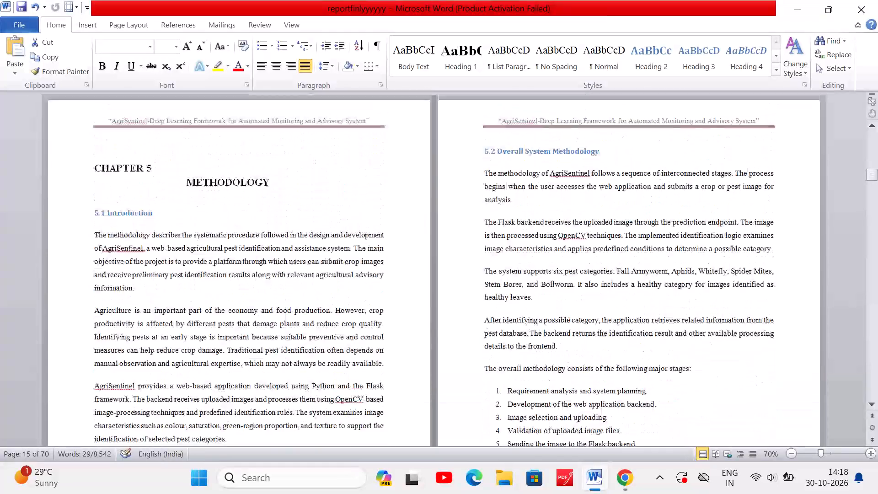
Review the page layout of Chapter 4 and the paper summaries on the pages before it.
scroll(472, 200, up, 11)
ctrl+scroll(472, 200, down, 1)
ctrl+scroll(472, 200, up, 5)
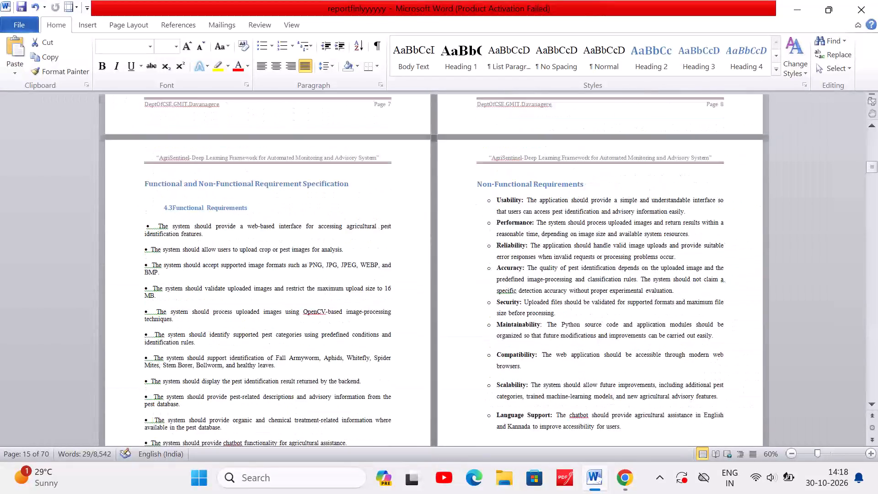
scroll(472, 200, up, 10)
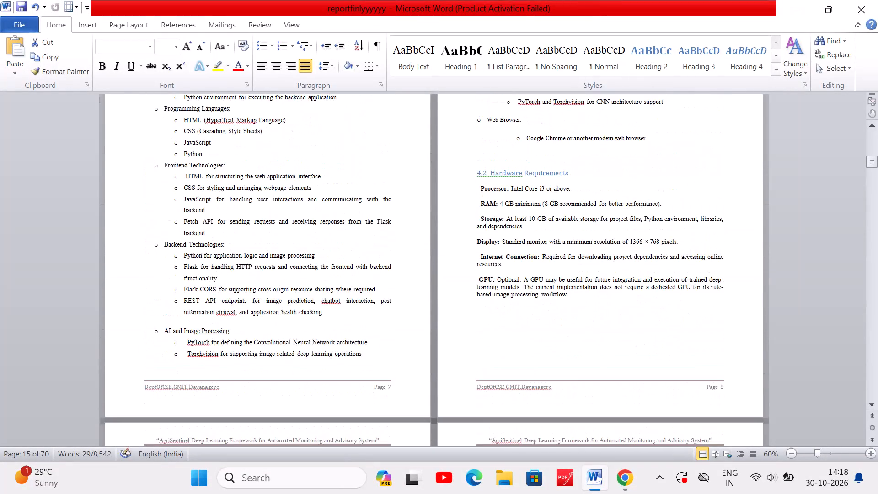
scroll(472, 200, up, 6)
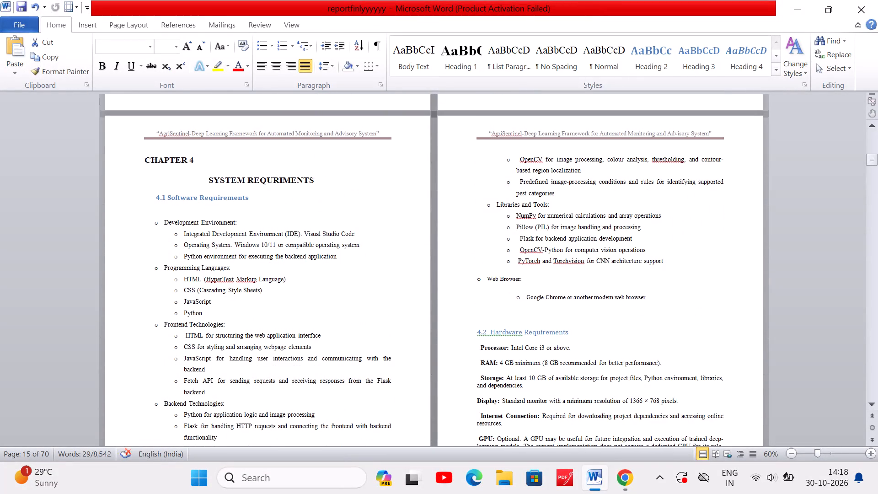
ctrl+scroll(472, 200, up, 1)
scroll(476, 210, up, 2)
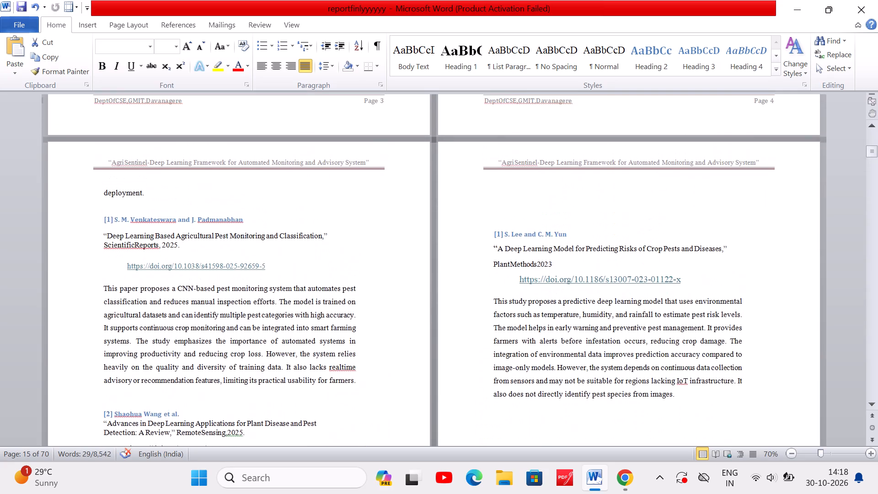
scroll(476, 210, up, 5)
Add spaces before "Web Browser:" in the software requirements list and increase that bullet's indent by one level.
scroll(476, 210, down, 9)
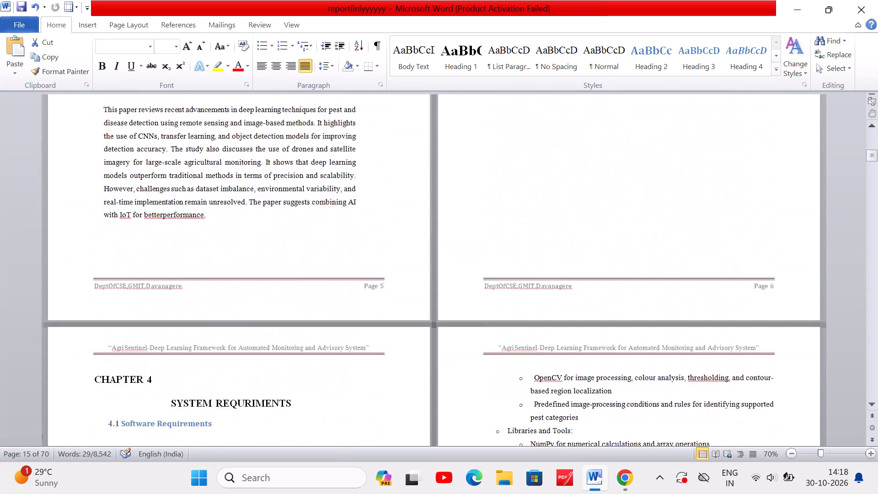
scroll(476, 210, down, 5)
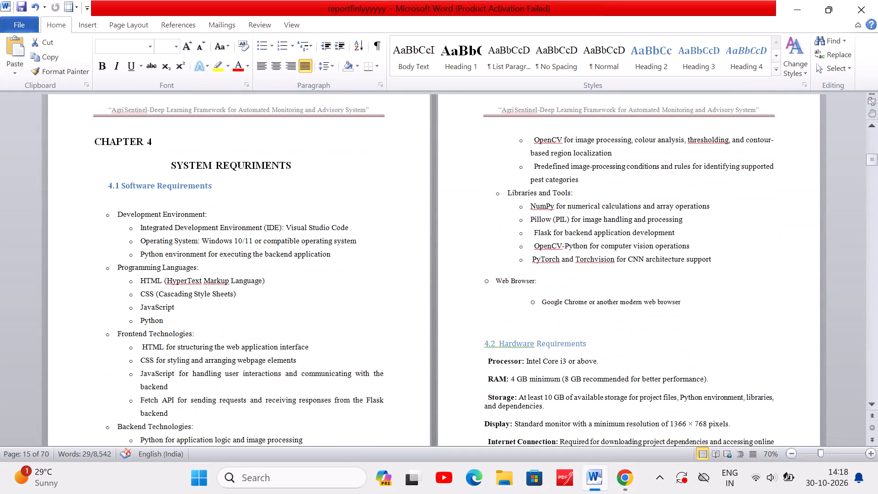
click(479, 279)
key(space)
key(space)
key(space)
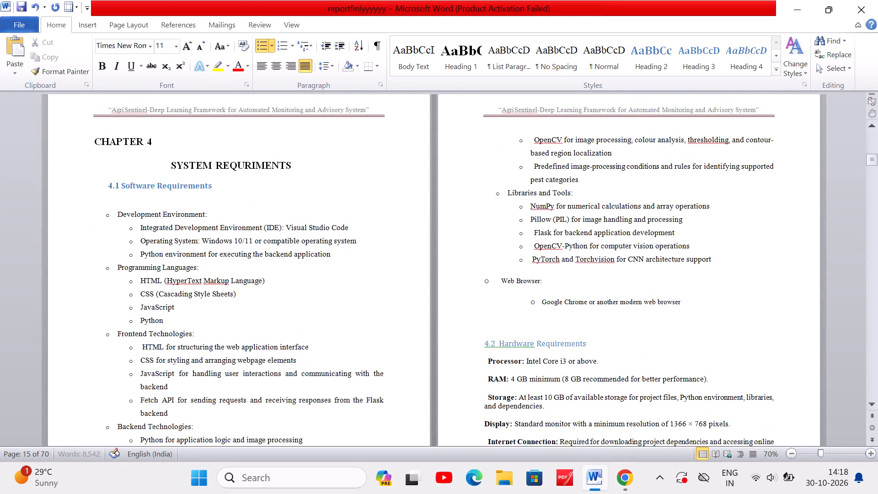
key(space)
double_click(493, 279)
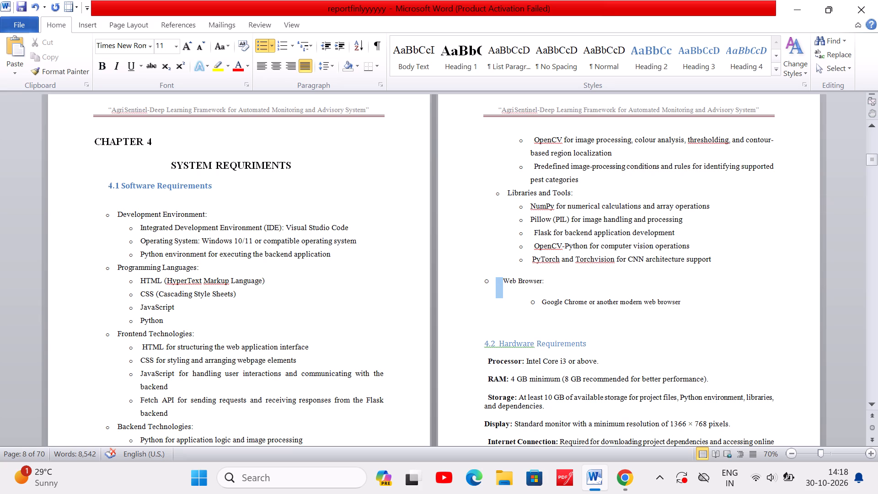
drag(545, 281, 481, 284)
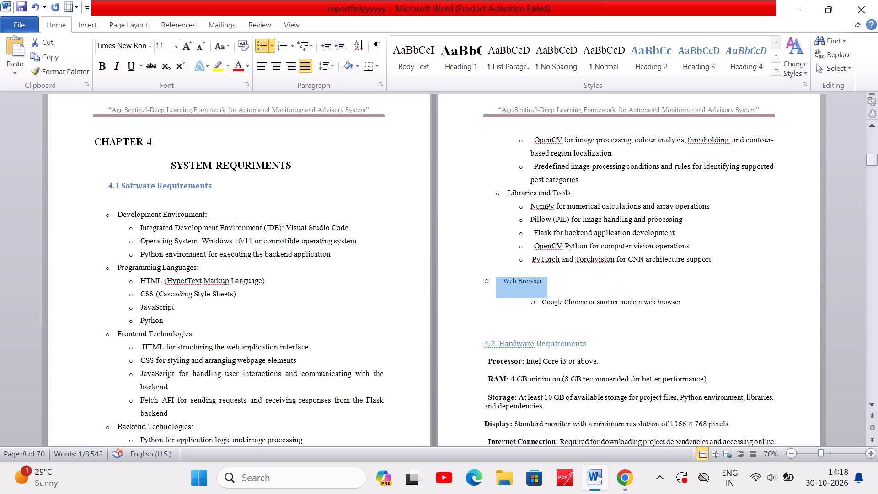
click(337, 45)
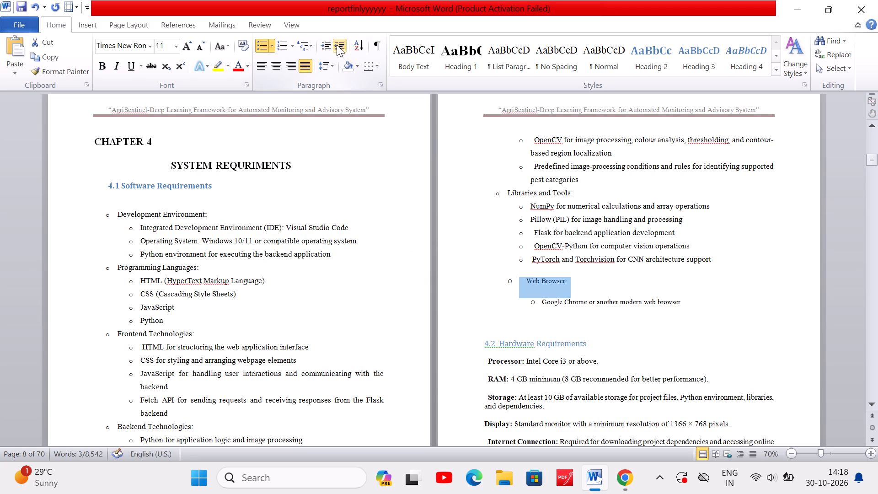
click(473, 301)
Delete one extra space before "Storage:" in section 4.2 Hardware Requirements.
scroll(507, 302, down, 3)
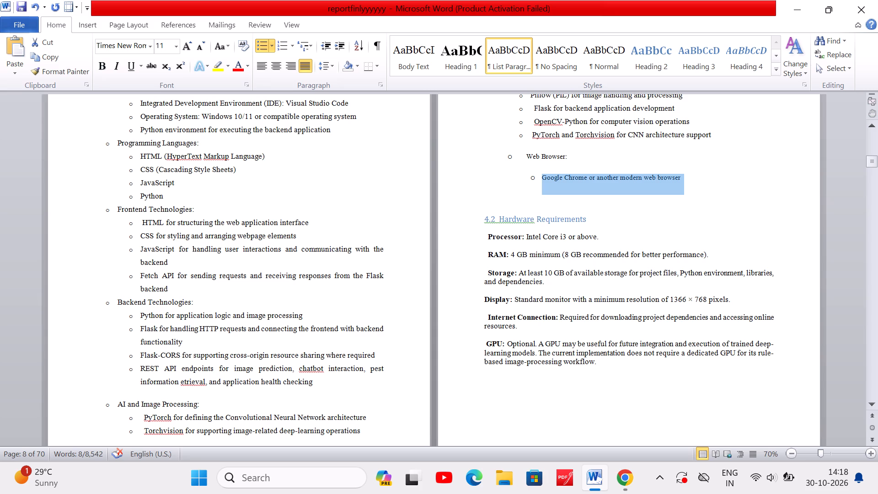
click(485, 276)
key(BackSpace)
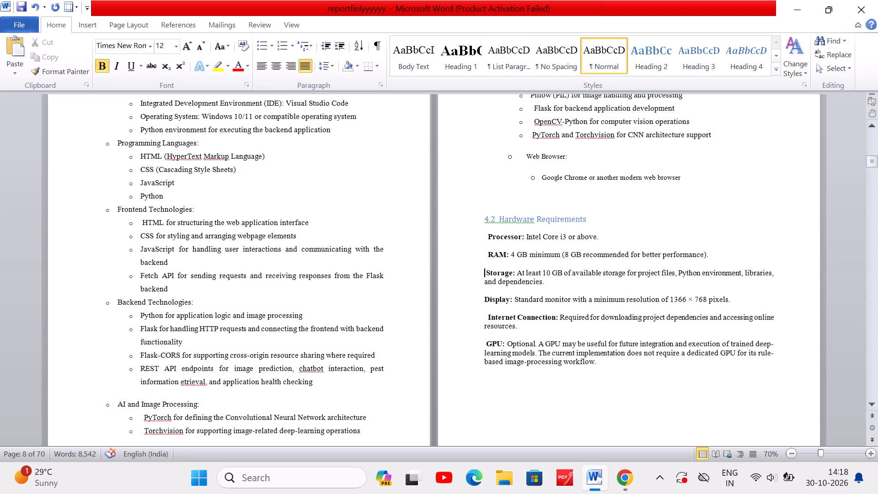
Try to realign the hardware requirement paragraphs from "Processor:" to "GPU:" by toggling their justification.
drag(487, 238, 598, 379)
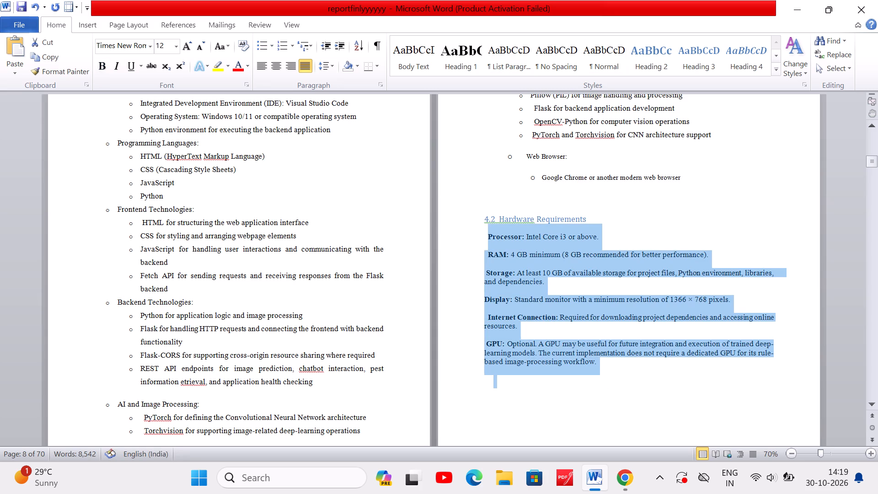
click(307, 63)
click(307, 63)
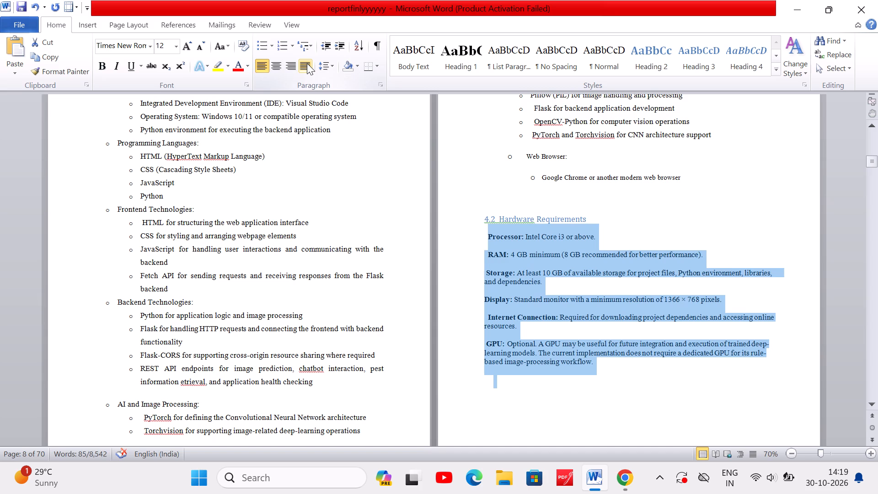
Delete extra leading spaces before "Processor:", "RAM:", "Internet Connection:" and "GPU:" in section 4.2 Hardware Requirements.
click(484, 233)
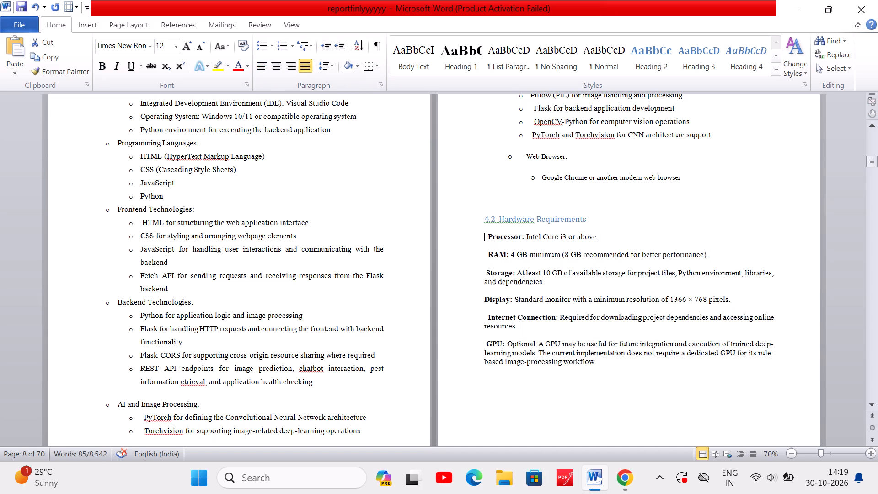
click(488, 236)
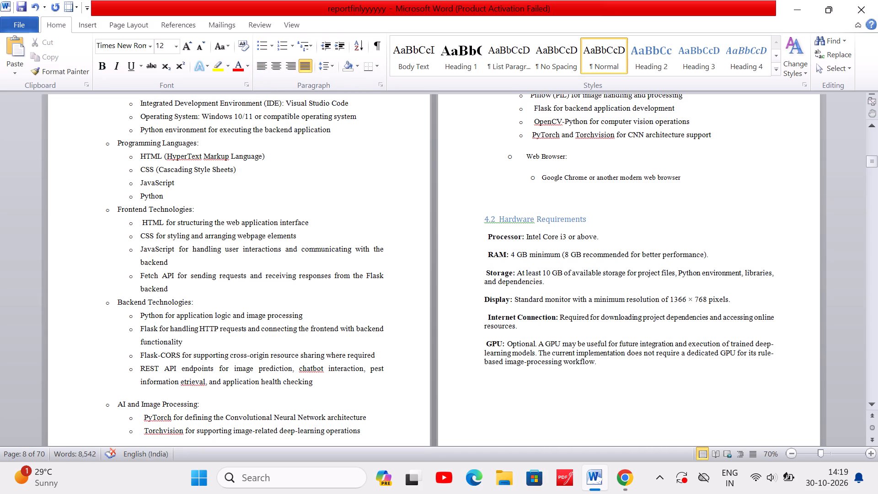
key(BackSpace)
click(489, 253)
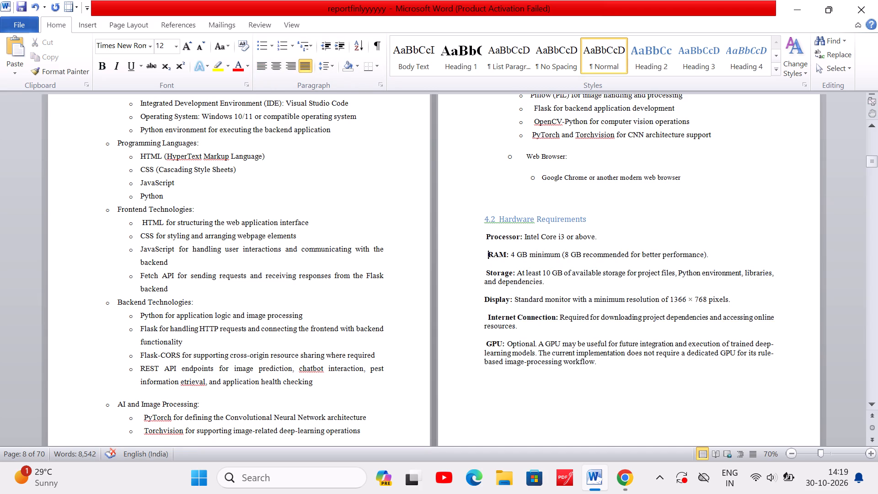
key(BackSpace)
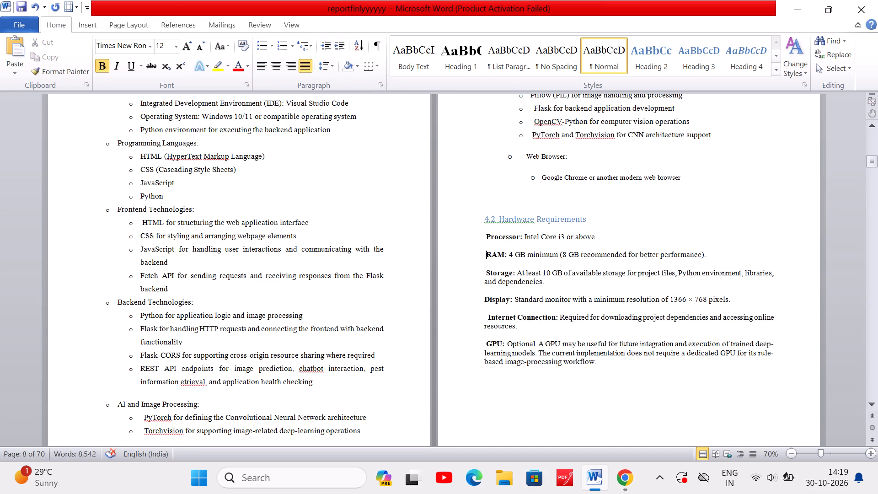
click(487, 313)
key(BackSpace)
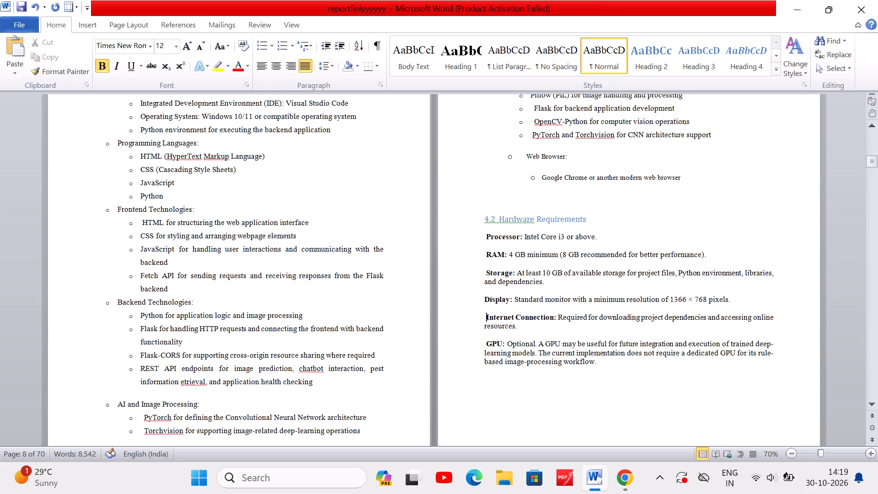
click(487, 313)
key(BackSpace)
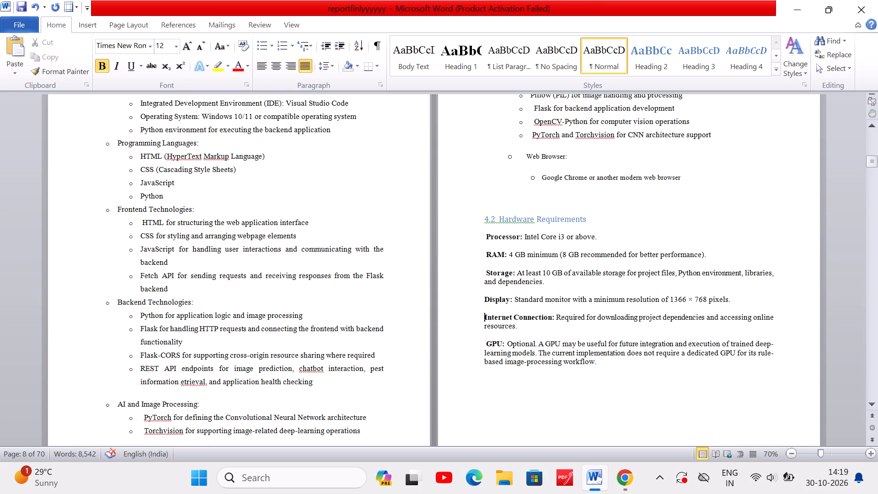
click(486, 342)
key(BackSpace)
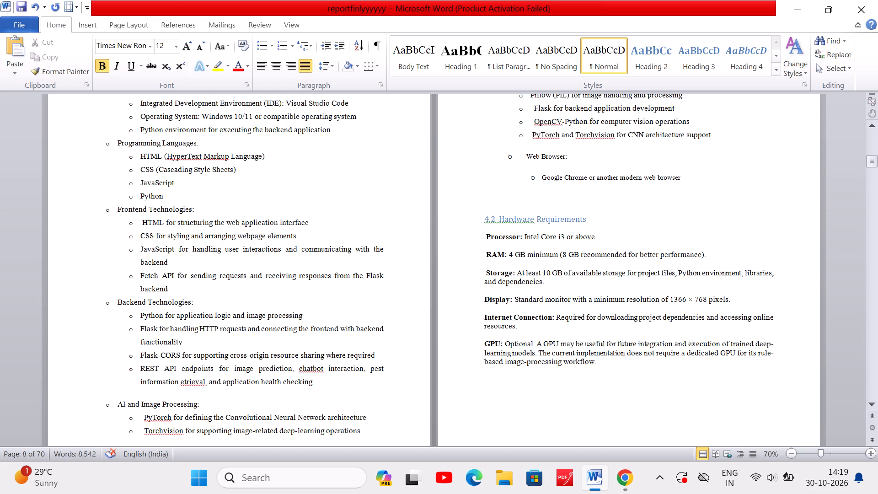
Delete the remaining leading space before "Processor:" so the line starts at the margin.
click(488, 234)
drag(488, 234, 505, 274)
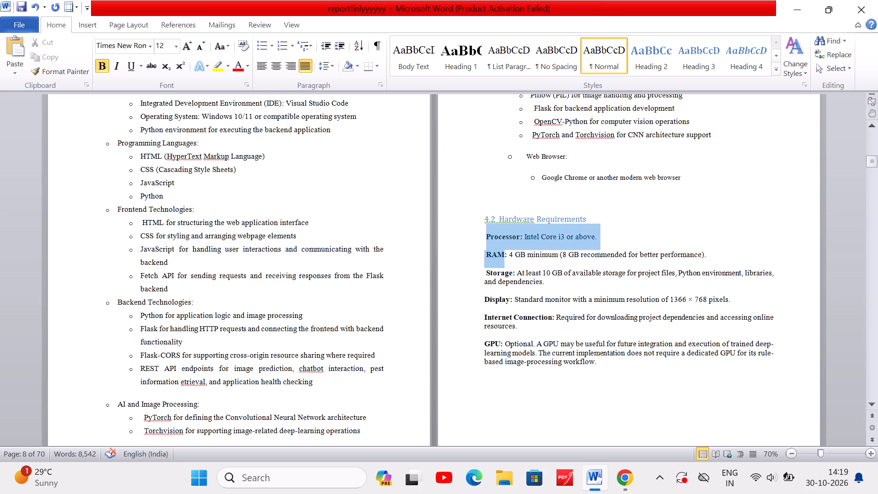
drag(505, 274, 593, 368)
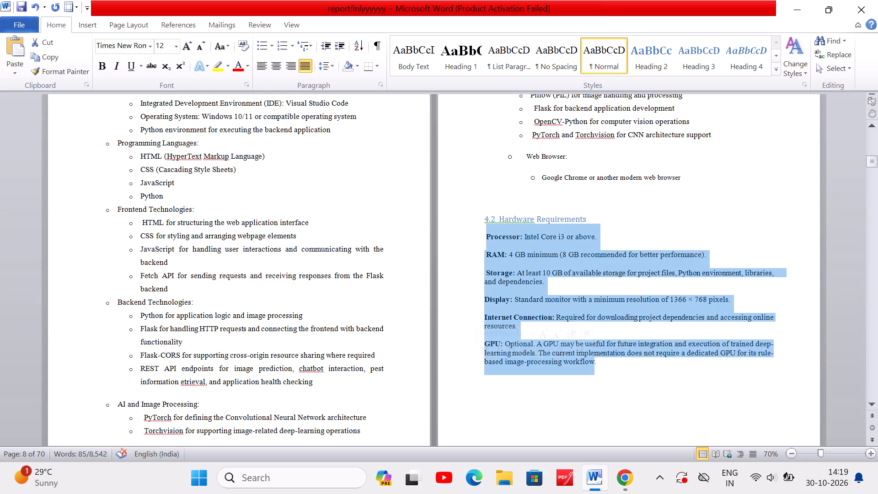
click(464, 270)
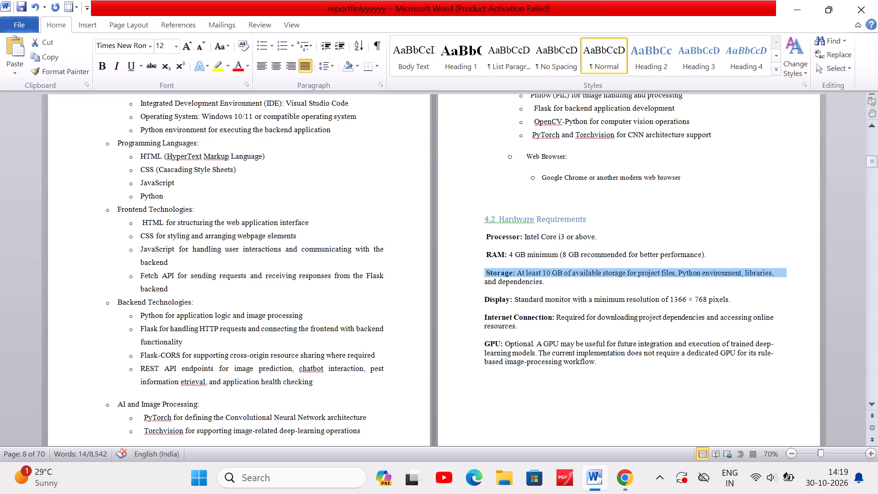
click(487, 237)
key(BackSpace)
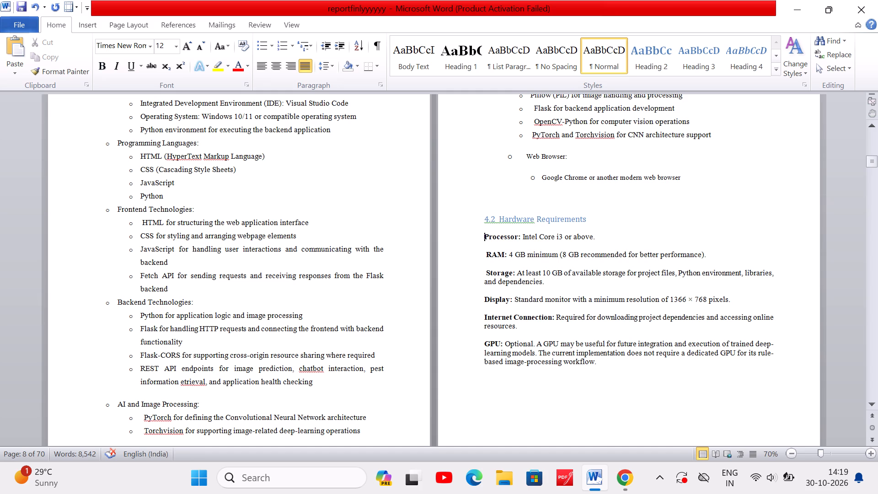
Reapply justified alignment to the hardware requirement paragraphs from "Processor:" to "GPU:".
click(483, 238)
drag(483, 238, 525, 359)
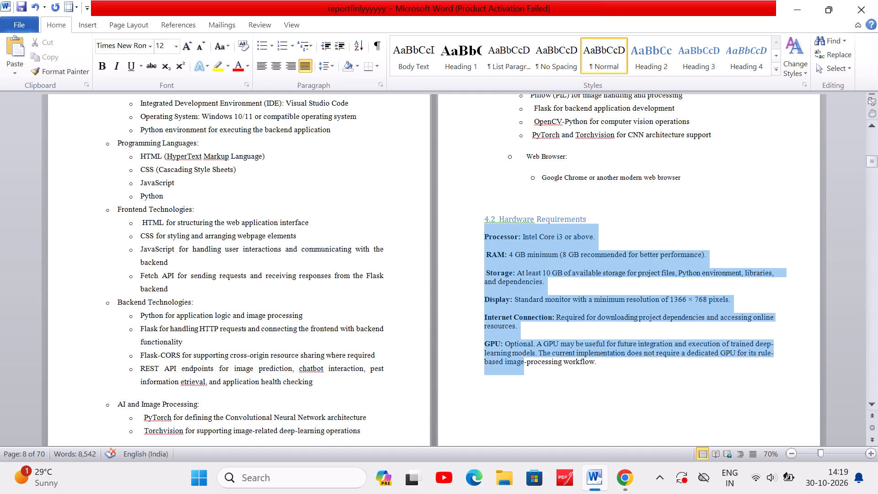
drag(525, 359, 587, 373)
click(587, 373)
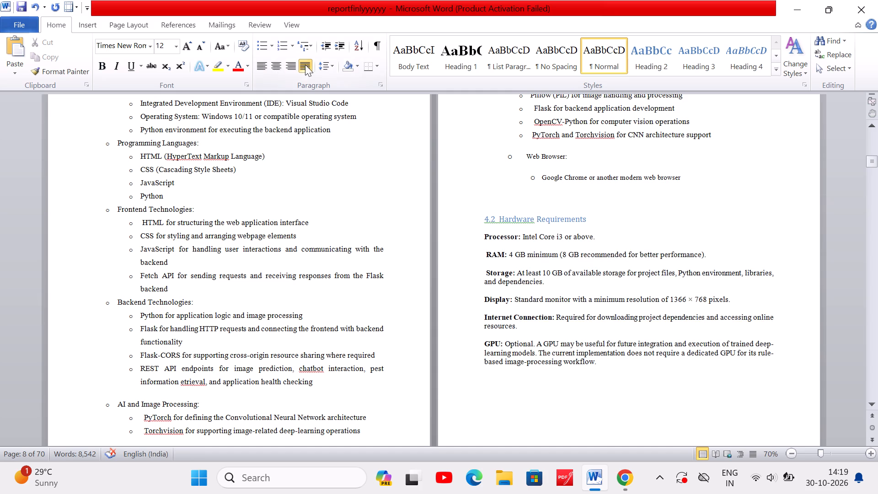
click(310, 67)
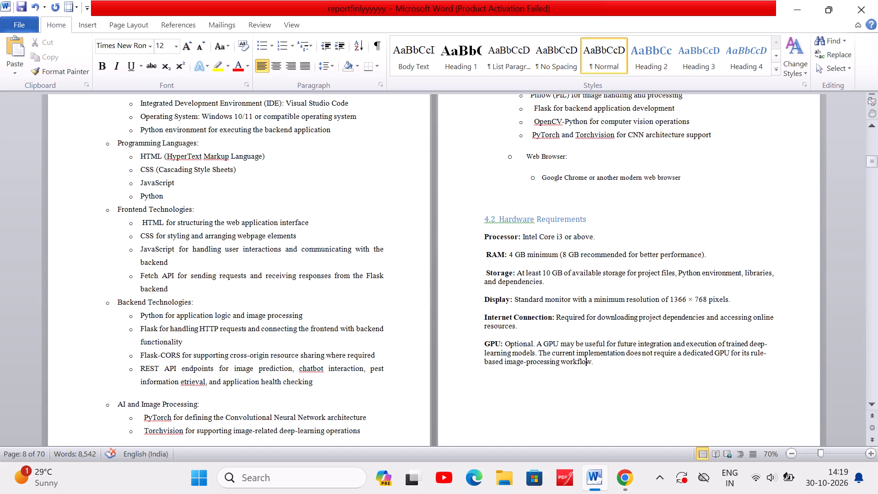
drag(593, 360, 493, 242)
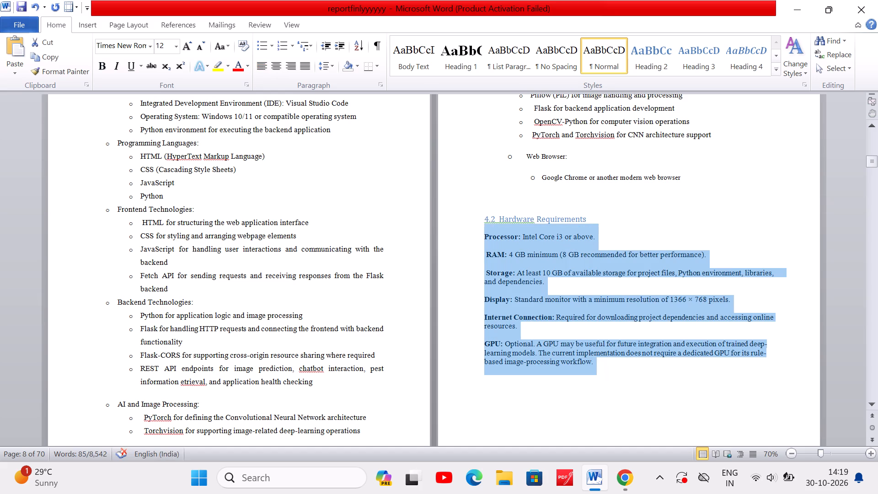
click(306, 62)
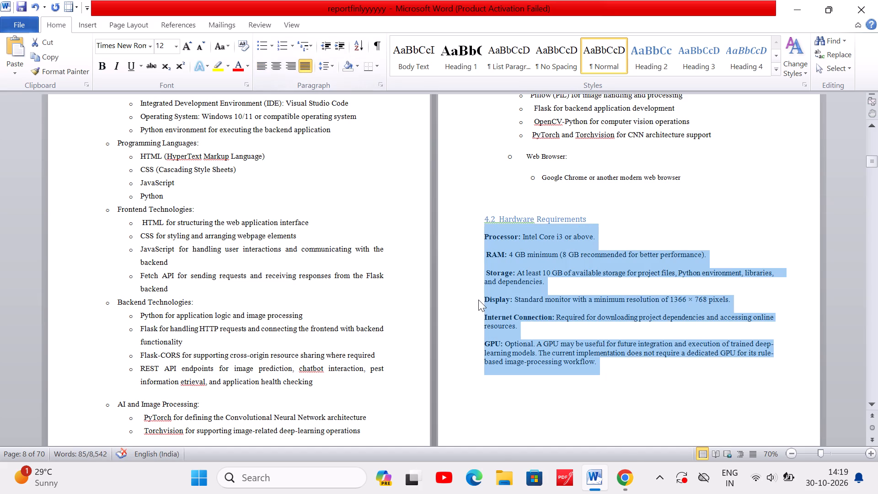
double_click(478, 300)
Remove the indent and the extra gap above the "4.3 Functional Requirements" heading.
scroll(509, 350, down, 2)
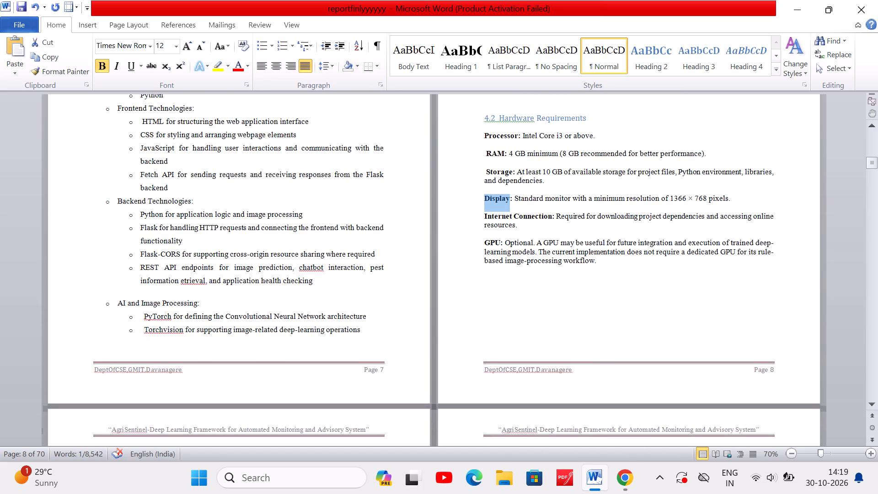
scroll(509, 350, down, 4)
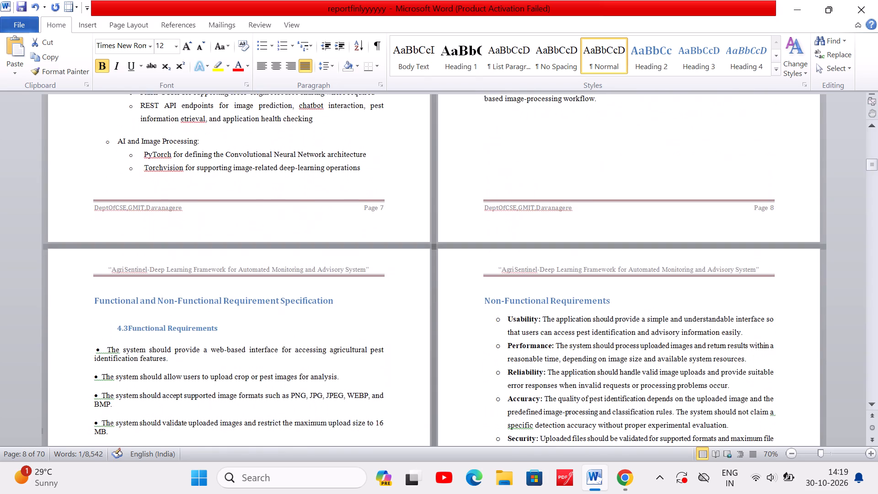
scroll(509, 350, down, 3)
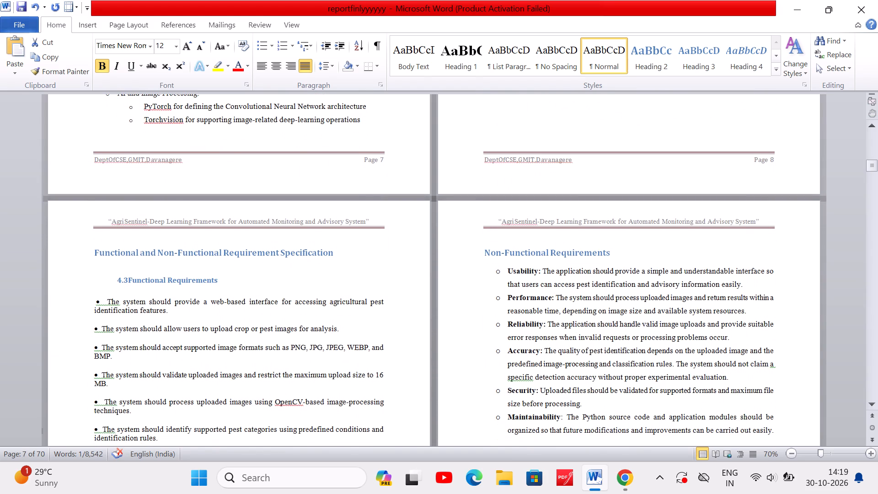
click(112, 281)
key(BackSpace)
key(BackSpace)
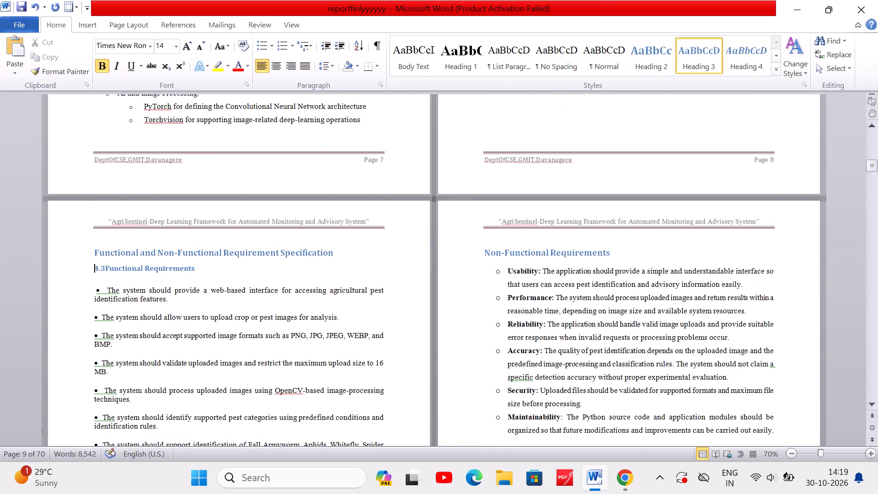
key(Return)
key(BackSpace)
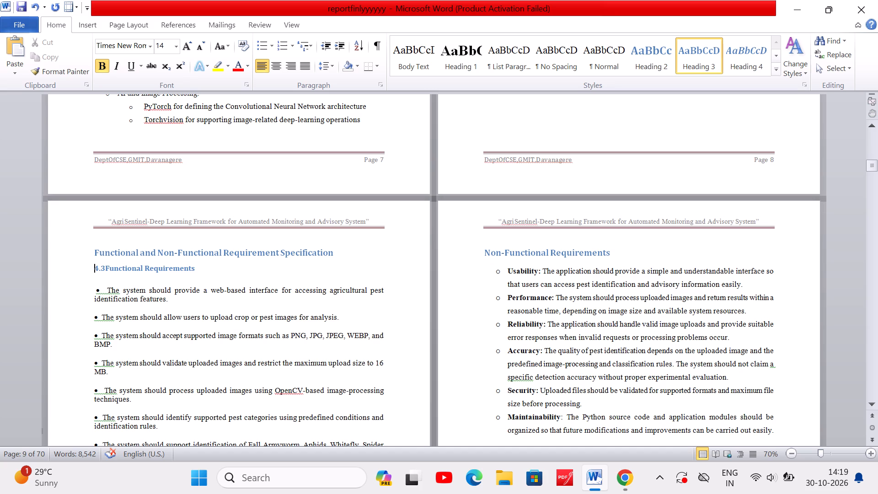
Set the font size of the "4.3 Functional Requirements" heading to 14.
click(196, 268)
drag(196, 268, 107, 265)
click(577, 251)
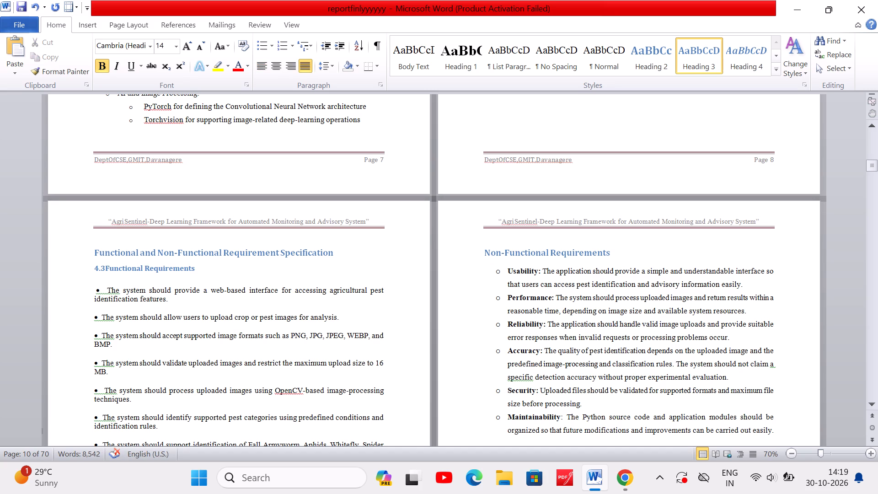
drag(198, 270, 92, 268)
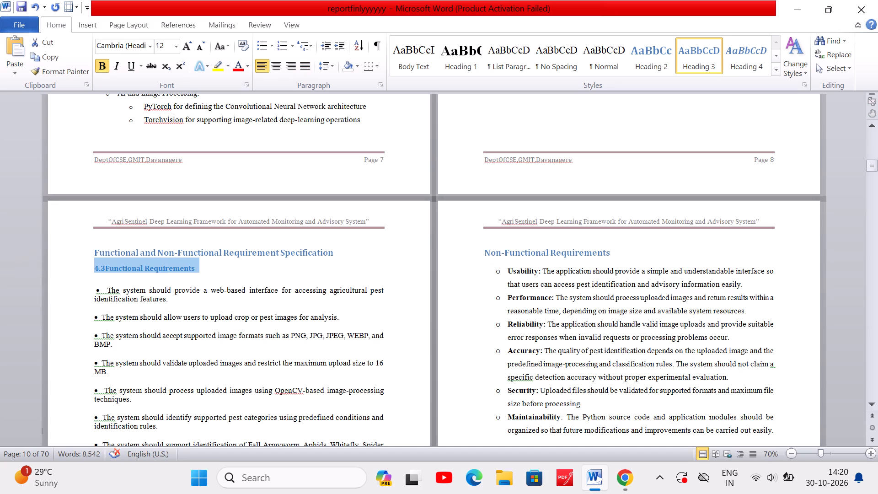
click(166, 40)
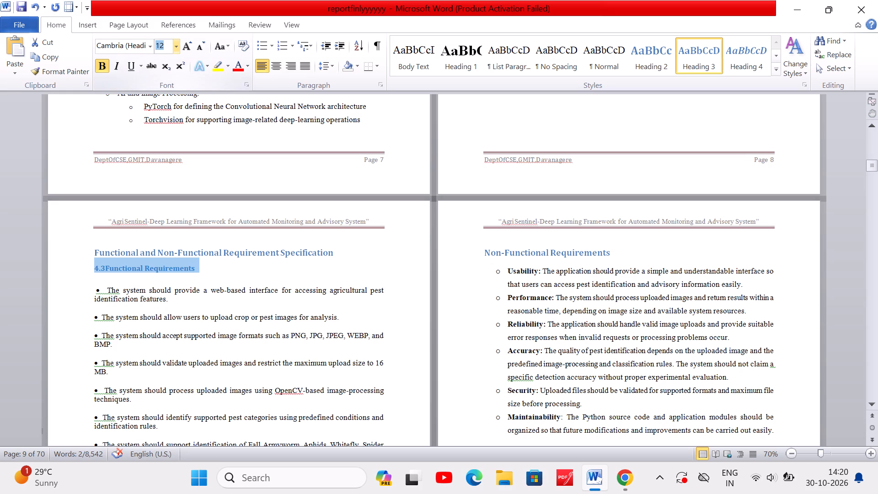
text(14)
key(Return)
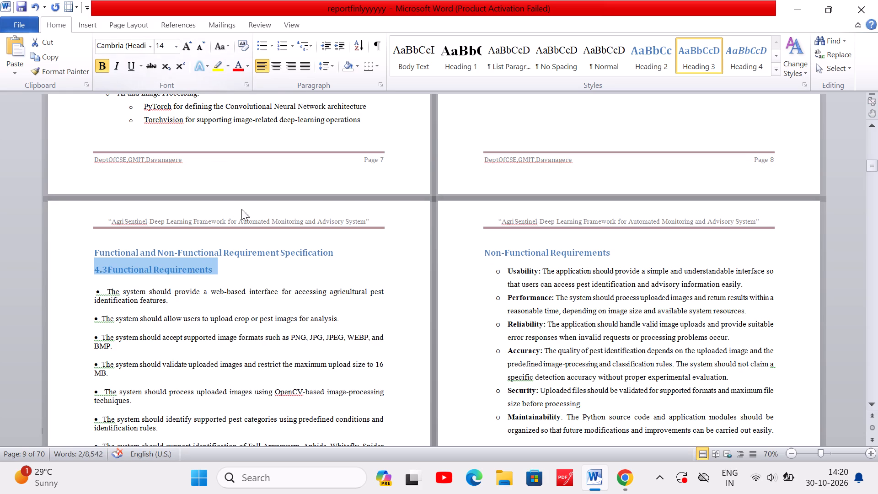
Set the font size of the "Software Requirements" heading text in section 4.1 to 14.
scroll(267, 241, up, 8)
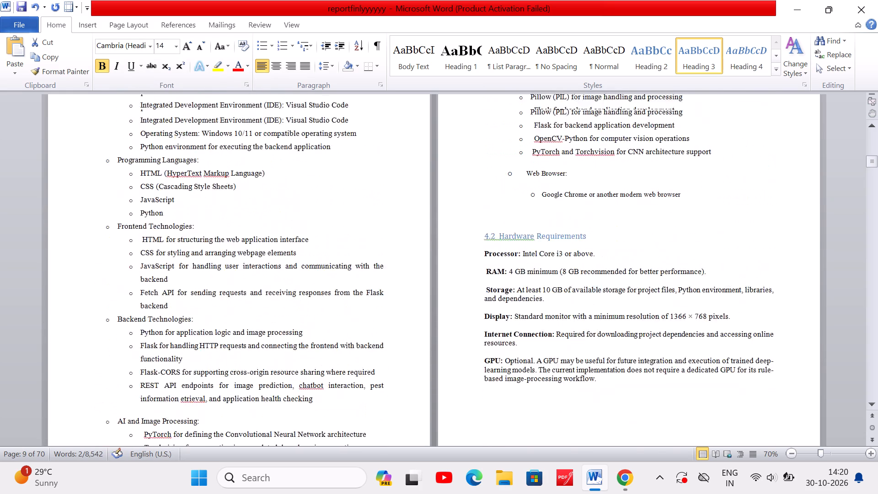
scroll(267, 241, up, 4)
click(184, 193)
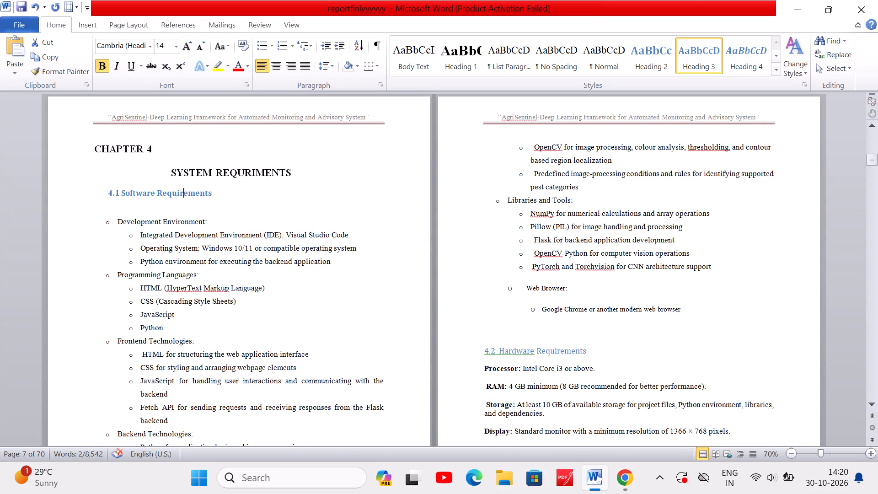
drag(214, 196, 106, 199)
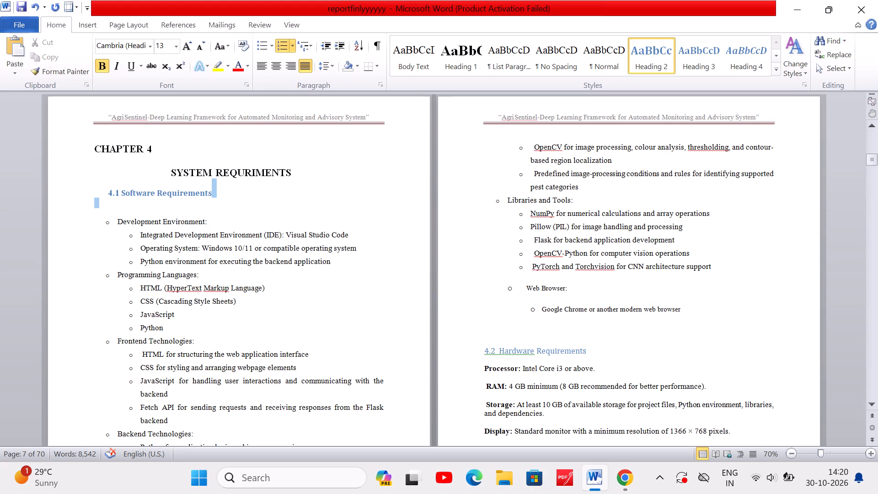
drag(106, 199, 108, 194)
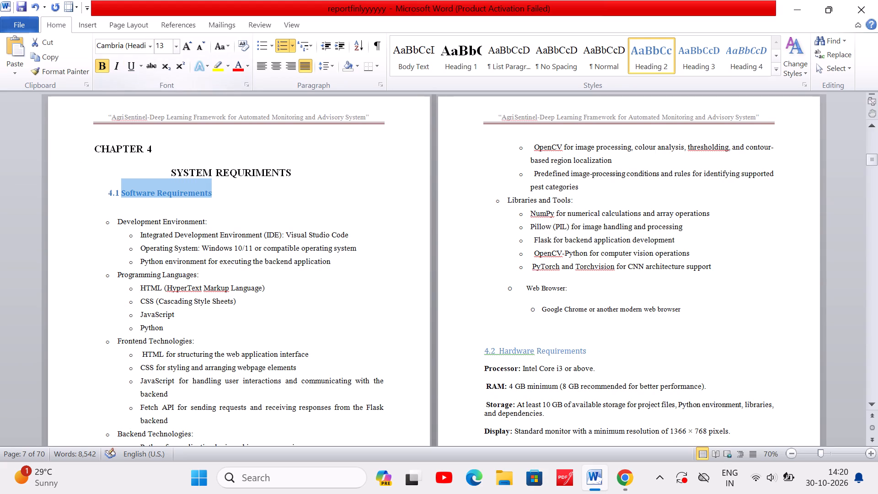
click(166, 47)
text(15)
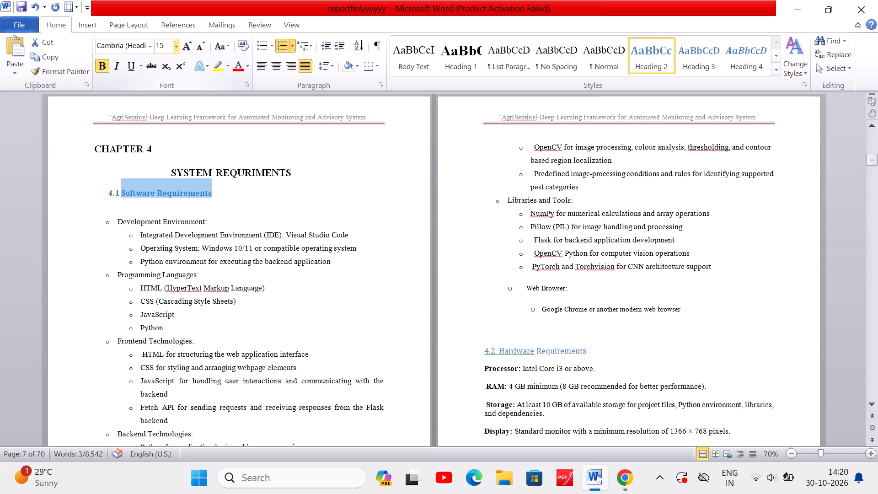
key(BackSpace)
key(4)
key(Return)
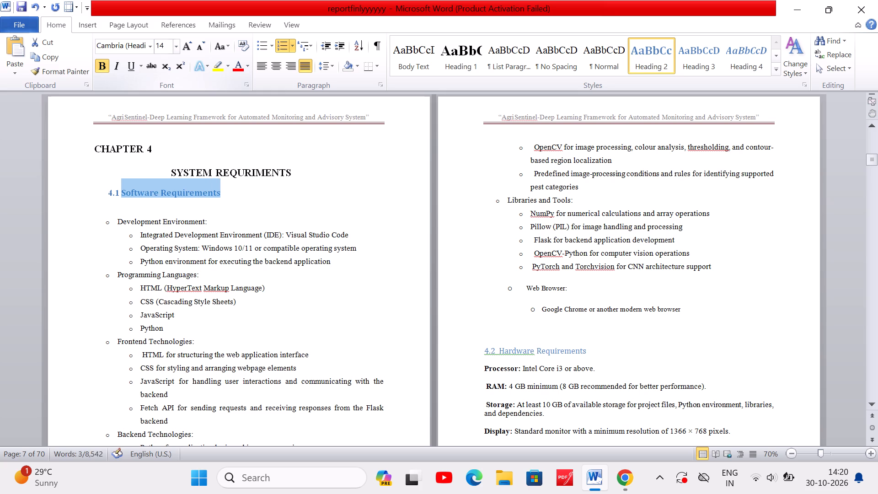
triple_click(119, 191)
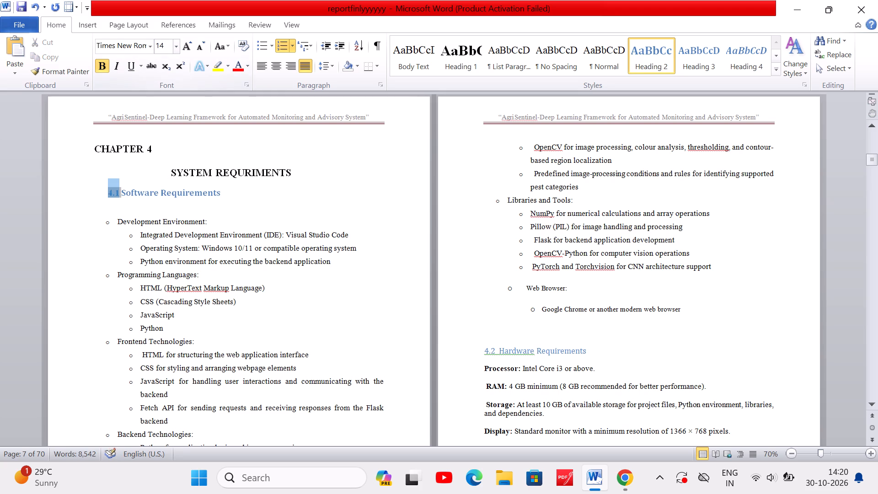
Remove the bullet before "Development Environment:" in the software requirements list.
click(103, 223)
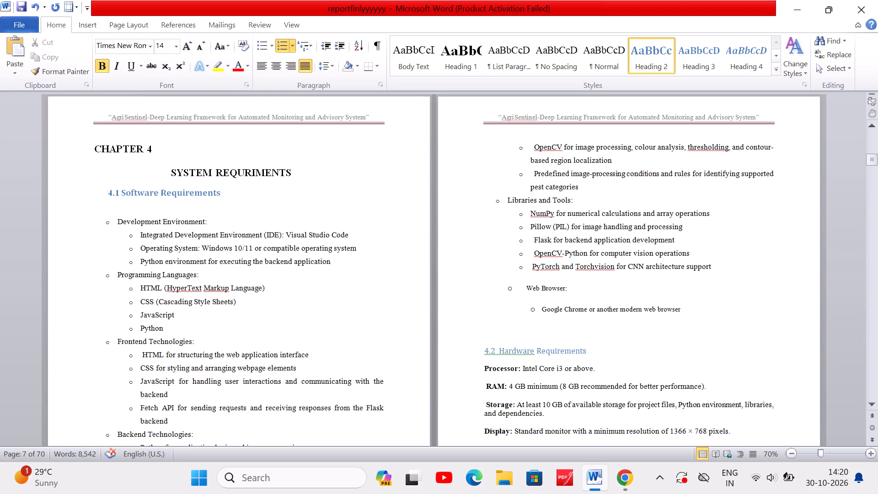
key(BackSpace)
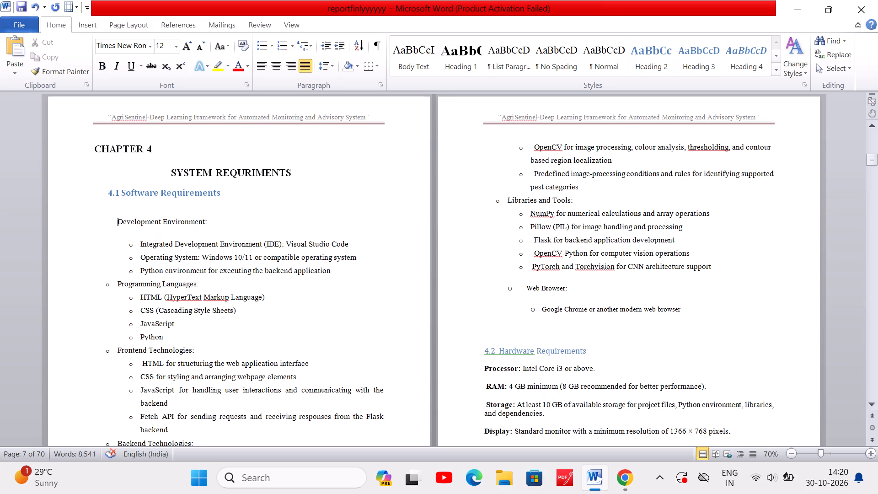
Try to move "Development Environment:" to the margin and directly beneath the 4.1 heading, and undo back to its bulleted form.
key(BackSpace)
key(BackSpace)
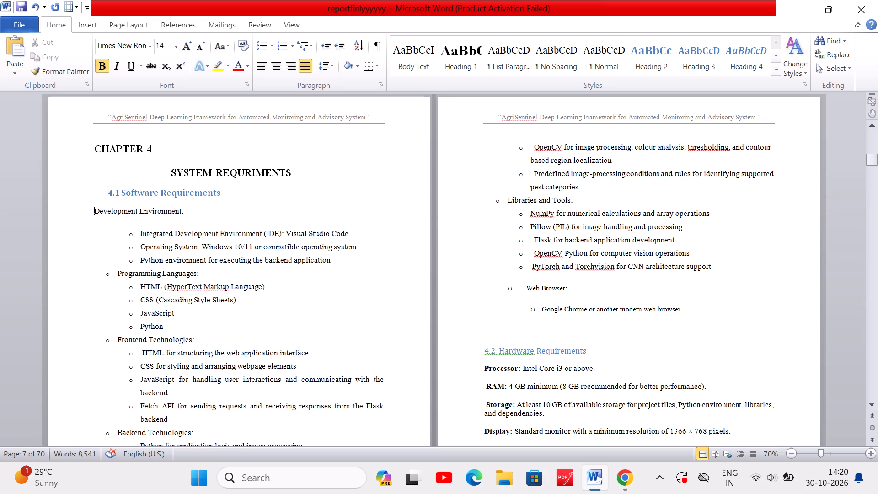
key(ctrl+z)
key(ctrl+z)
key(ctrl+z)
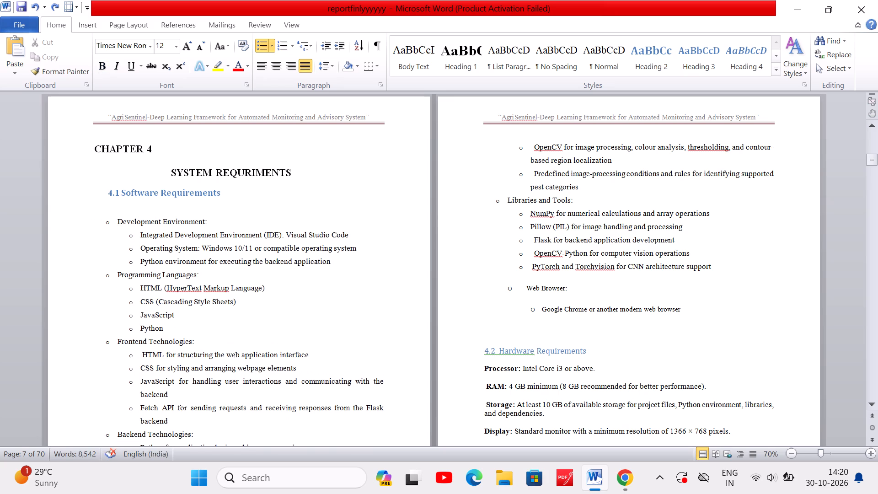
Set the font size of the "4.2 Hardware Requirements" heading to 14.
scroll(468, 321, down, 1)
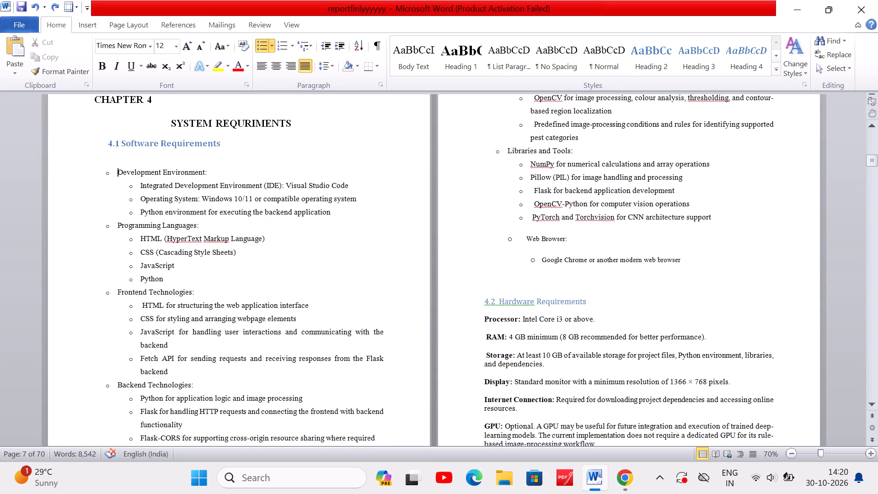
click(484, 301)
drag(484, 301, 599, 303)
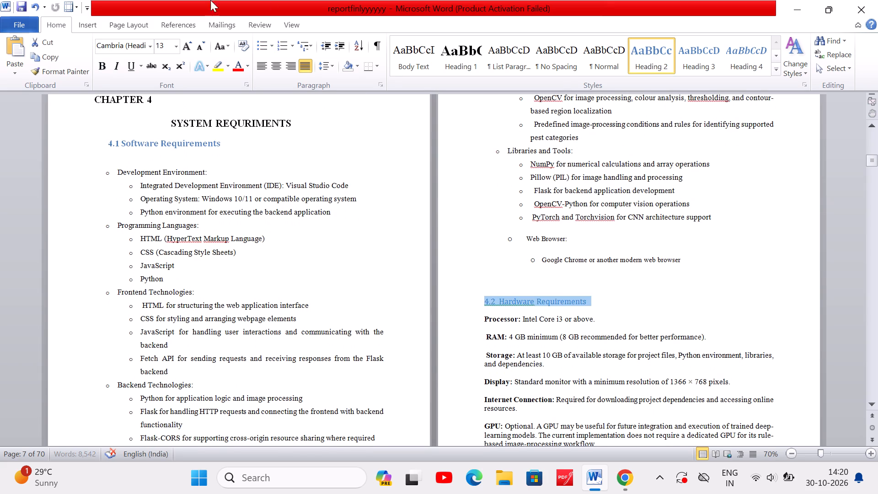
click(166, 48)
text(14)
key(Return)
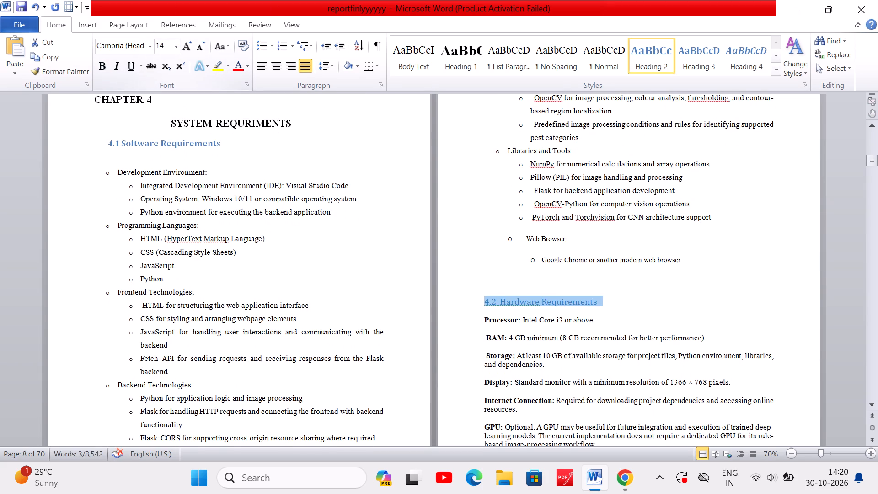
click(607, 283)
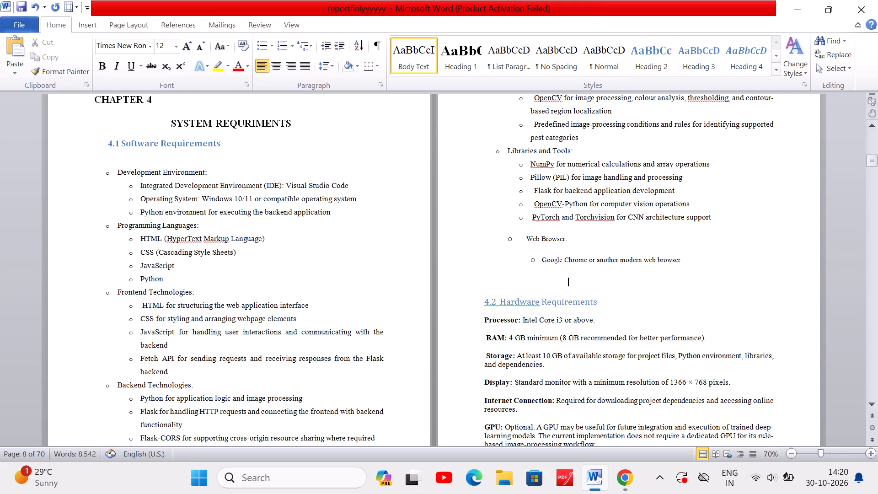
Remove the bullet and indent from "Development Environment:" and delete the blank line between it and the 4.1 heading.
click(109, 171)
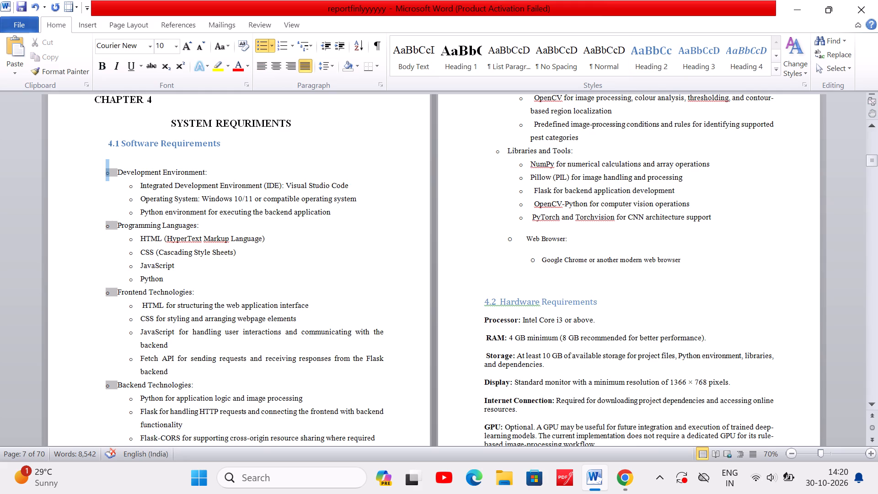
click(118, 174)
key(BackSpace)
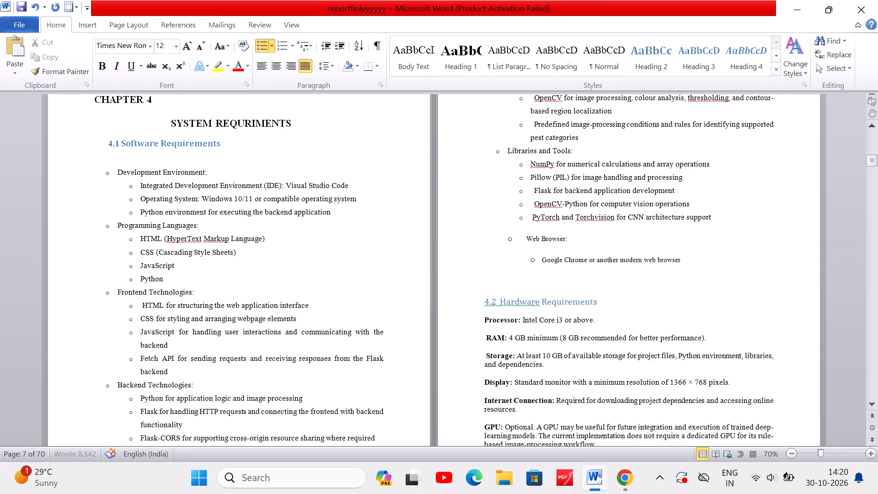
key(BackSpace)
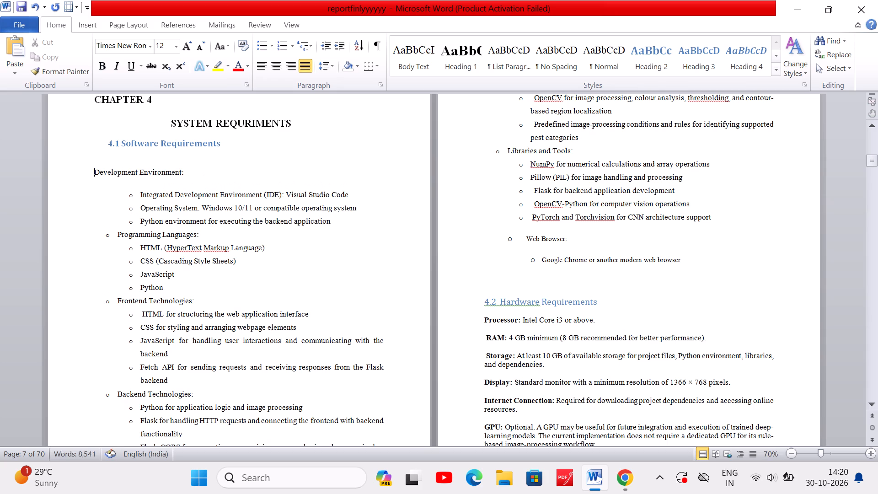
key(BackSpace)
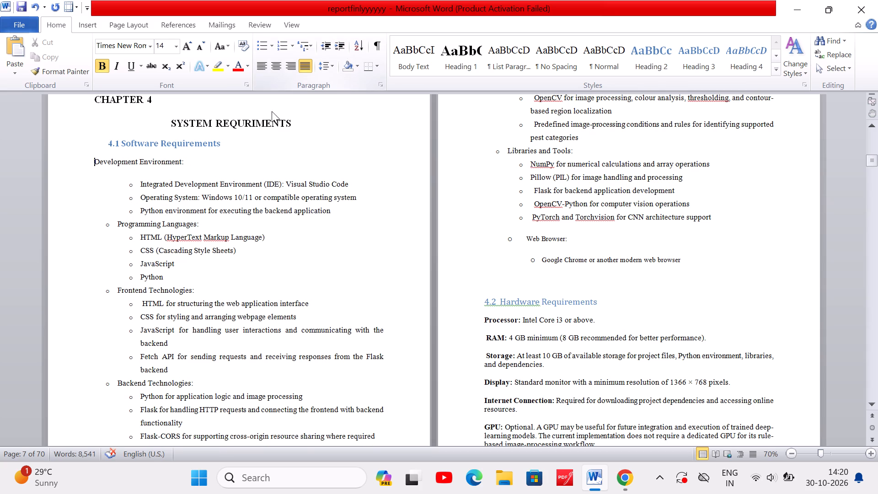
Reapply a hollow round bullet to "Development Environment:" and adjust its indent to line up with the other category bullets.
drag(187, 163, 85, 167)
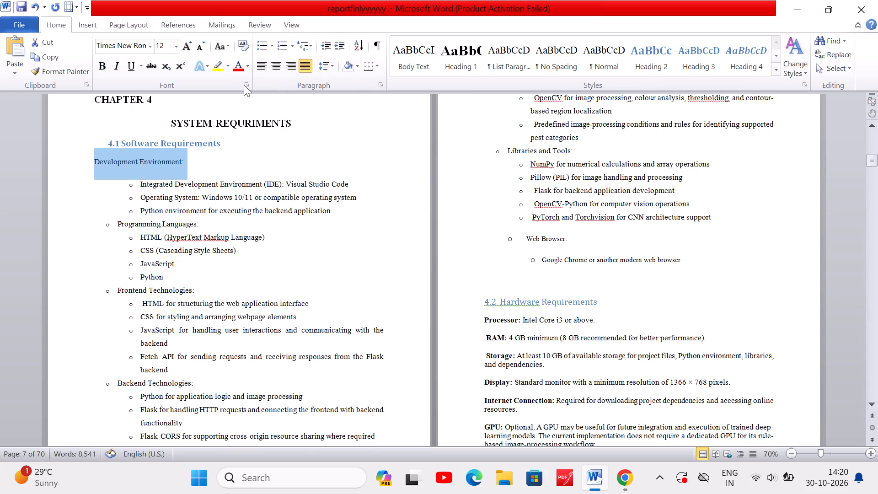
click(337, 43)
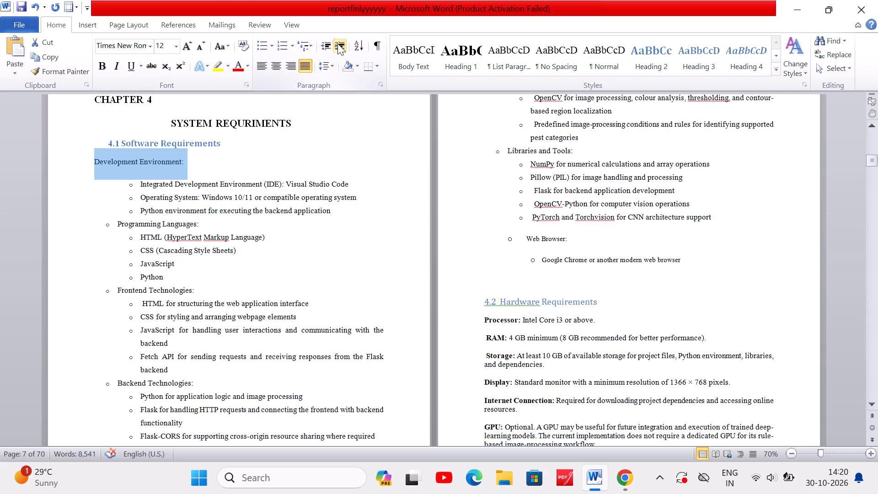
click(274, 45)
click(86, 82)
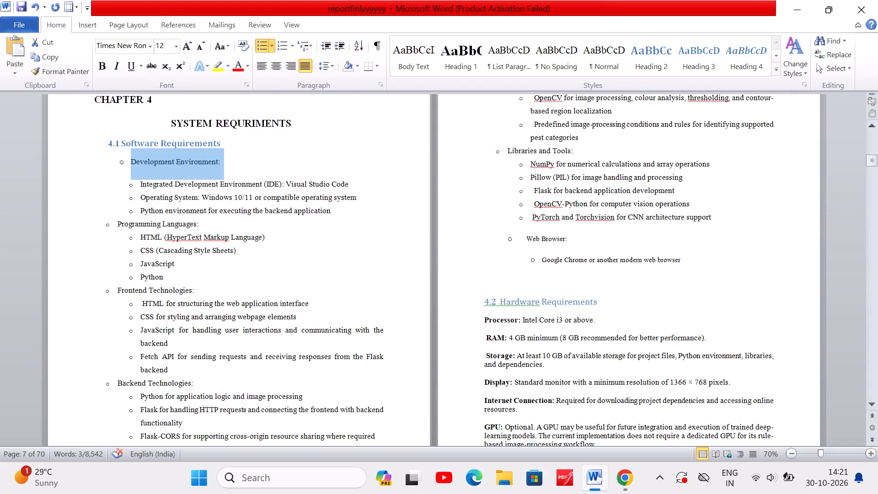
click(324, 43)
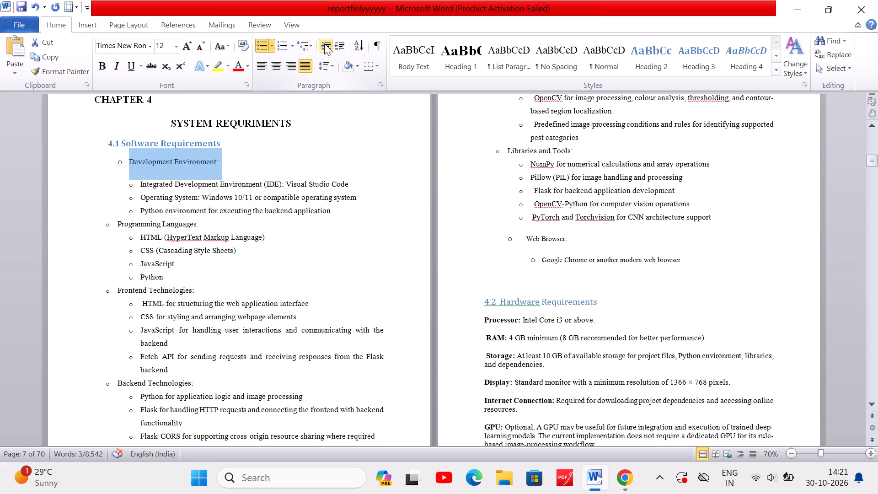
click(324, 43)
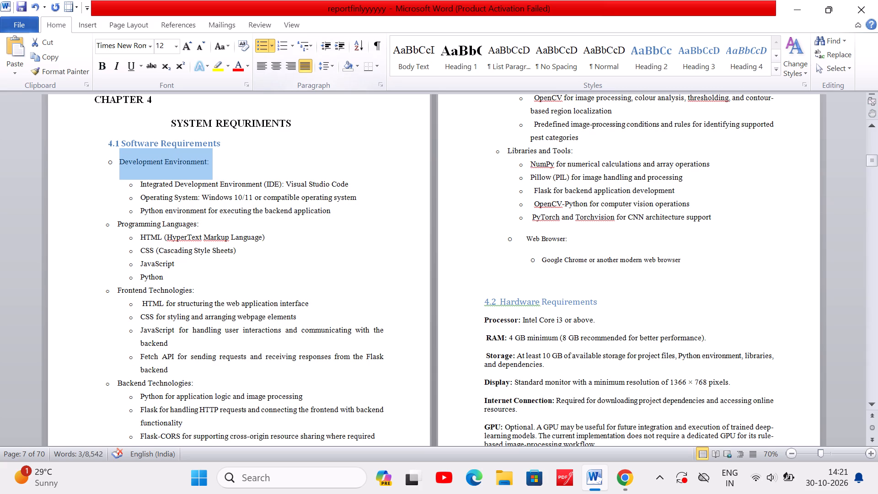
click(351, 256)
Reduce the gap above the "4.2 Hardware Requirements" heading, undoing the deletion that changes its heading style.
scroll(351, 256, up, 1)
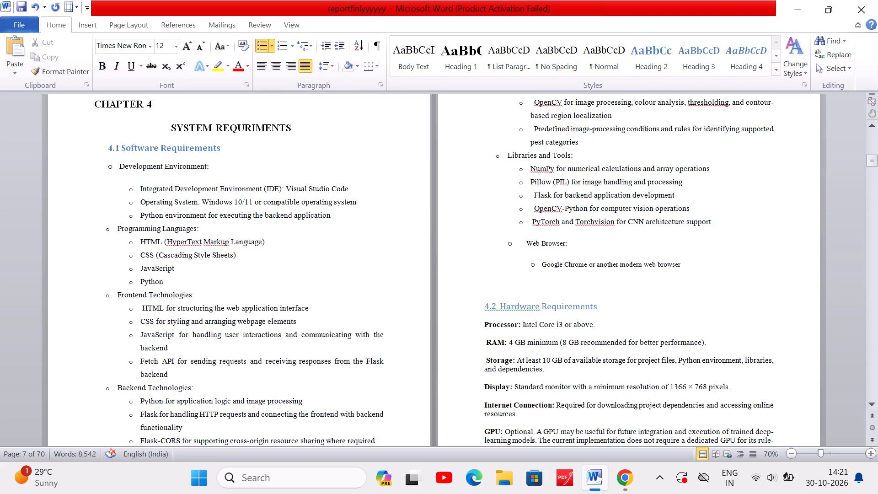
scroll(351, 256, up, 1)
click(480, 305)
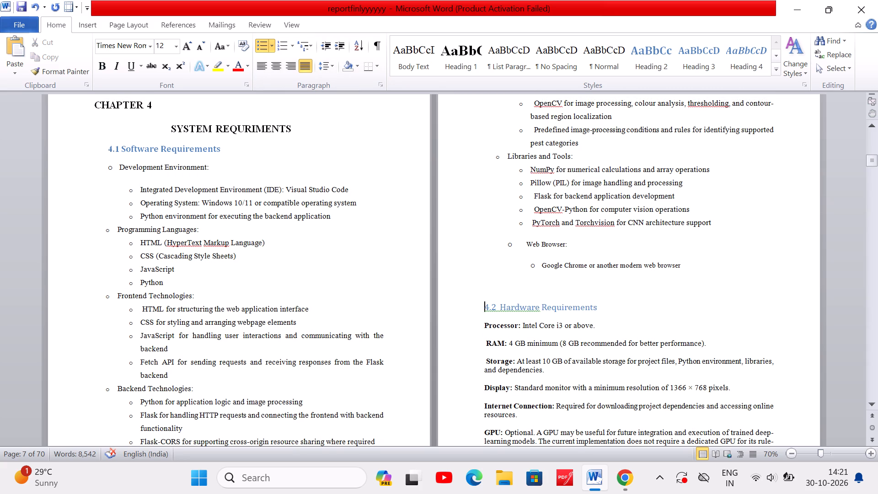
key(BackSpace)
key(BackSpace)
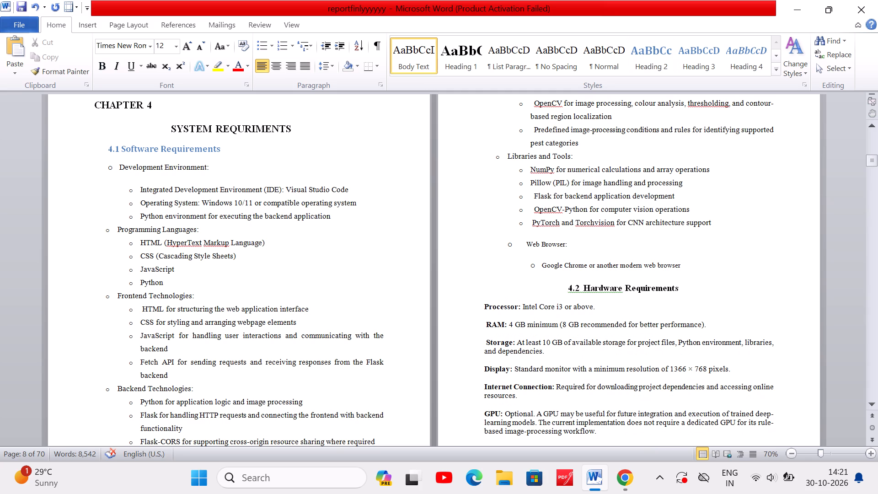
key(ctrl+z)
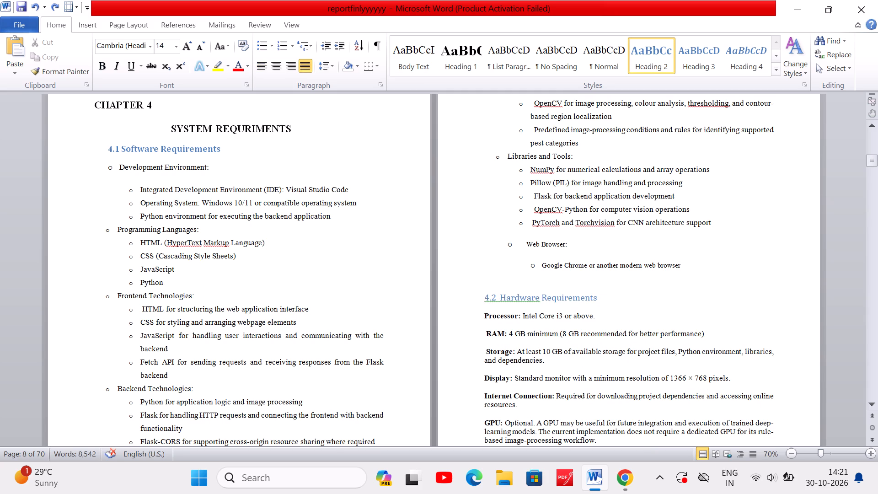
Examine the layout of the Chapter 4 pages from section 4.1 through the functional and non-functional requirements.
scroll(612, 307, down, 8)
scroll(612, 307, right, 1)
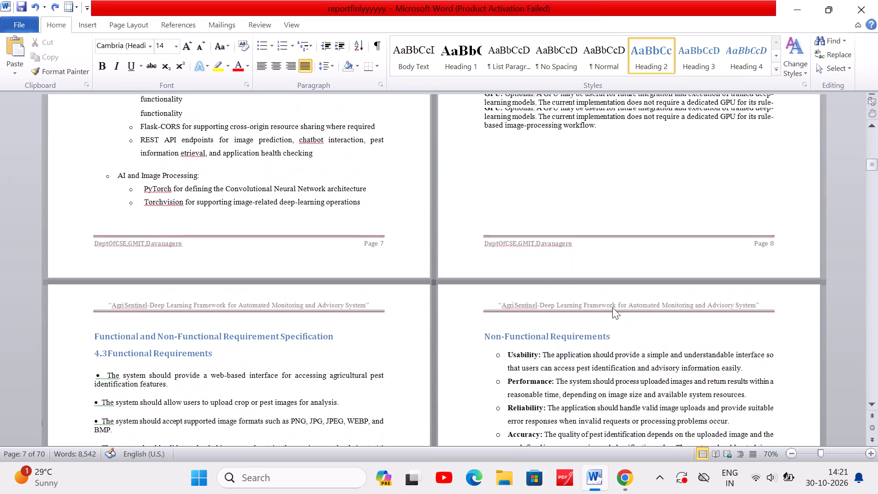
scroll(612, 307, right, 1)
scroll(612, 307, up, 7)
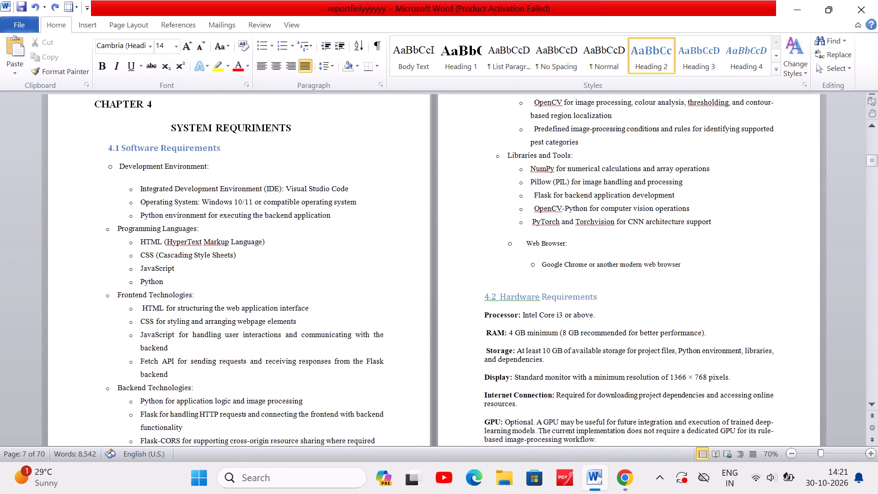
scroll(612, 307, up, 2)
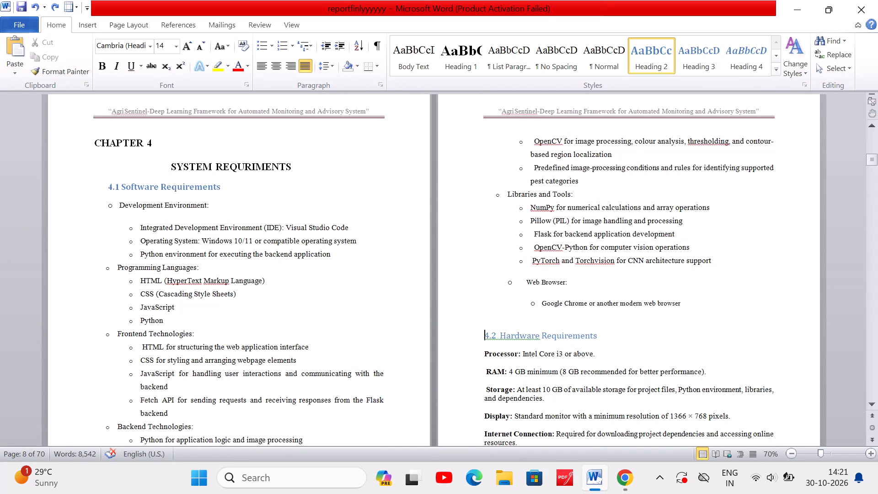
scroll(612, 307, up, 1)
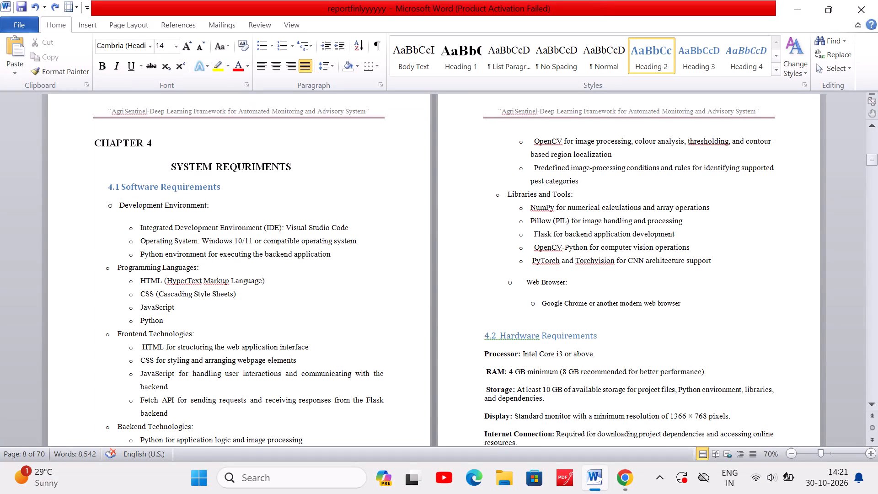
Copy the "Hardware Requirements" heading text and append "And" to the "4.1 Software Requirements" heading.
drag(500, 337, 624, 333)
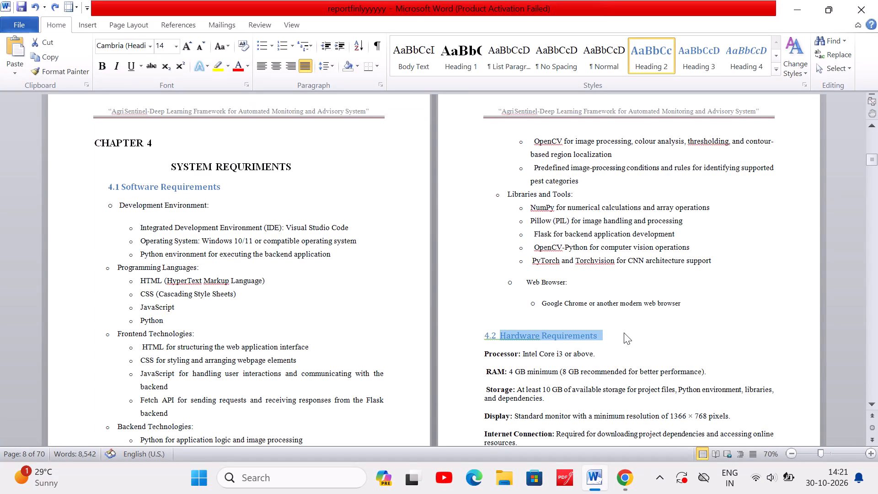
key(ctrl+c)
click(221, 183)
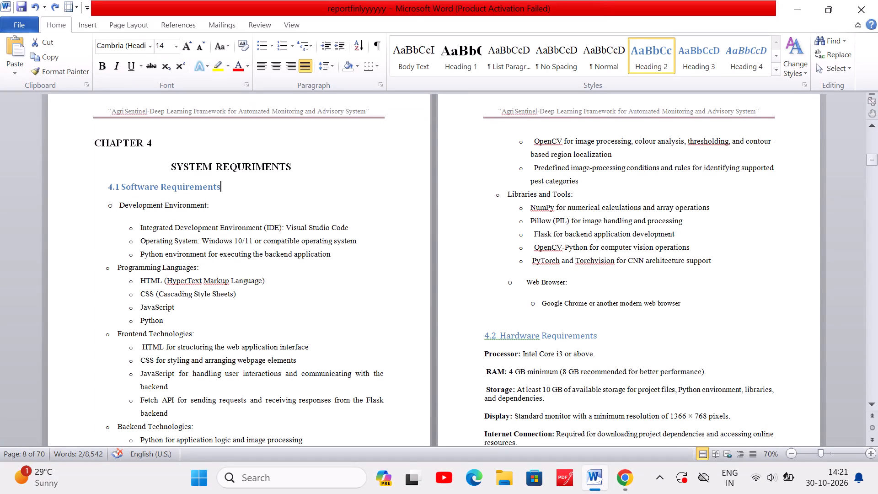
key(space)
key(space)
key(a)
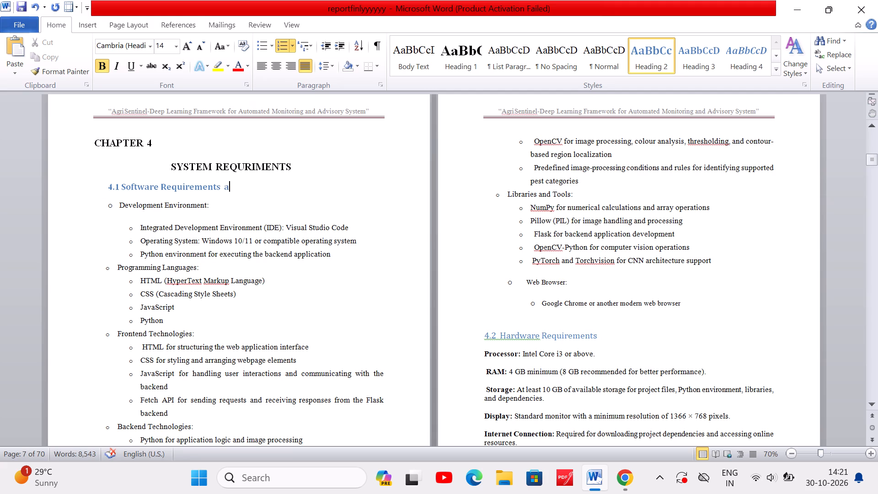
key(BackSpace)
key(shift+a)
text(nd)
key(space)
key(shift+v)
key(BackSpace)
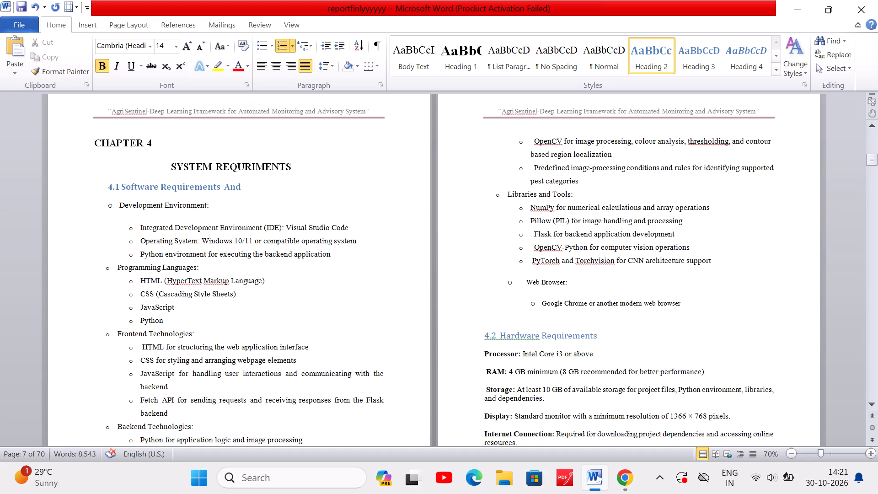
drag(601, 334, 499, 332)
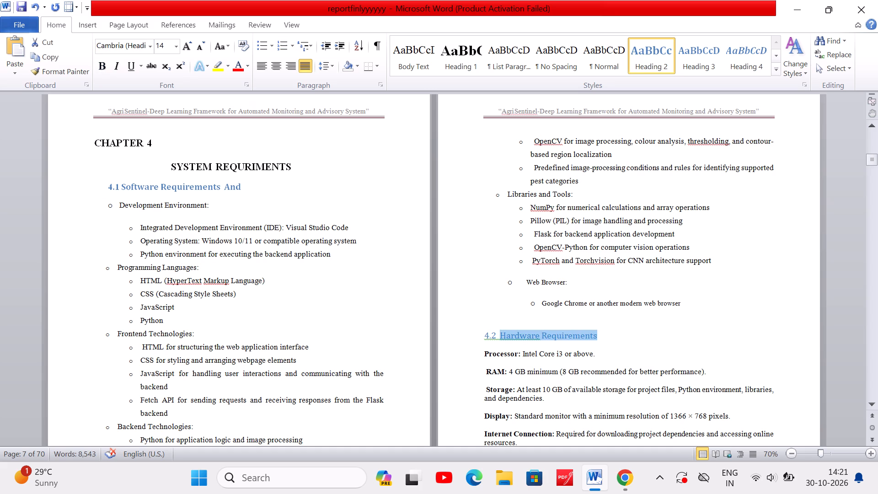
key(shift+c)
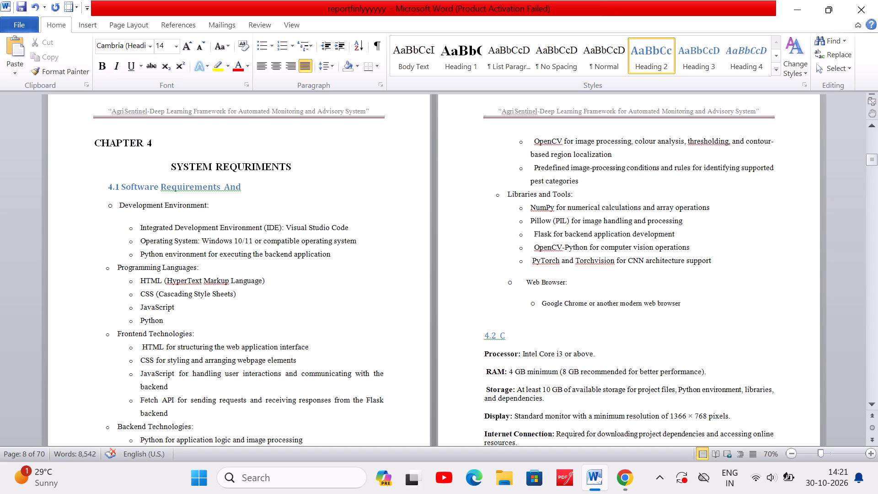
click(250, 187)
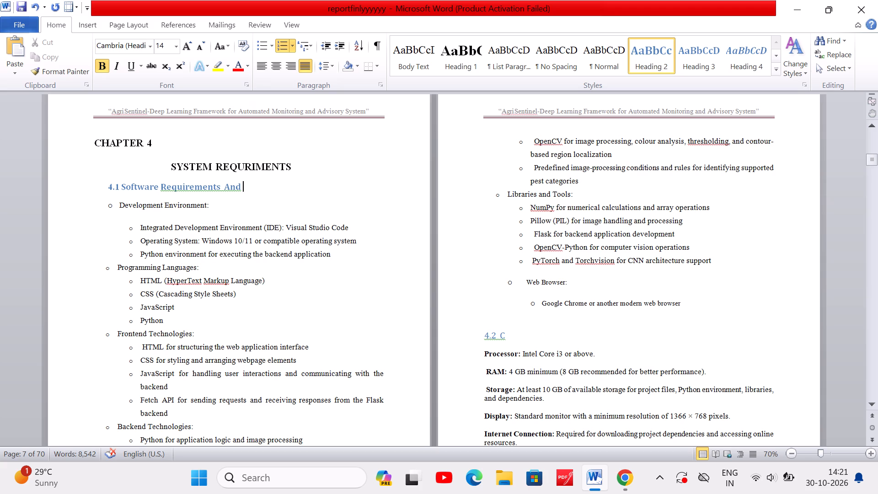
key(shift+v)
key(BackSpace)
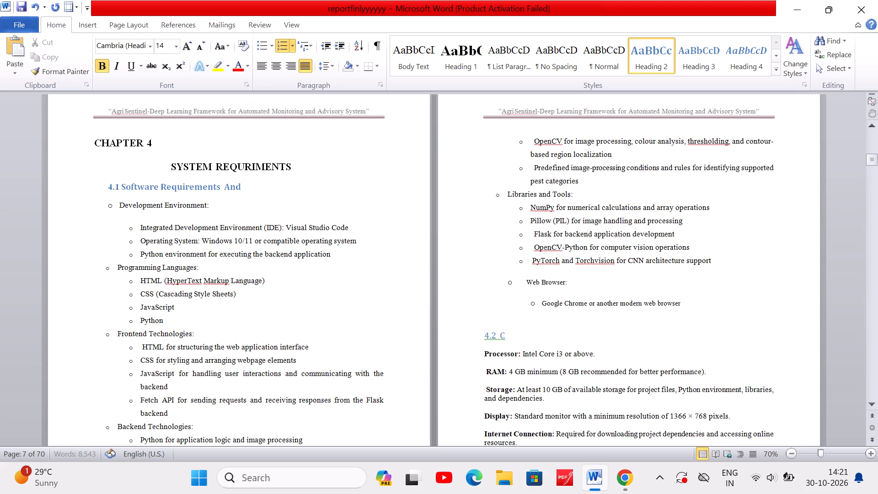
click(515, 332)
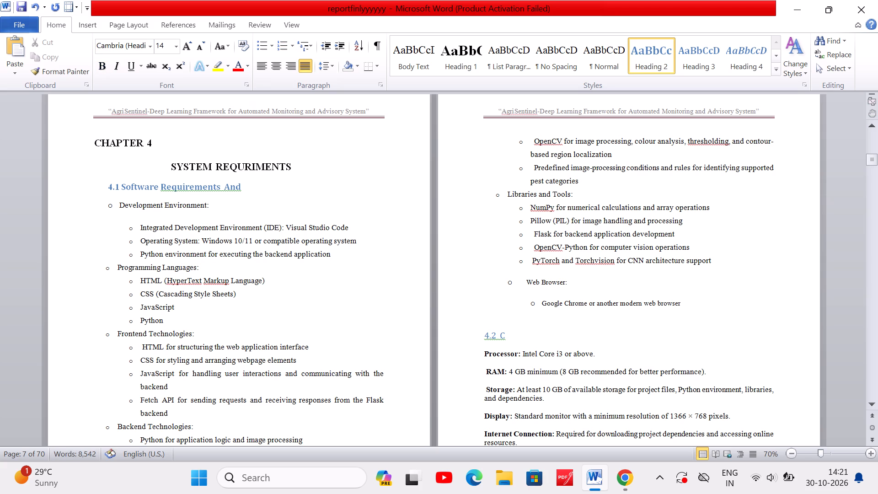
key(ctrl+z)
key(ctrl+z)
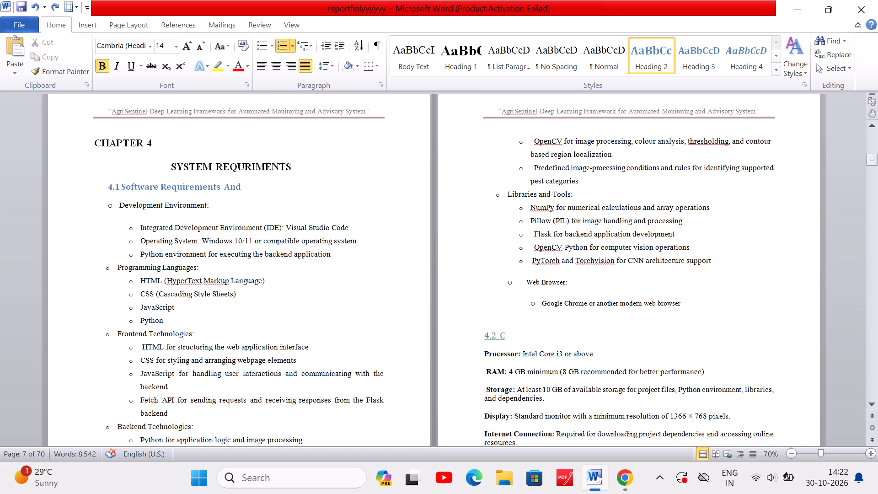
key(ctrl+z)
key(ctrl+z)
Copy the "Hardware Requirements" text from the 4.2 heading.
drag(500, 333, 621, 344)
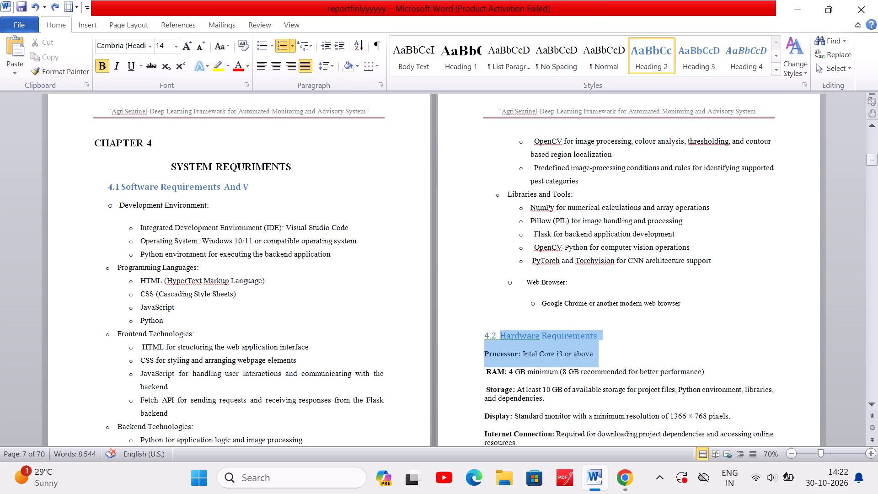
drag(621, 344, 638, 338)
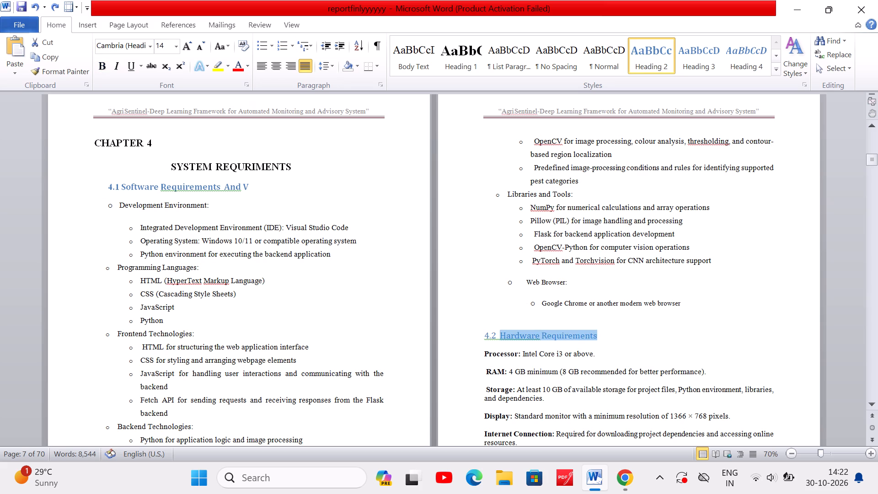
key(ctrl+c)
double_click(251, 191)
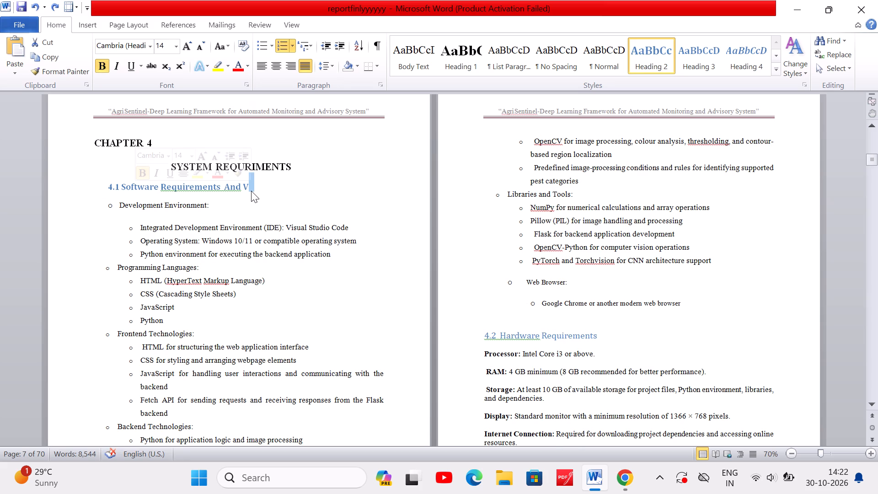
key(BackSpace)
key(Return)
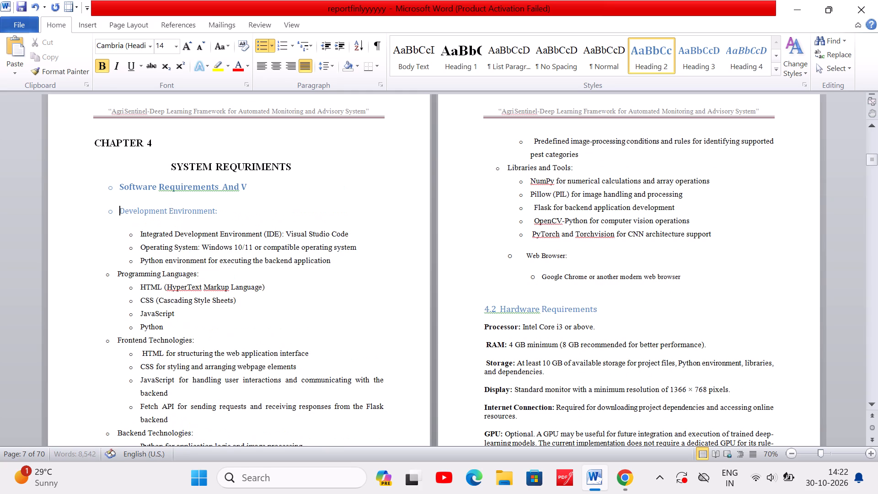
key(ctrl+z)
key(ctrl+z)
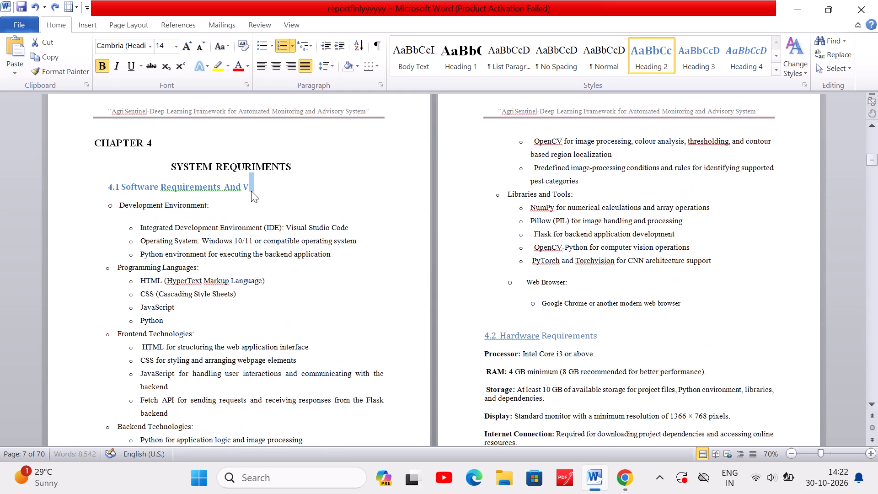
Complete the 4.1 heading as "Software Requirements And Hardware Requirements" by pasting the copied text, making it bold and removing the stray "V".
click(251, 191)
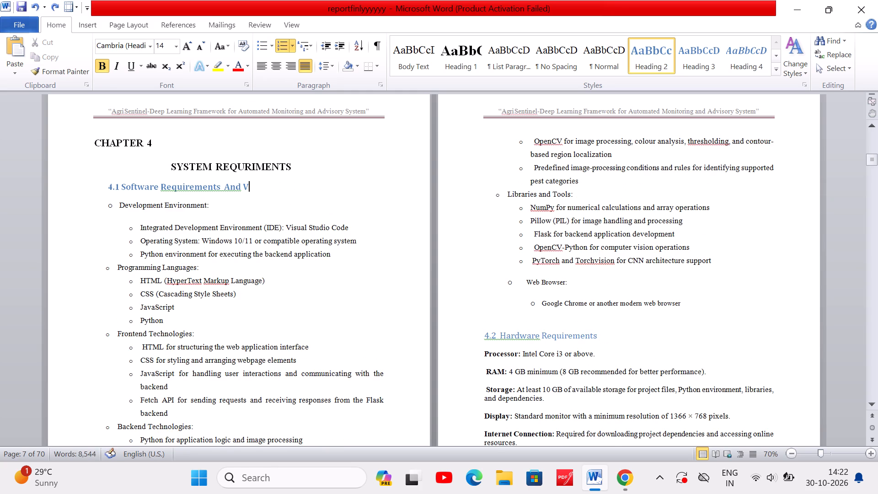
key(ctrl+v)
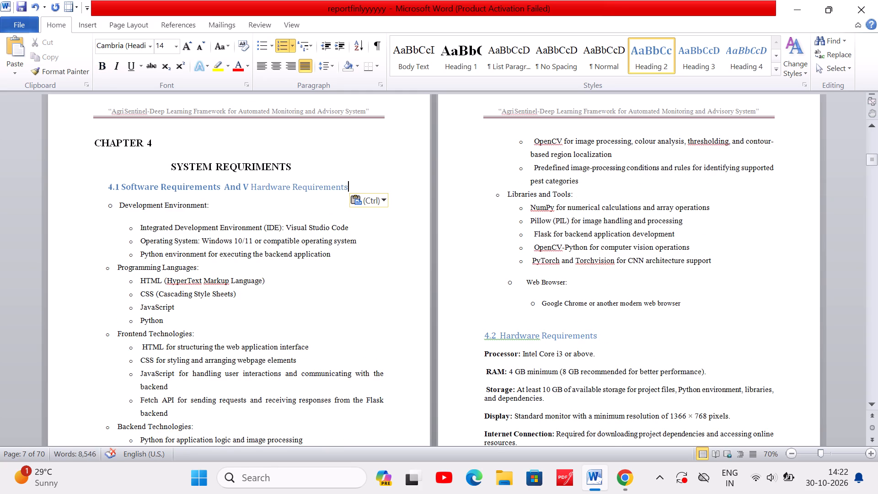
drag(251, 186, 344, 188)
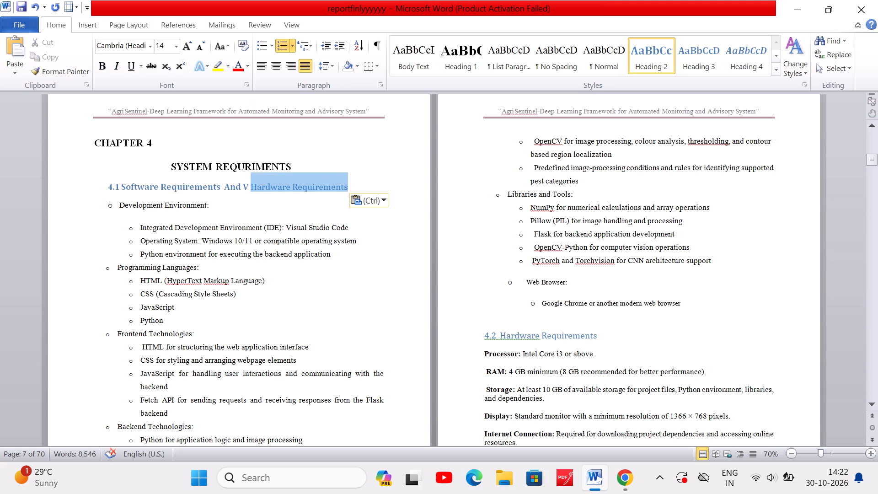
drag(344, 188, 348, 188)
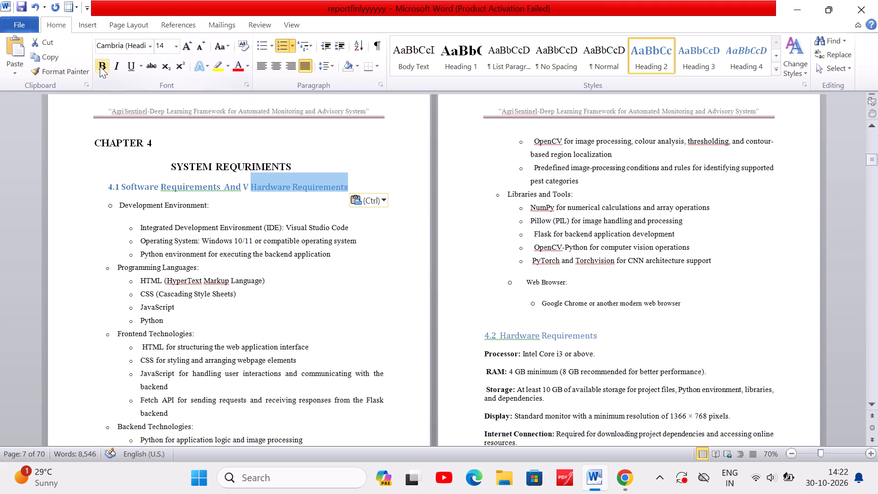
click(100, 66)
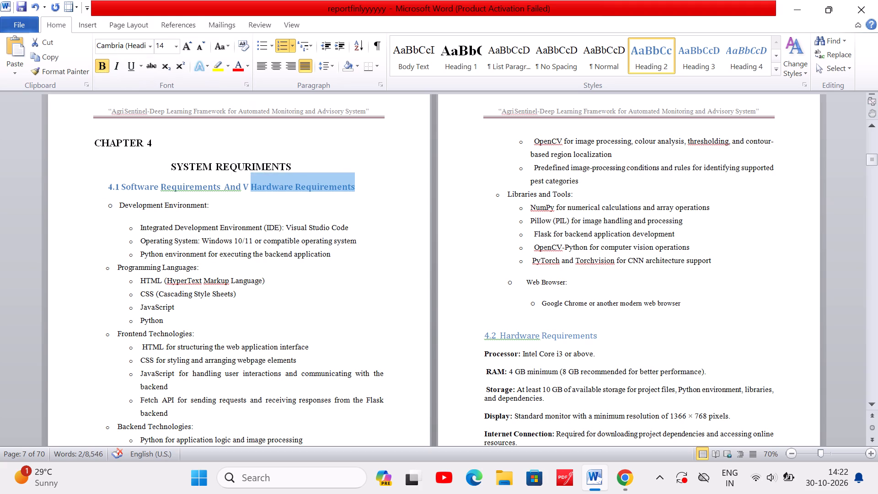
click(250, 186)
key(BackSpace)
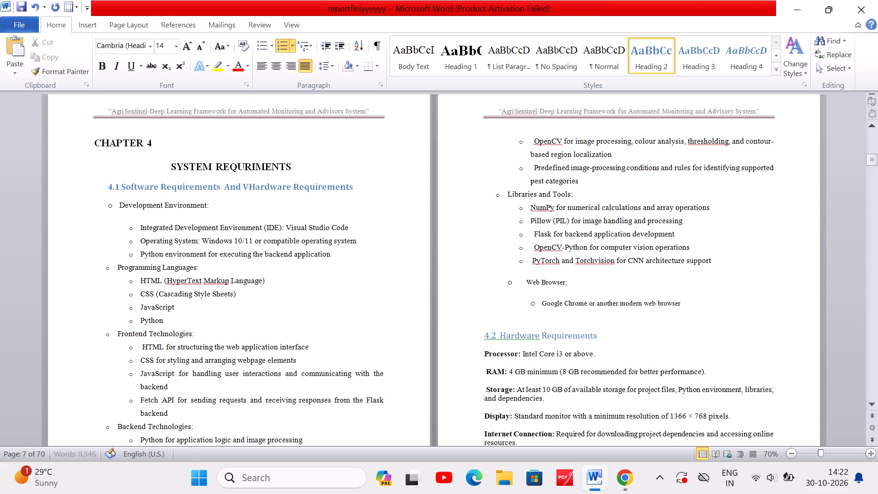
key(BackSpace)
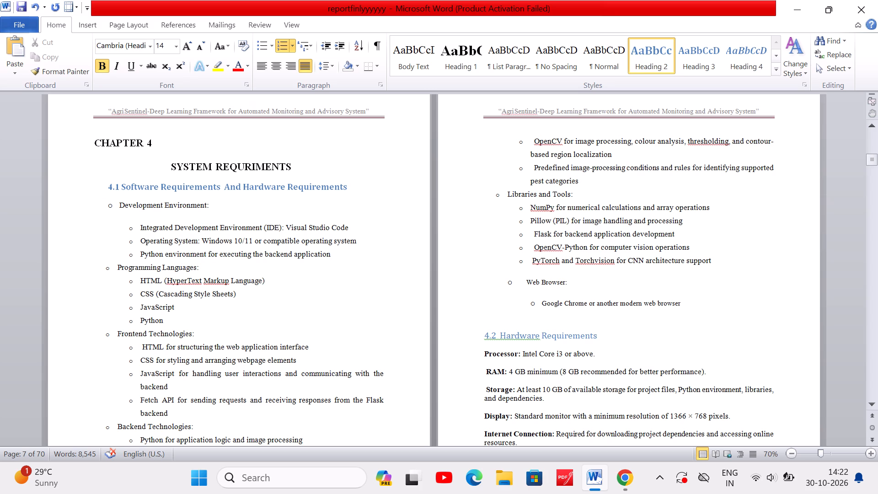
Renumber the separate "Hardware Requirements" heading as 4.1.2.
click(490, 336)
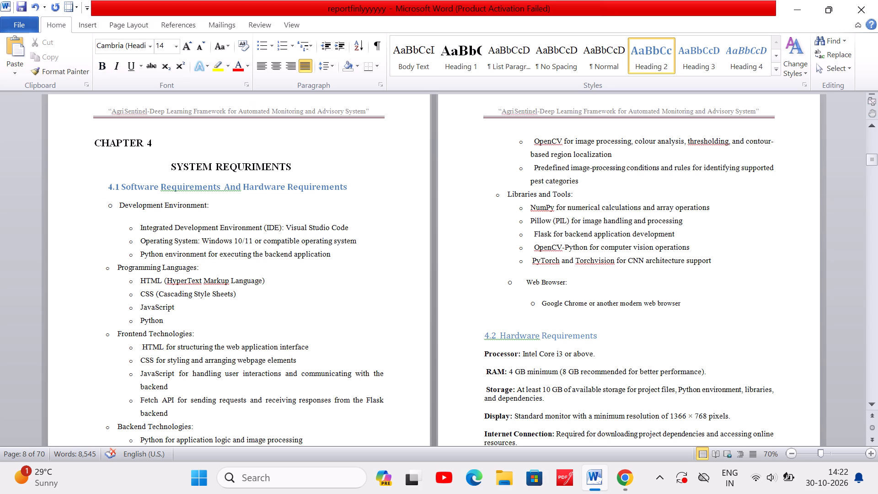
key(1)
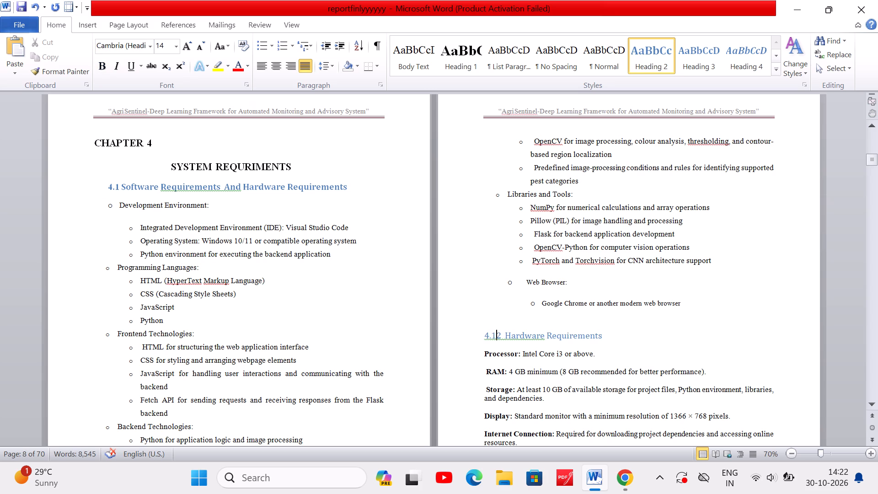
key(period)
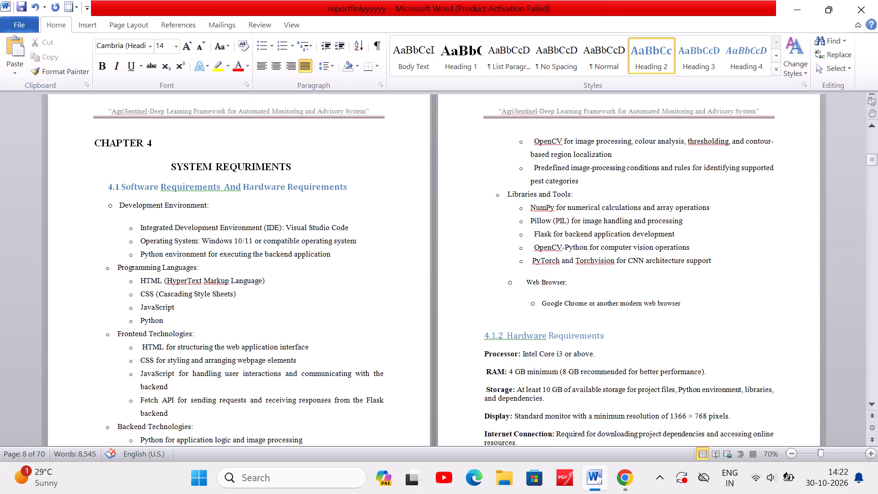
Insert two lines below the 4.1 heading and paste a copy of "Software Requirements" just above "Development Environment:".
click(353, 188)
key(Return)
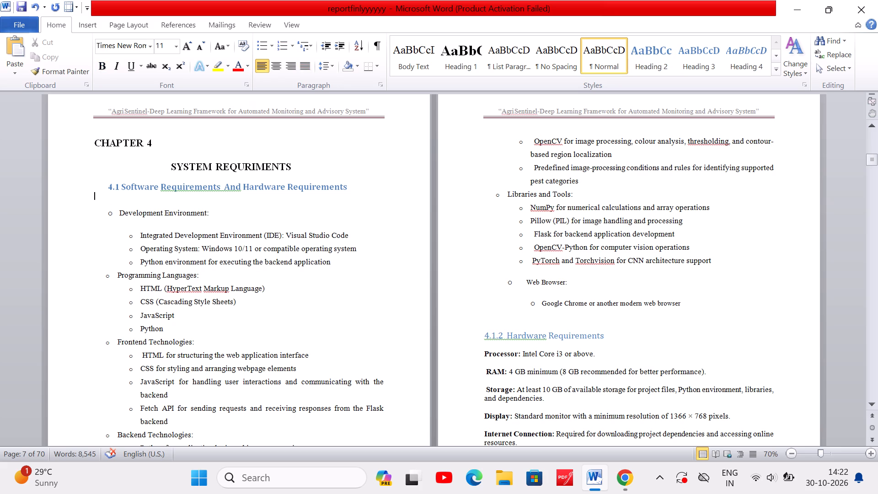
click(117, 203)
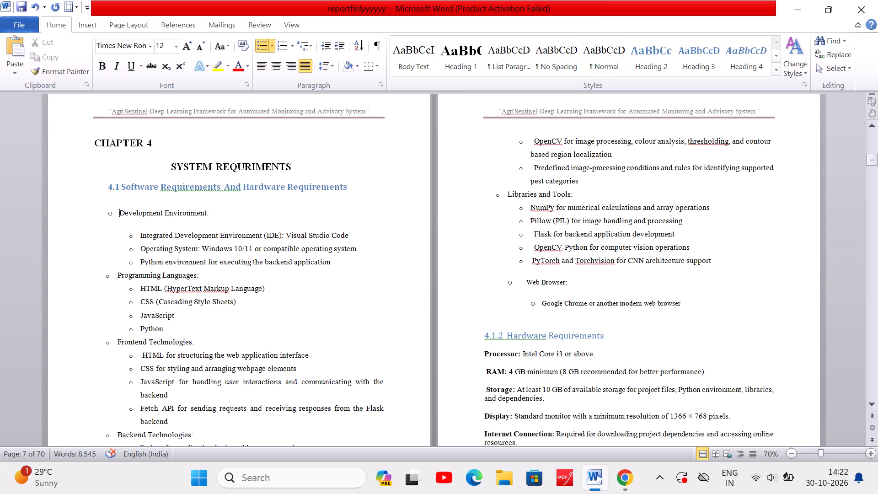
click(354, 185)
key(Return)
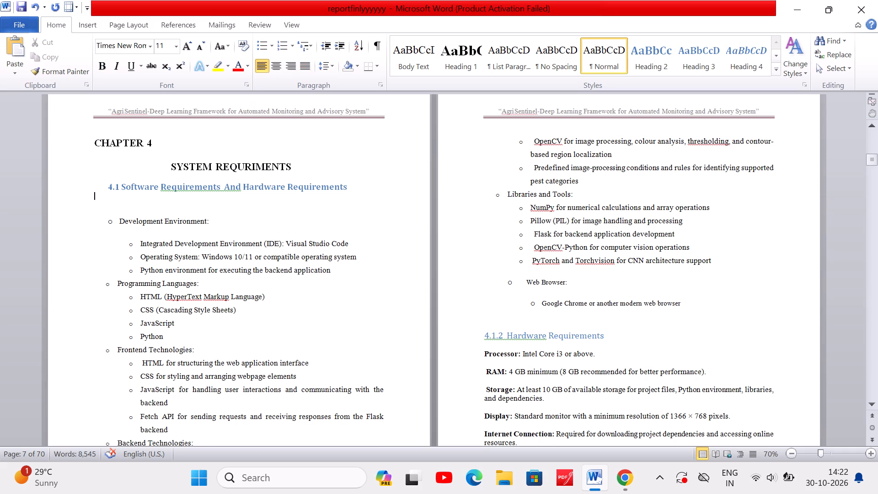
drag(221, 189, 130, 191)
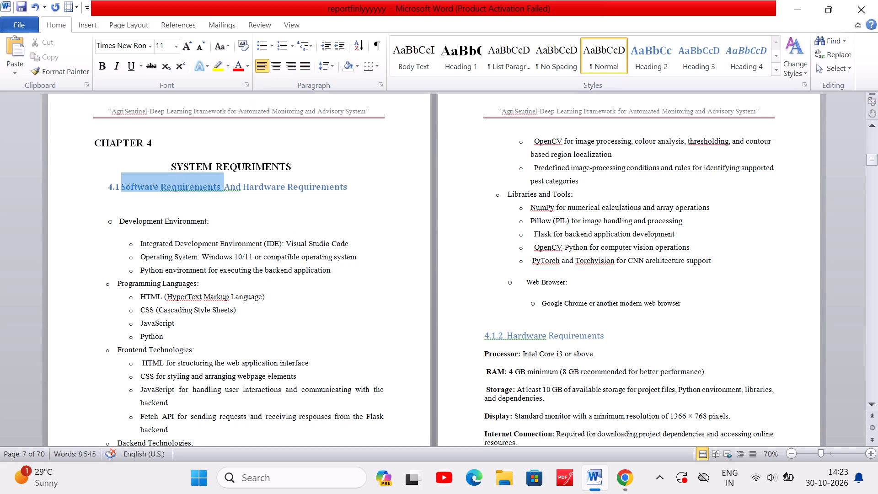
key(ctrl+c)
click(126, 201)
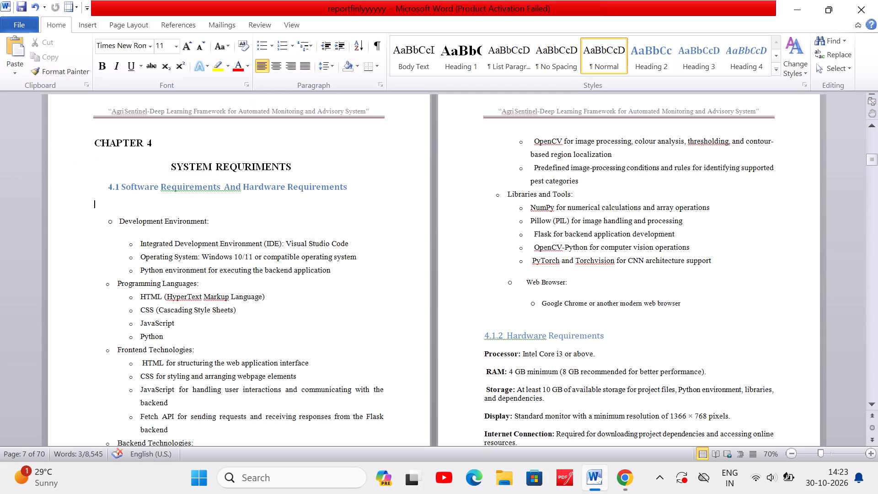
key(ctrl+v)
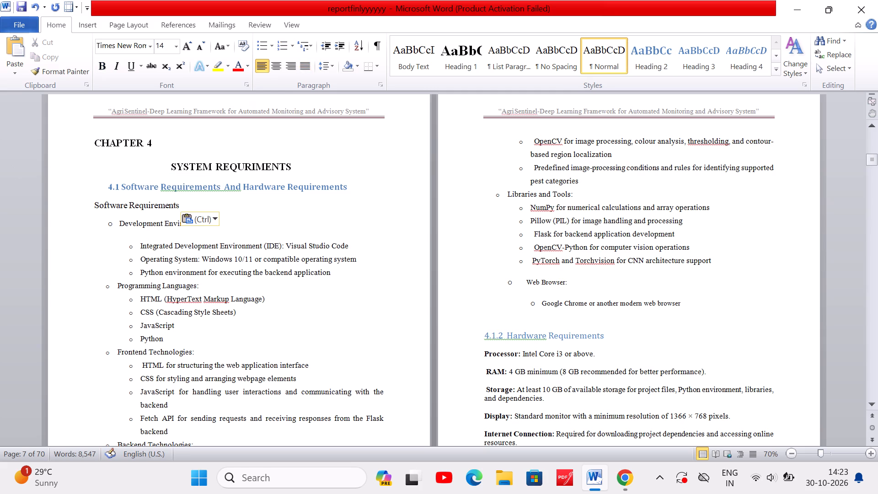
click(178, 205)
drag(178, 205, 91, 206)
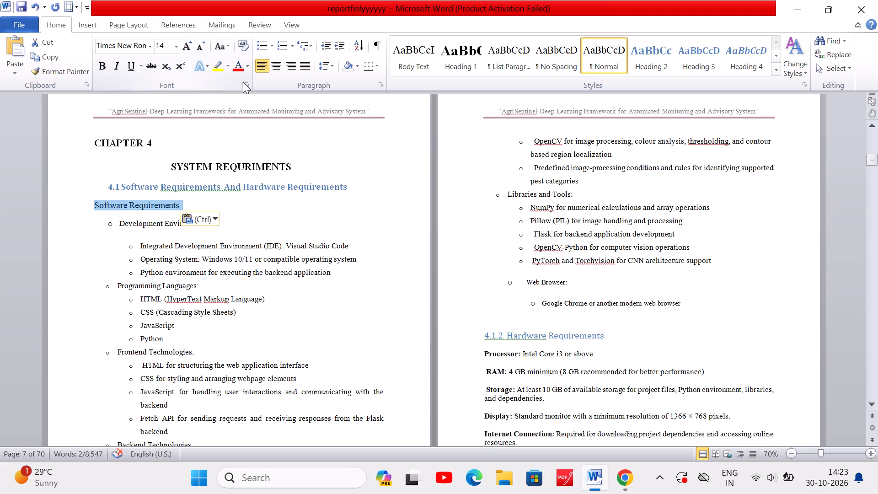
click(249, 215)
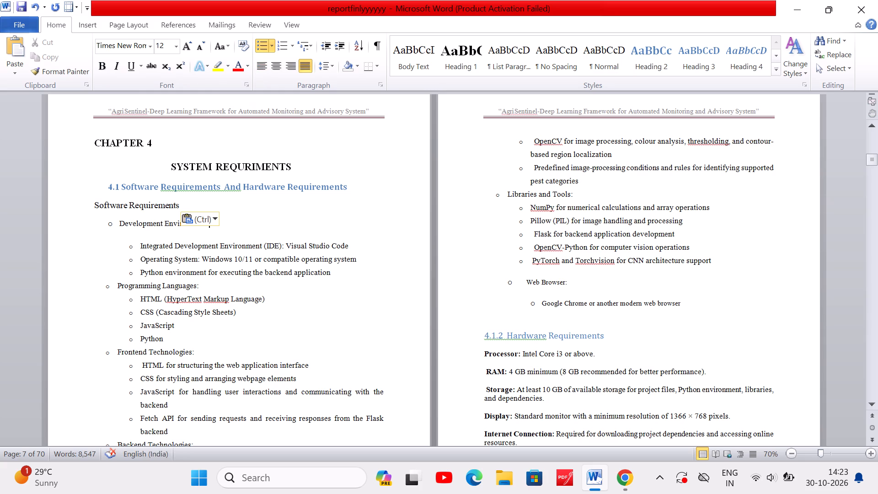
Indent the pasted "Software Requirements" line with eight spaces and number it 4.1.1.
click(91, 209)
key(space)
key(space)
key(space)
key(space)
key(space)
key(space)
key(space)
key(space)
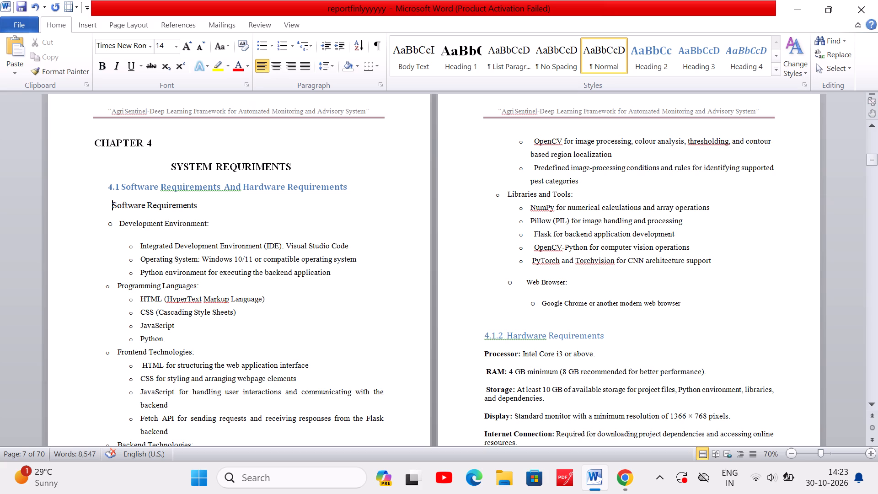
text(4.)
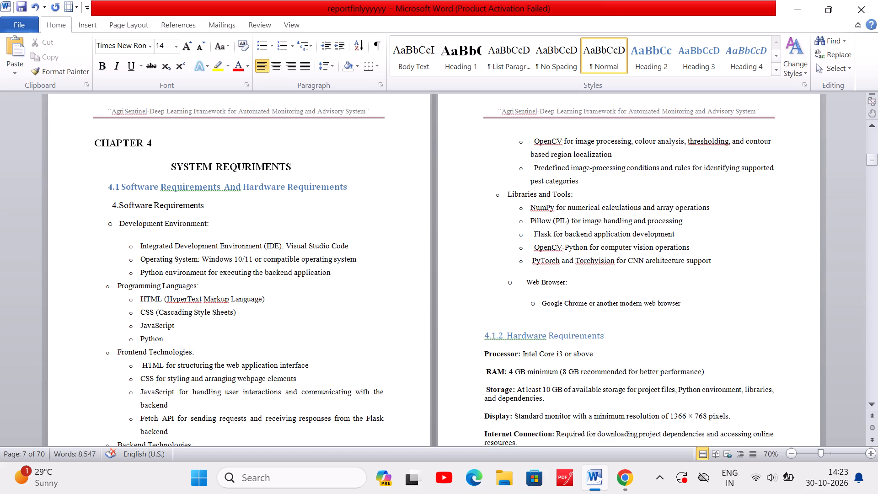
text(1.1)
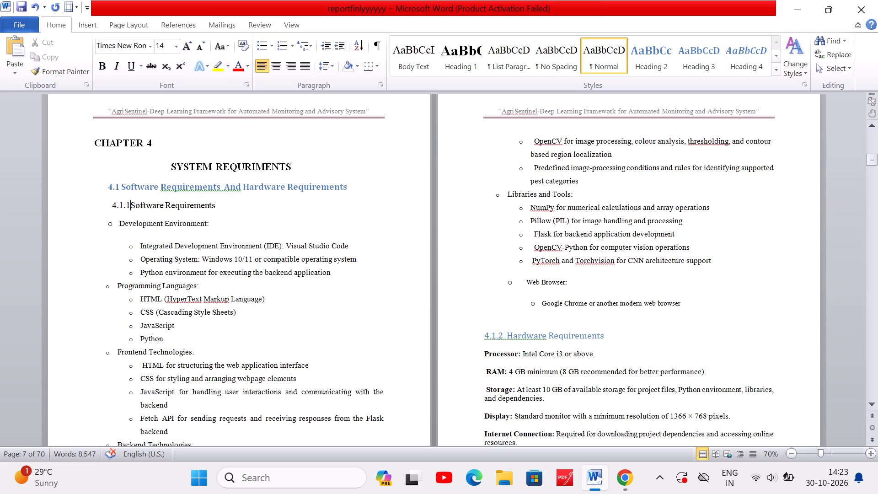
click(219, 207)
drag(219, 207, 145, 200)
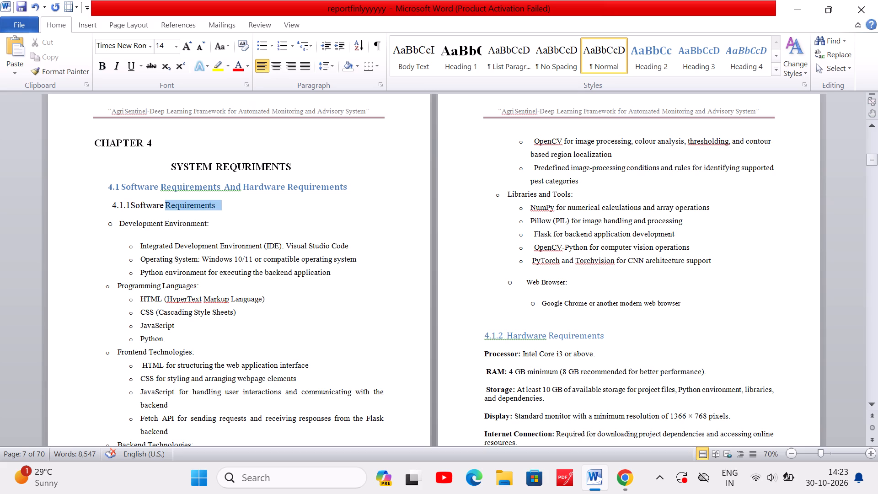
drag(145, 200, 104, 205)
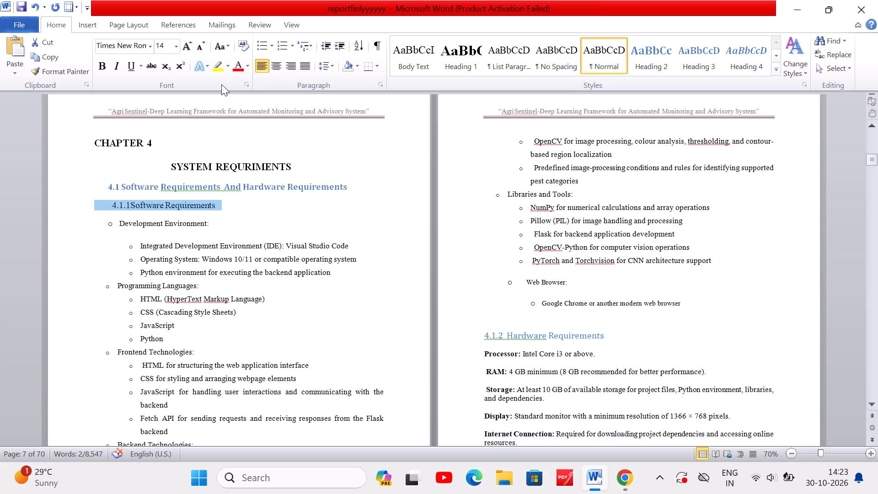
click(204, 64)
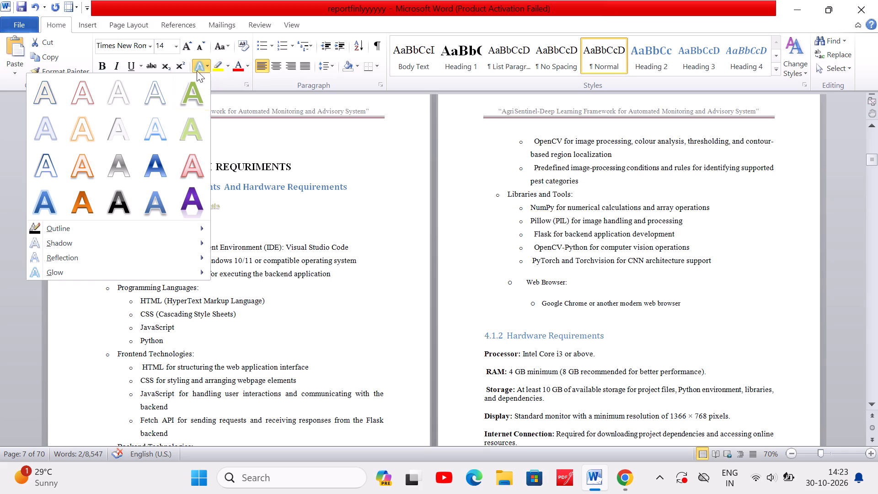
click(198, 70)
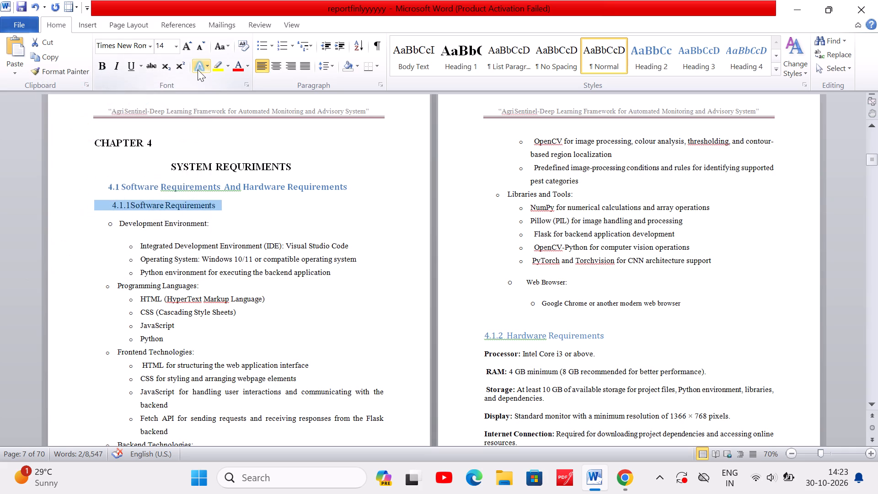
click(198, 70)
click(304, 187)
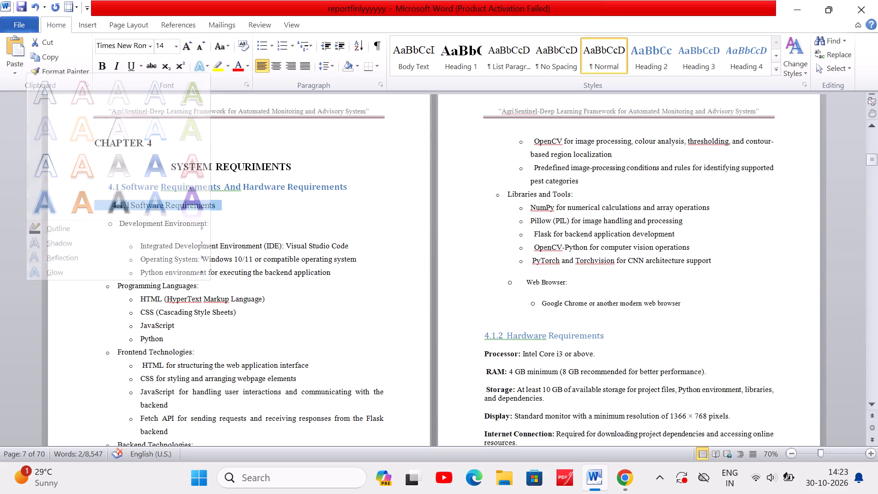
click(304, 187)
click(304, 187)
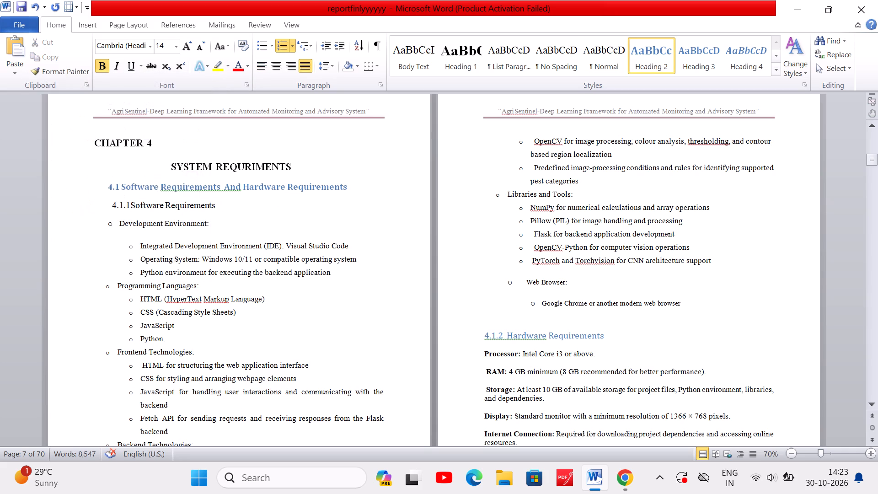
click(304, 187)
Apply the Heading 2 style to the 4.1.1 Software Requirements line and add a space after its number.
drag(221, 207, 112, 207)
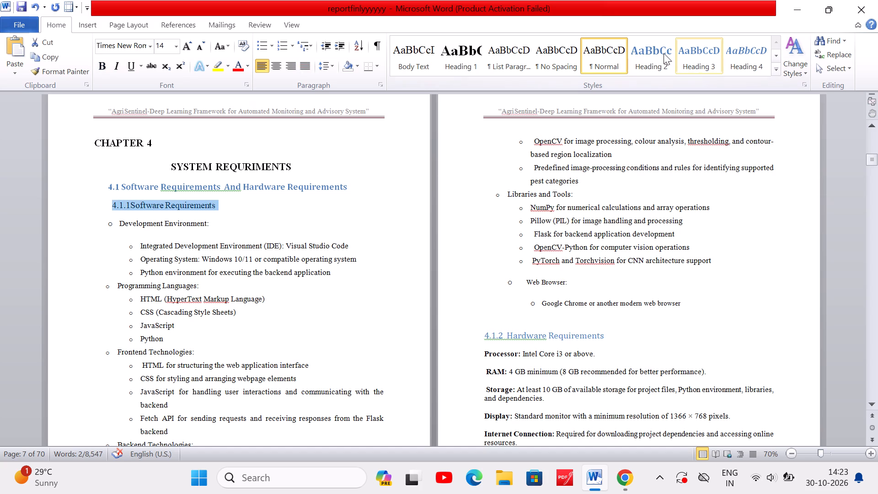
click(647, 52)
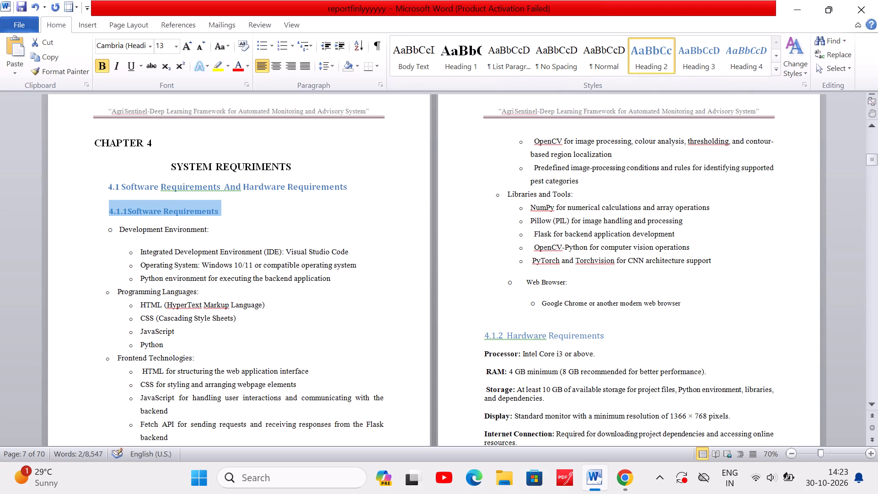
click(286, 219)
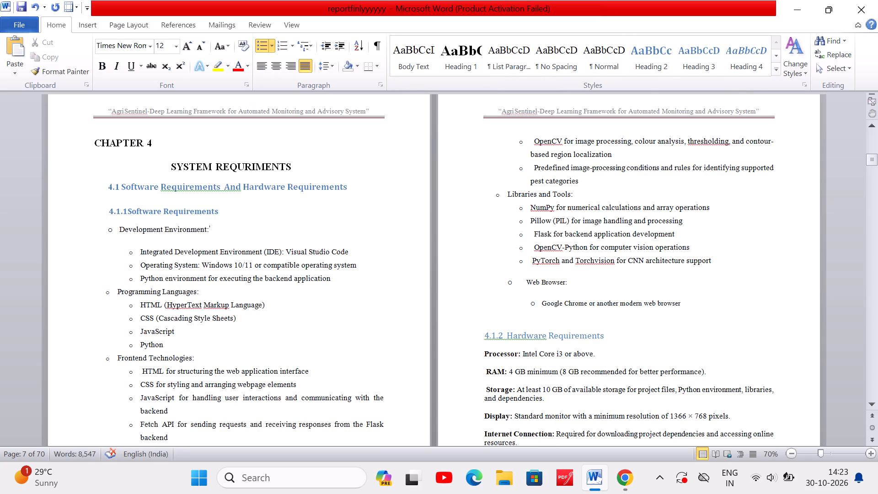
click(126, 214)
key(space)
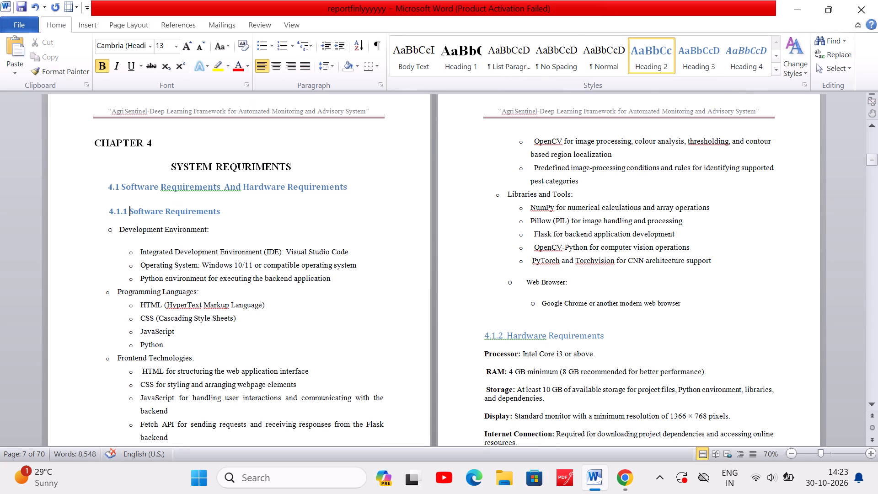
Make the whole 4.1.2 Hardware Requirements heading bold.
scroll(564, 291, down, 1)
drag(604, 287, 497, 297)
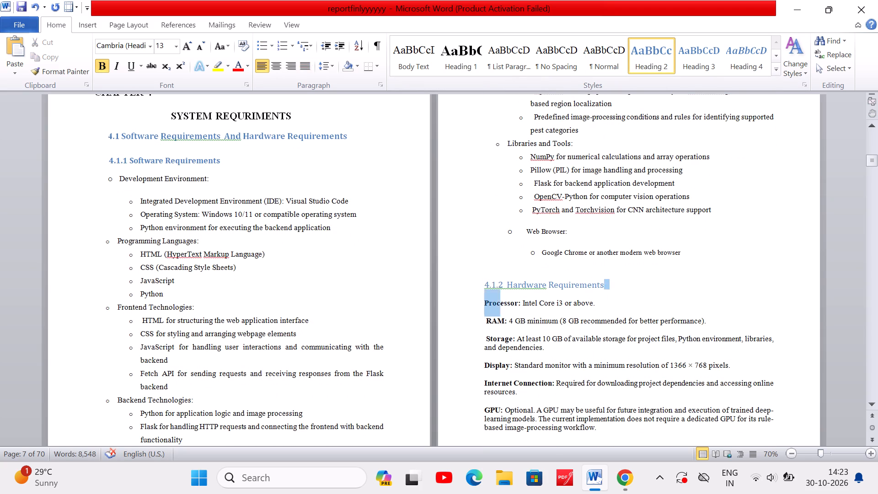
drag(497, 297, 484, 286)
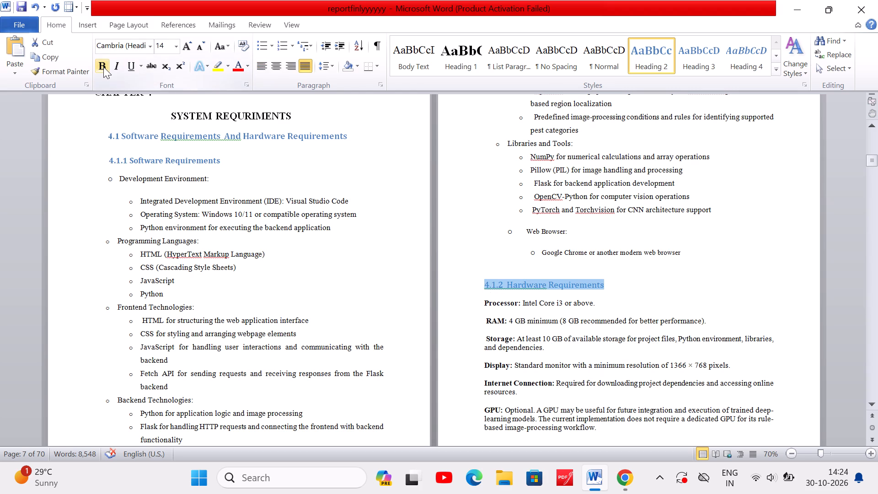
click(103, 67)
Remove the number 4.3 from the "Functional Requirements" heading on page 9.
scroll(386, 252, down, 4)
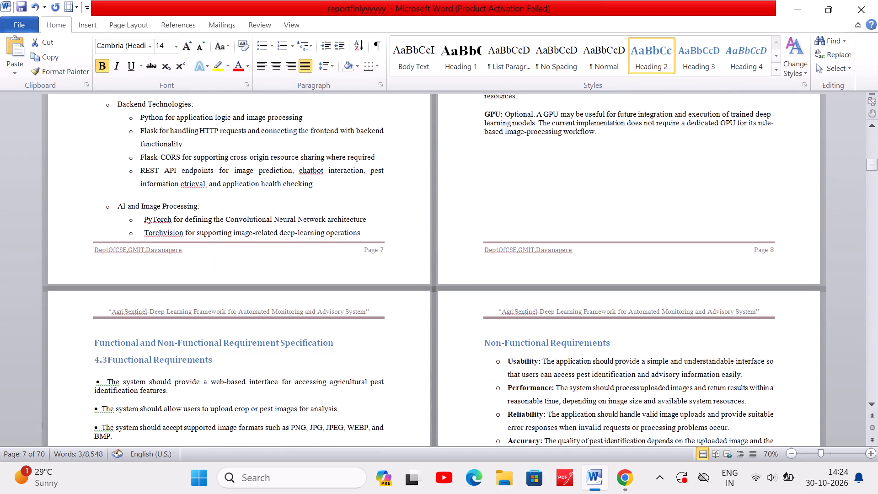
scroll(386, 252, down, 2)
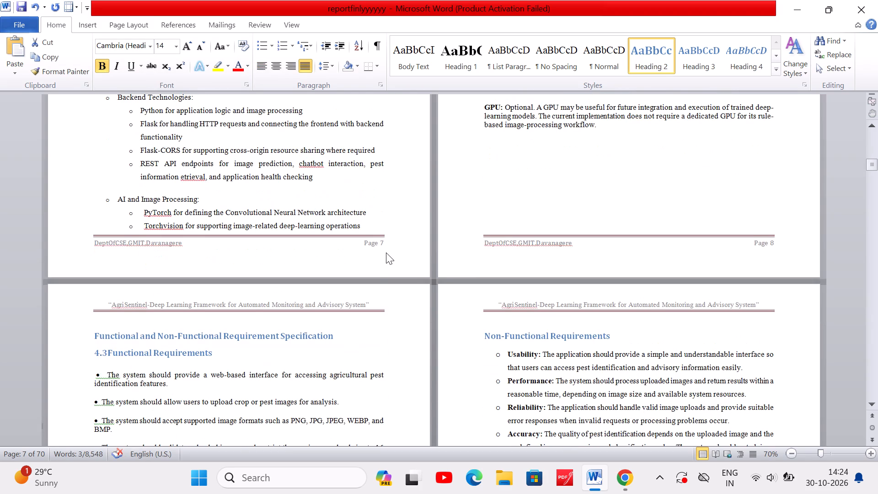
click(106, 354)
scroll(254, 200, up, 2)
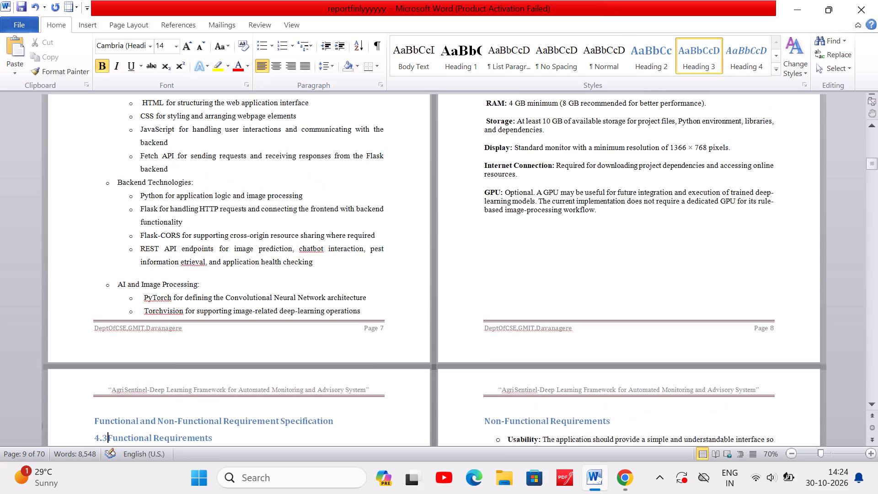
scroll(254, 200, up, 5)
scroll(254, 200, down, 1)
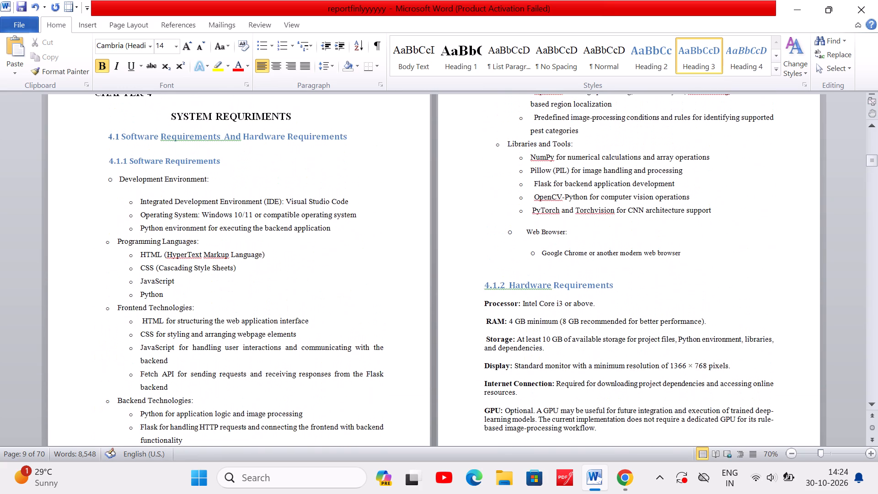
scroll(254, 200, down, 3)
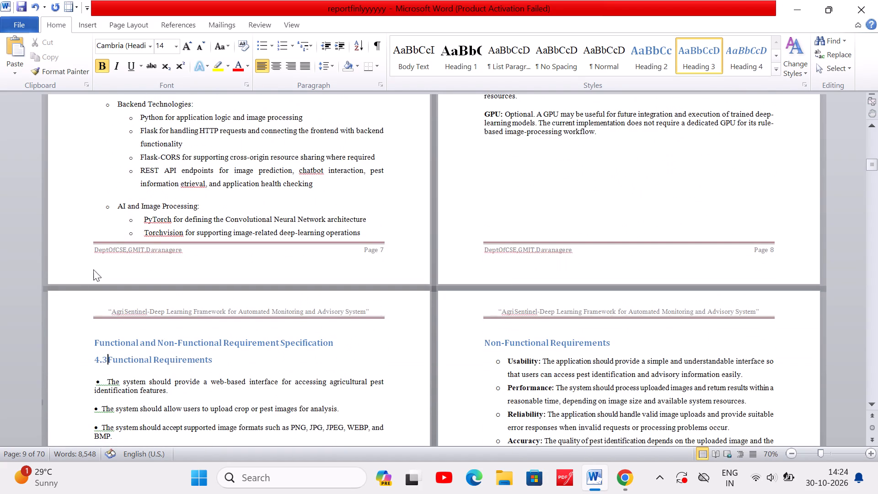
click(88, 342)
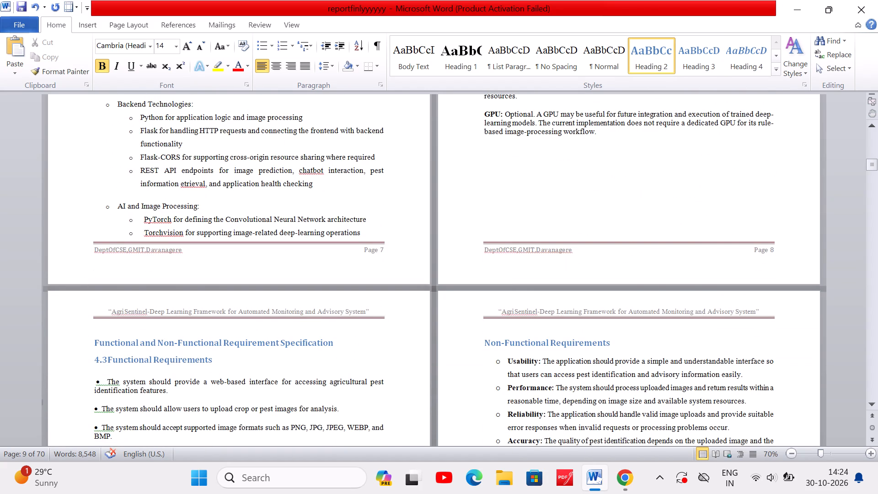
scroll(225, 237, up, 5)
scroll(225, 237, down, 1)
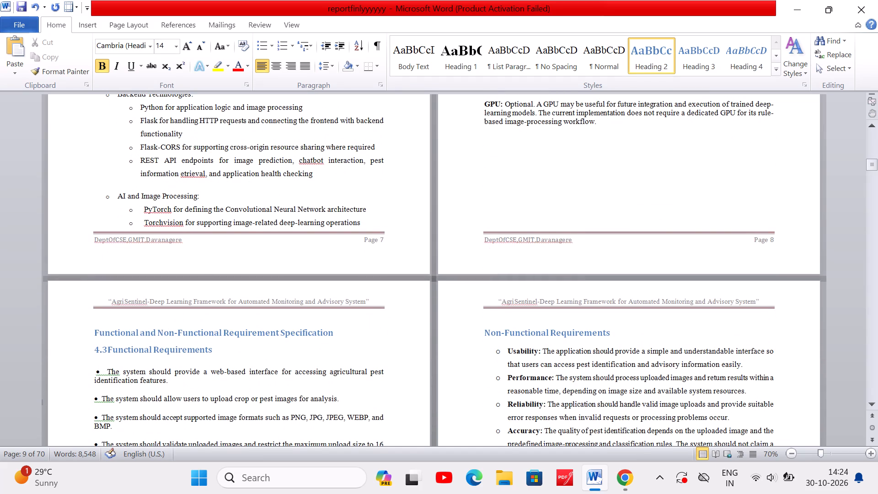
click(107, 348)
key(BackSpace)
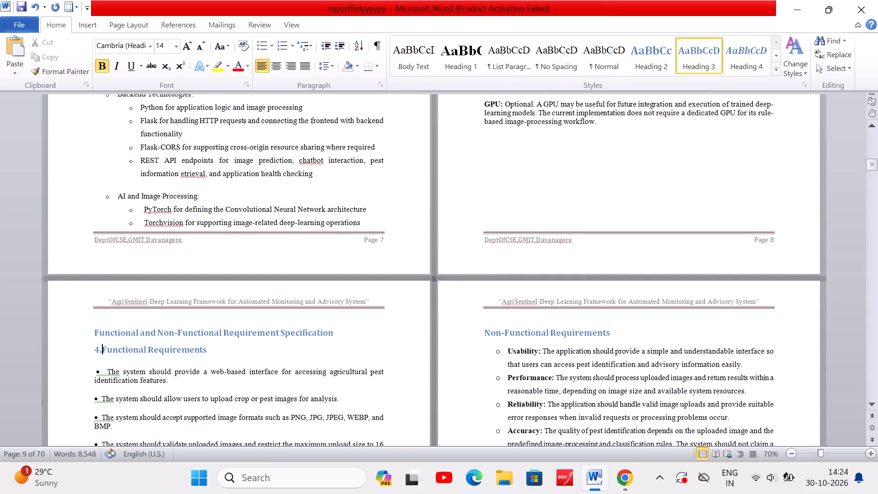
key(BackSpace)
key(BackSpace)
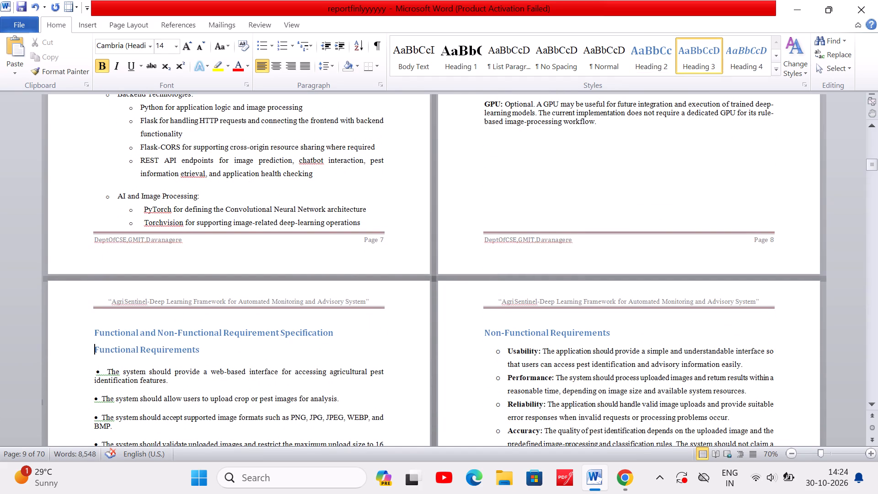
Number the "Functional and Non-Functional Requirement Specification" heading as 4.2, followed by a space.
scroll(285, 252, up, 4)
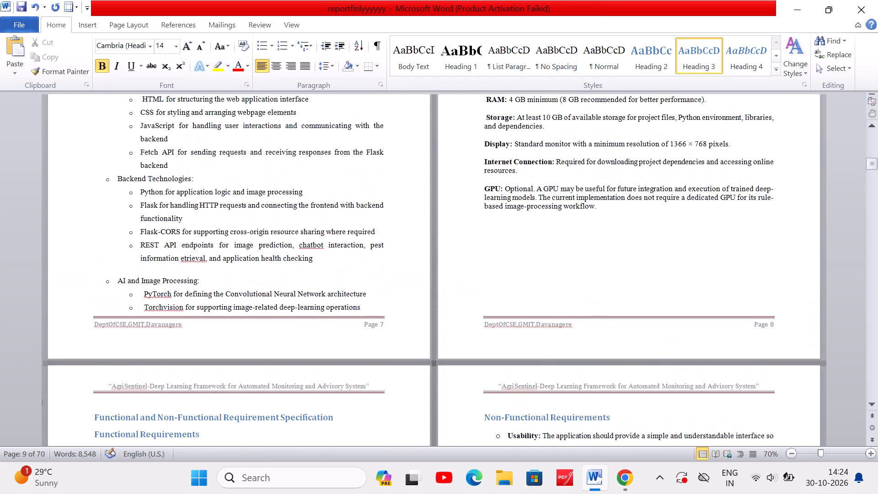
scroll(285, 252, up, 2)
scroll(285, 252, down, 3)
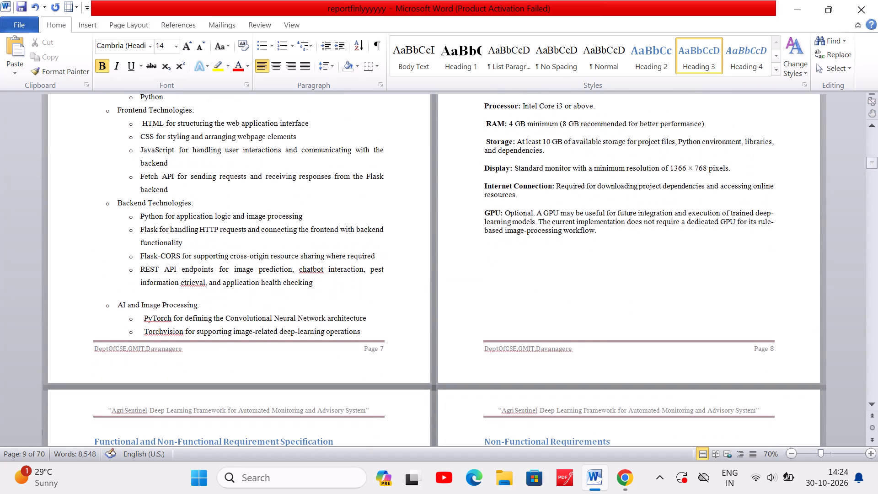
click(89, 437)
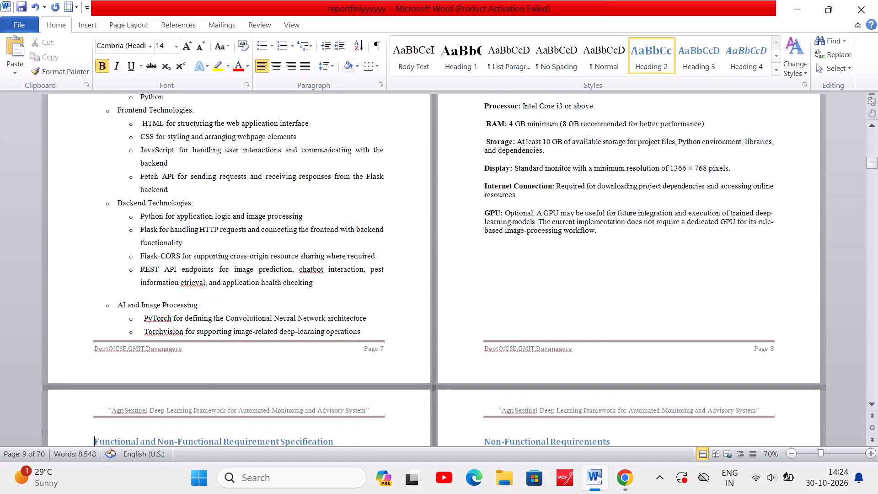
text(4.2)
key(space)
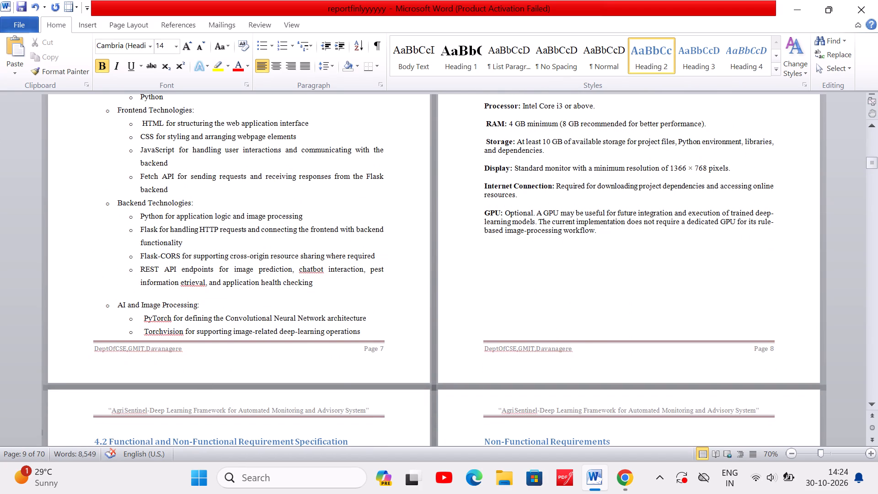
Remove the number 4.1.2 from the "Hardware Requirements" heading.
scroll(89, 440, down, 1)
scroll(127, 340, down, 3)
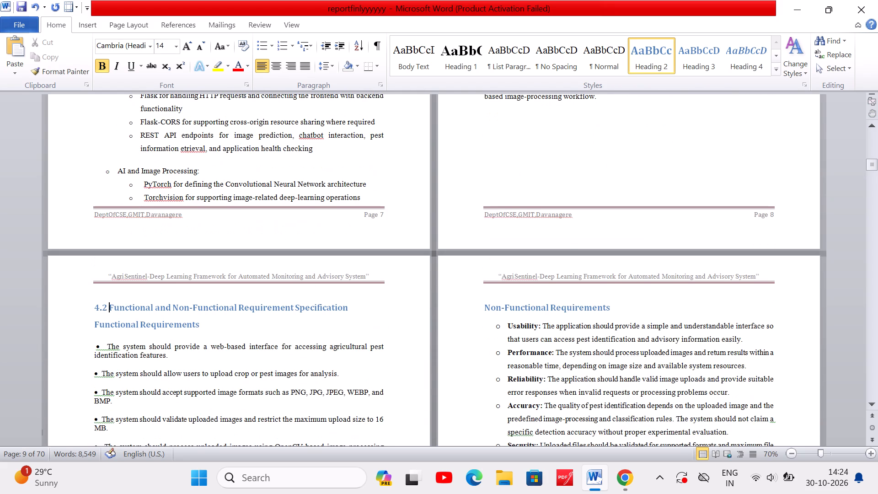
scroll(499, 264, up, 7)
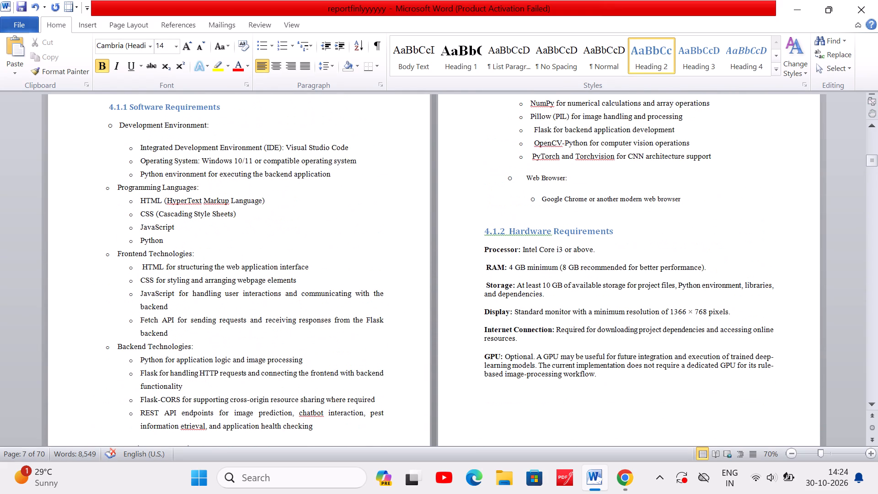
drag(507, 234, 478, 231)
key(BackSpace)
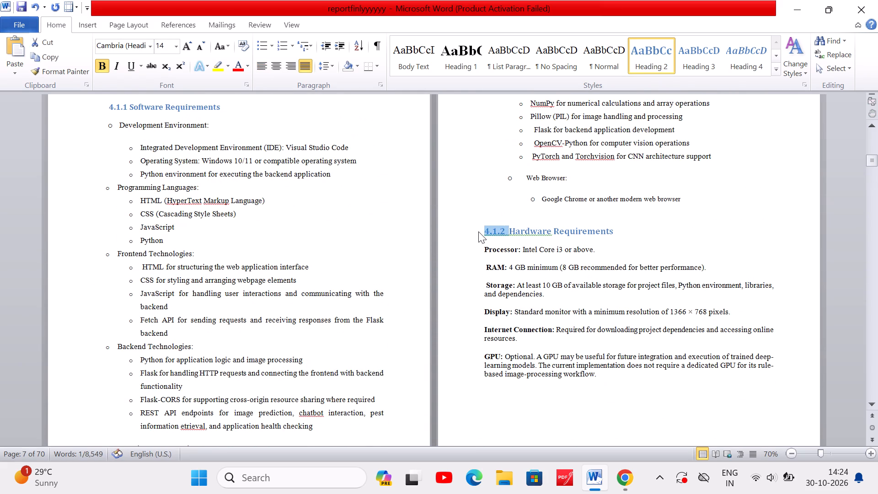
Remove the number 4.1.1 from the "Software Requirements" heading and indent the heading with seven spaces.
scroll(382, 207, up, 2)
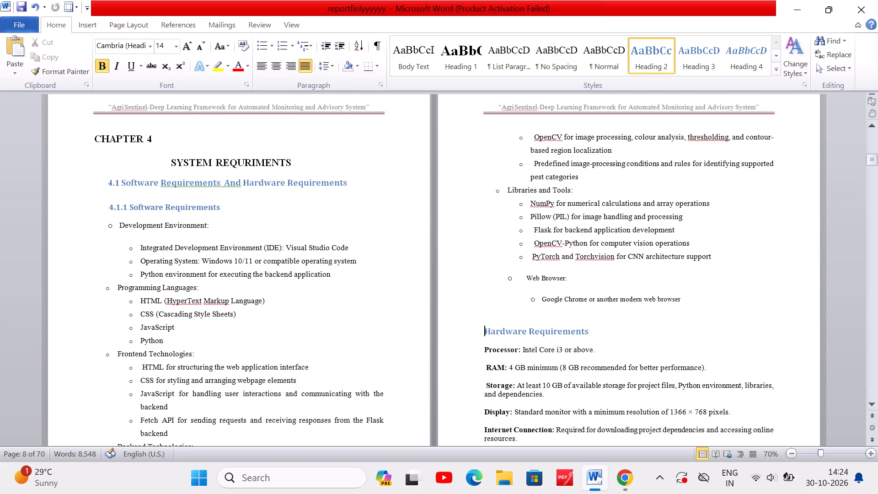
drag(128, 208, 106, 208)
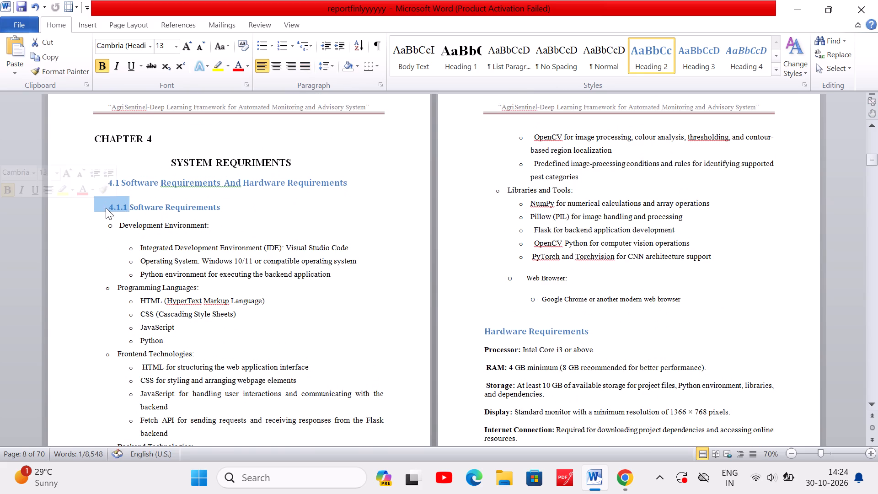
key(BackSpace)
key(space)
key(space)
key(space)
key(space)
key(space)
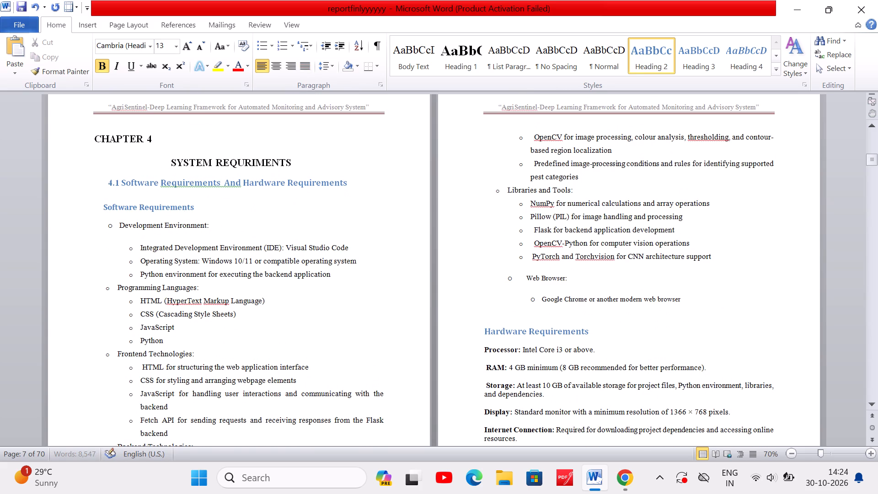
key(space)
key(space)
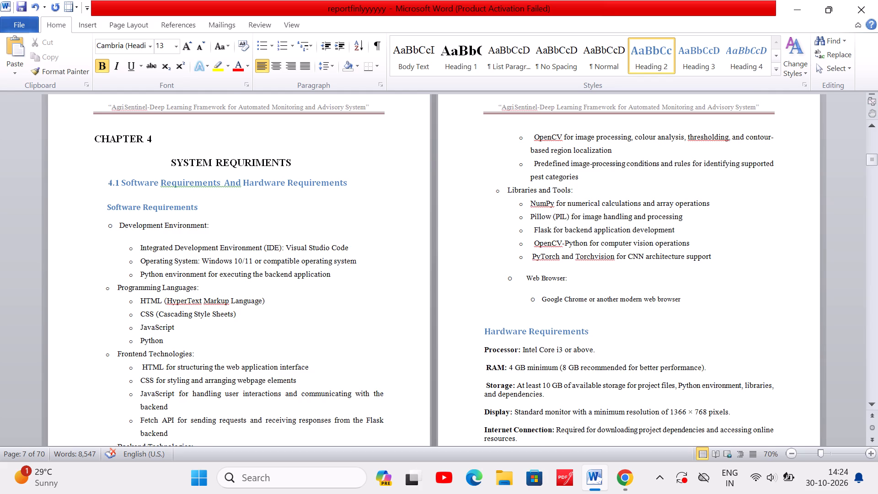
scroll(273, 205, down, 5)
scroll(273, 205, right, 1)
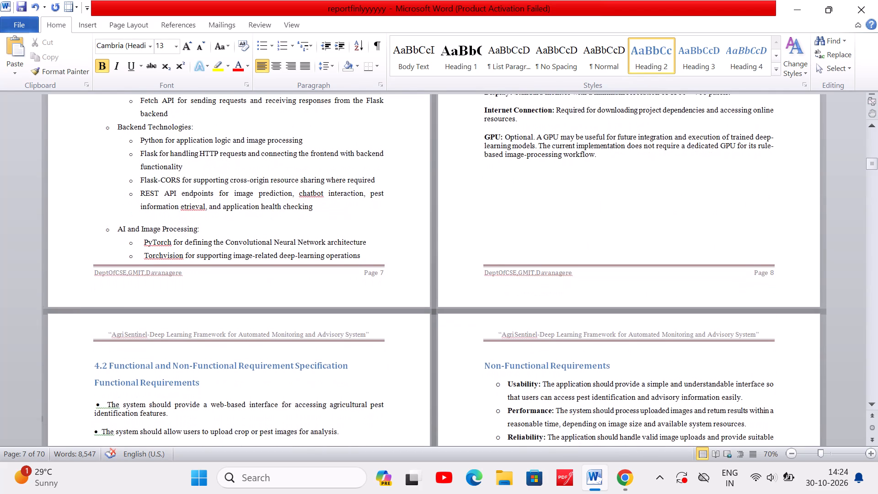
Change the font of the "Software Requirements And Hardware Requirements" text in heading 4.1 to Times New Roman, matching its number.
scroll(273, 205, right, 1)
scroll(273, 205, up, 6)
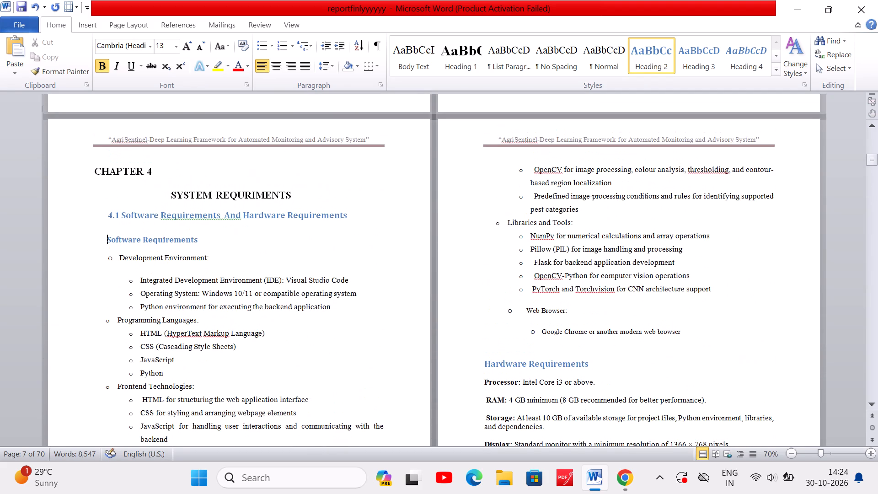
click(117, 215)
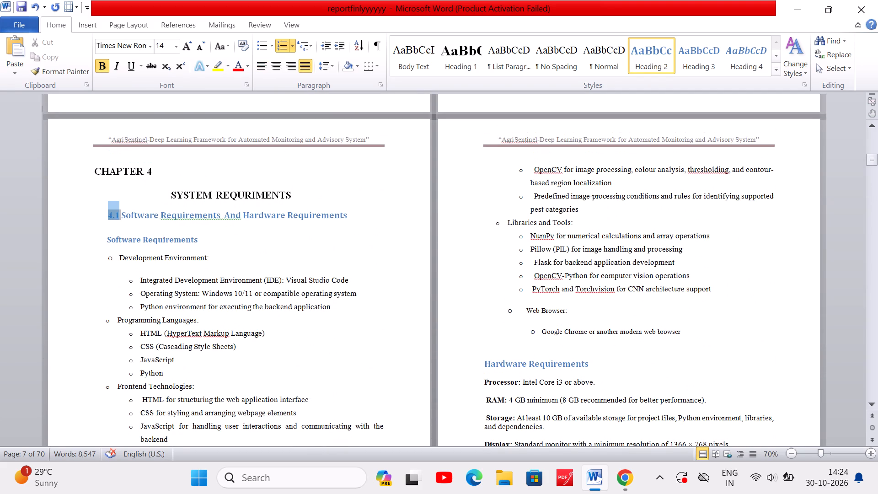
click(132, 215)
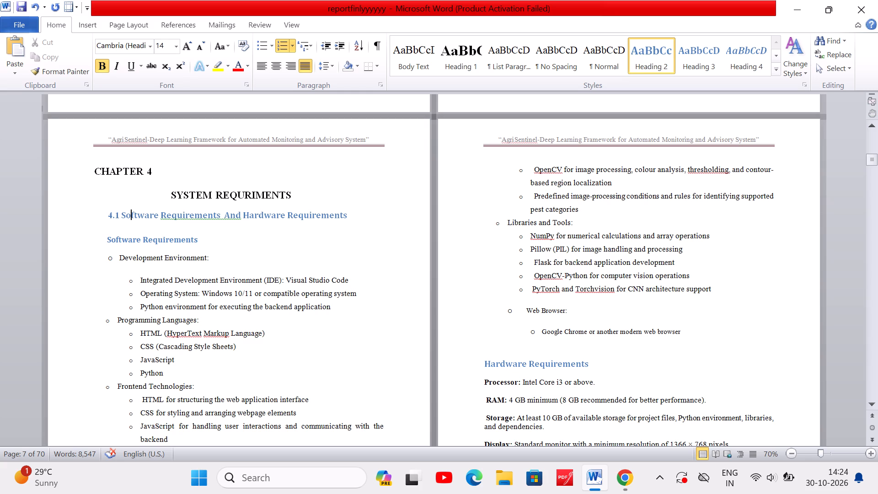
click(118, 219)
click(127, 218)
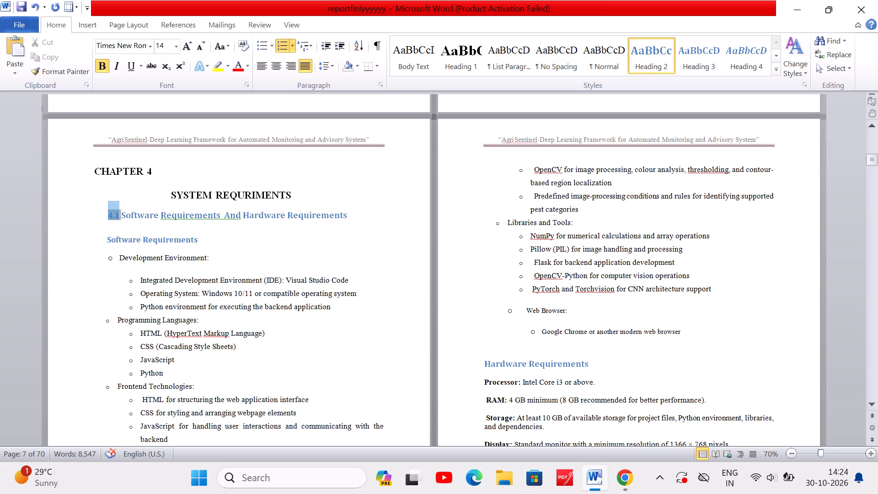
drag(117, 215, 246, 214)
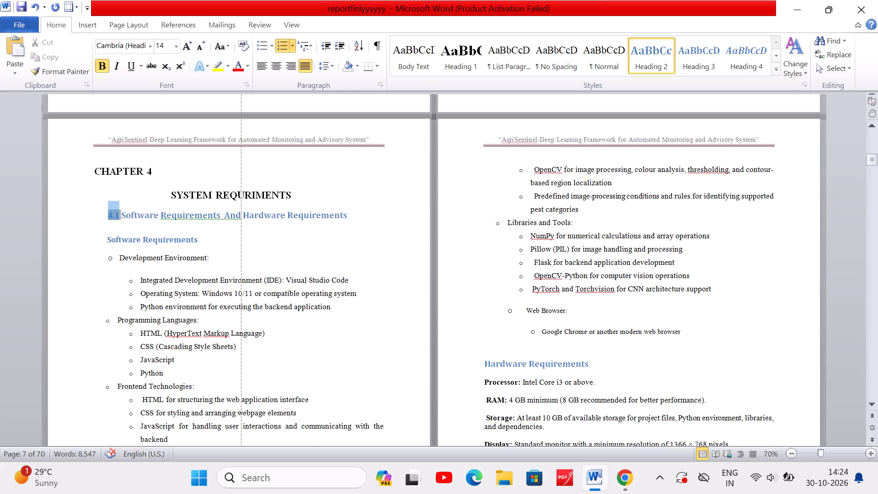
drag(246, 214, 75, 240)
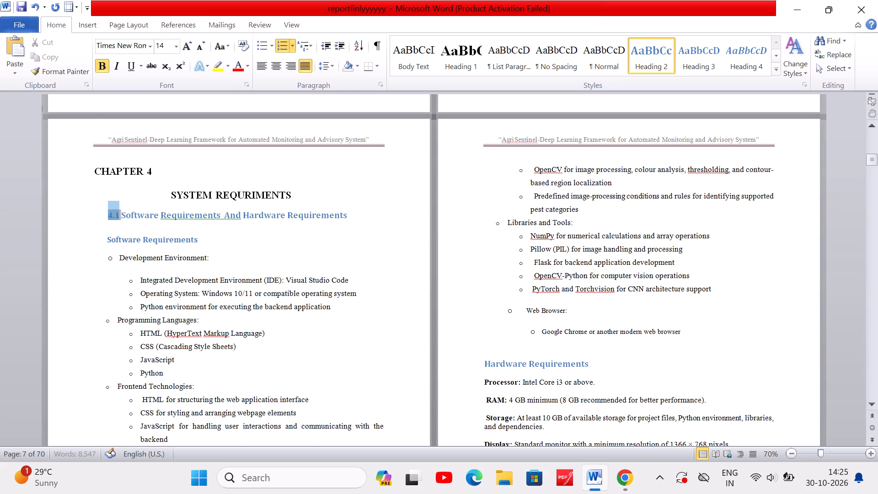
click(123, 219)
click(123, 219)
drag(123, 219, 346, 221)
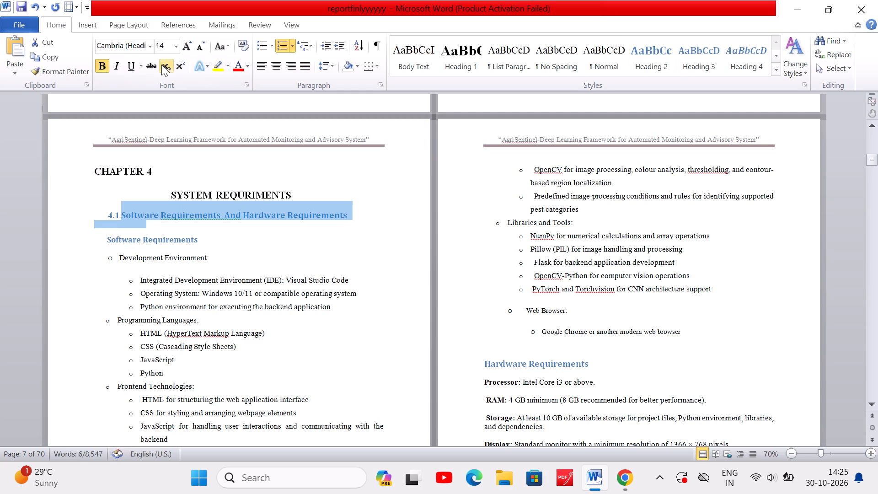
click(145, 48)
text(ti)
key(Return)
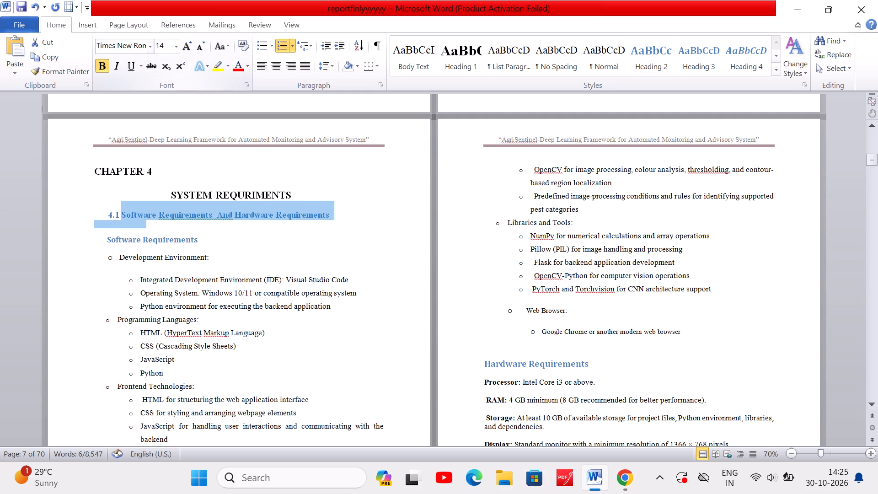
click(238, 243)
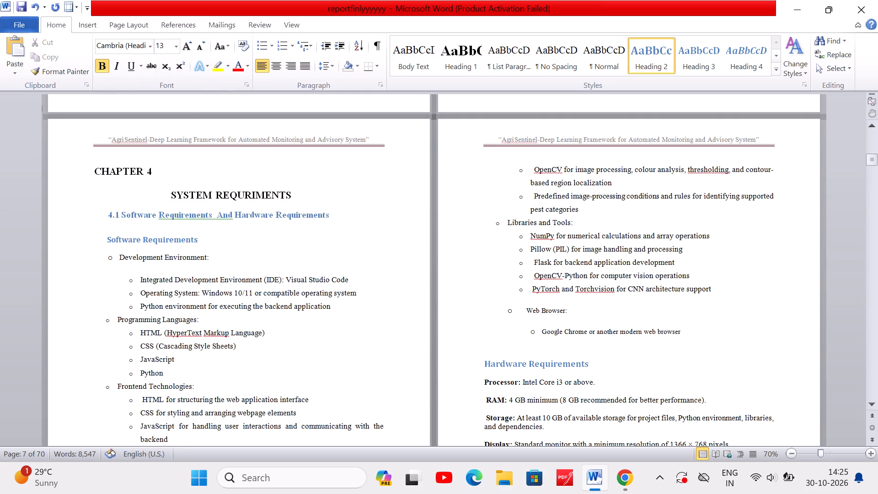